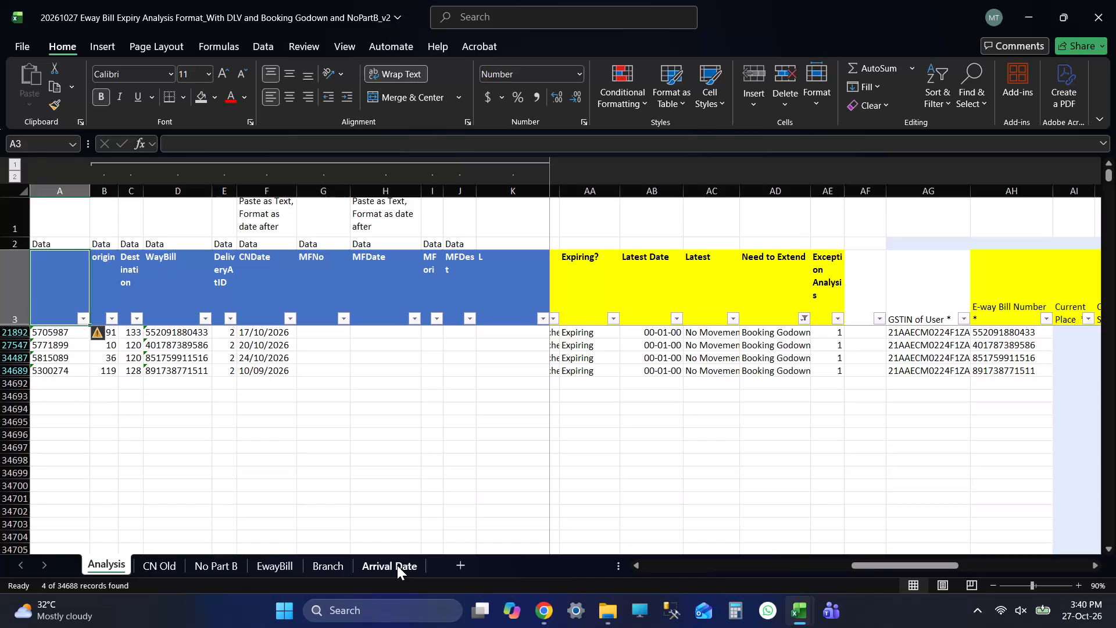
# Copy the filtered Analysis table with its header row into the BOOKING sheet of EXTENDED FILE 20261027 and save that workbook.
pyautogui.press('Up')
pyautogui.press('Left')
pyautogui.press('Left')
pyautogui.press('Left')
pyautogui.press('Left')
pyautogui.hotkey('ctrl', 'shift', 'Right')
pyautogui.hotkey('ctrl', 'shift', 'Right')
pyautogui.hotkey('ctrl', 'shift', 'Right')
pyautogui.hotkey('ctrl', 'shift', 'Right')
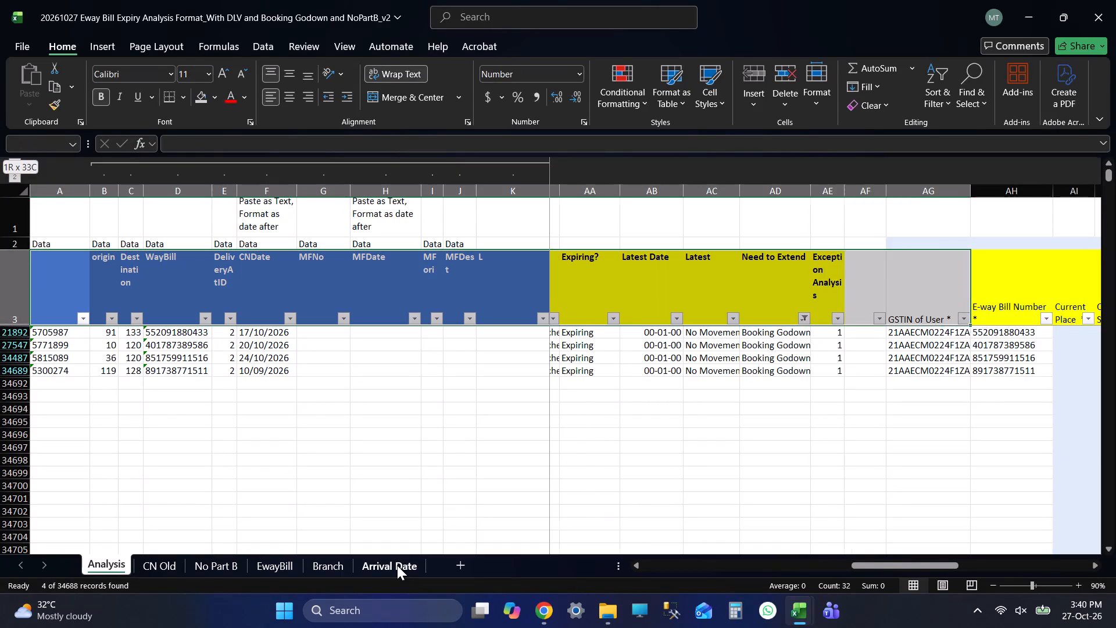
pyautogui.hotkey('ctrl', 'shift', 'Right')
pyautogui.hotkey('ctrl', 'shift', 'Right')
pyautogui.hotkey('ctrl', 'shift', 'Right')
pyautogui.hotkey('ctrl', 'shift', 'Right')
pyautogui.hotkey('ctrl', 'shift', 'Right')
pyautogui.hotkey('ctrl', 'shift', 'Right')
pyautogui.hotkey('ctrl', 'shift', 'Right')
pyautogui.hotkey('ctrl', 'shift', 'Down')
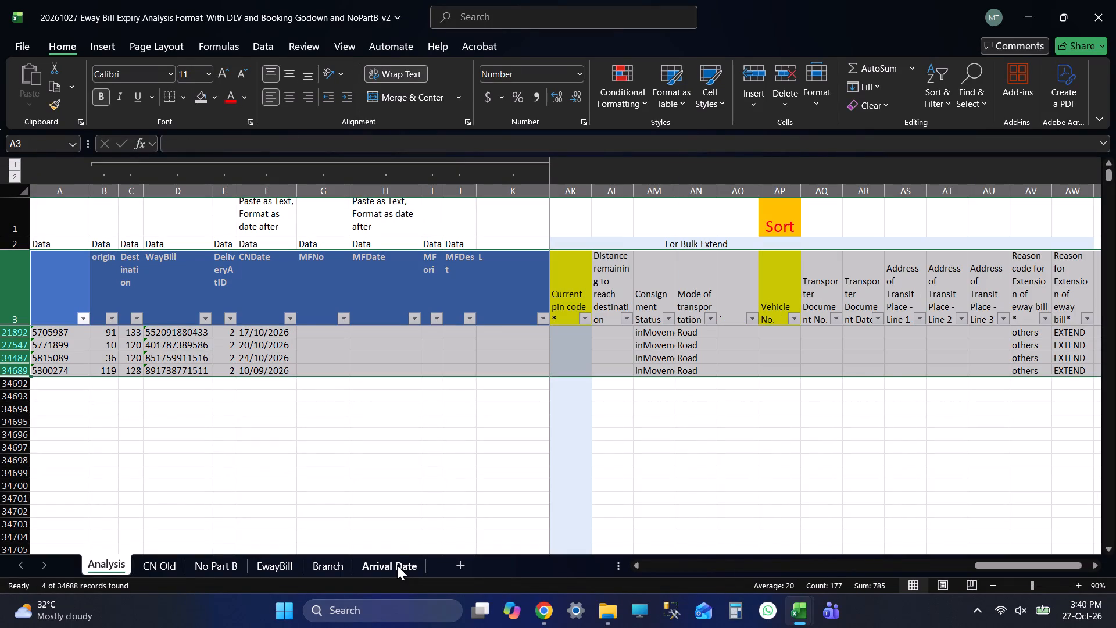
pyautogui.hotkey('ctrl', 'c')
pyautogui.hotkey('alt', 'Tab')
pyautogui.hotkey('ctrl', 'v')
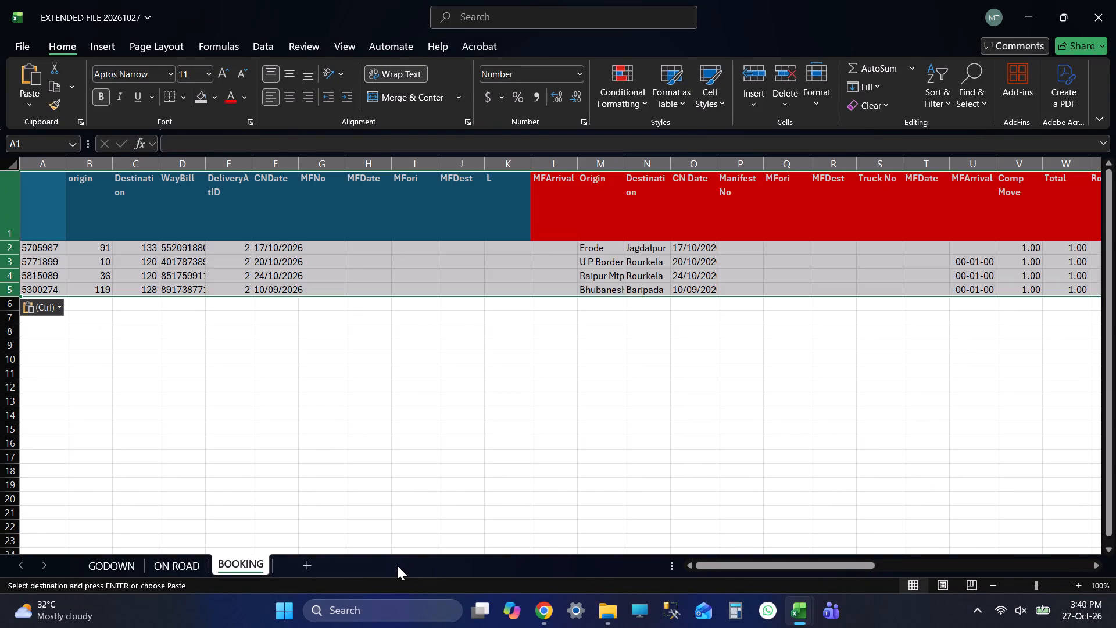
pyautogui.hotkey('ctrl', 'Up')
pyautogui.hotkey('ctrl', 's')
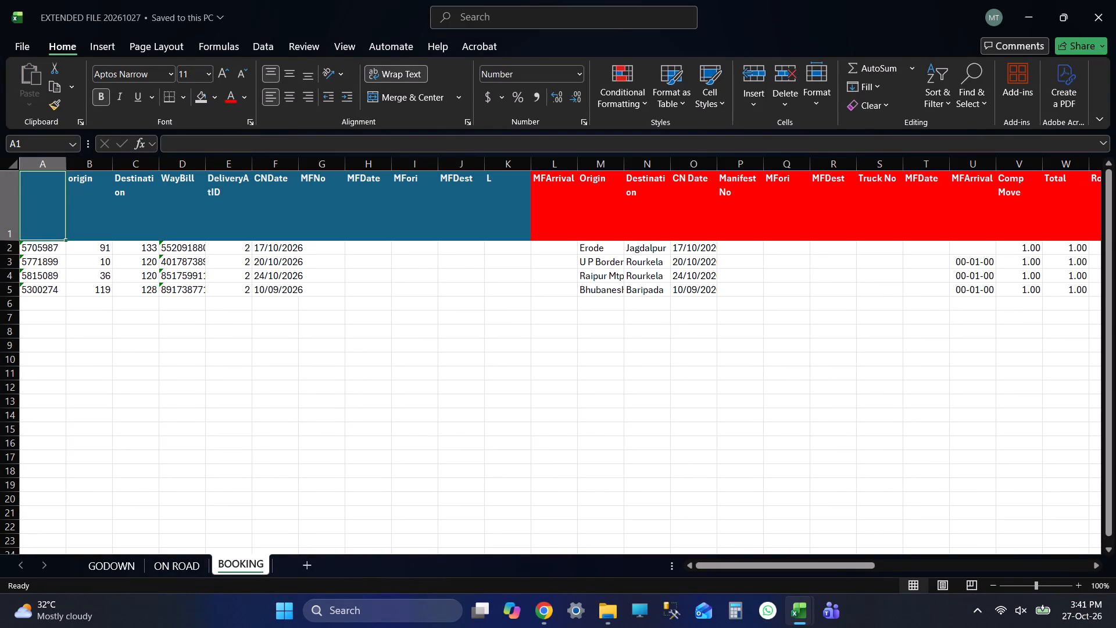
# Save and close the Eway Bill Expiry Analysis workbook, returning to EXTENDED FILE 20261027.
pyautogui.hotkey('alt', 'Tab')
pyautogui.hotkey('ctrl', 's')
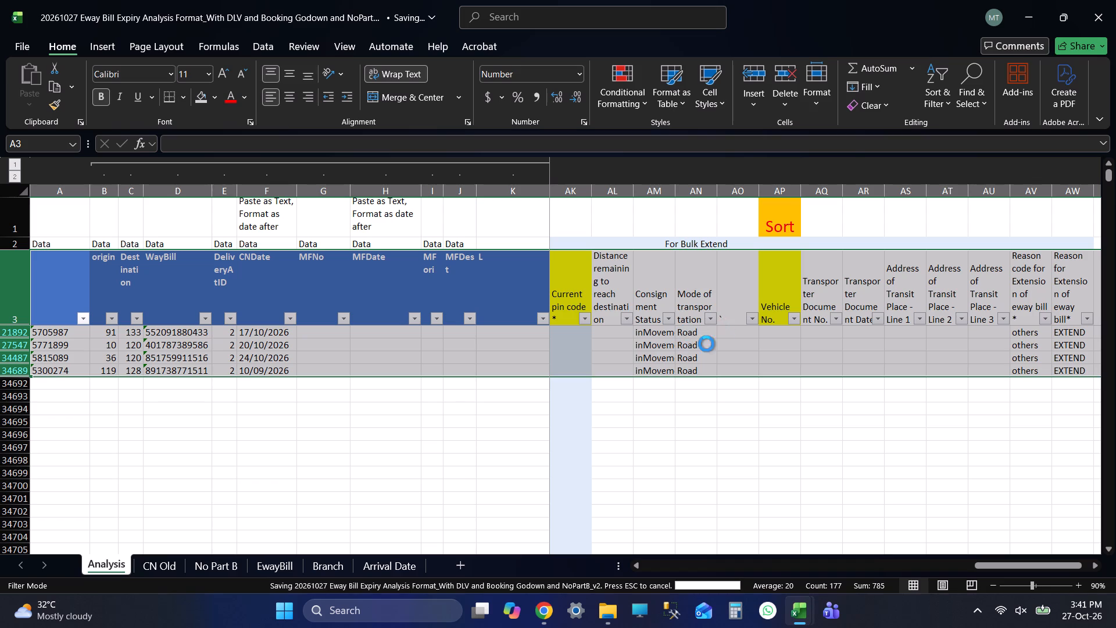
pyautogui.click(1115, 0)
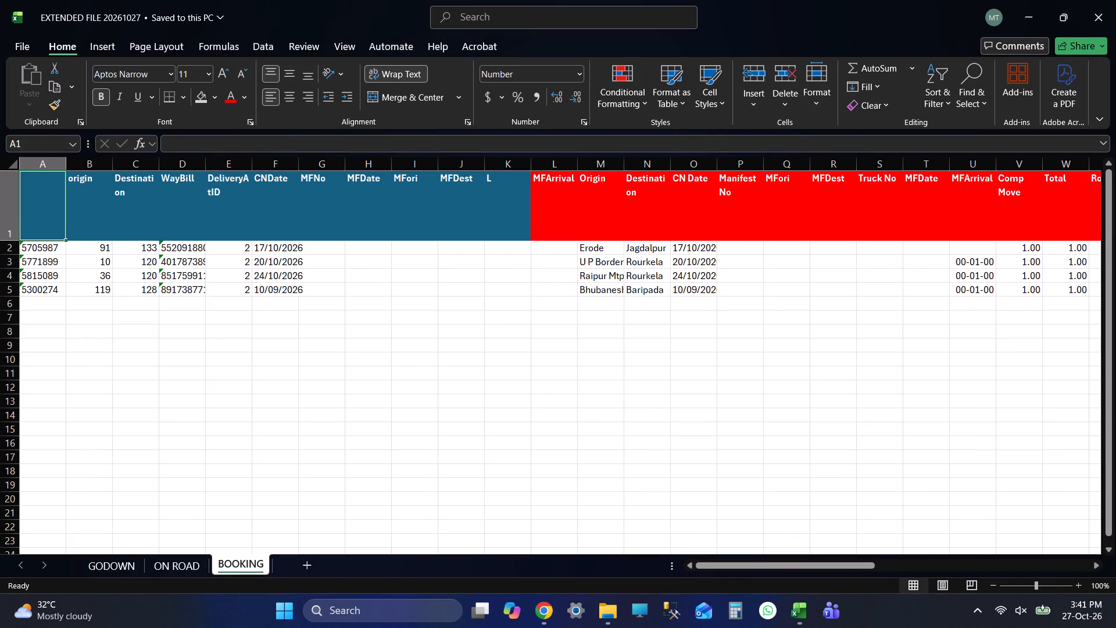
pyautogui.hotkey('ctrl', 's')
# On the GODOWN sheet, delete the numeric origin and Destination columns before WayBill.
pyautogui.click(105, 568)
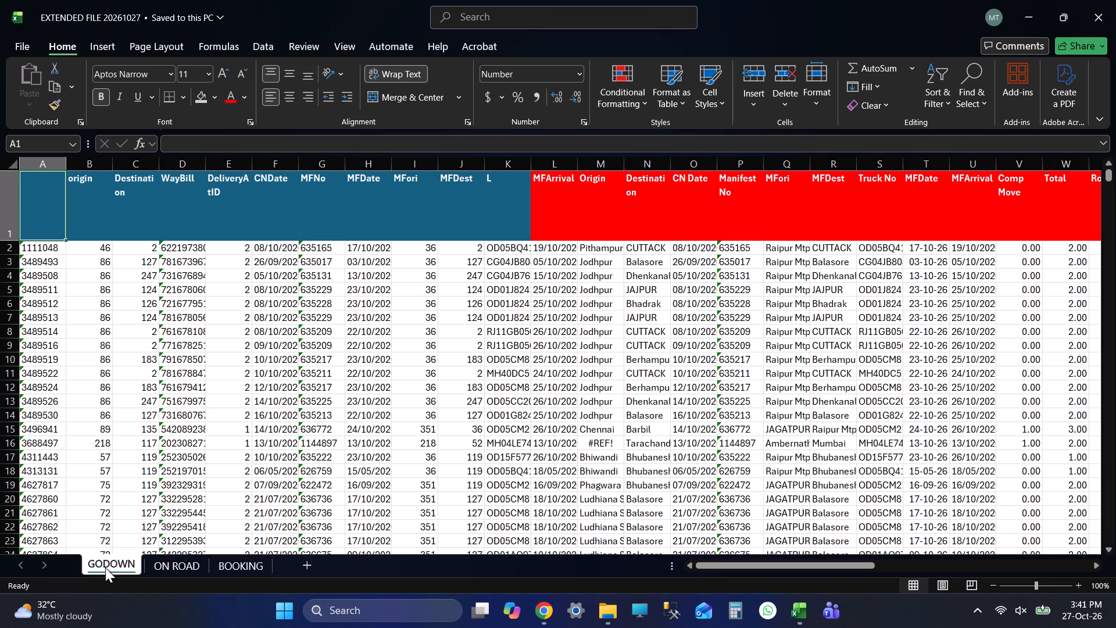
pyautogui.click(85, 169)
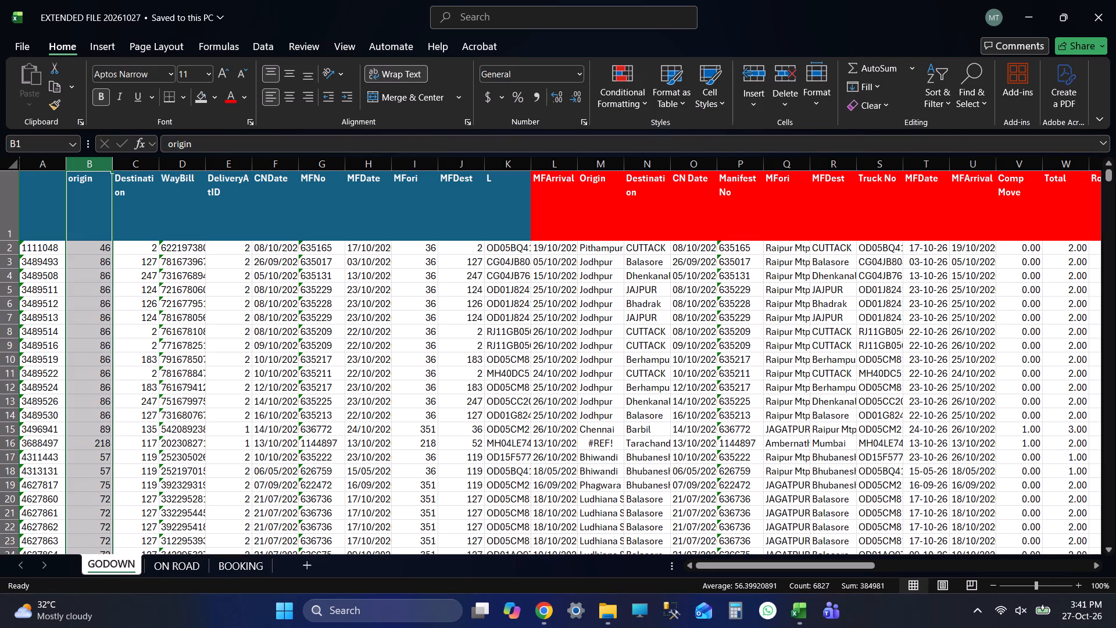
pyautogui.hotkey('shift', 'Right')
pyautogui.hotkey('ctrl', '-')
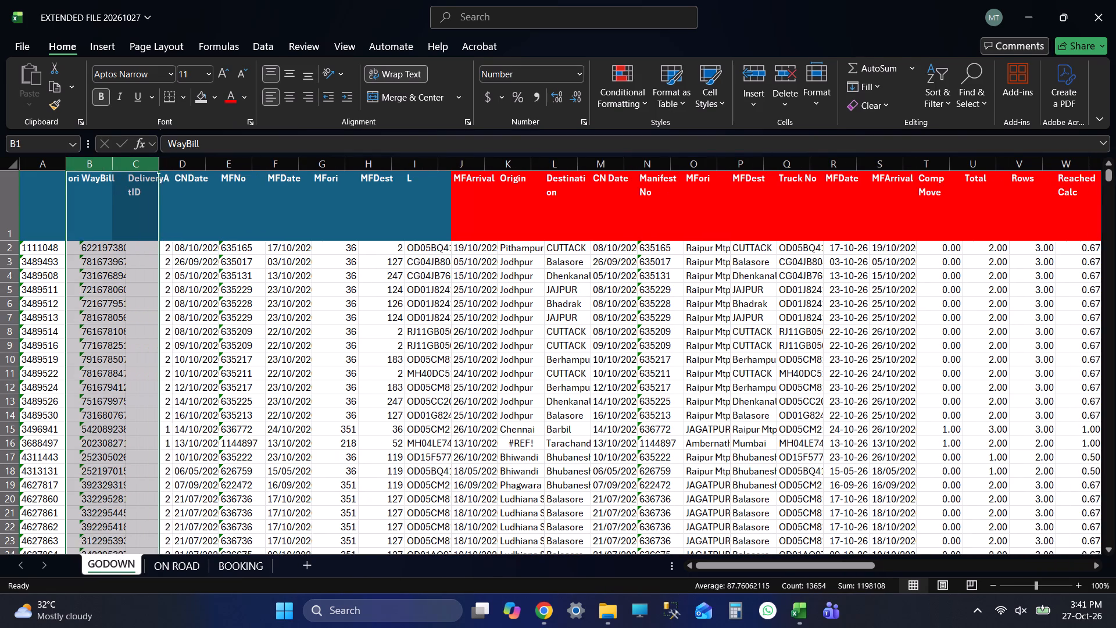
pyautogui.hotkey('ctrl', 'z')
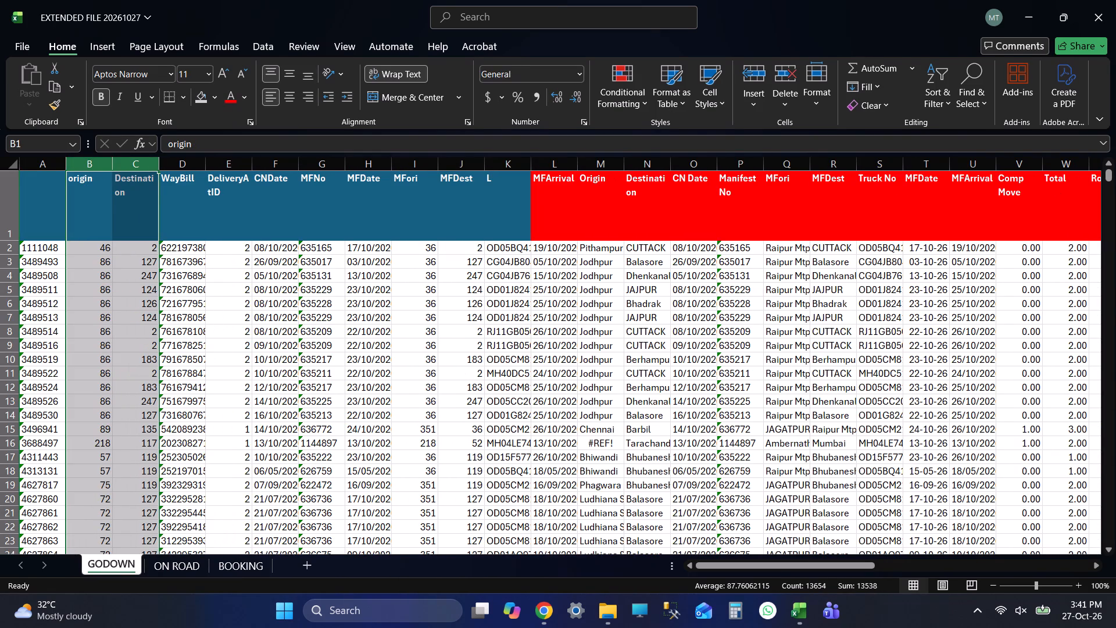
pyautogui.hotkey('ctrl', '-')
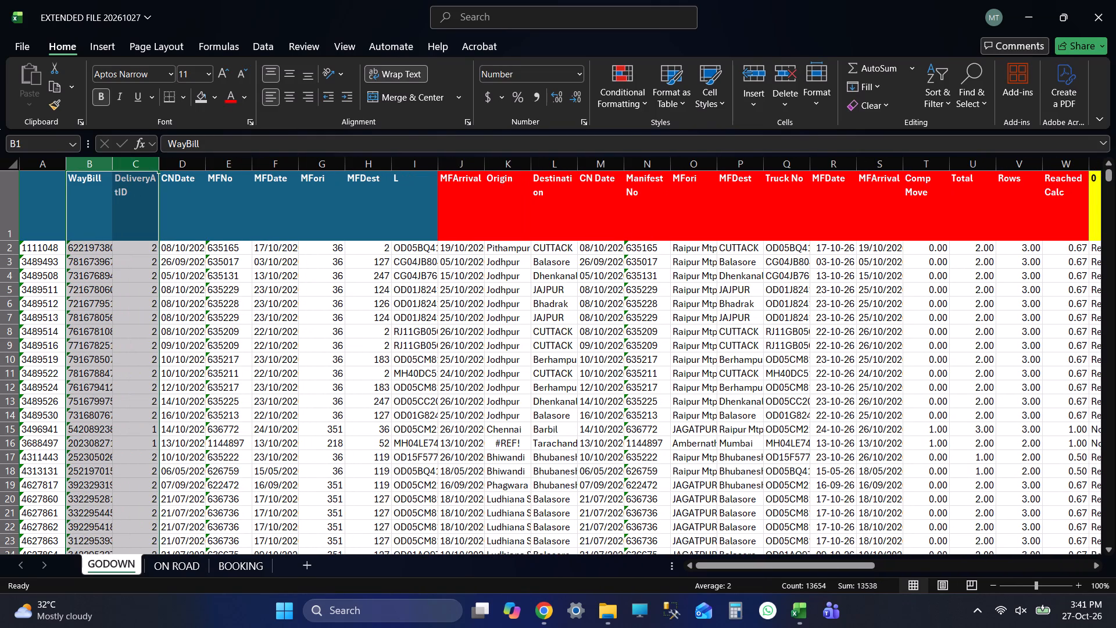
# Delete the GODOWN columns from DeliveryAtID through the second MFori, which precedes the red-headed MFDest column.
pyautogui.click(123, 165)
pyautogui.hotkey('shift', 'Right')
pyautogui.hotkey('shift', 'Right')
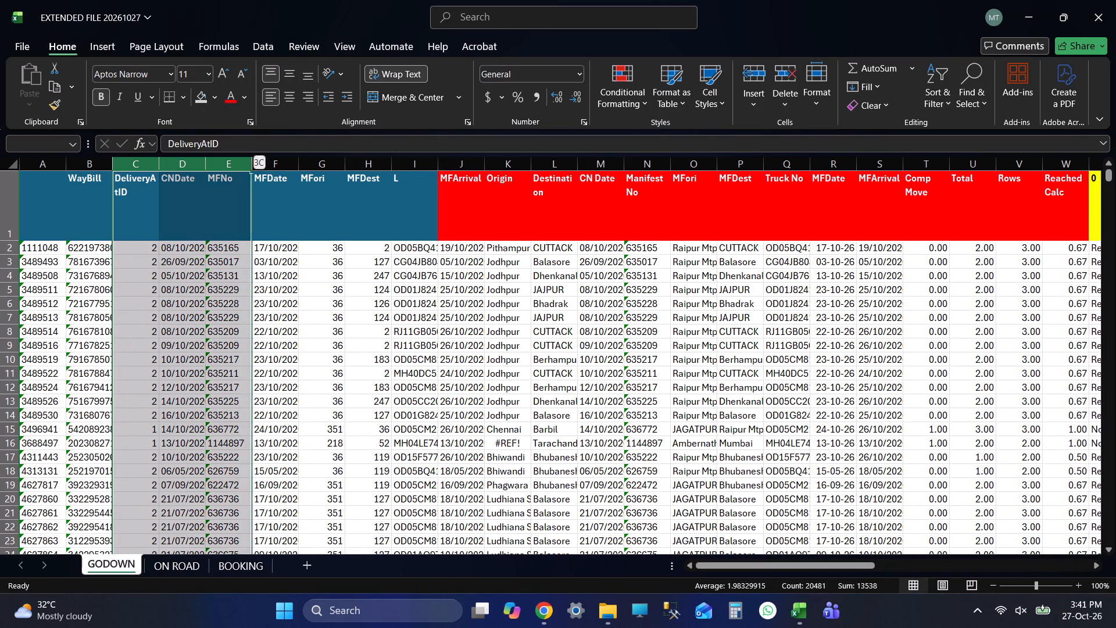
pyautogui.hotkey('shift', 'Right')
pyautogui.hotkey('shift', 'Right')
pyautogui.hotkey('shift', 'Right')
pyautogui.hotkey('shift', 'Right')
pyautogui.hotkey('shift', 'Right')
pyautogui.hotkey('shift', 'Right')
pyautogui.hotkey('shift', 'Right')
pyautogui.hotkey('shift', 'Right')
pyautogui.hotkey('shift', 'Right')
pyautogui.hotkey('shift', 'Right')
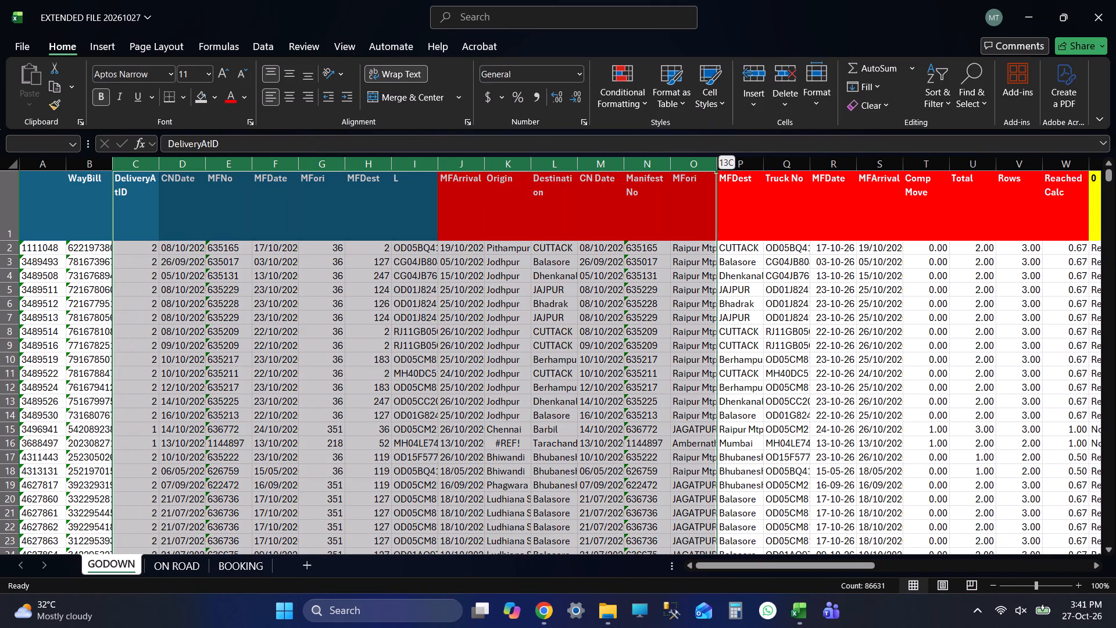
pyautogui.hotkey('ctrl', '-')
# Delete every GODOWN column from Truck No through the sheet's last column.
pyautogui.click(187, 173)
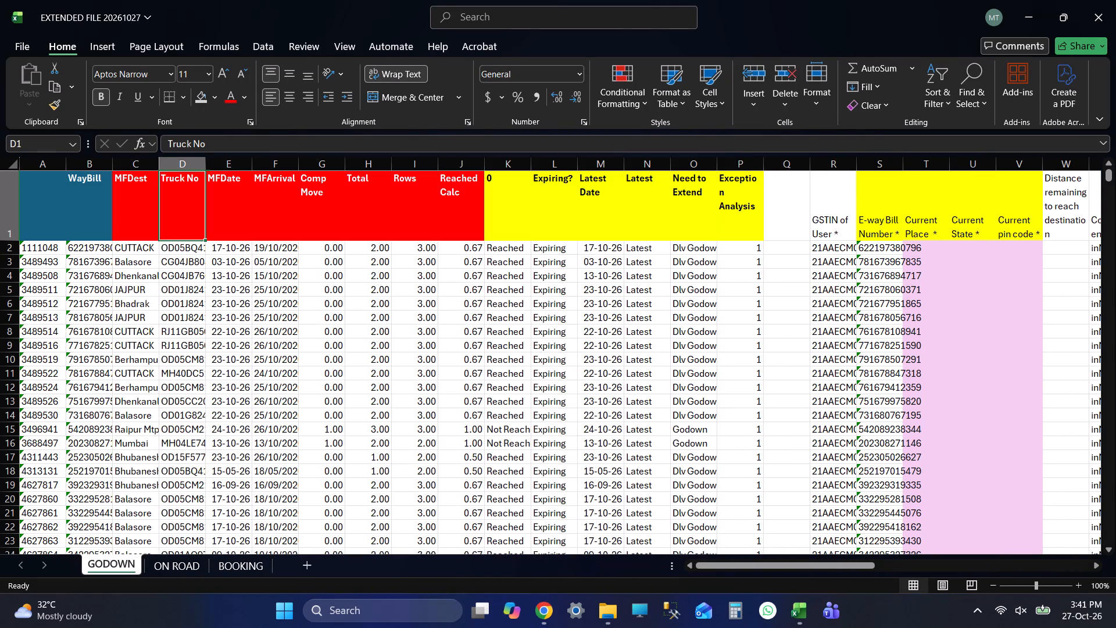
pyautogui.click(185, 155)
pyautogui.click(174, 160)
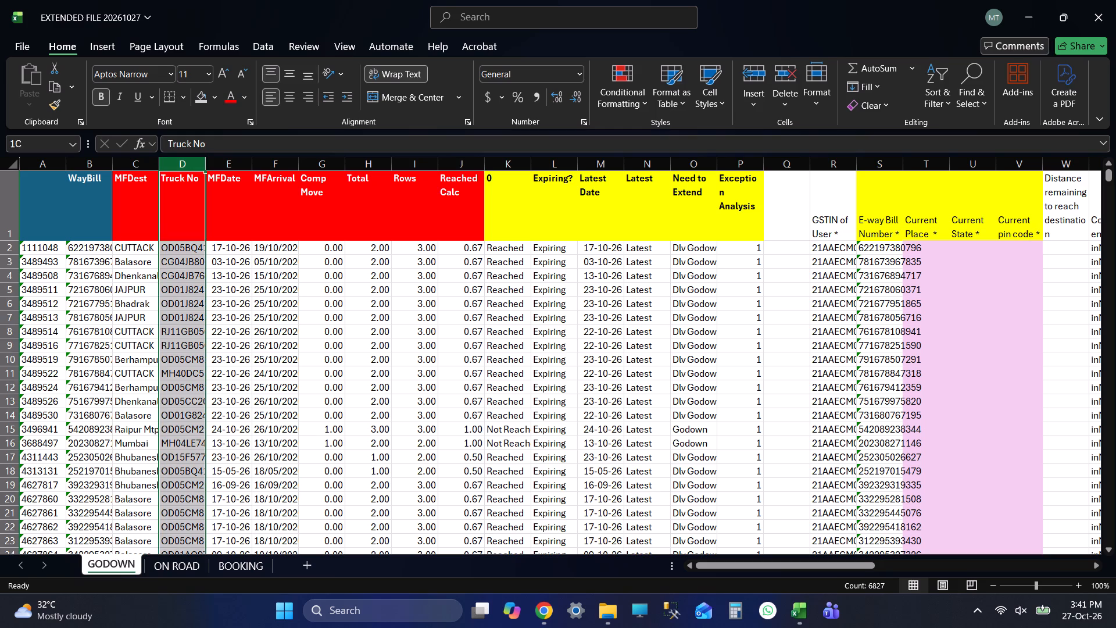
pyautogui.hotkey('ctrl', 'shift', 'Right')
pyautogui.hotkey('ctrl', 'shift', 'Right')
pyautogui.hotkey('ctrl', 'shift', 'Right')
pyautogui.hotkey('ctrl', 'shift', 'Right')
pyautogui.hotkey('ctrl', 'shift', 'Right')
pyautogui.hotkey('ctrl', 'shift', 'Right')
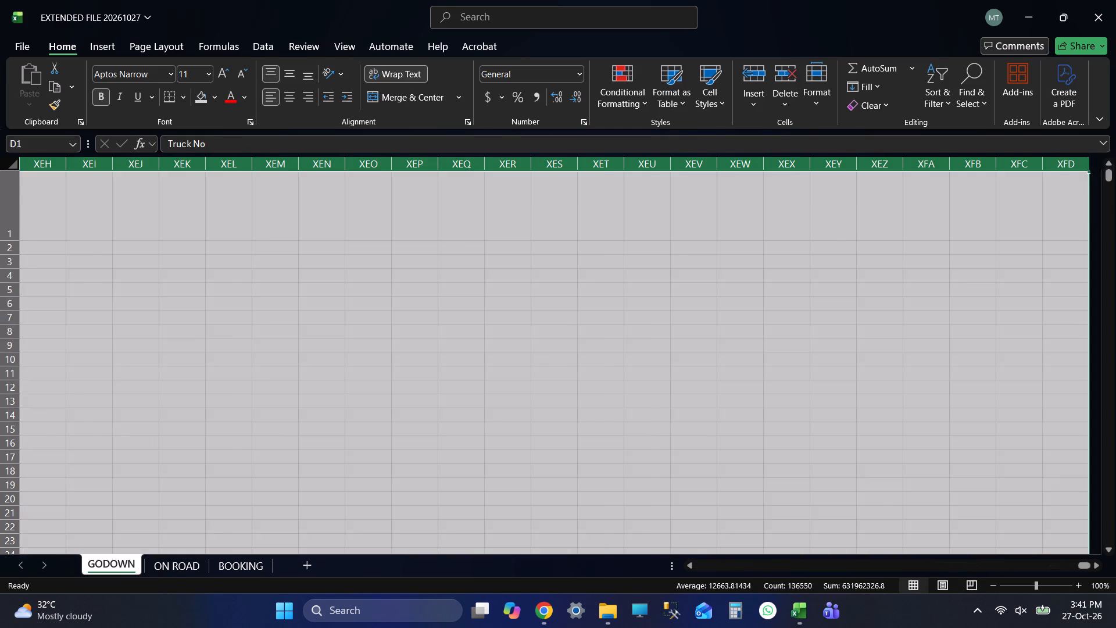
pyautogui.hotkey('ctrl', '-')
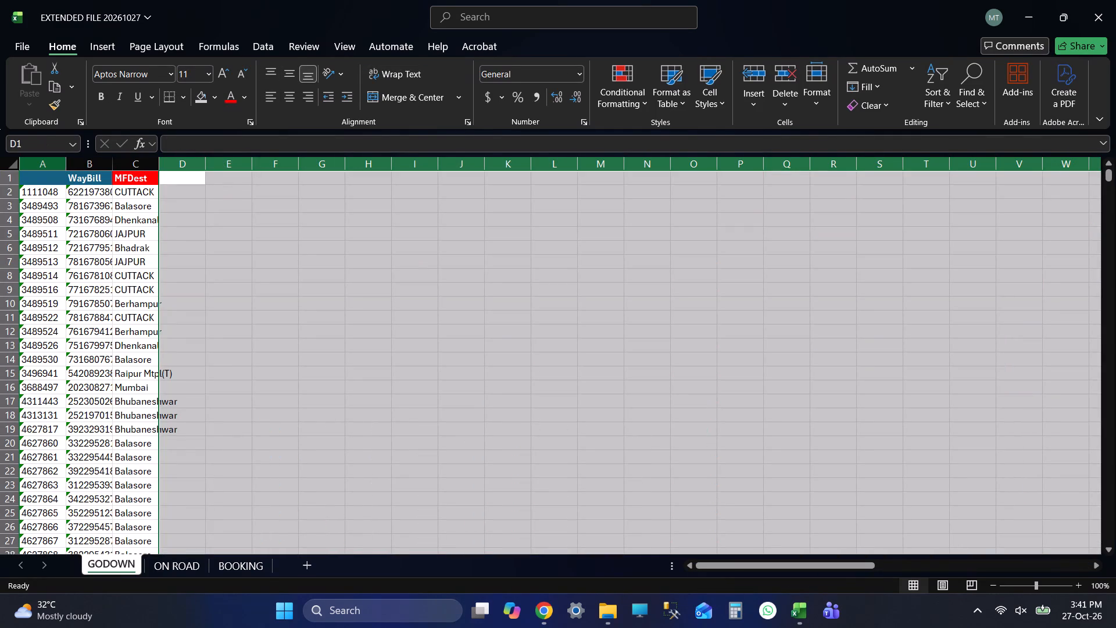
# Auto-fit the widths of GODOWN columns A to C.
pyautogui.click(44, 164)
pyautogui.hotkey('shift', 'Right')
pyautogui.hotkey('shift', 'Right')
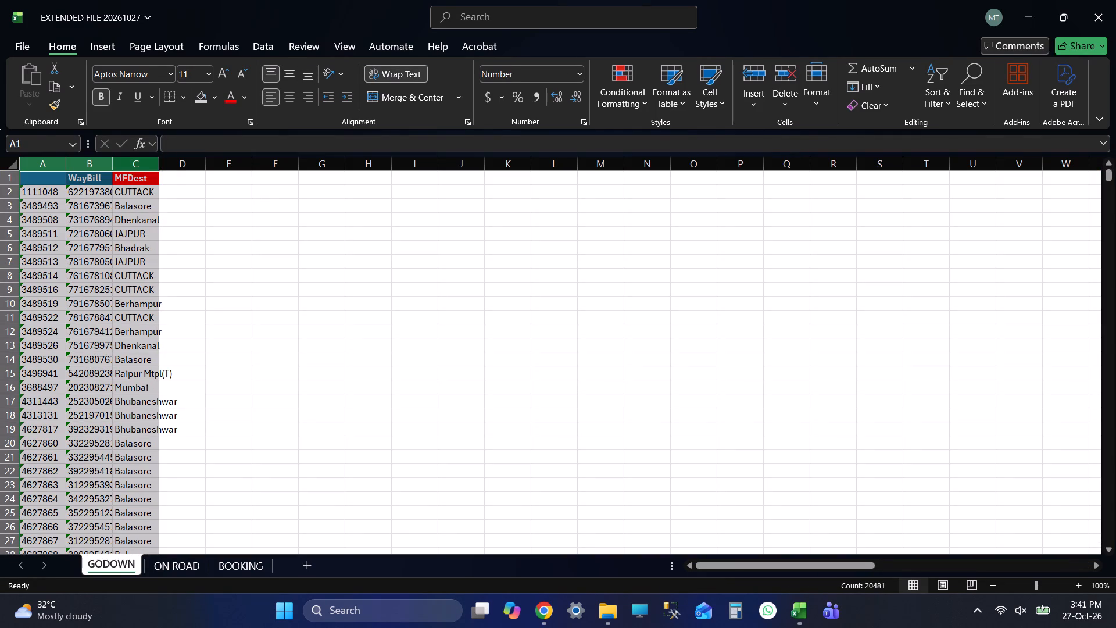
pyautogui.doubleClick(160, 165)
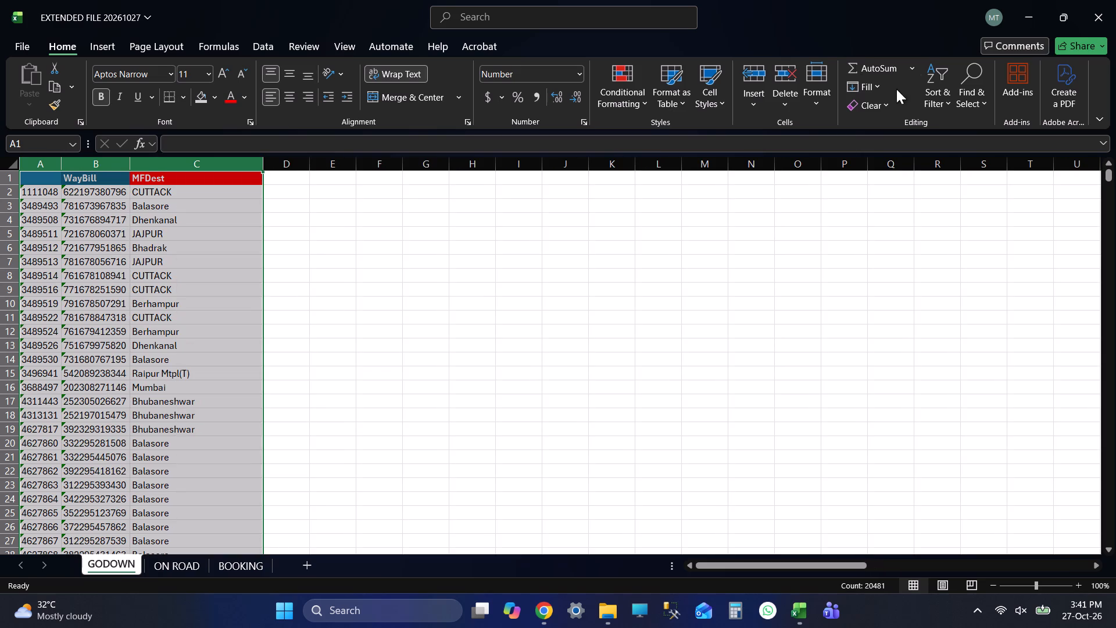
# Sort the GODOWN rows by MFDest on cell values from A to Z, treating the first row as headers, and save.
pyautogui.click(931, 90)
pyautogui.click(957, 174)
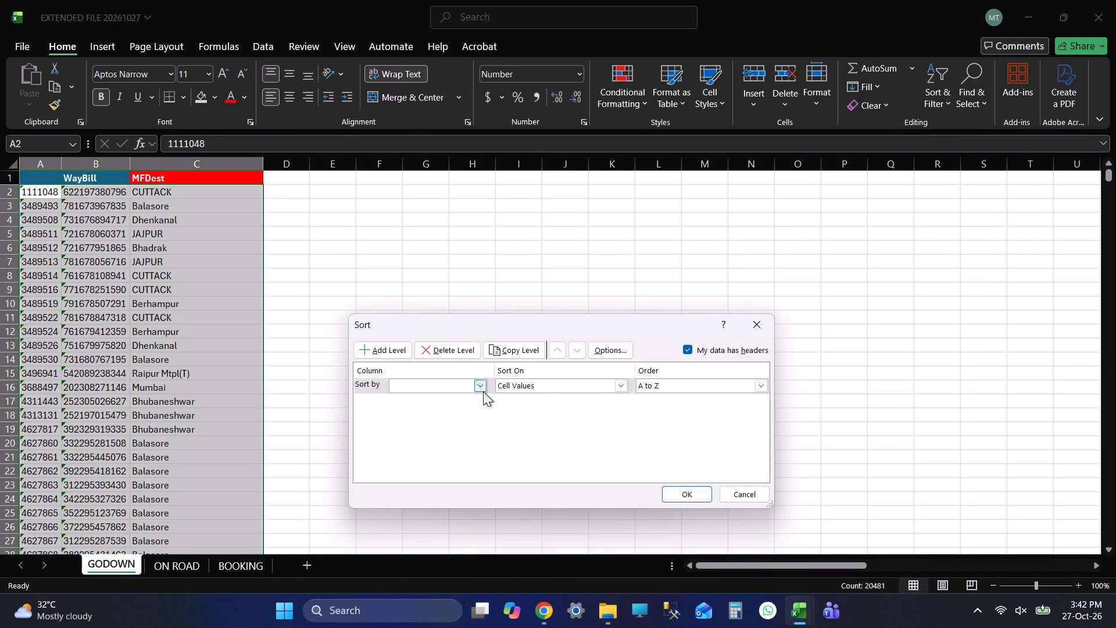
pyautogui.click(480, 384)
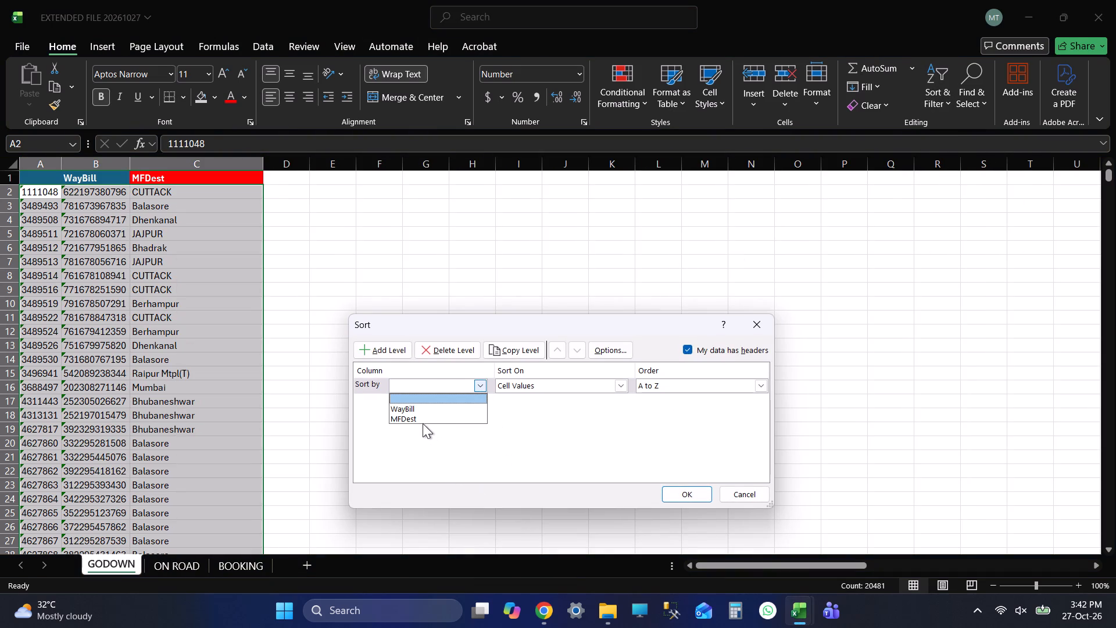
pyautogui.click(417, 421)
pyautogui.click(585, 420)
pyautogui.click(686, 494)
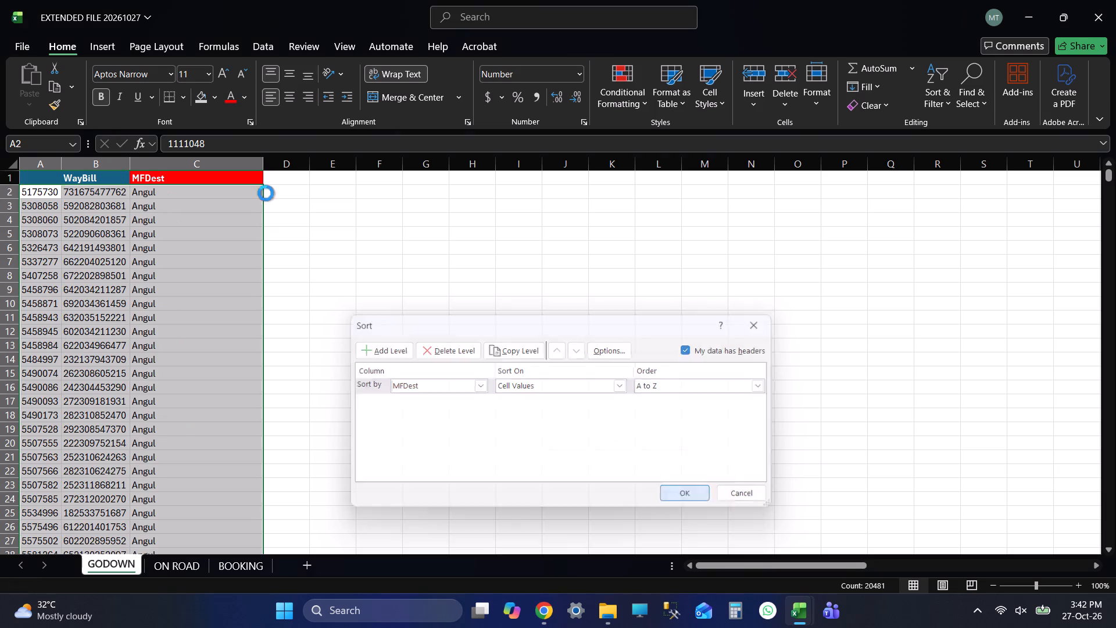
pyautogui.click(264, 185)
pyautogui.click(288, 198)
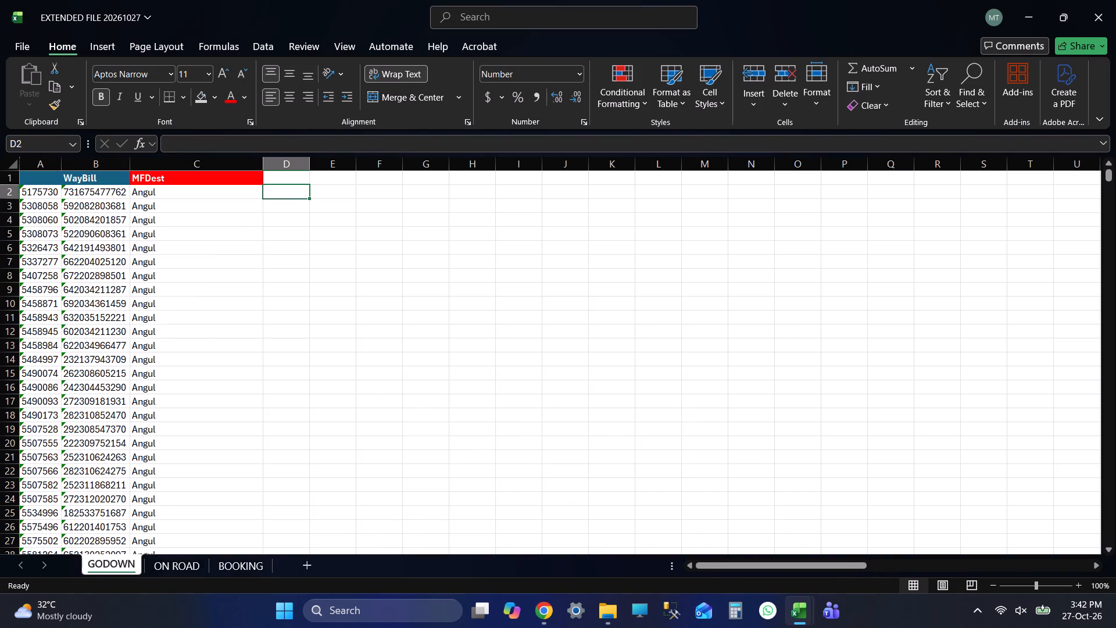
pyautogui.hotkey('ctrl', 's')
pyautogui.hotkey('ctrl', 's')
# Examine the start and end of the sorted GODOWN list, checking the final WayBill rows and the area below them.
pyautogui.hotkey('shift', 'Tab')
pyautogui.hotkey('shift', 'Tab')
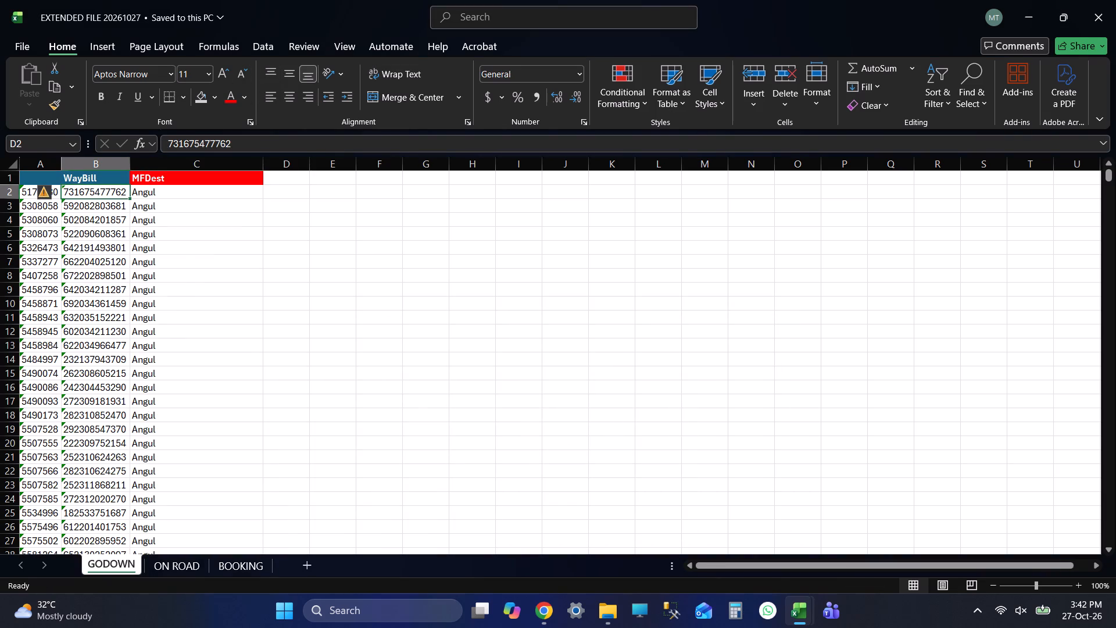
pyautogui.hotkey('ctrl', 'Down')
pyautogui.press('Down')
pyautogui.press('Down')
pyautogui.press('Down')
pyautogui.press('Down')
pyautogui.press('Down')
pyautogui.press('Down')
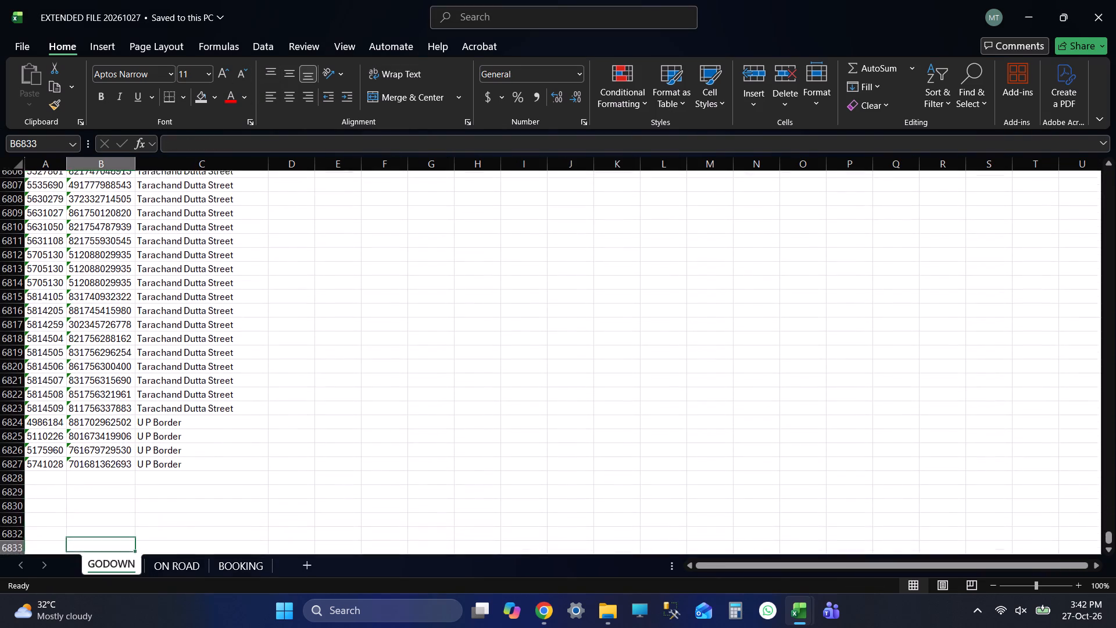
pyautogui.press('Down')
pyautogui.press('Down')
pyautogui.press('Down')
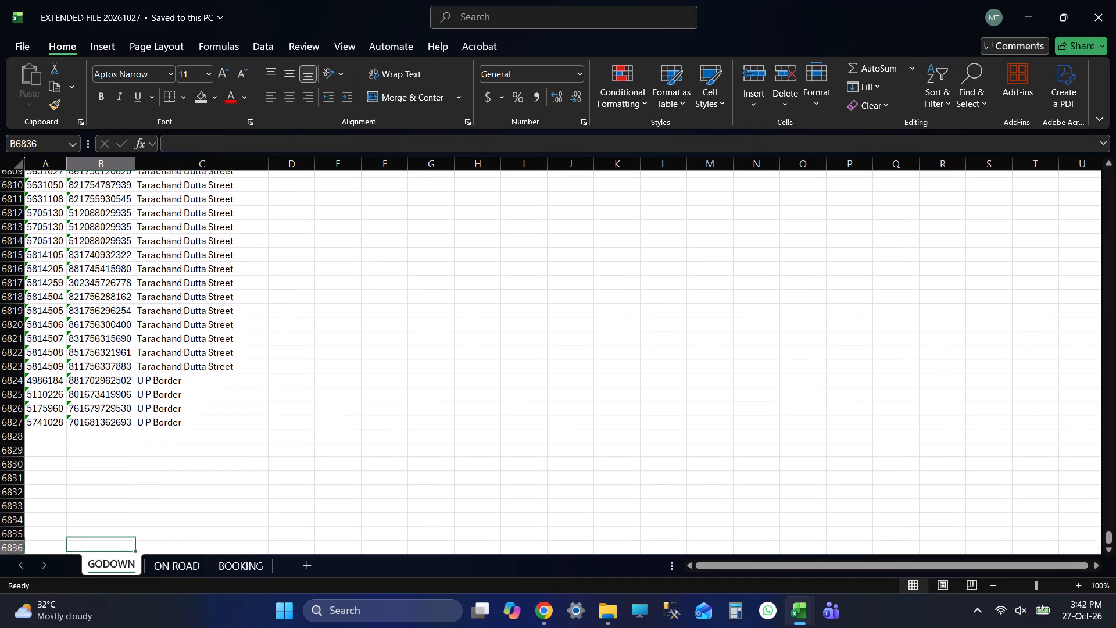
pyautogui.press('Down')
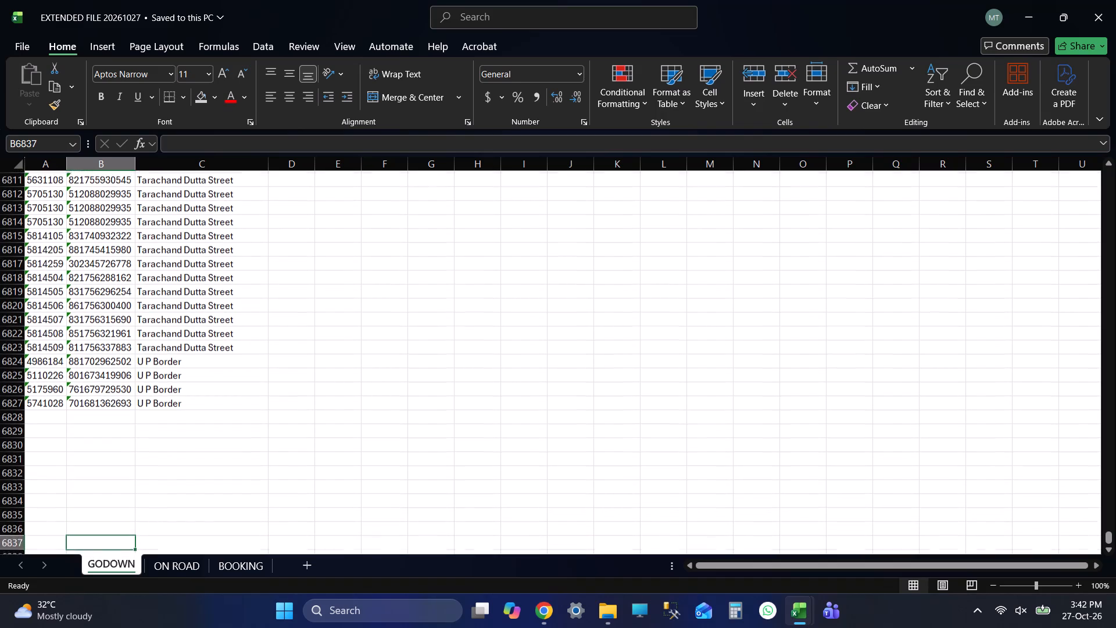
pyautogui.press('Down')
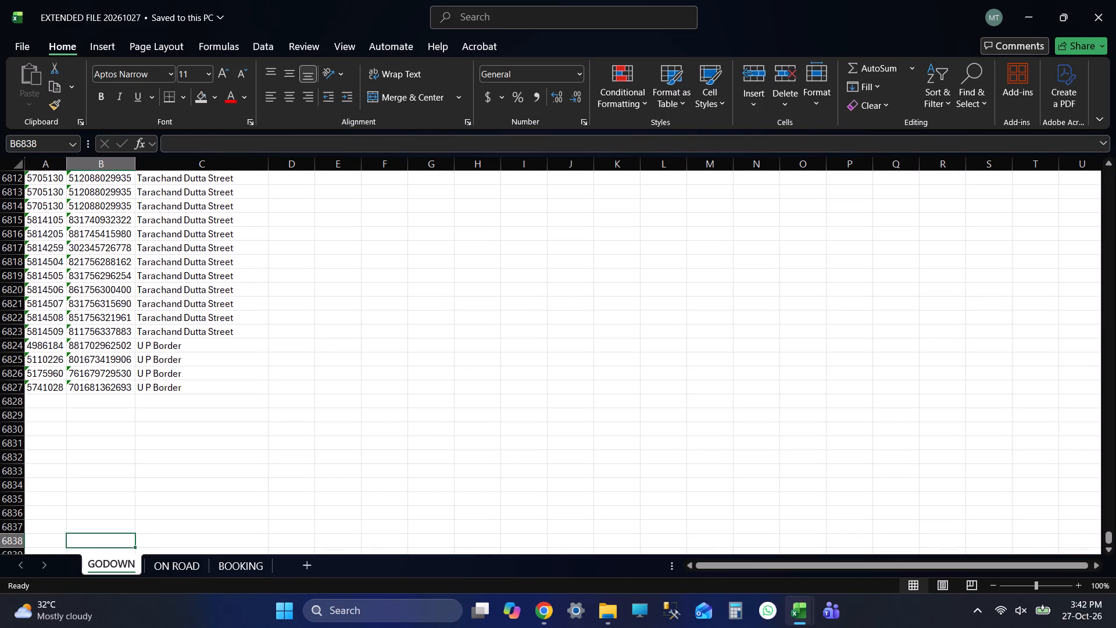
pyautogui.press('Down')
pyautogui.press('Down')
pyautogui.hotkey('ctrl', 'Up')
pyautogui.hotkey('ctrl', 'Up')
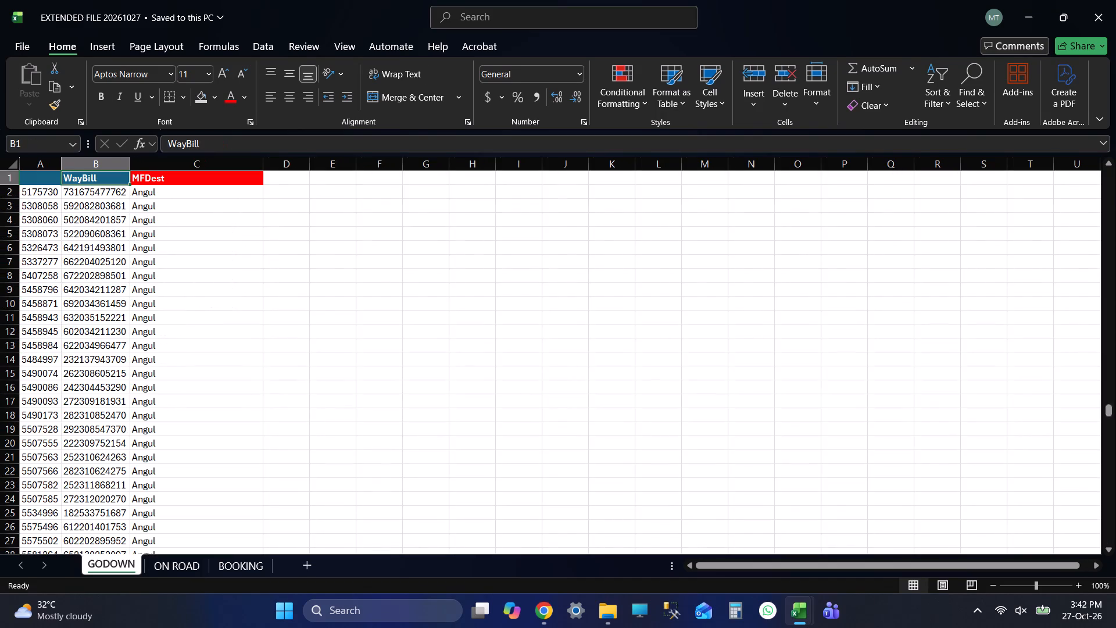
pyautogui.press('Up')
pyautogui.press('Up')
pyautogui.press('Up')
pyautogui.press('Down')
pyautogui.press('Down')
pyautogui.hotkey('ctrl', 'Down')
pyautogui.press('Down')
pyautogui.press('Down')
pyautogui.press('Down')
pyautogui.press('Down')
pyautogui.press('Down')
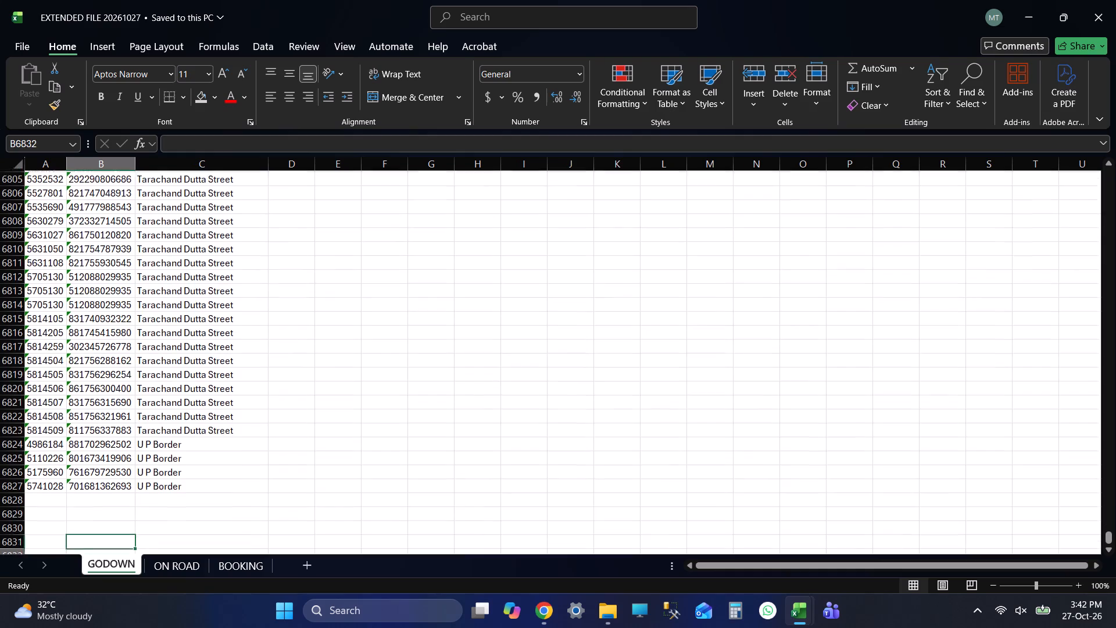
pyautogui.press('Down')
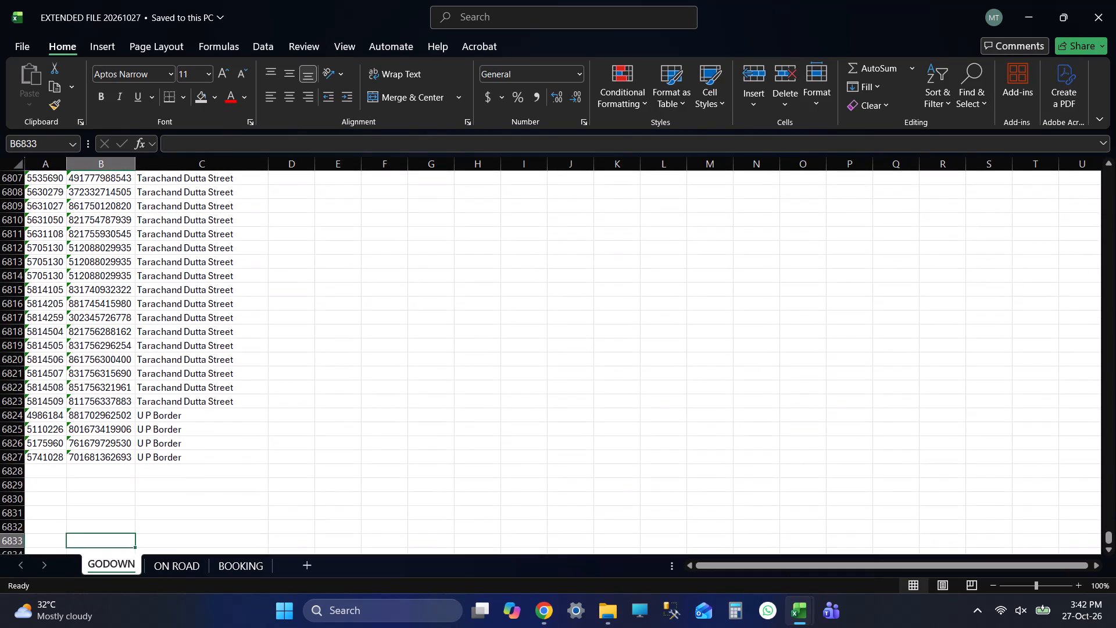
pyautogui.press('Down')
pyautogui.press('Down')
pyautogui.press('Down')
pyautogui.press('Down')
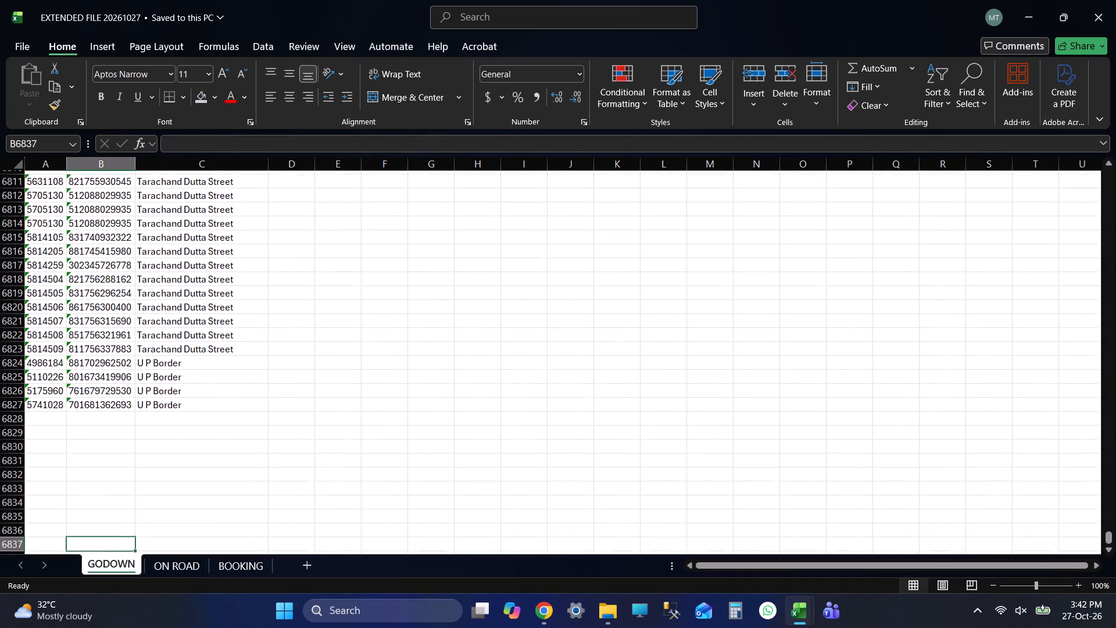
pyautogui.hotkey('ctrl', 'Up')
pyautogui.press('Down')
pyautogui.press('Down')
pyautogui.press('Down')
pyautogui.press('Down')
pyautogui.press('Down')
pyautogui.press('Down')
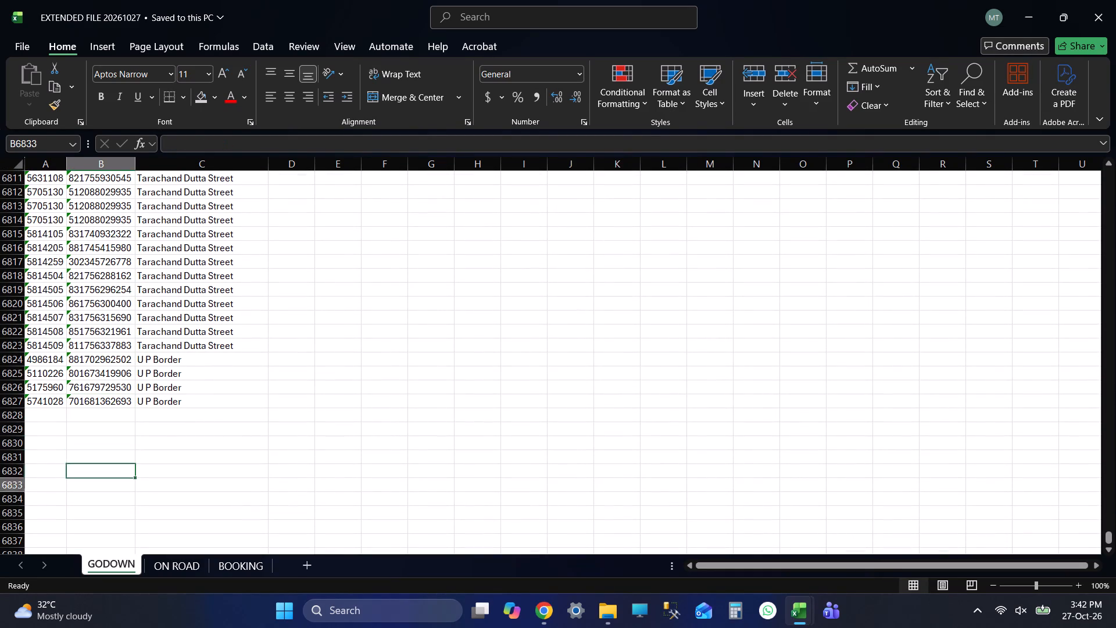
pyautogui.press('Down')
pyautogui.press('Down')
pyautogui.press('Down')
pyautogui.press('Down')
pyautogui.press('Down')
pyautogui.press('Down')
pyautogui.press('Down')
pyautogui.hotkey('ctrl', 'Up')
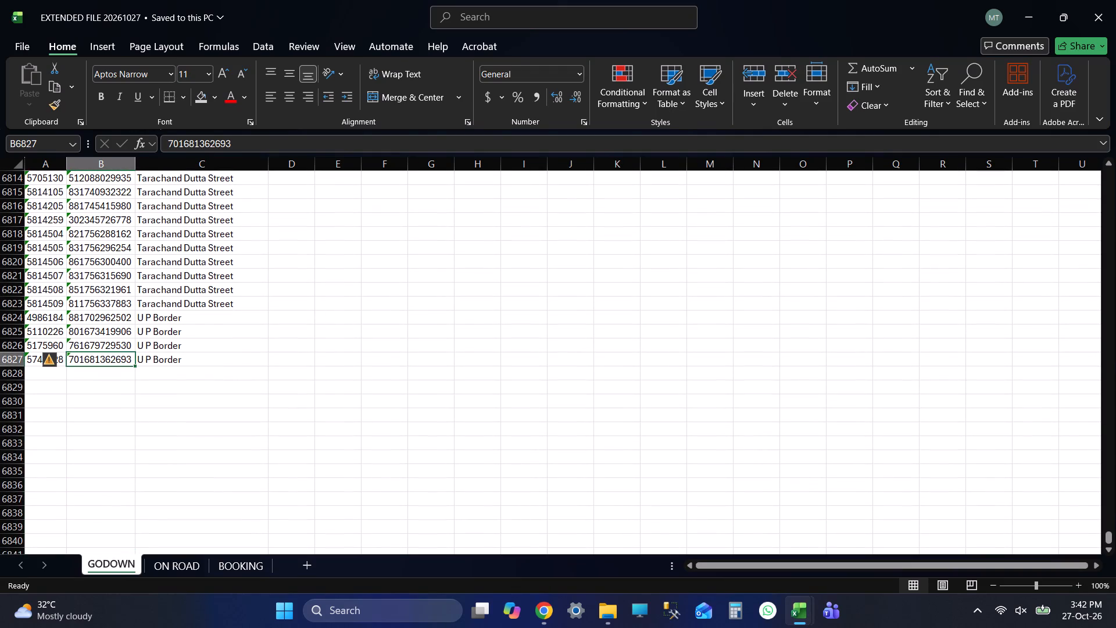
pyautogui.hotkey('ctrl', 'Up')
pyautogui.press('Up')
pyautogui.press('Up')
pyautogui.press('Up')
pyautogui.press('Down')
pyautogui.press('Down')
pyautogui.press('Down')
pyautogui.hotkey('ctrl', 'Down')
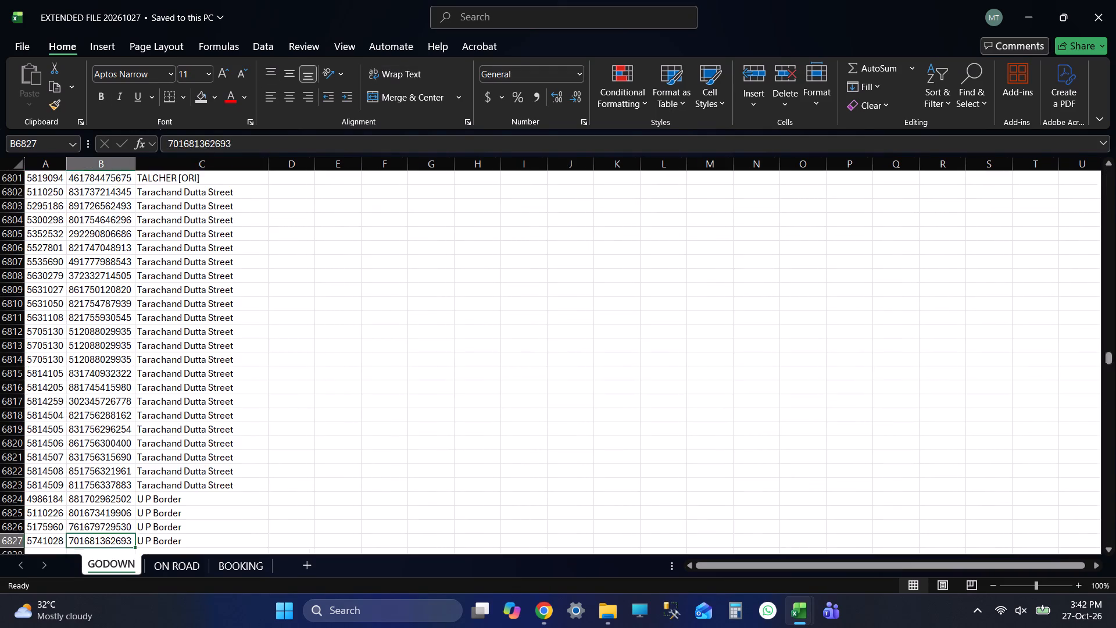
pyautogui.press('Down')
pyautogui.press('Down')
pyautogui.press('Down')
pyautogui.press('Down')
pyautogui.press('Down')
pyautogui.press('Down')
pyautogui.hotkey('ctrl', 'Up')
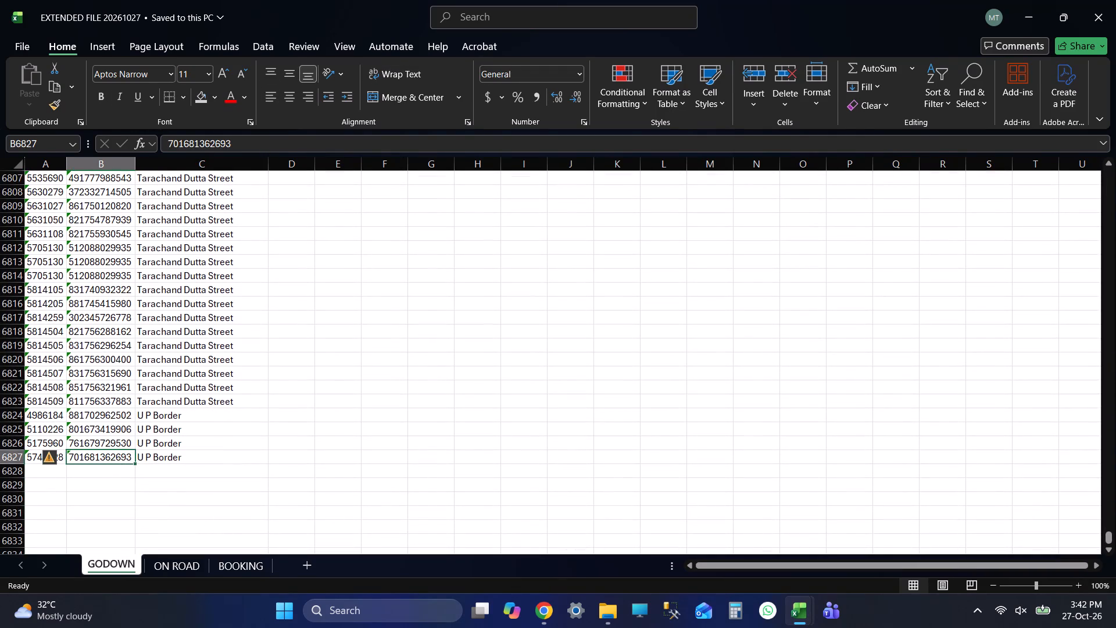
pyautogui.hotkey('ctrl', 'Up')
pyautogui.press('Up')
pyautogui.press('Up')
pyautogui.press('Right')
pyautogui.press('Right')
pyautogui.press('Down')
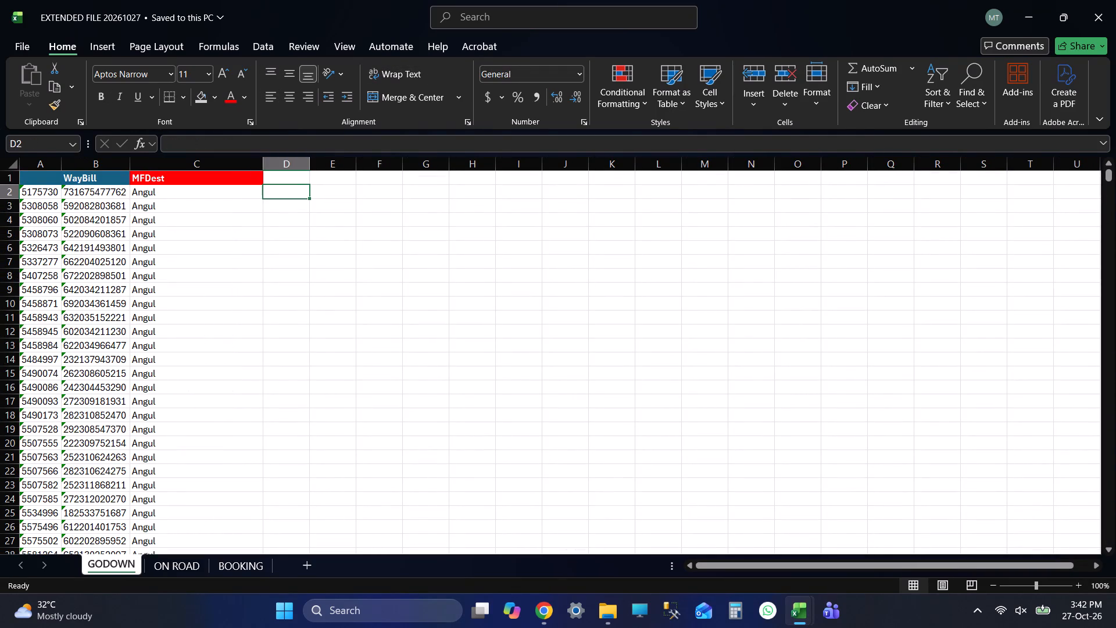
# Save EXTENDED FILE 20261027 before leaving the GODOWN sheet.
pyautogui.hotkey('ctrl', 's')
pyautogui.hotkey('ctrl', 's')
pyautogui.hotkey('ctrl', 's')
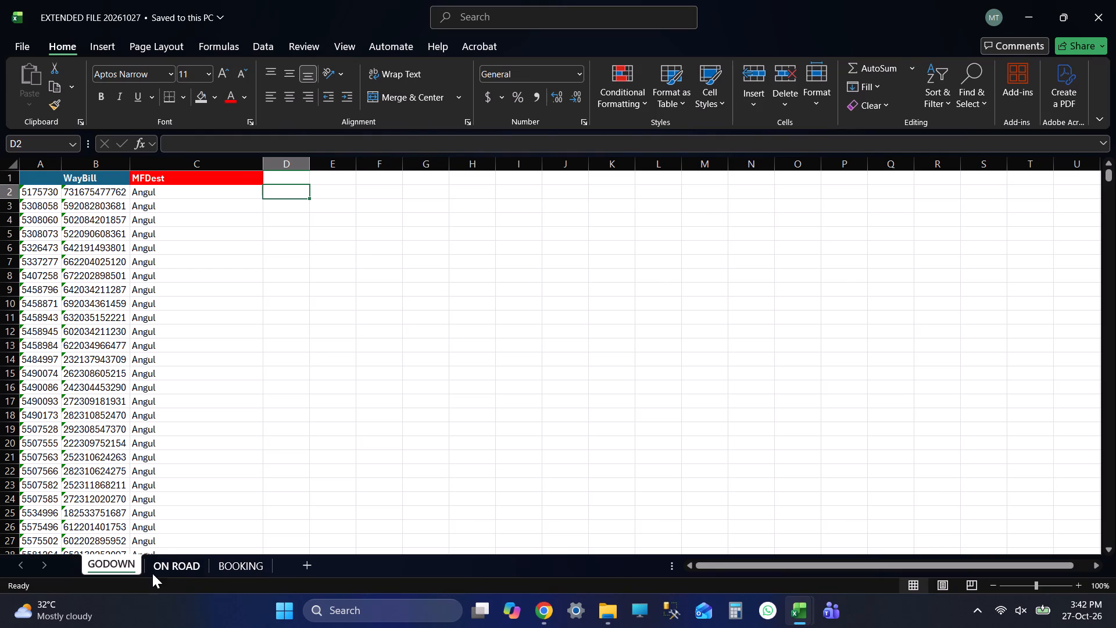
# Select the numeric origin column on the ON ROAD sheet.
pyautogui.click(166, 555)
pyautogui.click(76, 168)
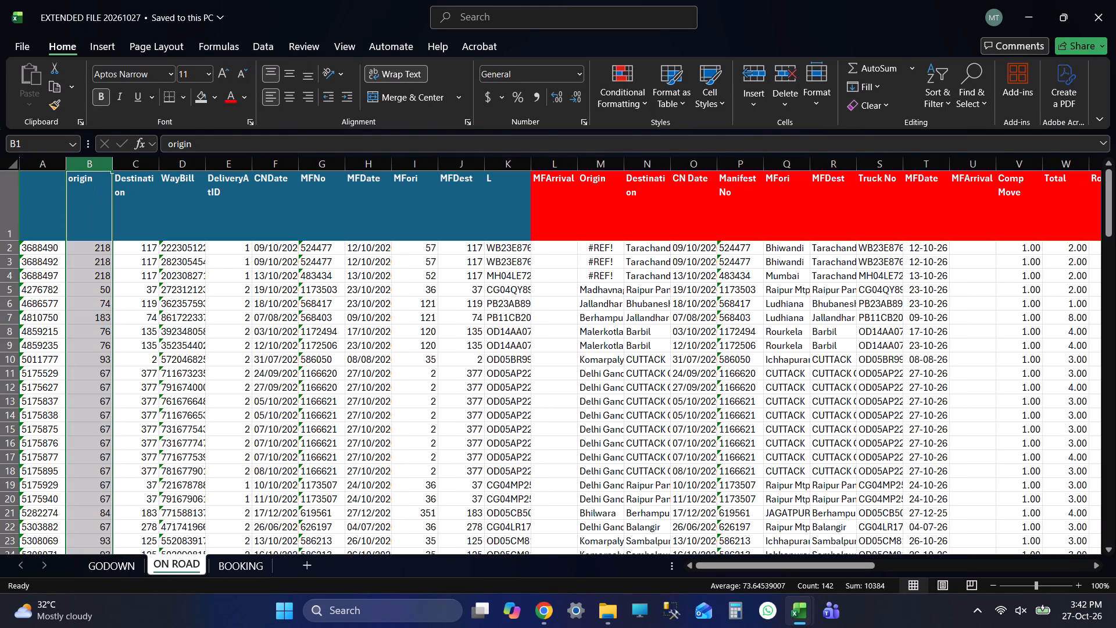
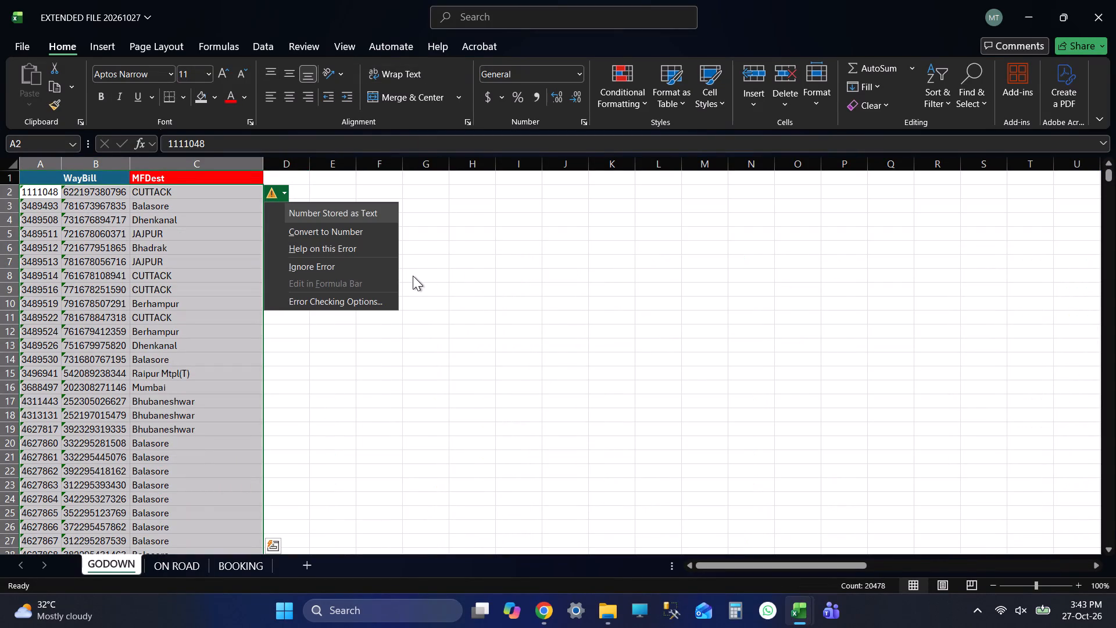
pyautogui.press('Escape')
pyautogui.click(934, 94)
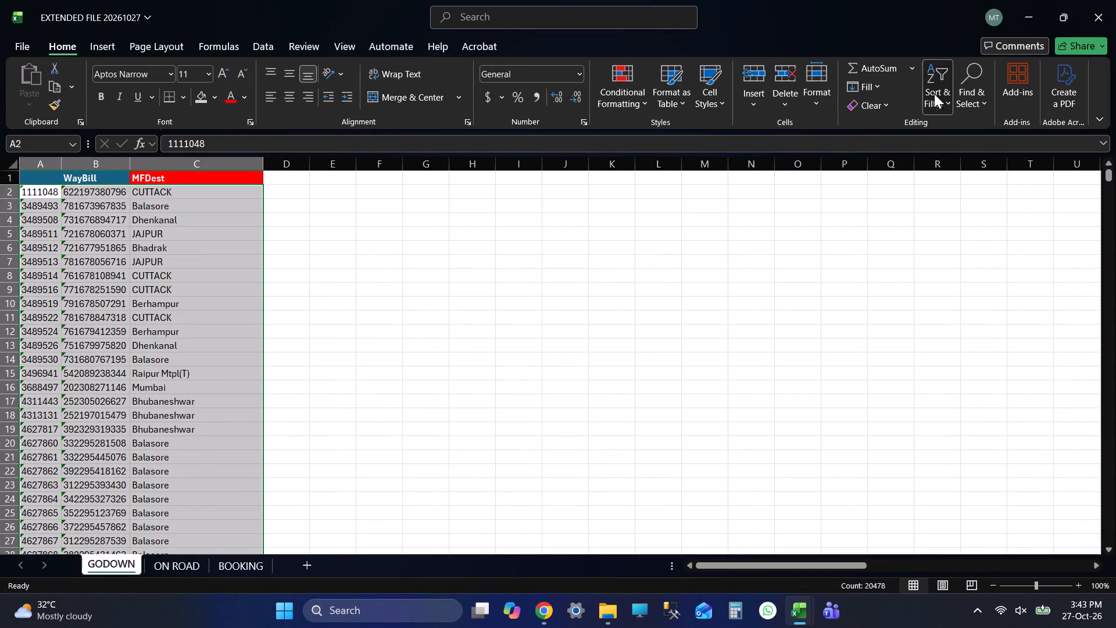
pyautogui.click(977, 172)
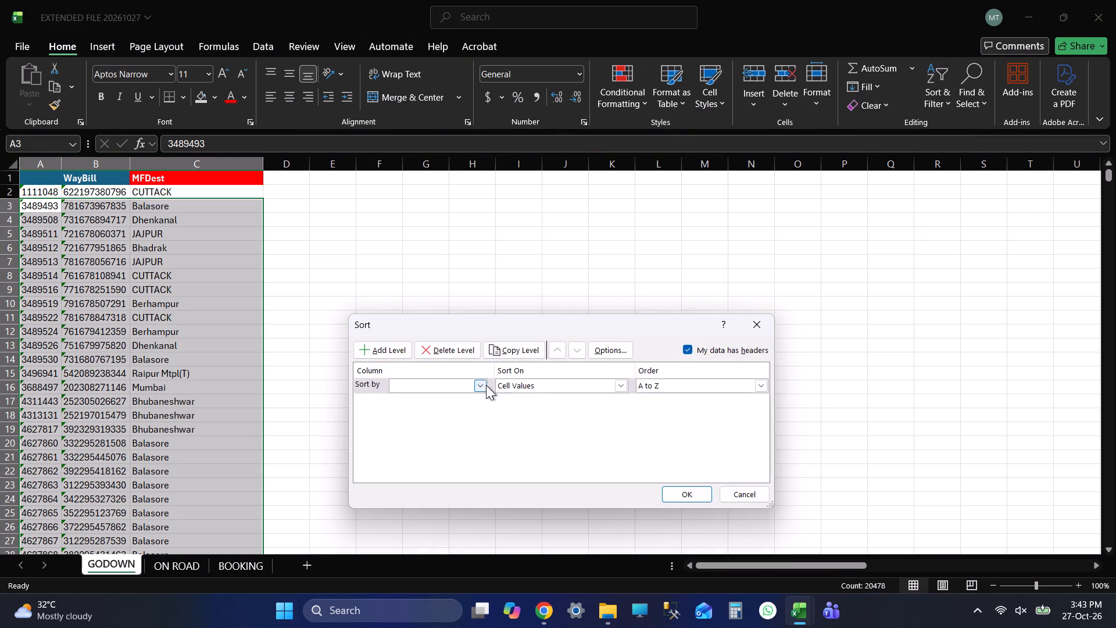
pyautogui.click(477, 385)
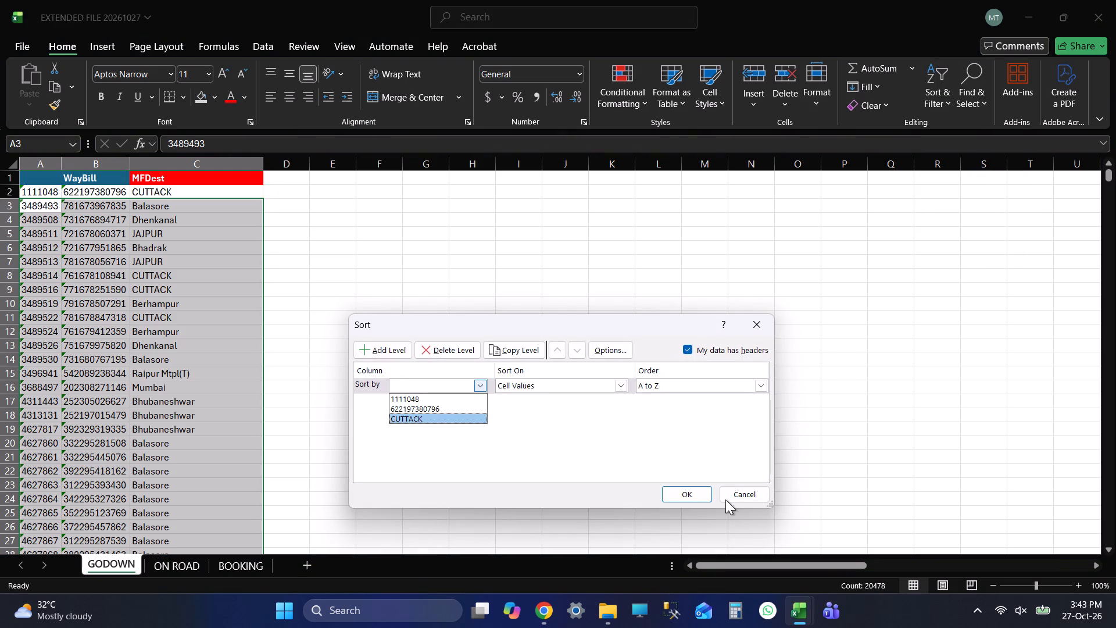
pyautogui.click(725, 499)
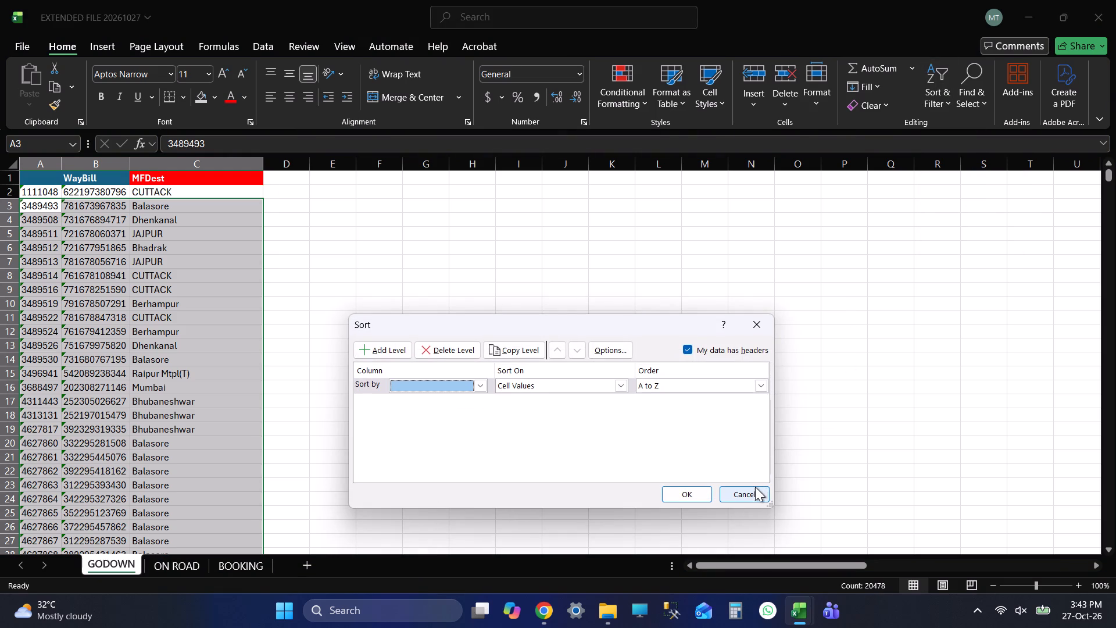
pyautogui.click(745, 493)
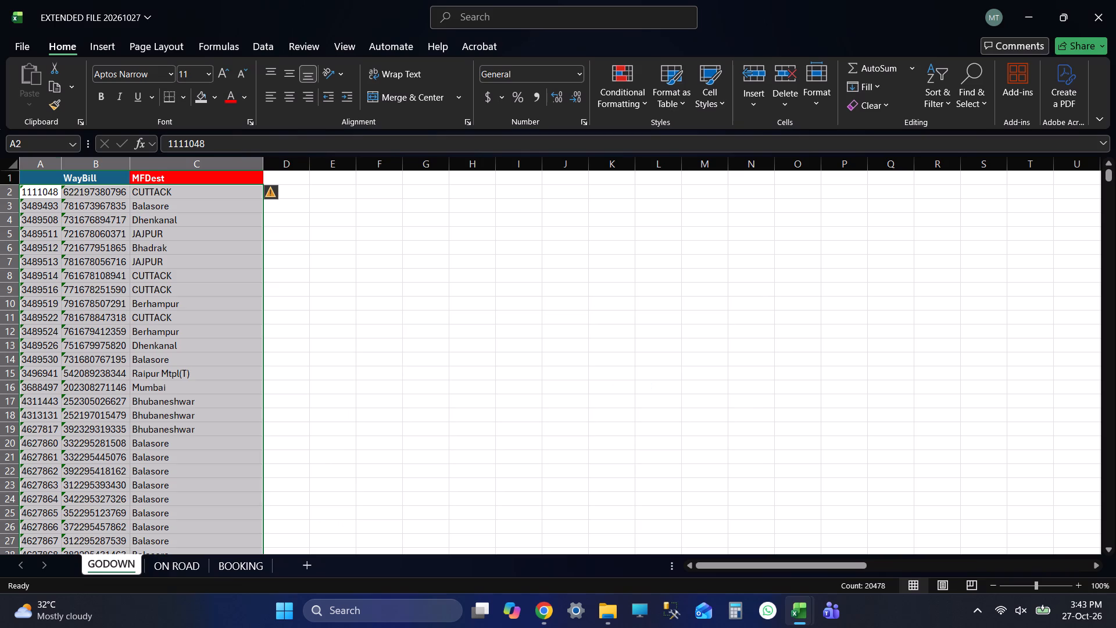
# Sort columns A to C of the GODOWN sheet by MFDest on cell values from A to Z, keeping the header row, and save.
pyautogui.click(49, 169)
pyautogui.hotkey('shift', 'Right')
pyautogui.hotkey('shift', 'Right')
pyautogui.hotkey('shift', 'Right')
pyautogui.hotkey('shift', 'Left')
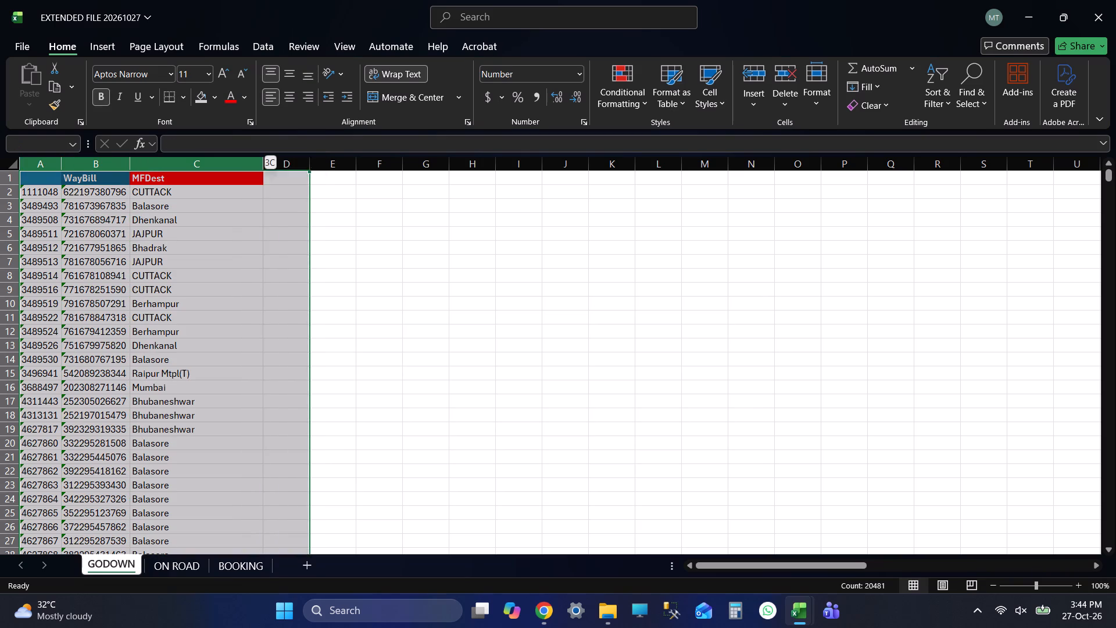
pyautogui.click(930, 96)
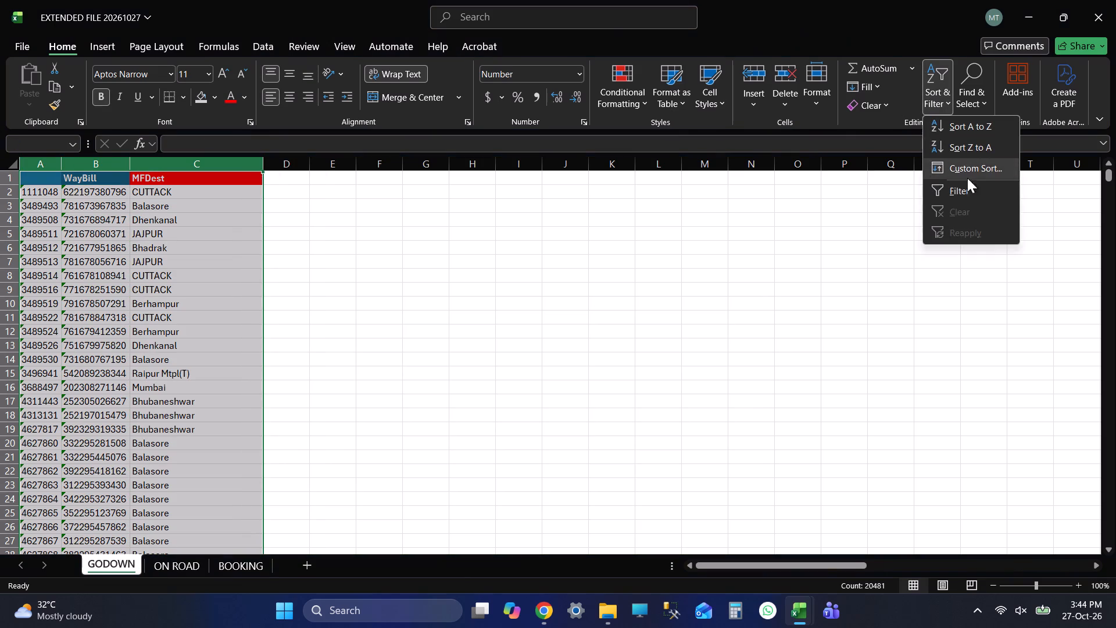
pyautogui.click(982, 159)
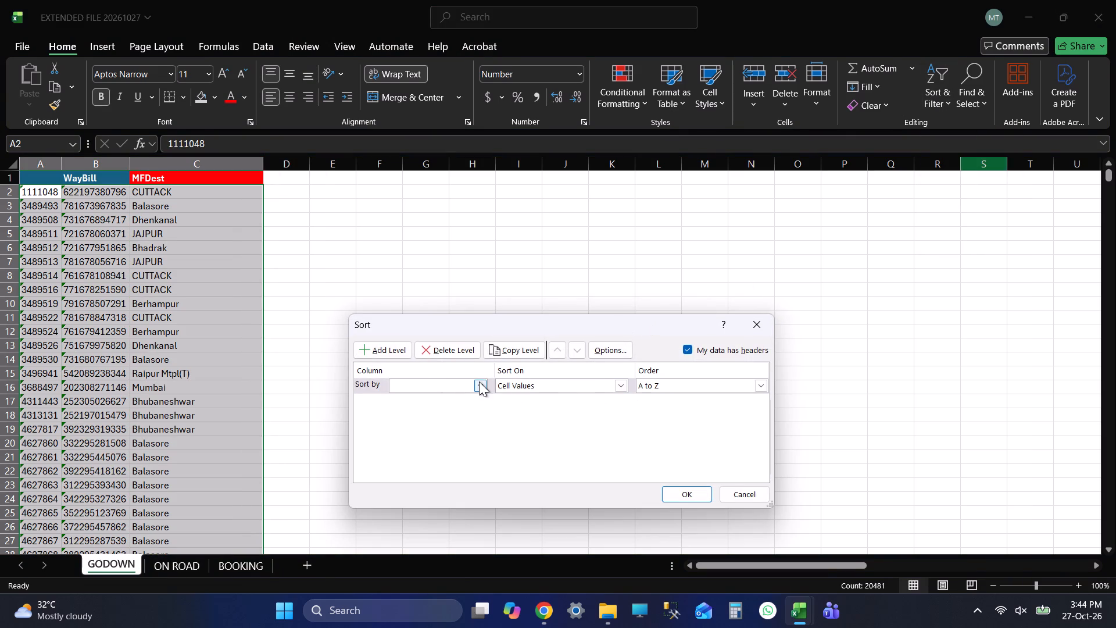
pyautogui.click(479, 381)
pyautogui.click(411, 420)
pyautogui.click(576, 402)
pyautogui.click(677, 491)
pyautogui.click(271, 191)
pyautogui.hotkey('ctrl', 's')
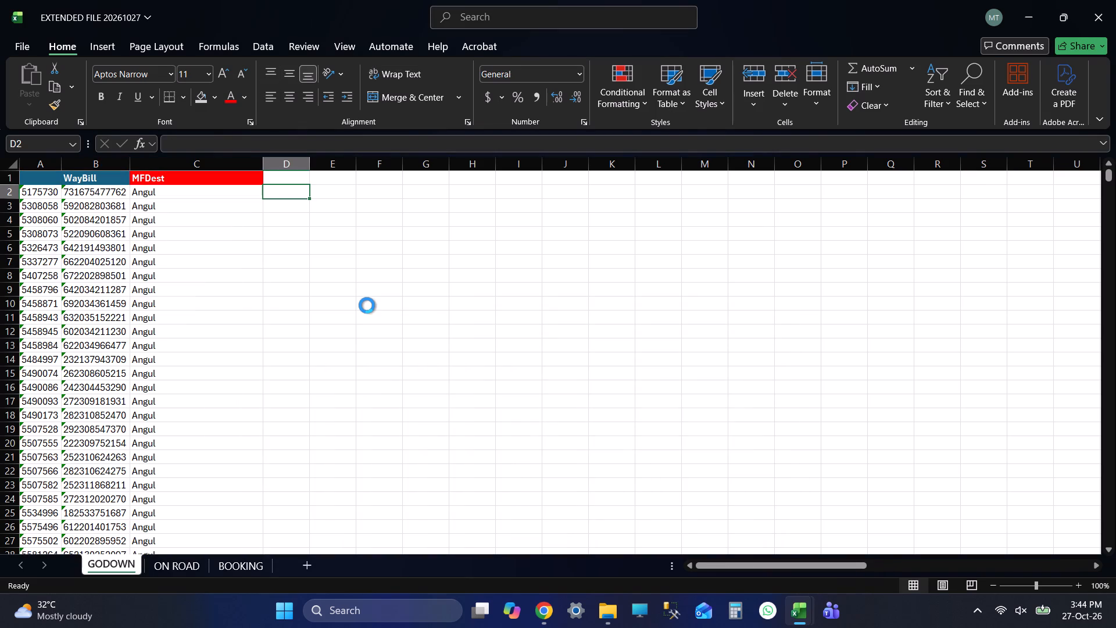
pyautogui.hotkey('ctrl', 's')
pyautogui.hotkey('ctrl', 's')
pyautogui.hotkey('ctrl', 's')
pyautogui.hotkey('ctrl', 's')
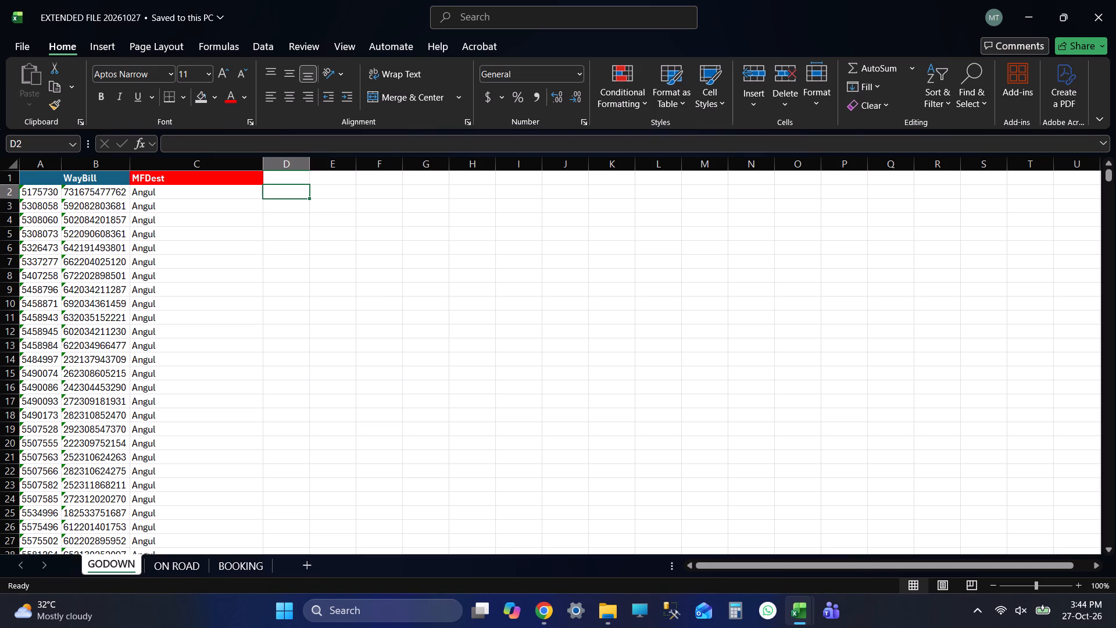
# Examine the end of the sorted GODOWN list, checking the last WayBill rows and the area below them, and return to the header.
pyautogui.press('Left')
pyautogui.press('Left')
pyautogui.hotkey('ctrl', 'Down')
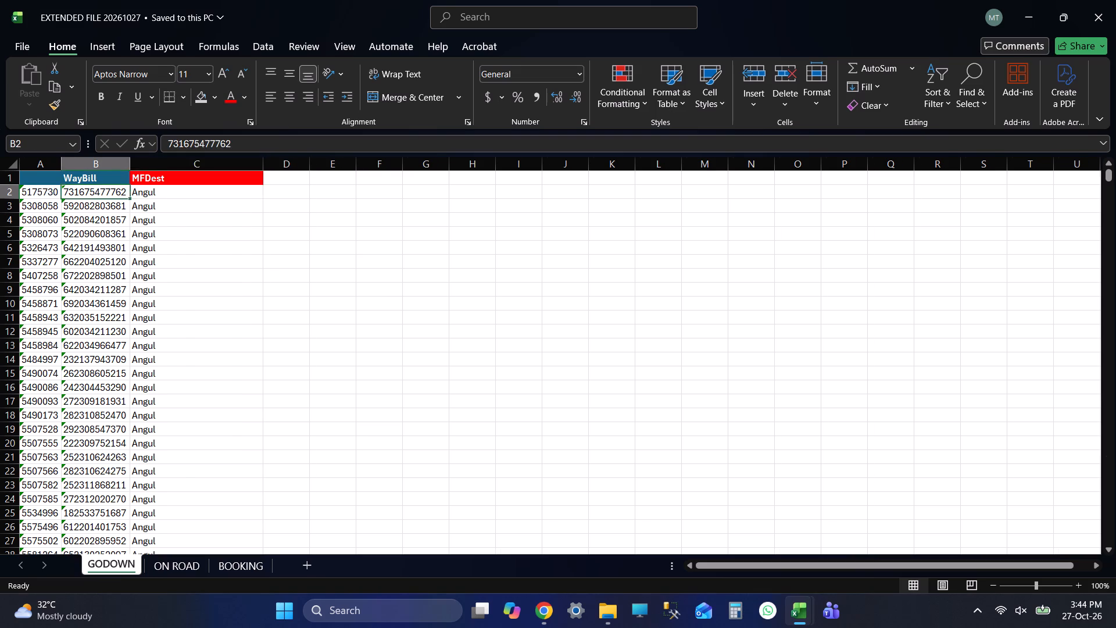
pyautogui.press('Down')
pyautogui.press('Down')
pyautogui.press('Down')
pyautogui.press('Down')
pyautogui.press('Down')
pyautogui.press('Down')
pyautogui.press('Down')
pyautogui.press('Down')
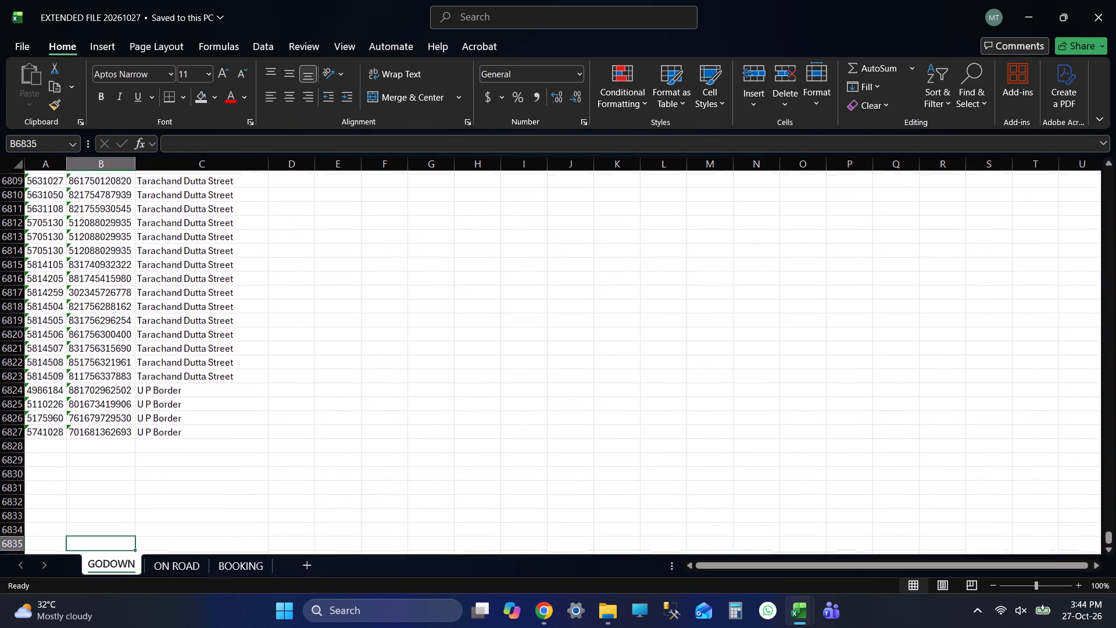
pyautogui.press('Down')
pyautogui.hotkey('ctrl', 'Up')
pyautogui.press('Down')
pyautogui.press('Down')
pyautogui.press('Down')
pyautogui.press('Down')
pyautogui.press('Down')
pyautogui.press('Down')
pyautogui.press('Down')
pyautogui.press('Down')
pyautogui.press('Down')
pyautogui.press('Down')
pyautogui.press('Down')
pyautogui.press('Down')
pyautogui.press('Down')
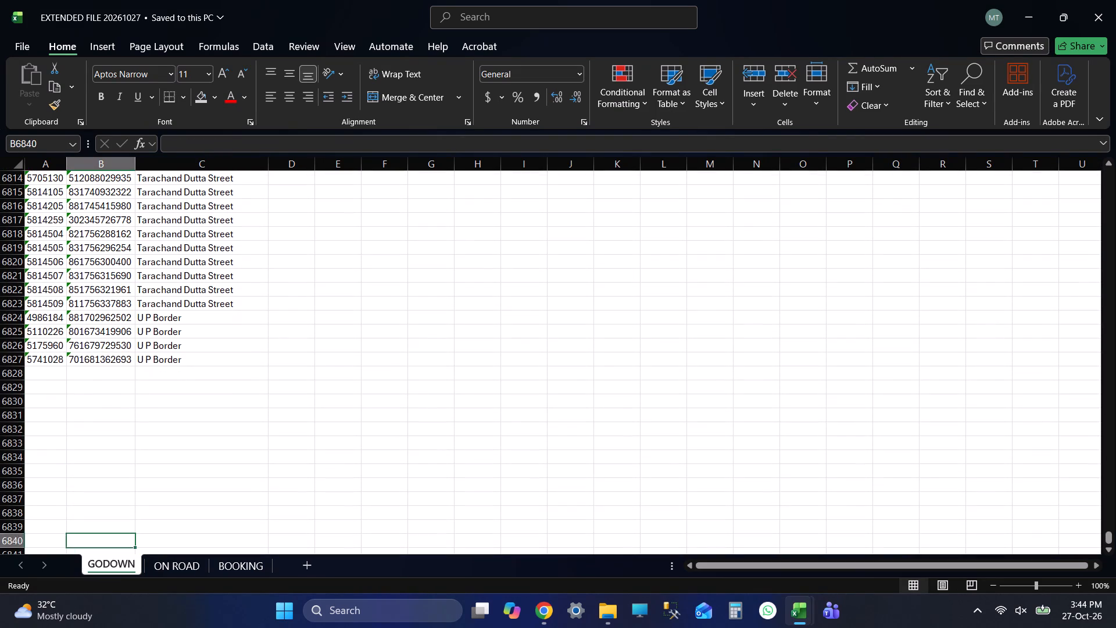
pyautogui.hotkey('ctrl', 'Up')
pyautogui.hotkey('ctrl', 'Up')
pyautogui.press('Up')
pyautogui.press('Up')
pyautogui.press('Up')
# Save EXTENDED FILE 20261027 with the WayBill header cell selected.
pyautogui.hotkey('ctrl', 's')
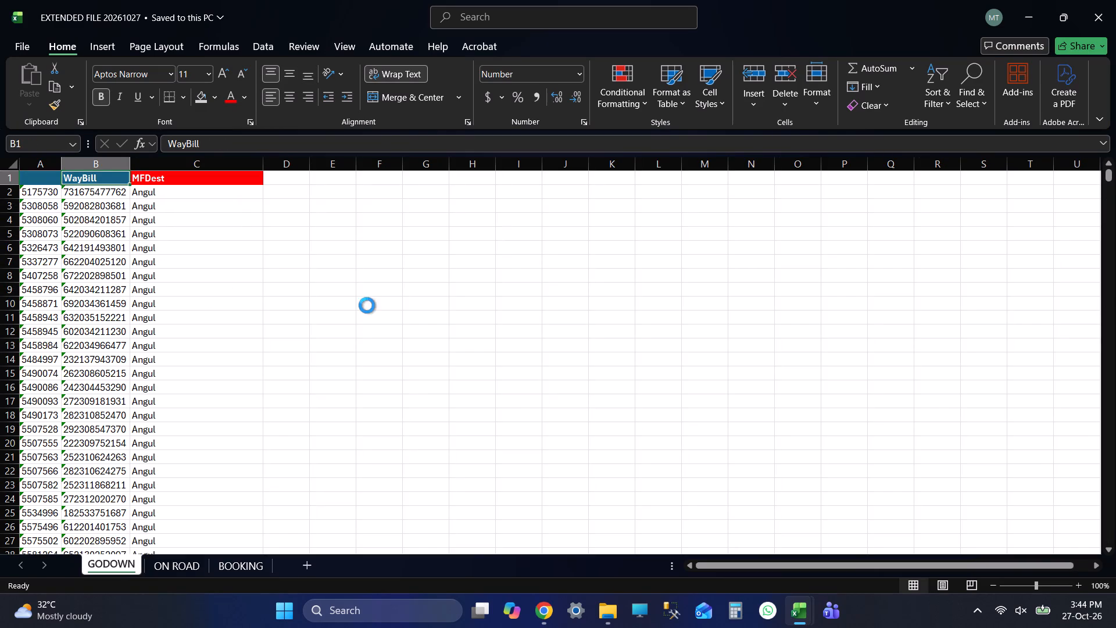
pyautogui.hotkey('ctrl', 's')
pyautogui.hotkey('ctrl', 's')
# Recheck the last WayBill entry on the GODOWN sheet and the rows just below it.
pyautogui.hotkey('ctrl', 'Down')
pyautogui.press('Down')
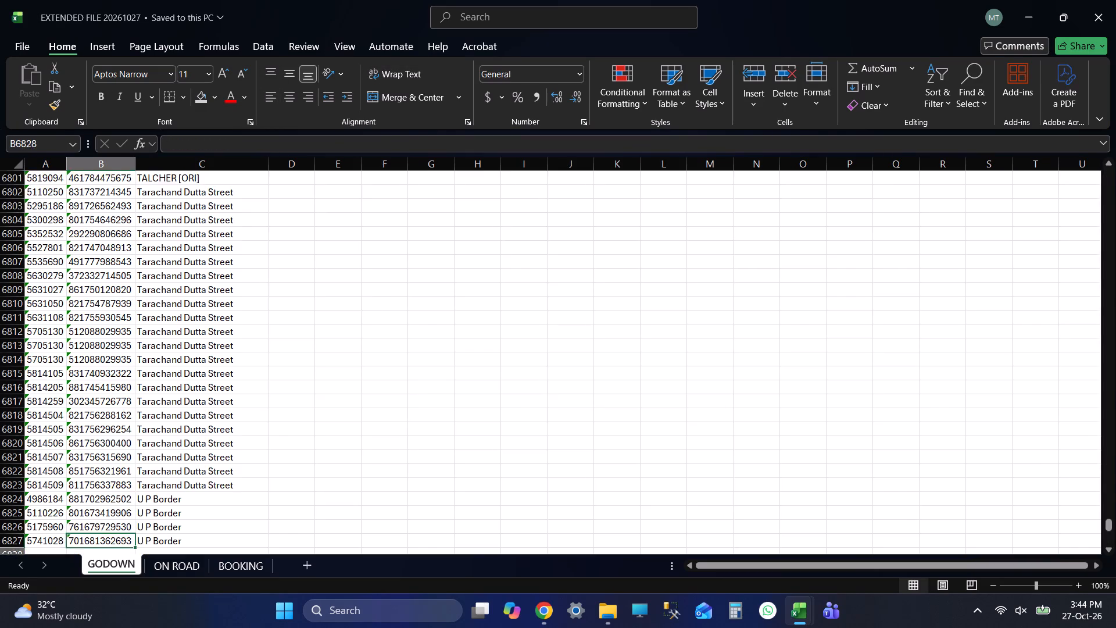
pyautogui.press('Down')
pyautogui.press('Down')
pyautogui.press('Down')
pyautogui.hotkey('ctrl', 'Up')
# Save EXTENDED FILE 20261027 and return to the WayBill header of the GODOWN sheet.
pyautogui.hotkey('ctrl', 's')
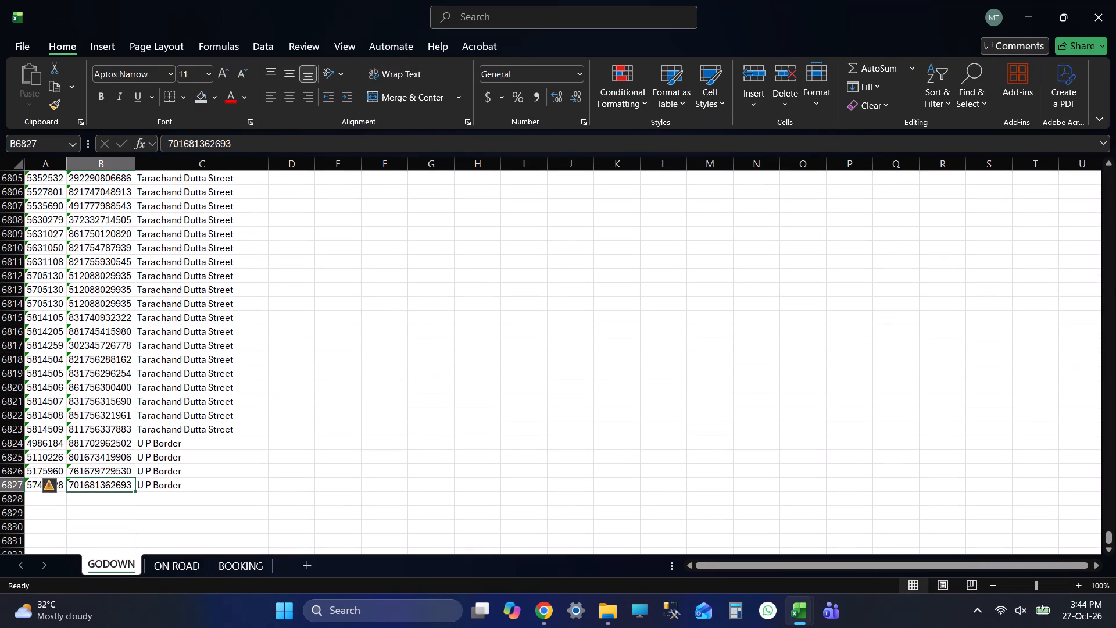
pyautogui.hotkey('ctrl', 'Up')
pyautogui.press('Up')
pyautogui.press('Up')
pyautogui.press('Up')
pyautogui.press('Up')
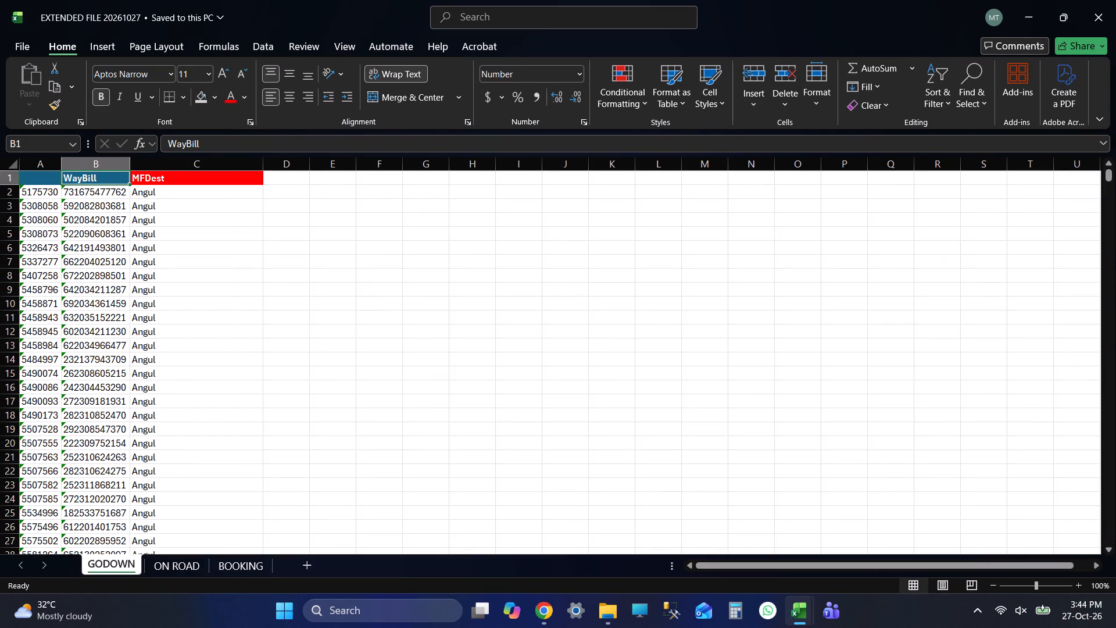
pyautogui.hotkey('ctrl', 's')
pyautogui.hotkey('ctrl', 's')
pyautogui.hotkey('ctrl', 's')
pyautogui.hotkey('ctrl', 's')
pyautogui.hotkey('ctrl', 's')
pyautogui.hotkey('ctrl', 's')
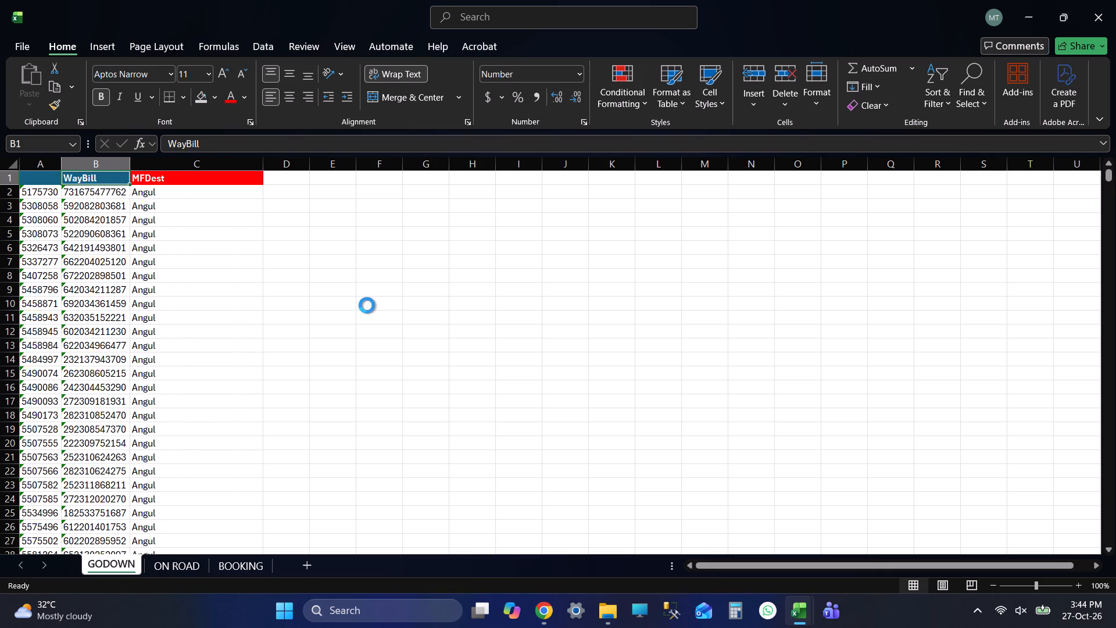
# Examine the bottom of the GODOWN WayBill column for any rows beyond the last entry.
pyautogui.hotkey('ctrl', 'Down')
pyautogui.press('Down')
pyautogui.press('Down')
pyautogui.press('Down')
pyautogui.press('Down')
pyautogui.press('Down')
pyautogui.press('Down')
pyautogui.hotkey('ctrl', 'Up')
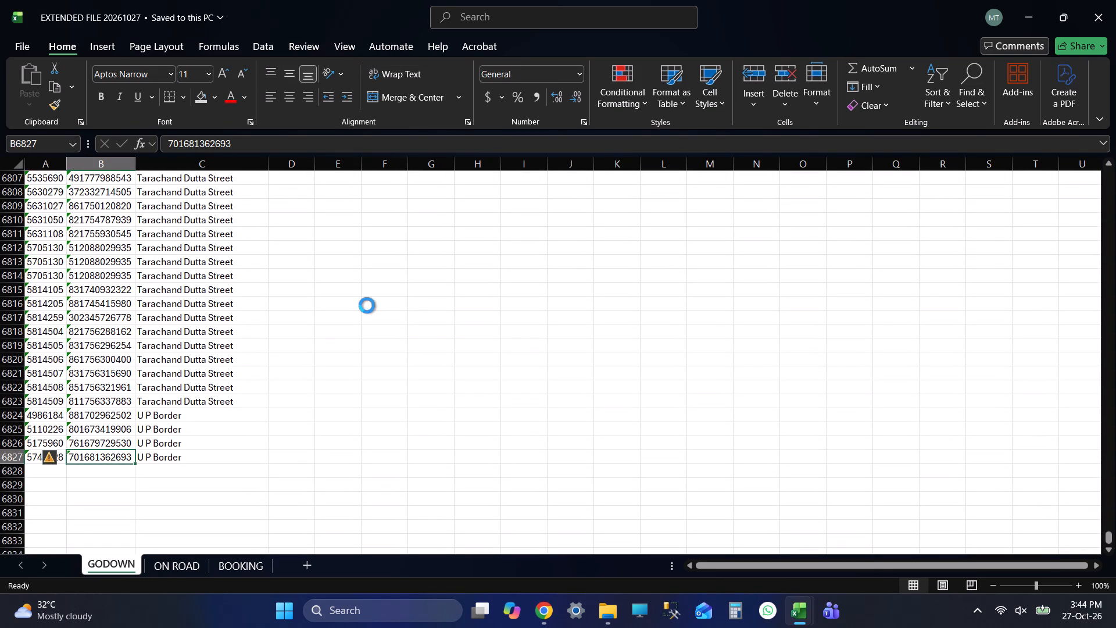
# Save EXTENDED FILE 20261027 with the last WayBill entry selected.
pyautogui.hotkey('ctrl', 's')
pyautogui.hotkey('ctrl', 's')
pyautogui.hotkey('ctrl', 's')
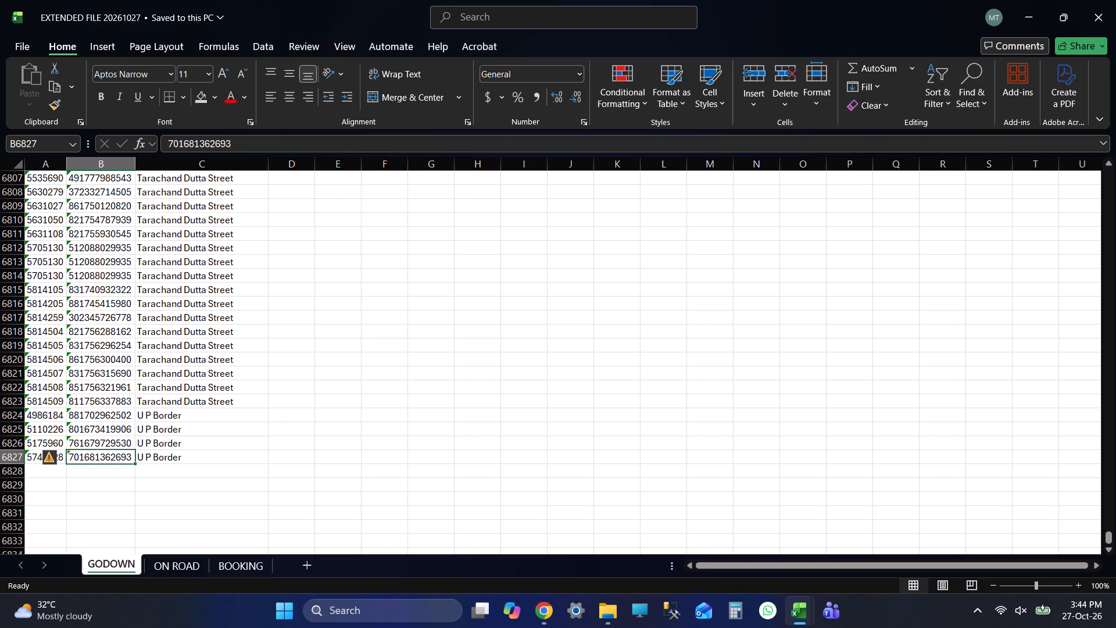
# Examine the rows below the last GODOWN WayBill entry, then the top of the list.
pyautogui.press('Down')
pyautogui.press('Down')
pyautogui.press('Down')
pyautogui.press('Down')
pyautogui.press('Down')
pyautogui.press('Down')
pyautogui.press('Down')
pyautogui.press('Down')
pyautogui.press('Down')
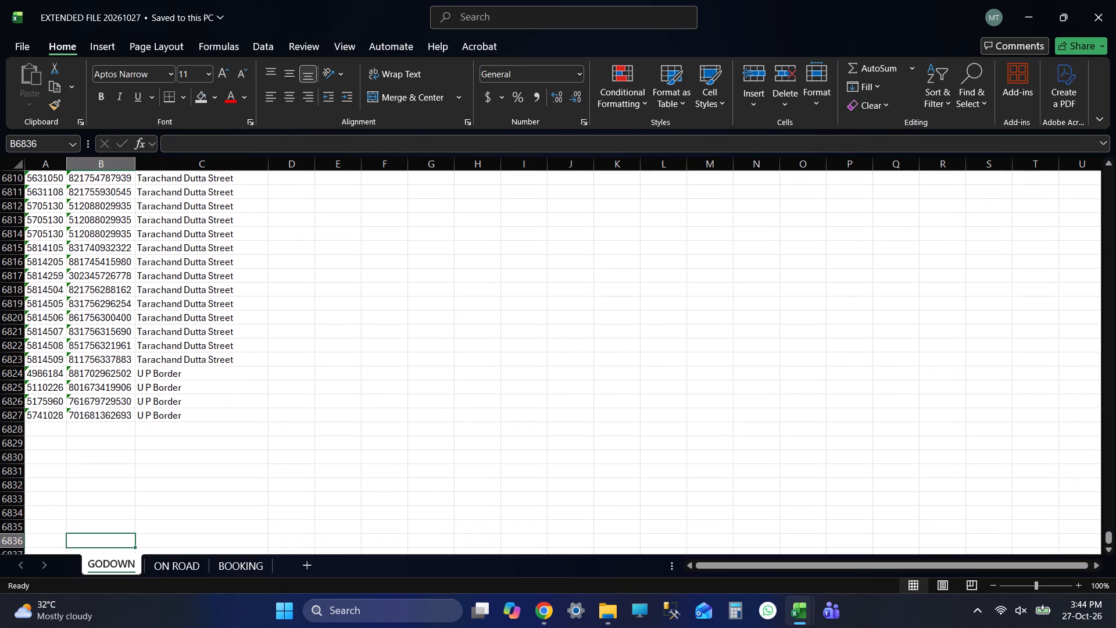
pyautogui.press('Down')
pyautogui.press('Down')
pyautogui.press('Down')
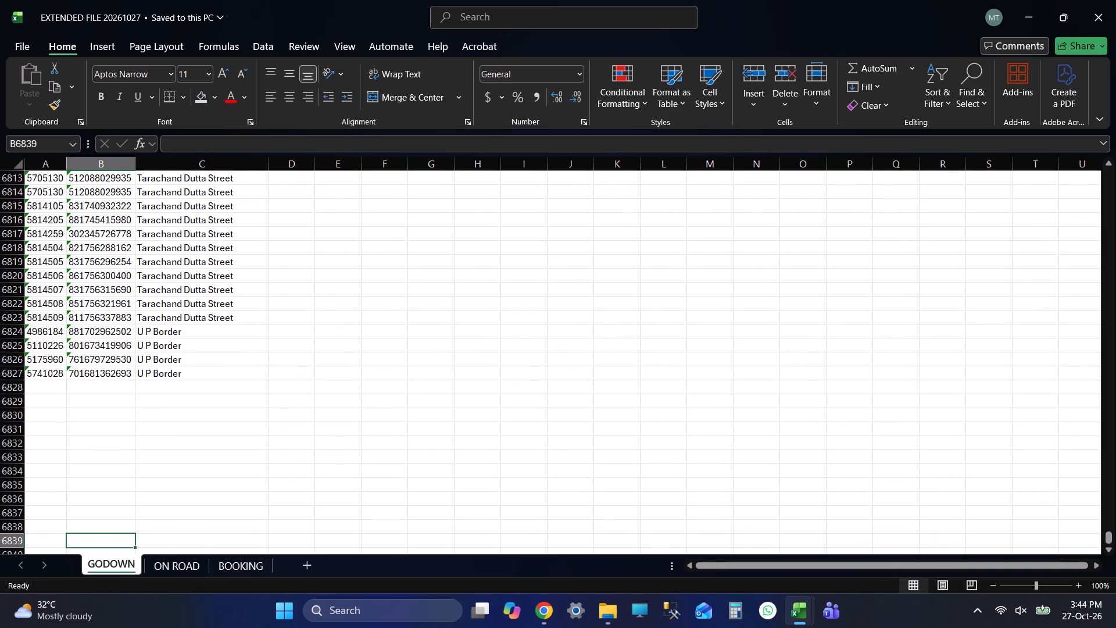
pyautogui.press('Down')
pyautogui.press('Down')
pyautogui.press('Down')
pyautogui.hotkey('ctrl', 'Up')
pyautogui.hotkey('ctrl', 'Up')
pyautogui.press('Up')
pyautogui.press('Up')
pyautogui.press('Up')
pyautogui.press('Up')
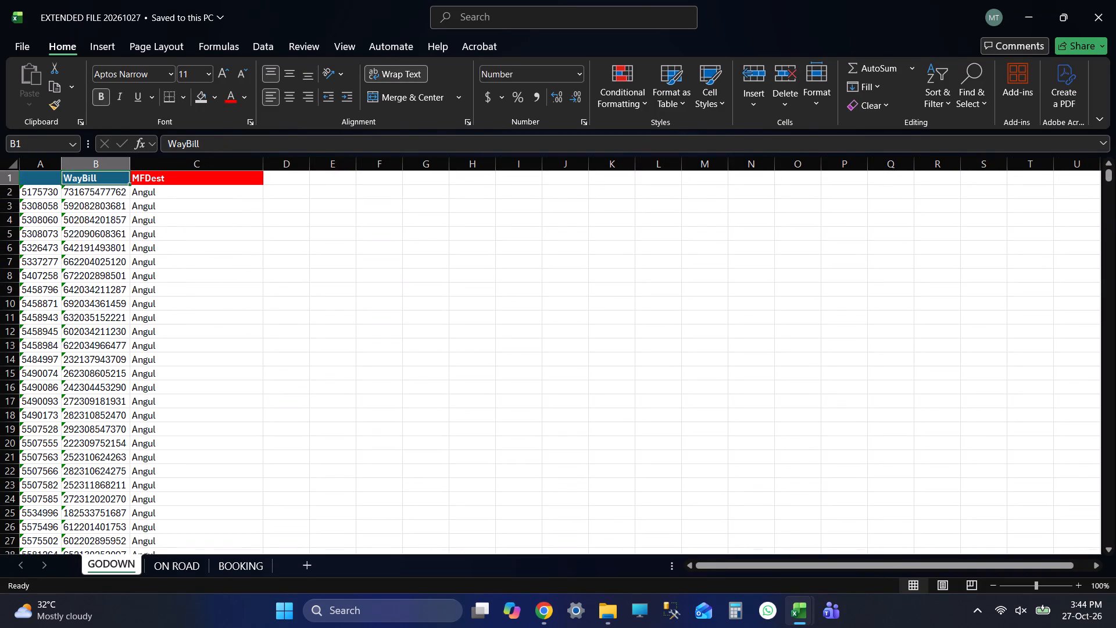
# Save the sorted GODOWN sheet in EXTENDED FILE 20261027 from the WayBill header cell.
pyautogui.hotkey('ctrl', 's')
pyautogui.hotkey('ctrl', 's')
pyautogui.hotkey('ctrl', 's')
pyautogui.hotkey('ctrl', 's')
pyautogui.hotkey('ctrl', 's')
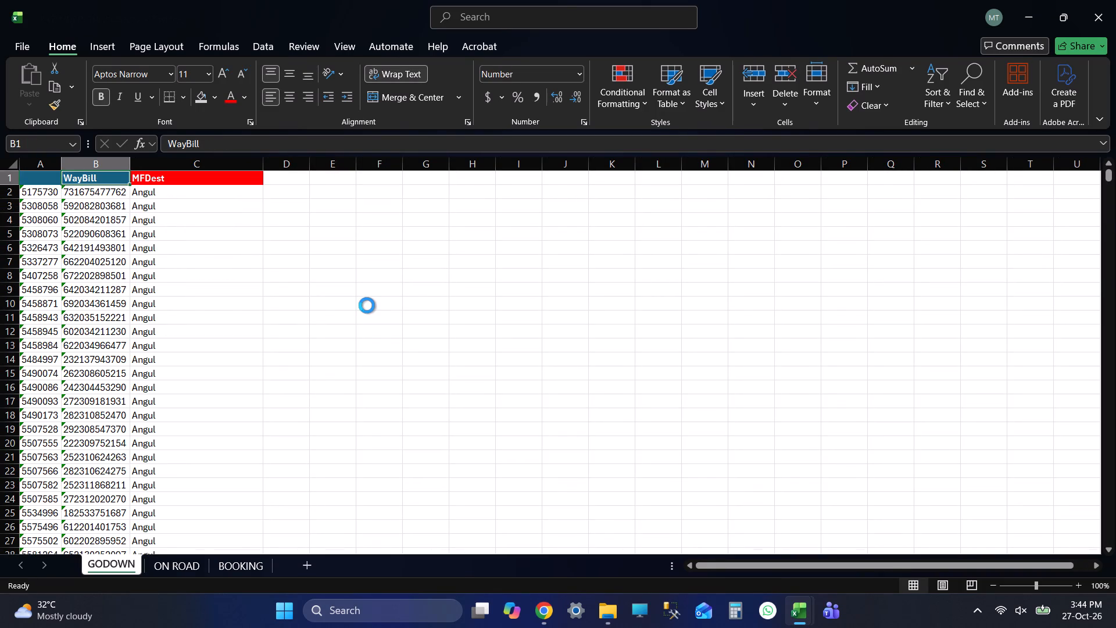
pyautogui.hotkey('ctrl', 's')
pyautogui.hotkey('ctrl', 's')
pyautogui.hotkey('ctrl', 's')
pyautogui.hotkey('ctrl', 's')
pyautogui.hotkey('ctrl', 's')
pyautogui.hotkey('ctrl', 's')
pyautogui.hotkey('ctrl', 's')
# Check the final GODOWN WayBill rows and the area beneath them once more for leftover entries.
pyautogui.hotkey('ctrl', 'Down')
pyautogui.press('Down')
pyautogui.press('Down')
pyautogui.press('Down')
pyautogui.press('Down')
pyautogui.press('Down')
pyautogui.press('Down')
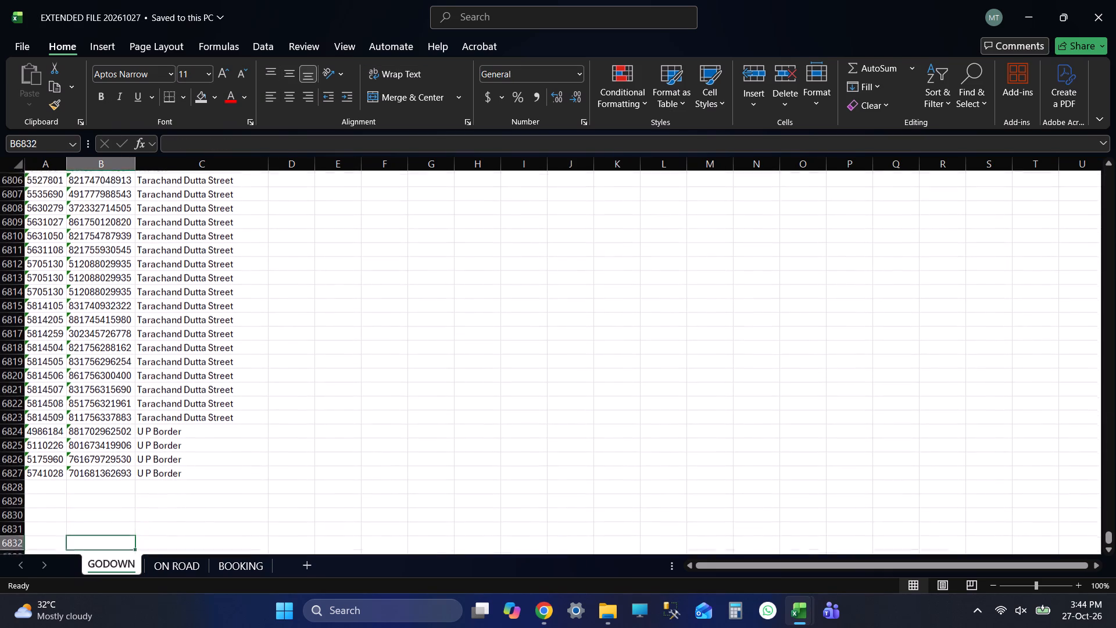
pyautogui.hotkey('ctrl', 'Up')
pyautogui.press('Down')
pyautogui.press('Down')
pyautogui.press('Down')
pyautogui.press('Down')
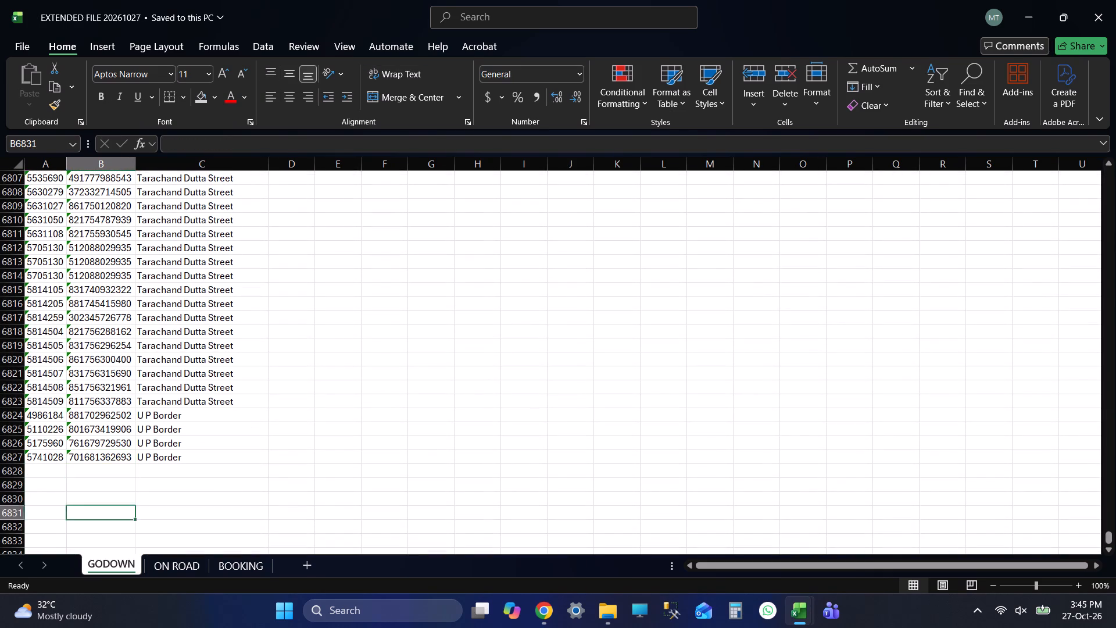
pyautogui.press('Down')
pyautogui.press('Down')
pyautogui.press('Down')
pyautogui.press('Down')
pyautogui.hotkey('ctrl', 'Up')
# Save EXTENDED FILE 20261027 and go back to the WayBill header on the GODOWN sheet.
pyautogui.hotkey('ctrl', 's')
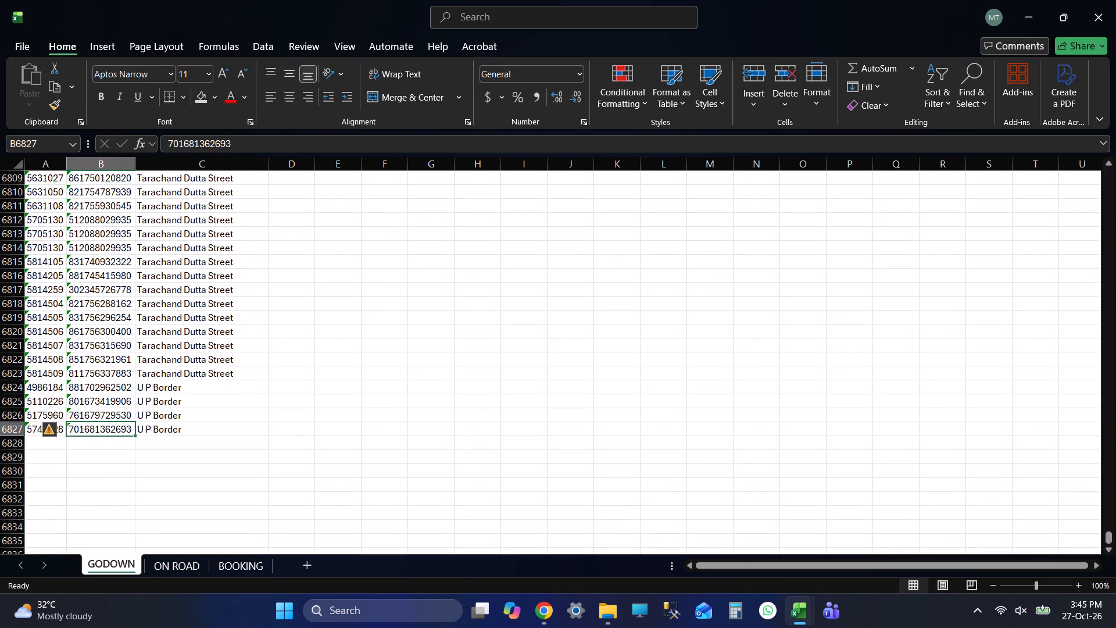
pyautogui.hotkey('ctrl', 'Up')
pyautogui.press('Up')
pyautogui.press('Up')
pyautogui.press('Up')
pyautogui.press('Up')
pyautogui.press('Up')
pyautogui.hotkey('ctrl', 's')
pyautogui.hotkey('ctrl', 's')
pyautogui.hotkey('ctrl', 's')
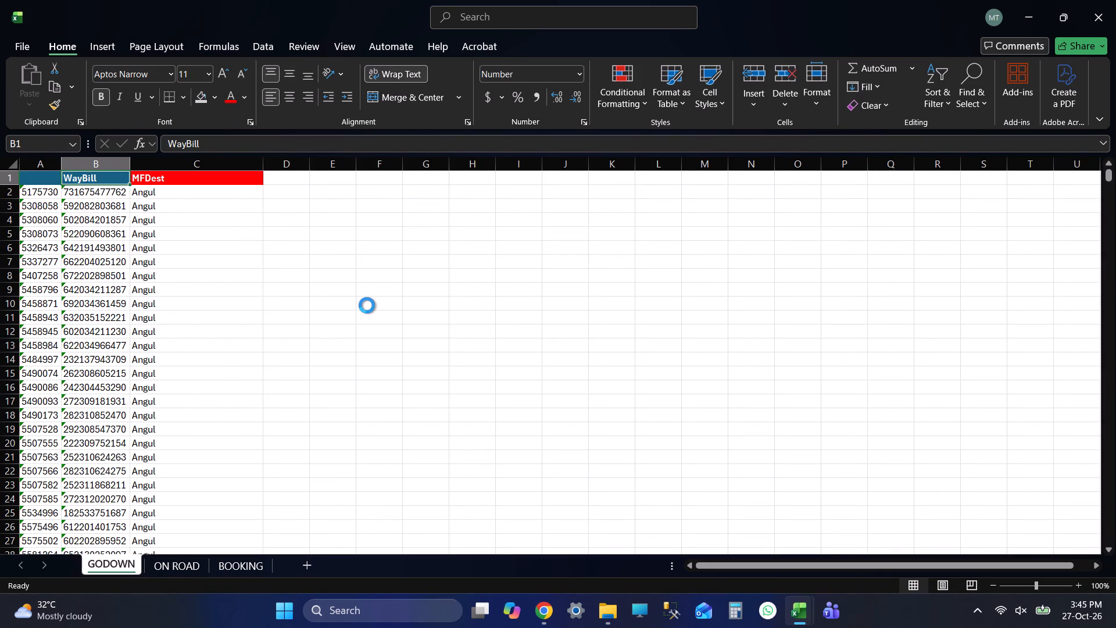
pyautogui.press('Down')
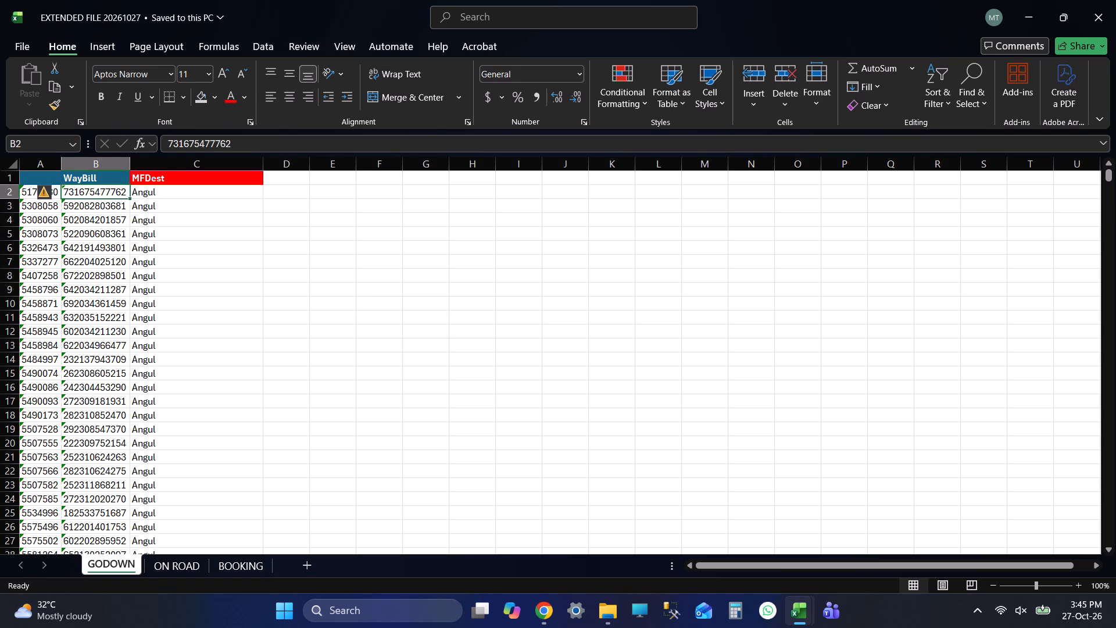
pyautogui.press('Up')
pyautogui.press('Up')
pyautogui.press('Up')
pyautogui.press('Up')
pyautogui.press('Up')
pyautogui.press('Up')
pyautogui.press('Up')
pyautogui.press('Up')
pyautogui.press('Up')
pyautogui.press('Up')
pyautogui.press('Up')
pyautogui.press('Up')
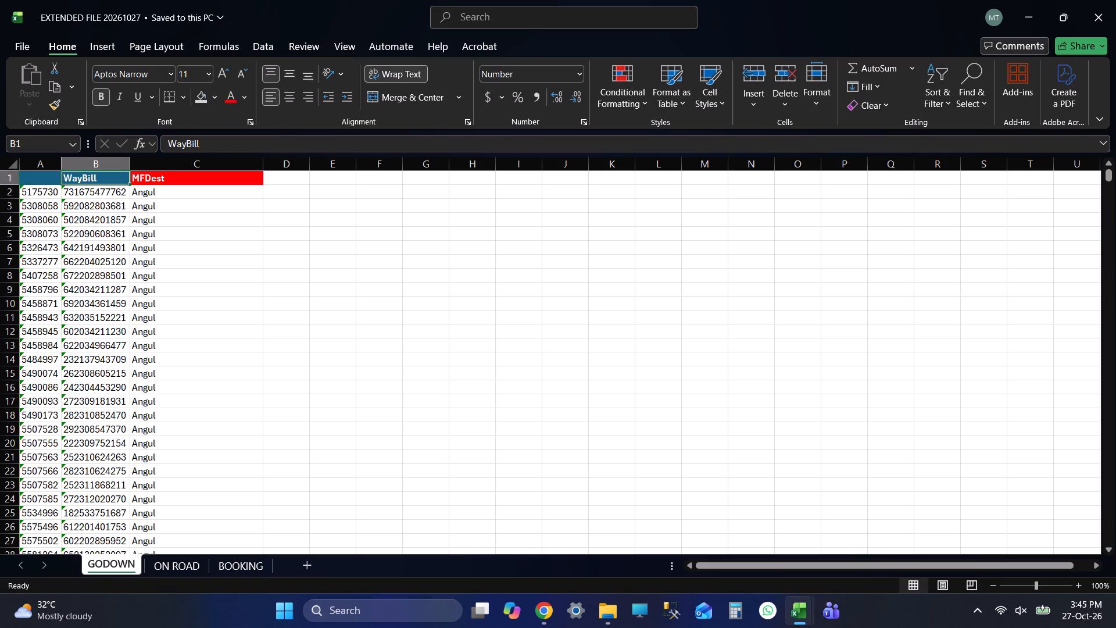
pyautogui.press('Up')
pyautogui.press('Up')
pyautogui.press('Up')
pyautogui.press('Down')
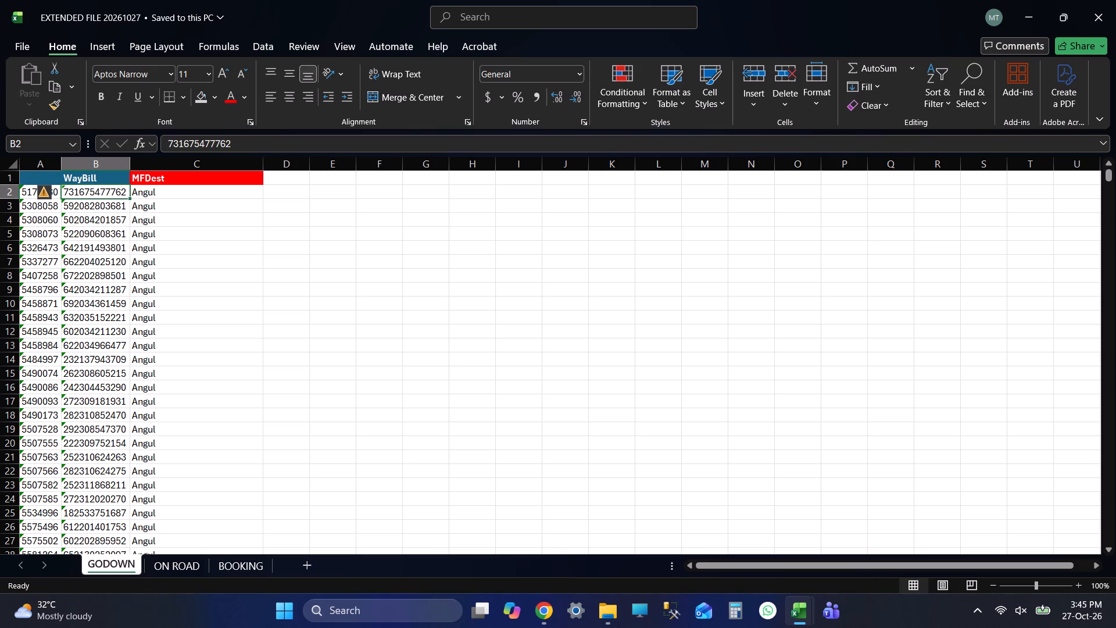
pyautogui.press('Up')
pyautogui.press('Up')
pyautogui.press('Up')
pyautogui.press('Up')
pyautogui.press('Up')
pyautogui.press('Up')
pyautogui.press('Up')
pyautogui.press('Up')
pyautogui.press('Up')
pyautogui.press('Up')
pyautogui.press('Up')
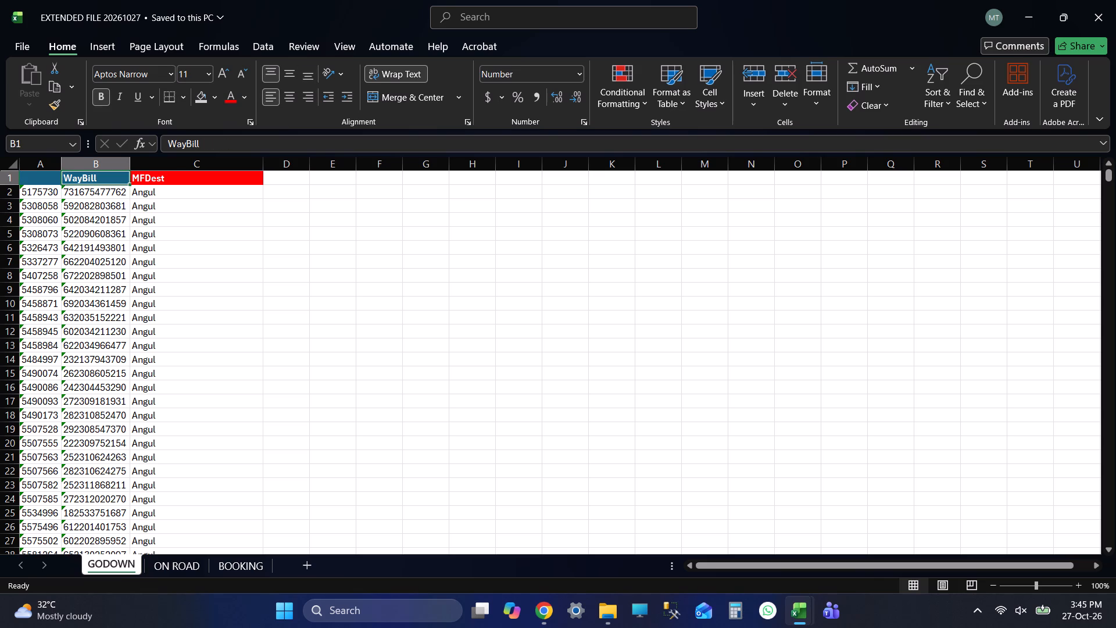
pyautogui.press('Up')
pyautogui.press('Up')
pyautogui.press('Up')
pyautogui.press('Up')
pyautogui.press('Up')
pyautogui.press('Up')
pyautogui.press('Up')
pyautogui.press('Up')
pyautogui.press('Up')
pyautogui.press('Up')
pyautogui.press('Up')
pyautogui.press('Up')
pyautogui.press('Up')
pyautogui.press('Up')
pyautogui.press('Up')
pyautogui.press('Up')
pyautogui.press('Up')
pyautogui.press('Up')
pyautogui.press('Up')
# Examine the last GODOWN WayBill rows and the cells beneath them, and return to the WayBill header.
pyautogui.press('Down')
pyautogui.press('Down')
pyautogui.hotkey('ctrl', 'Down')
pyautogui.press('Down')
pyautogui.press('Down')
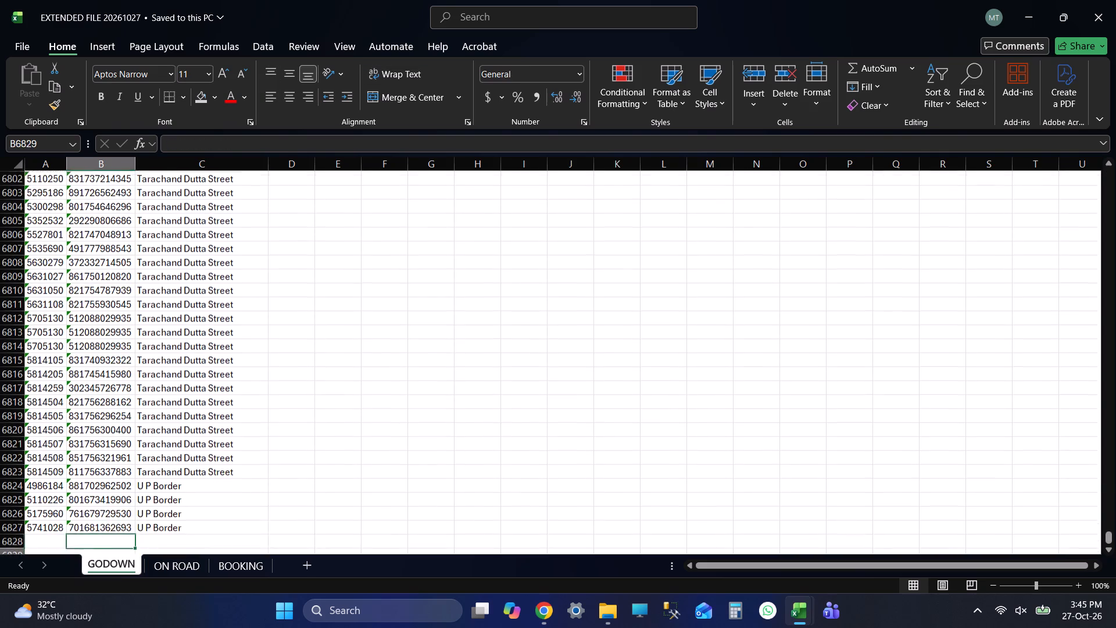
pyautogui.press('Down')
pyautogui.press('Down')
pyautogui.press('Down')
pyautogui.press('Down')
pyautogui.hotkey('ctrl', 'Up')
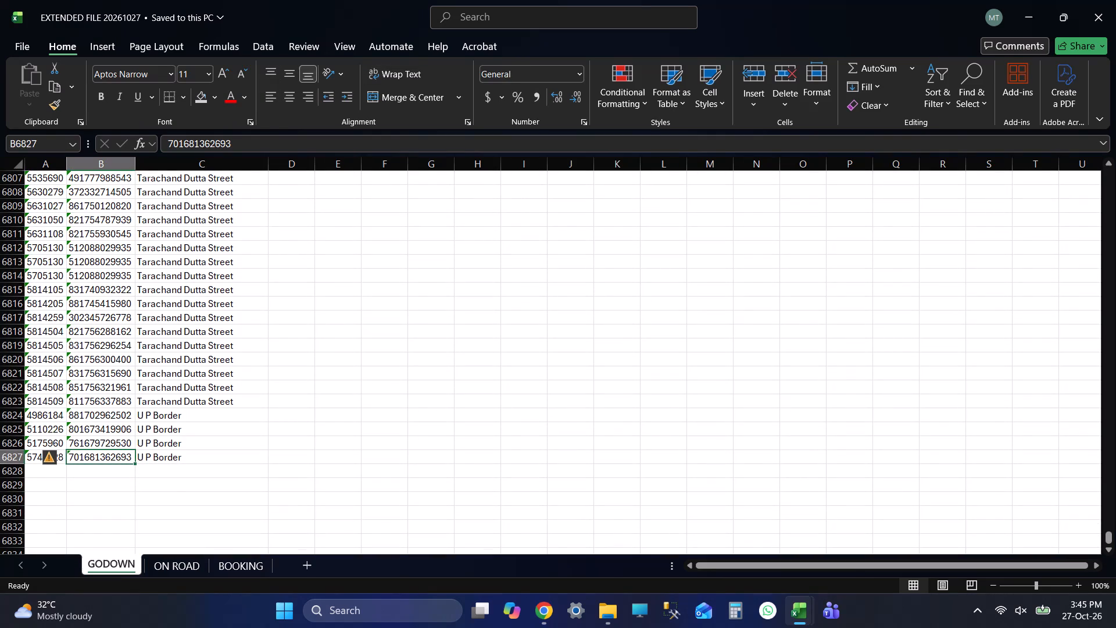
pyautogui.hotkey('ctrl', 'Up')
pyautogui.press('Up')
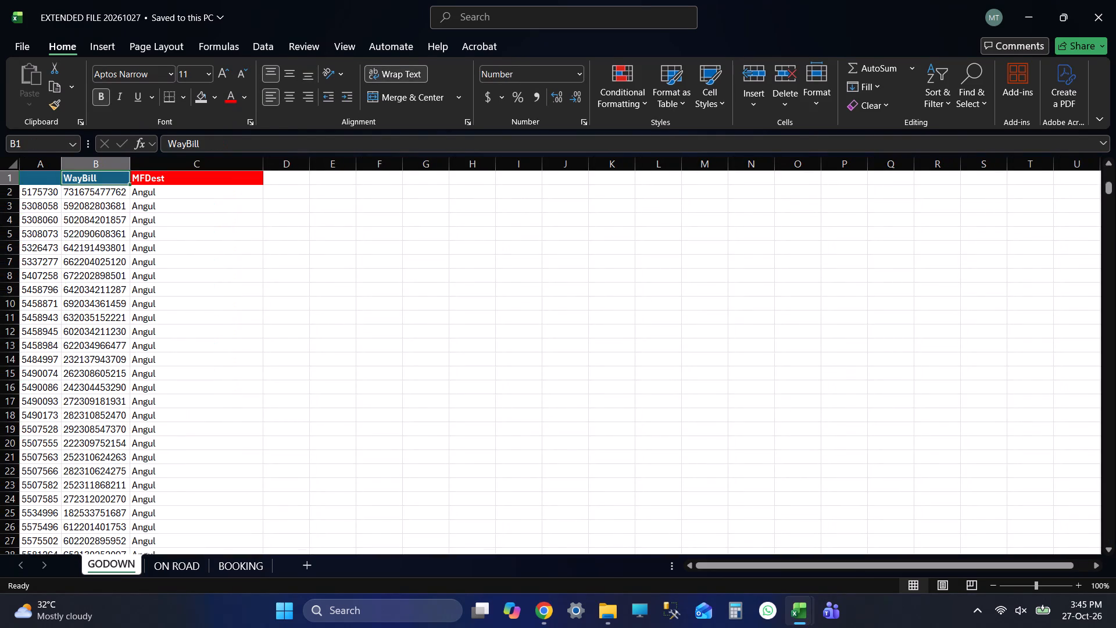
pyautogui.press('Up')
# Save EXTENDED FILE 20261027 with the empty cell D2 beside the GODOWN list selected.
pyautogui.press('Right')
pyautogui.press('Right')
pyautogui.press('Down')
pyautogui.hotkey('ctrl', 's')
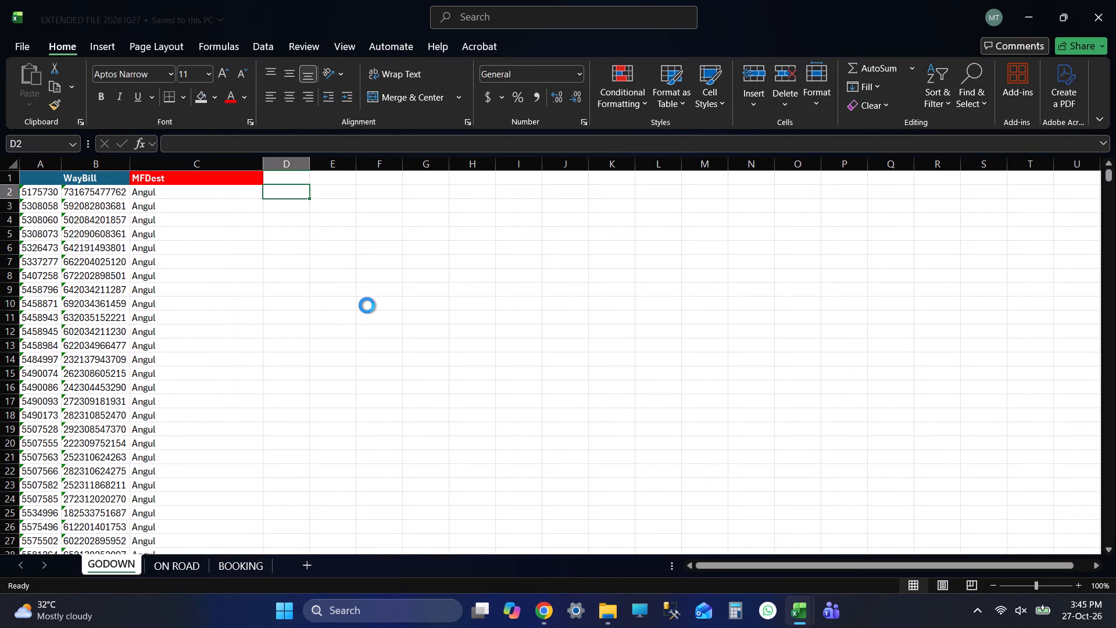
pyautogui.hotkey('ctrl', 's')
pyautogui.hotkey('ctrl', 's')
# On the ON ROAD sheet, delete the origin and Destination columns preceding WayBill.
pyautogui.click(184, 577)
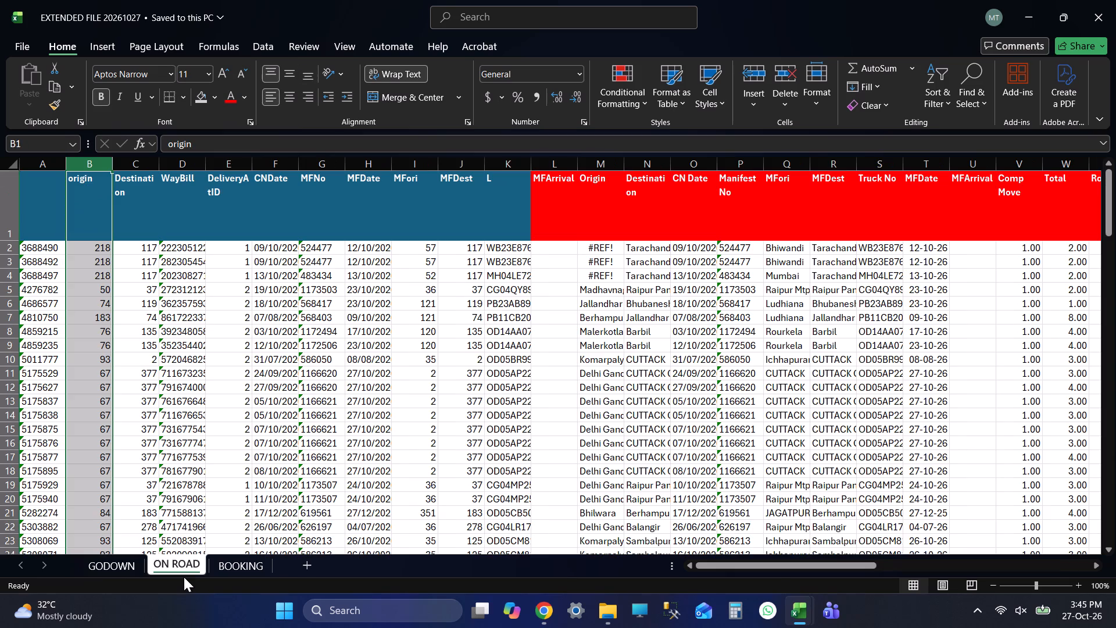
pyautogui.hotkey('shift', 'Right')
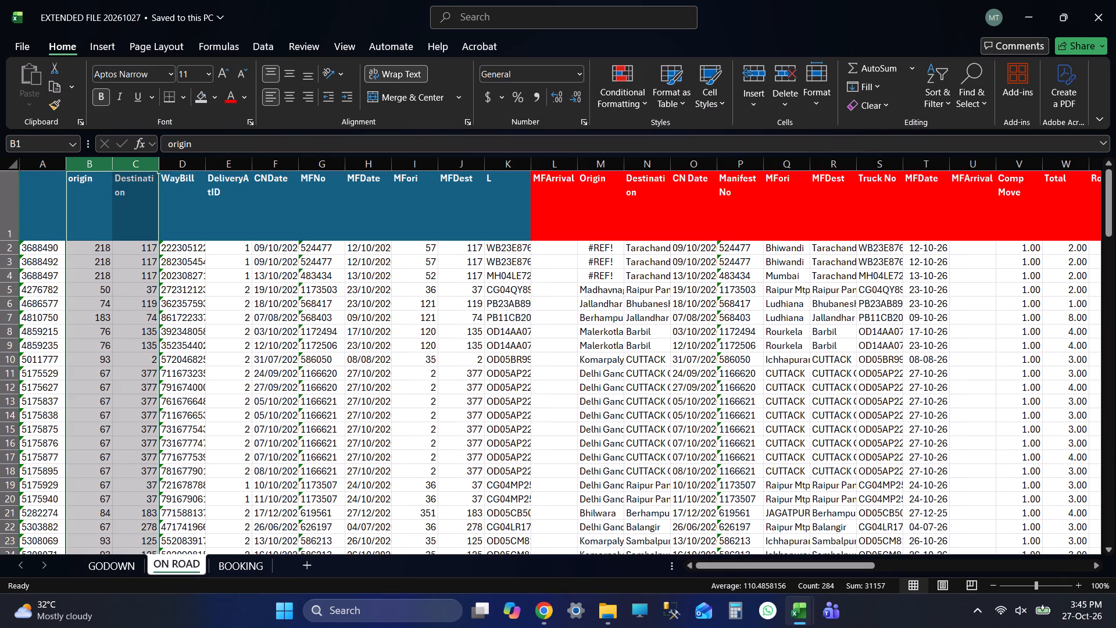
pyautogui.hotkey('ctrl', '-')
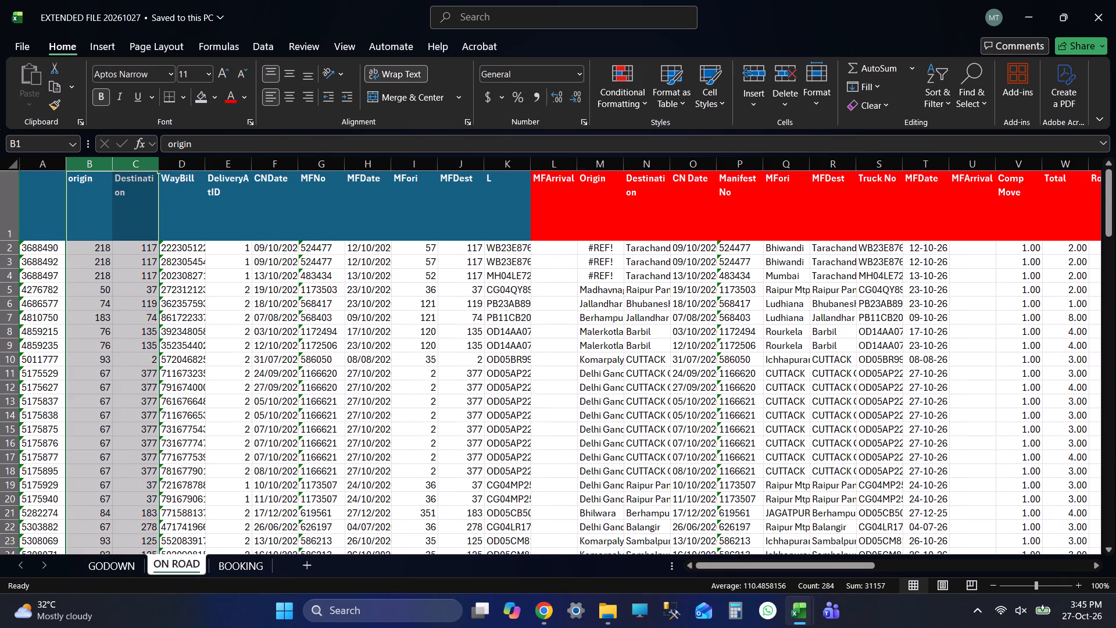
# Delete the remaining blue-headed ON ROAD columns after WayBill, from DeliveryAtID through L.
pyautogui.click(149, 167)
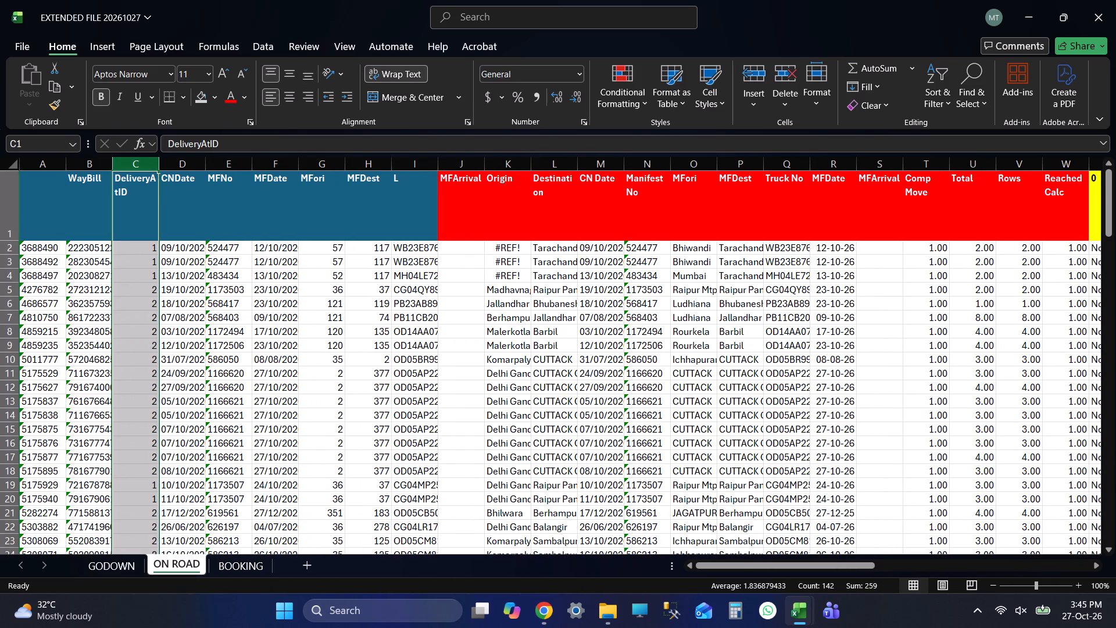
pyautogui.hotkey('shift', 'Right')
pyautogui.hotkey('shift', 'Right')
pyautogui.hotkey('shift', 'Right')
pyautogui.hotkey('shift', 'Right')
pyautogui.hotkey('shift', 'Right')
pyautogui.hotkey('shift', 'Right')
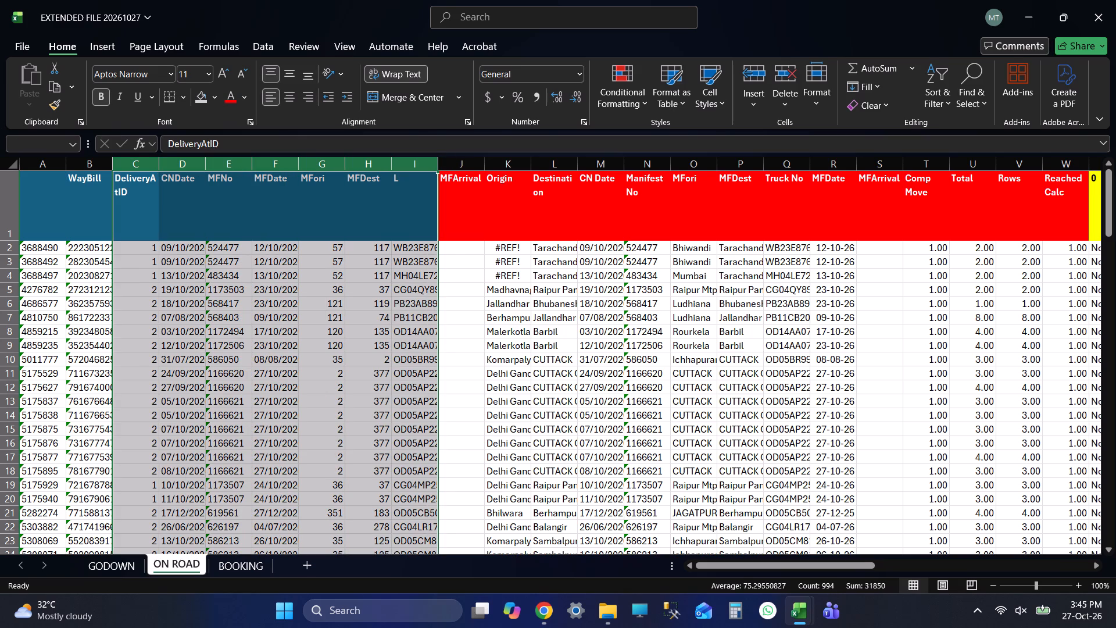
pyautogui.hotkey('ctrl', '-')
# Delete the ON ROAD columns from Comp Move through Exception Analysis, keeping the GSTIN of User block.
pyautogui.click(597, 162)
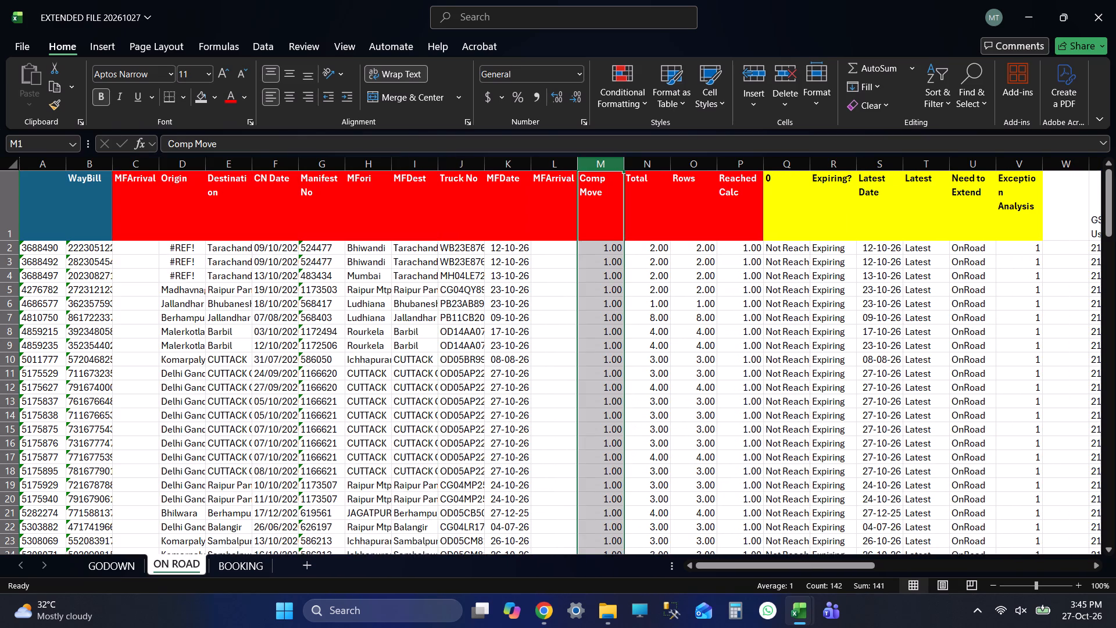
pyautogui.hotkey('ctrl', 'shift', 'Right')
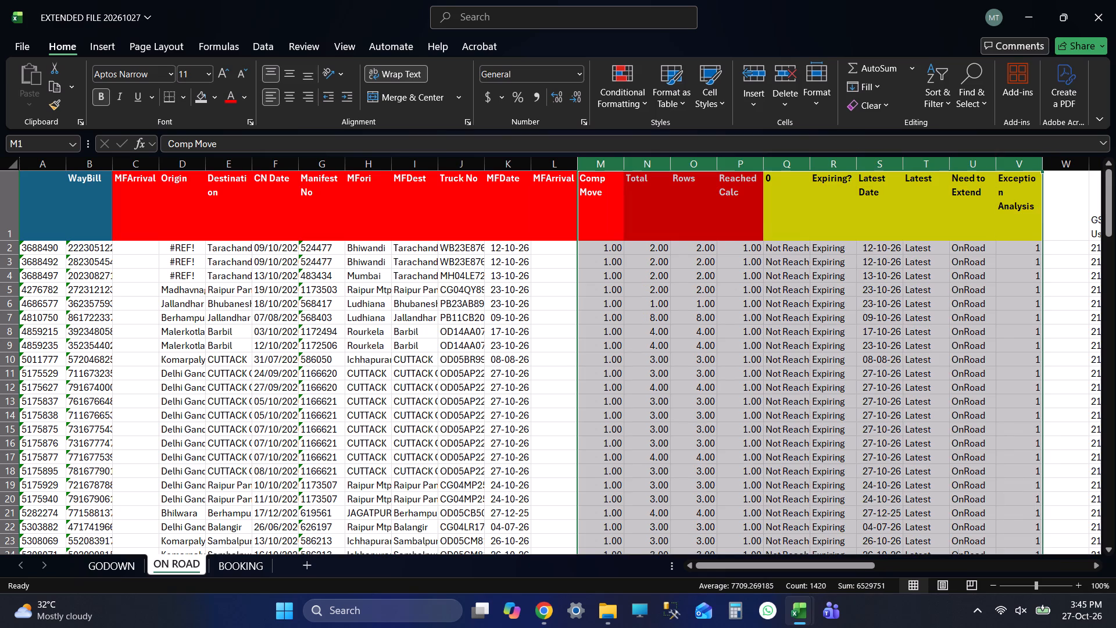
pyautogui.hotkey('ctrl', '-')
pyautogui.hotkey('ctrl', 'z')
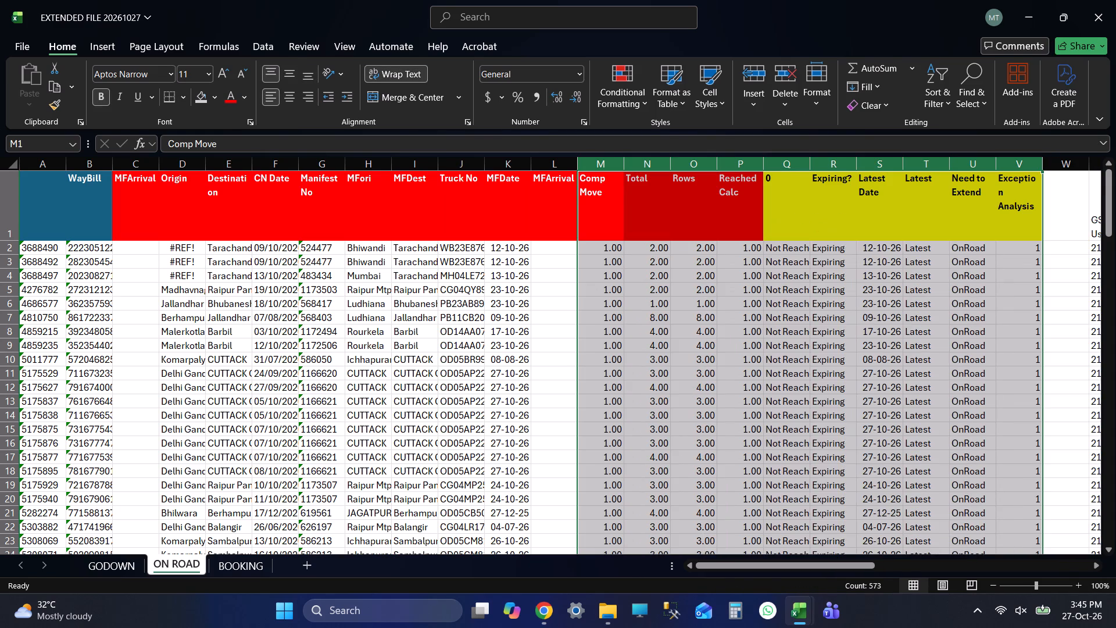
pyautogui.moveTo(839, 566); pyautogui.dragTo(864, 563)
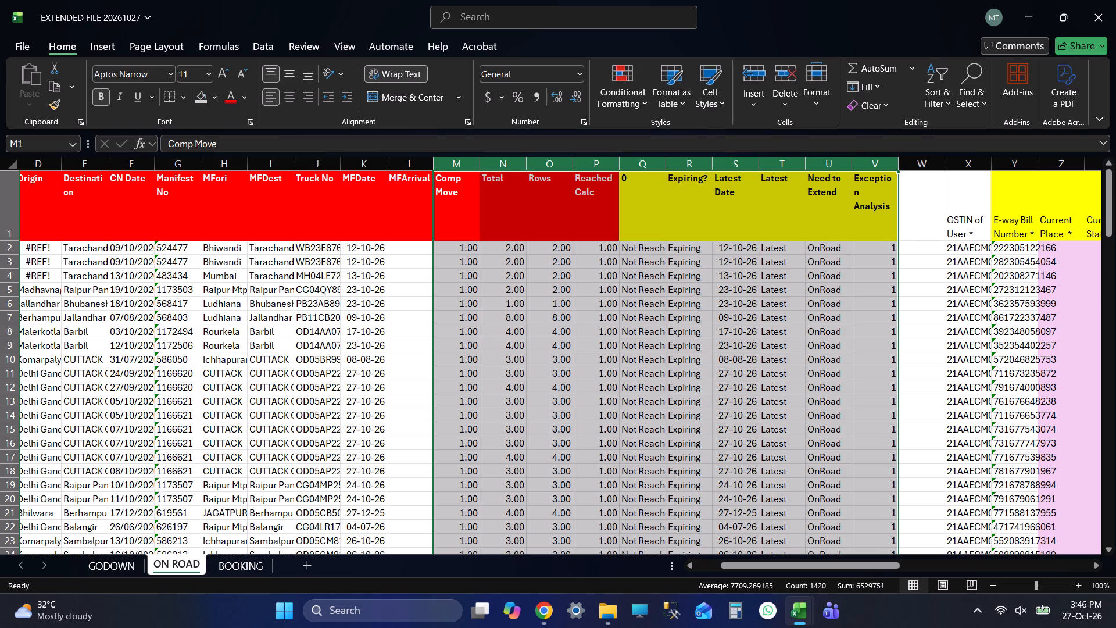
pyautogui.hotkey('ctrl', '-')
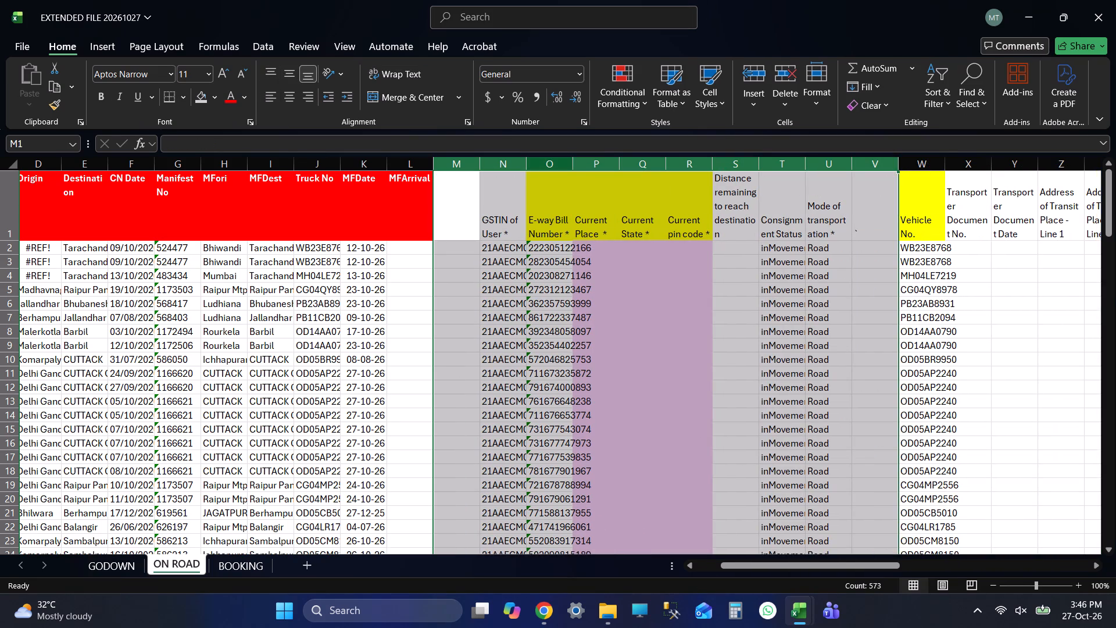
# Shrink the second MFArrival column and the blank column after it to thin slivers.
pyautogui.click(414, 173)
pyautogui.click(414, 167)
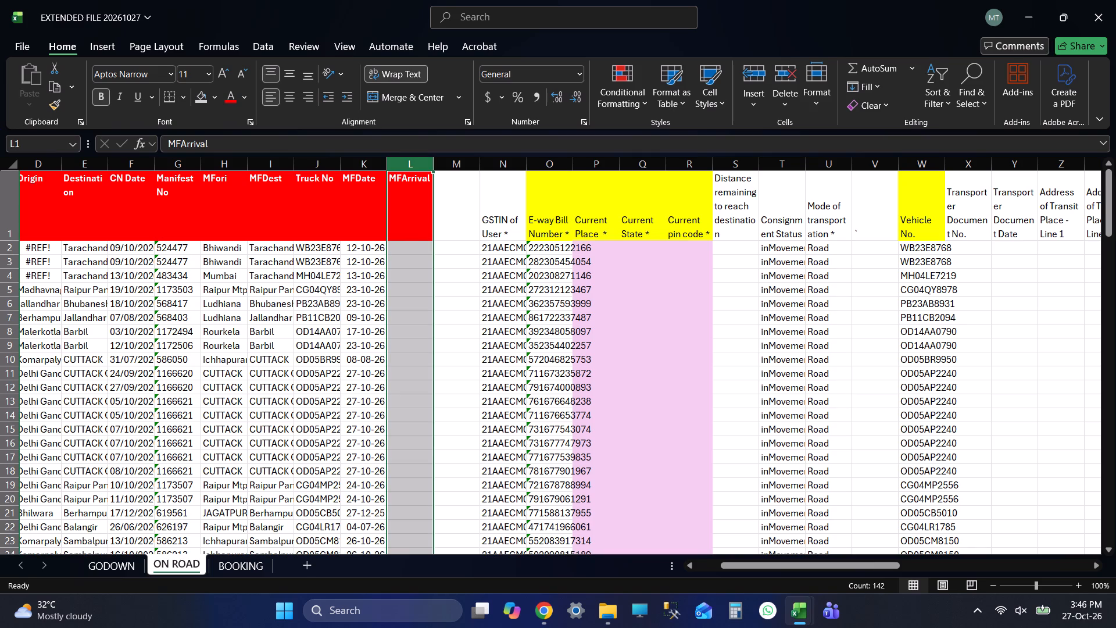
pyautogui.hotkey('shift', 'Right')
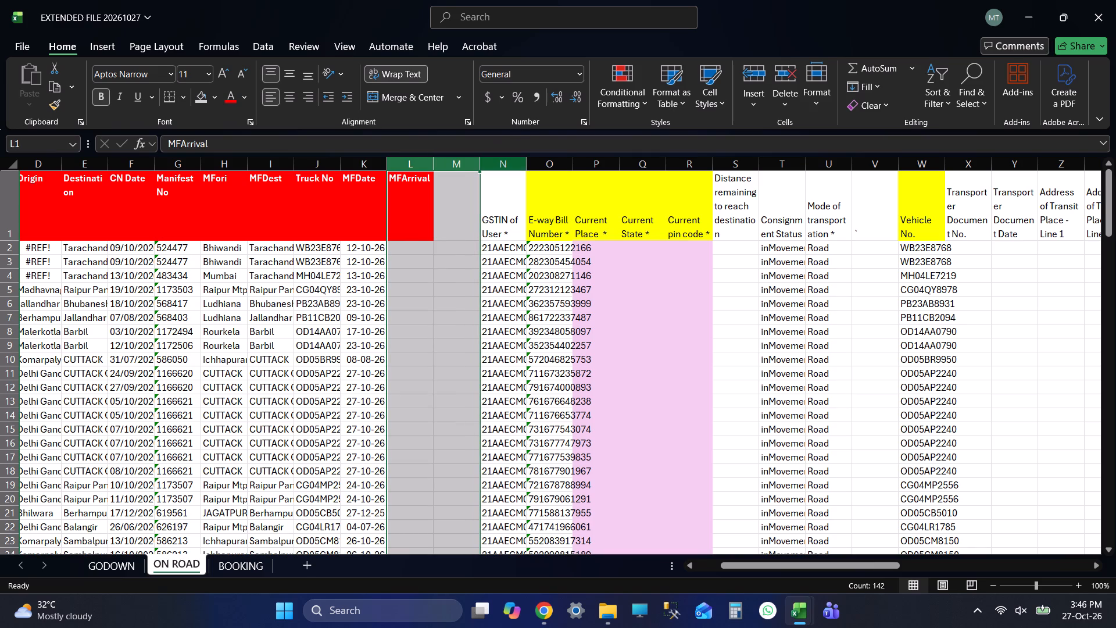
pyautogui.moveTo(481, 160); pyautogui.dragTo(436, 176)
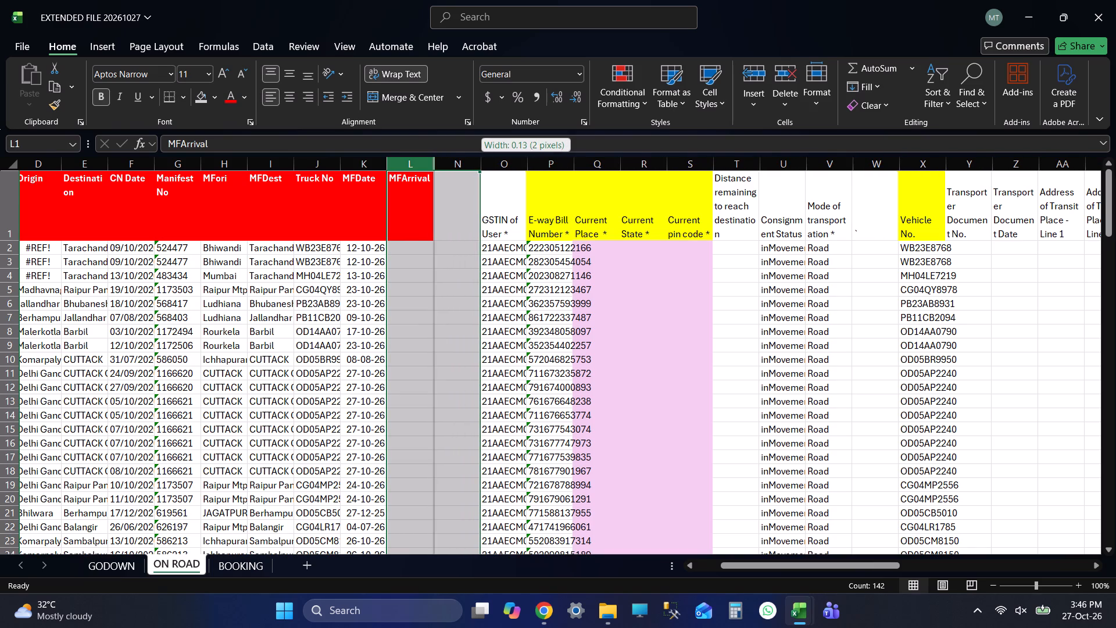
pyautogui.moveTo(436, 176); pyautogui.dragTo(439, 177)
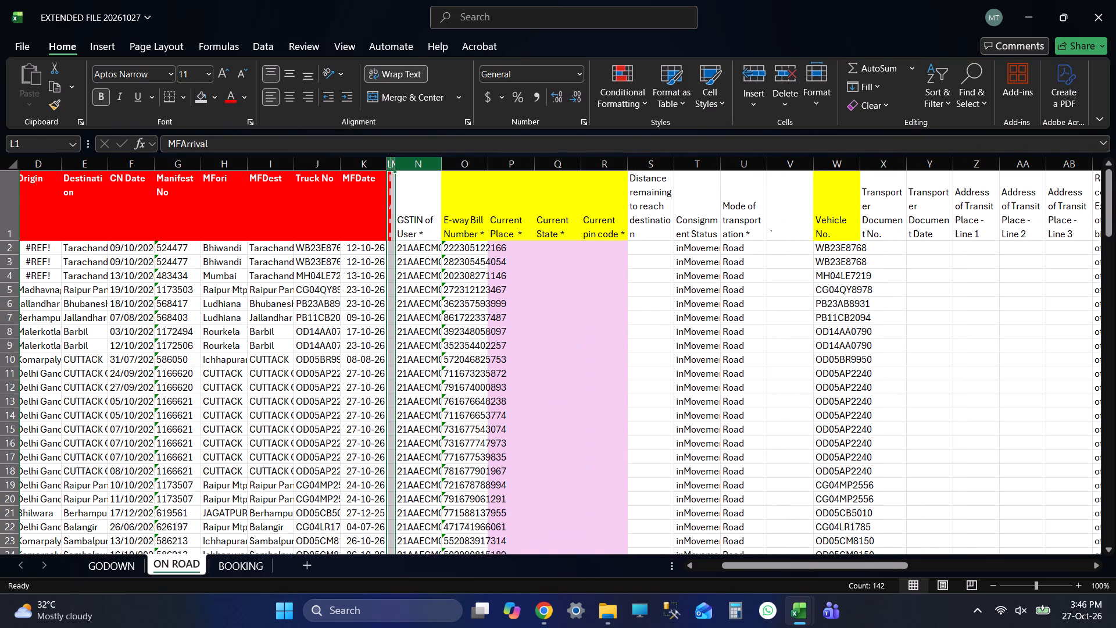
# Autofit the GSTIN of User and E-way Bill Number columns on ON ROAD and save the workbook.
pyautogui.click(419, 166)
pyautogui.hotkey('shift', 'Right')
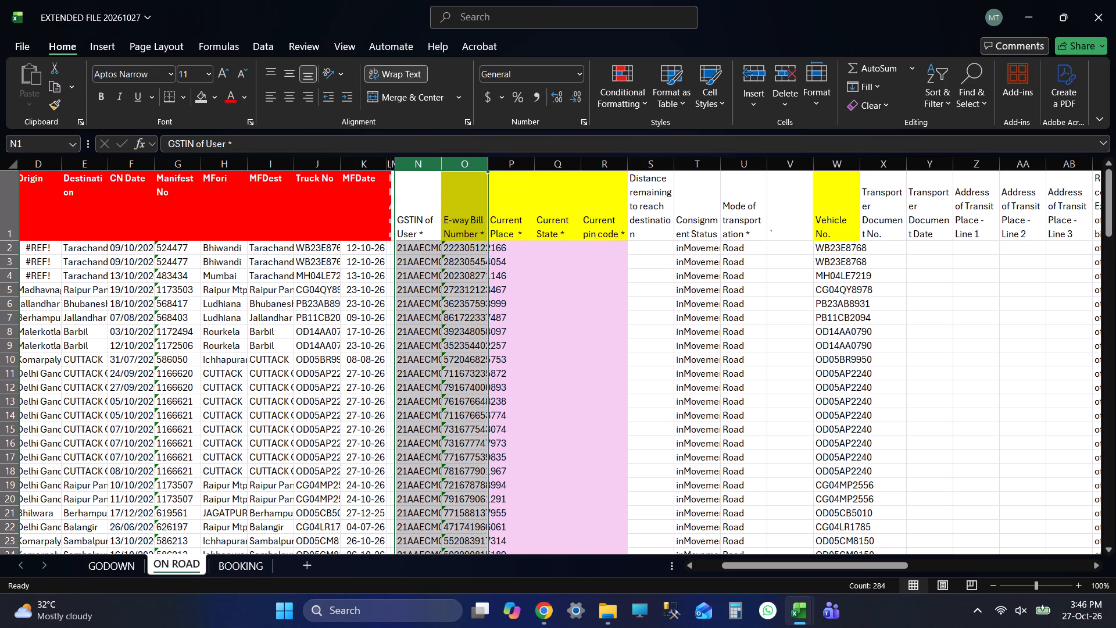
pyautogui.doubleClick(487, 158)
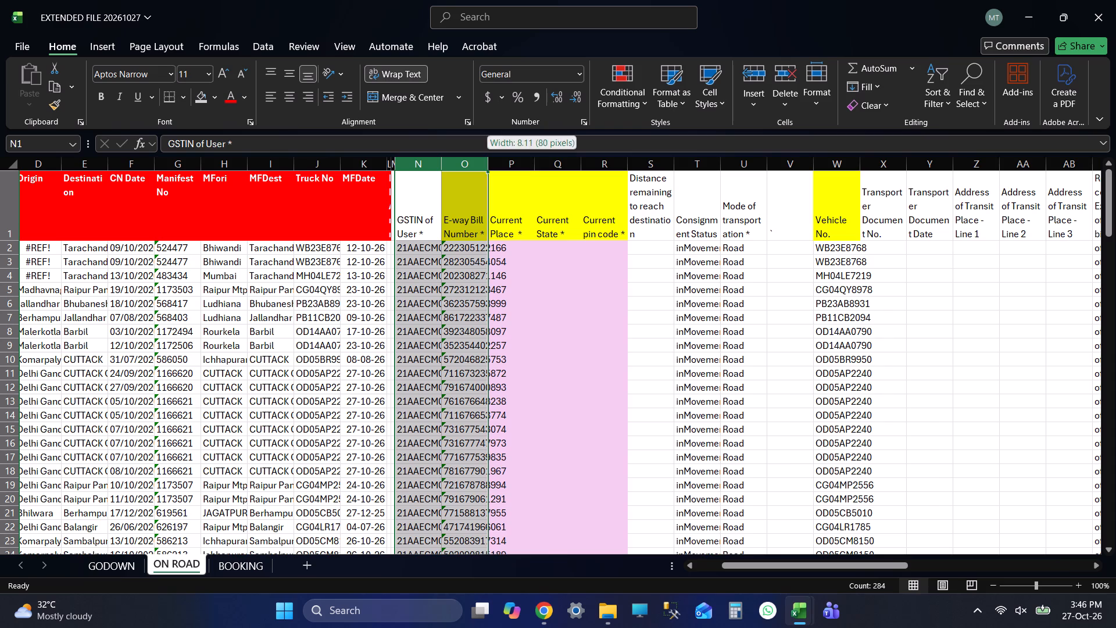
pyautogui.click(577, 245)
pyautogui.hotkey('ctrl', 's')
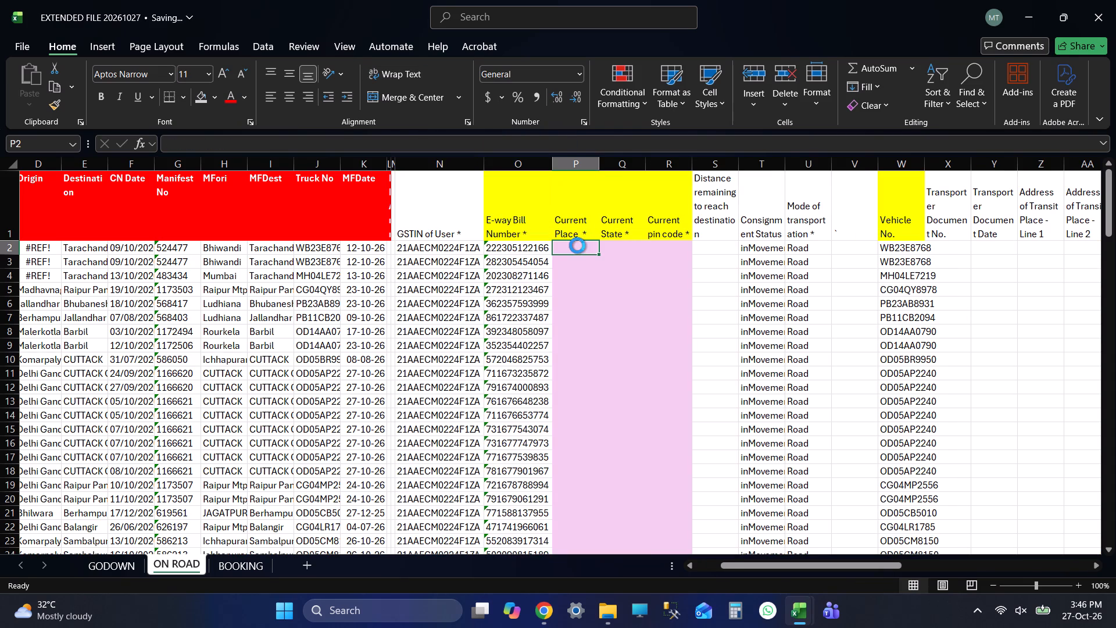
# Widen the Current Place, Current State and Current pin code columns equally to about 24 and save the workbook.
pyautogui.click(585, 160)
pyautogui.hotkey('shift', 'Right')
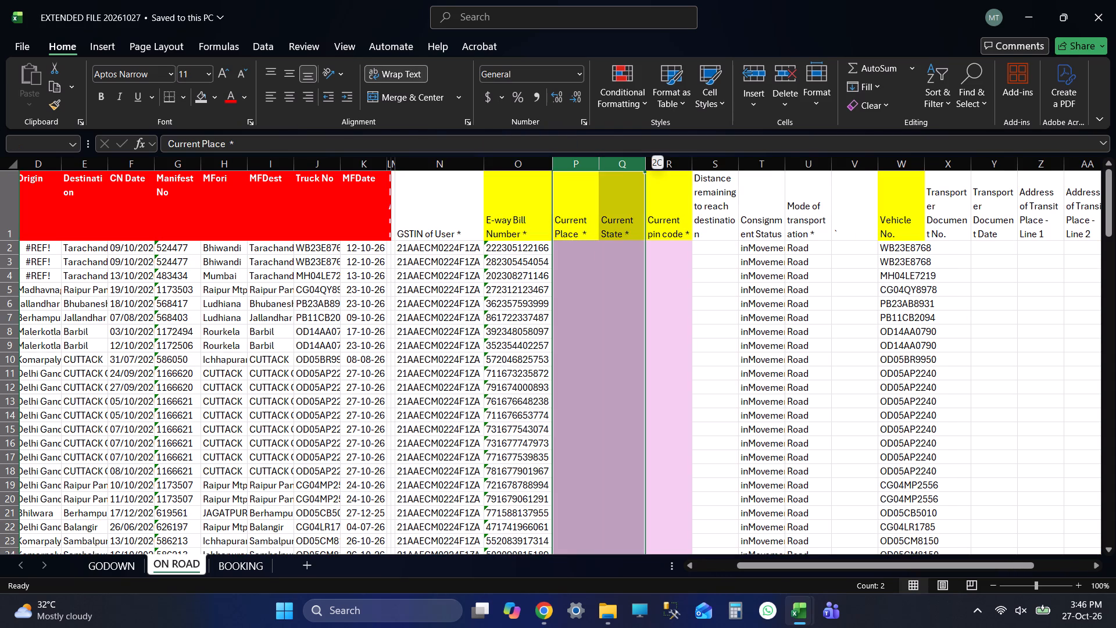
pyautogui.hotkey('shift', 'Right')
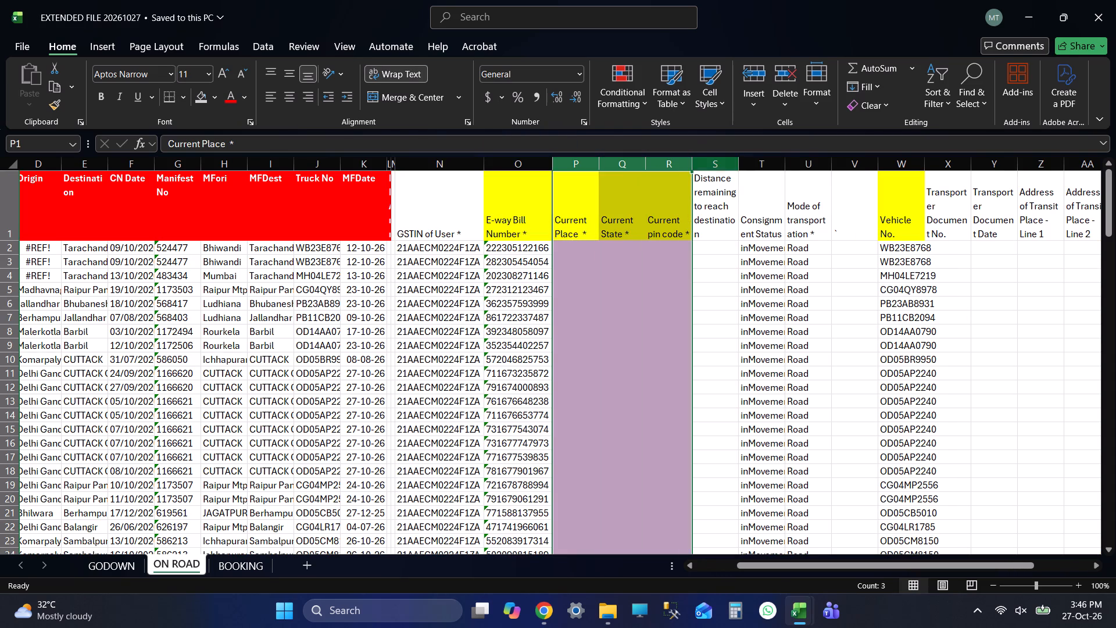
pyautogui.moveTo(693, 165); pyautogui.dragTo(778, 199)
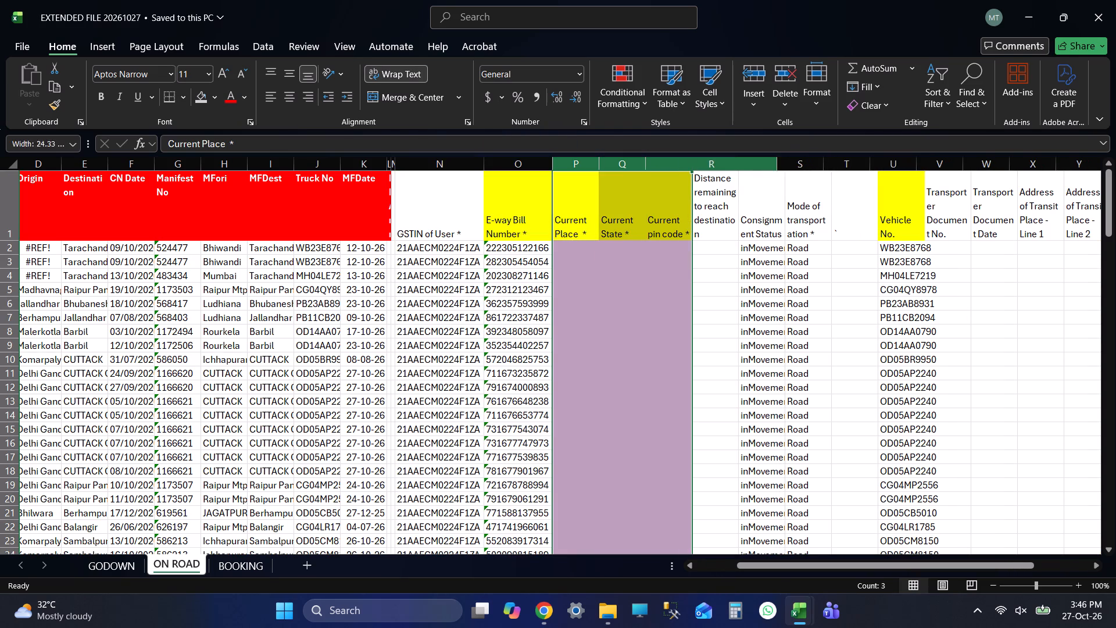
pyautogui.click(624, 248)
pyautogui.hotkey('ctrl', 's')
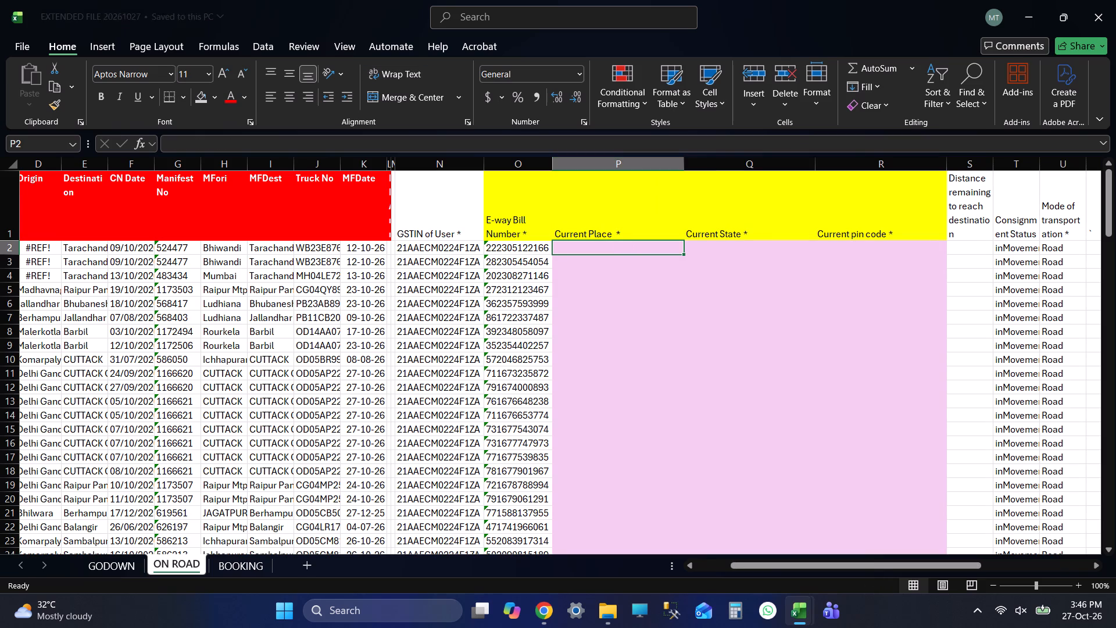
pyautogui.hotkey('ctrl', 's')
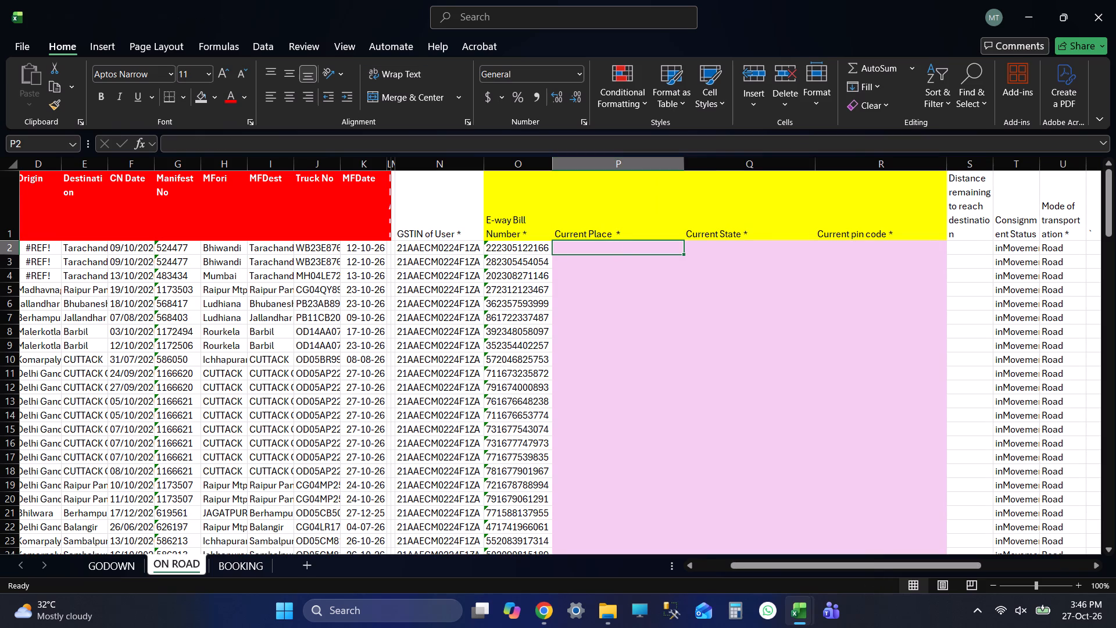
pyautogui.hotkey('ctrl', 's')
pyautogui.hotkey('ctrl', 's')
pyautogui.hotkey('ctrl', 's')
pyautogui.hotkey('ctrl', 's')
# Autofit the MFori, MFDest and Truck No columns on ON ROAD, finishing in the first empty Current Place cell.
pyautogui.click(220, 163)
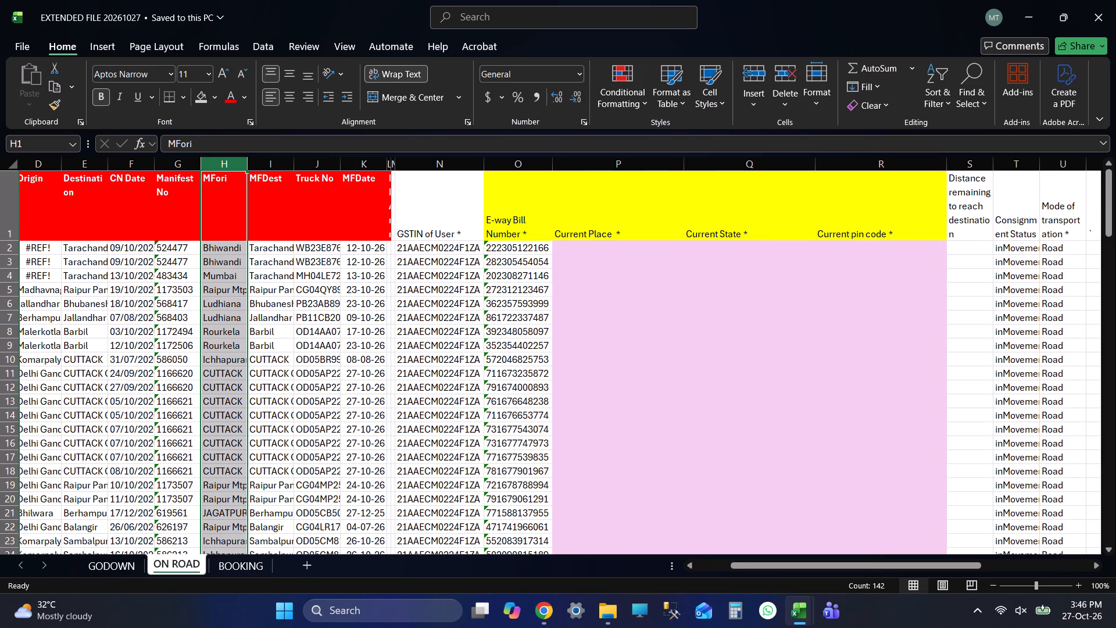
pyautogui.hotkey('shift', 'Right')
pyautogui.hotkey('shift', 'Right')
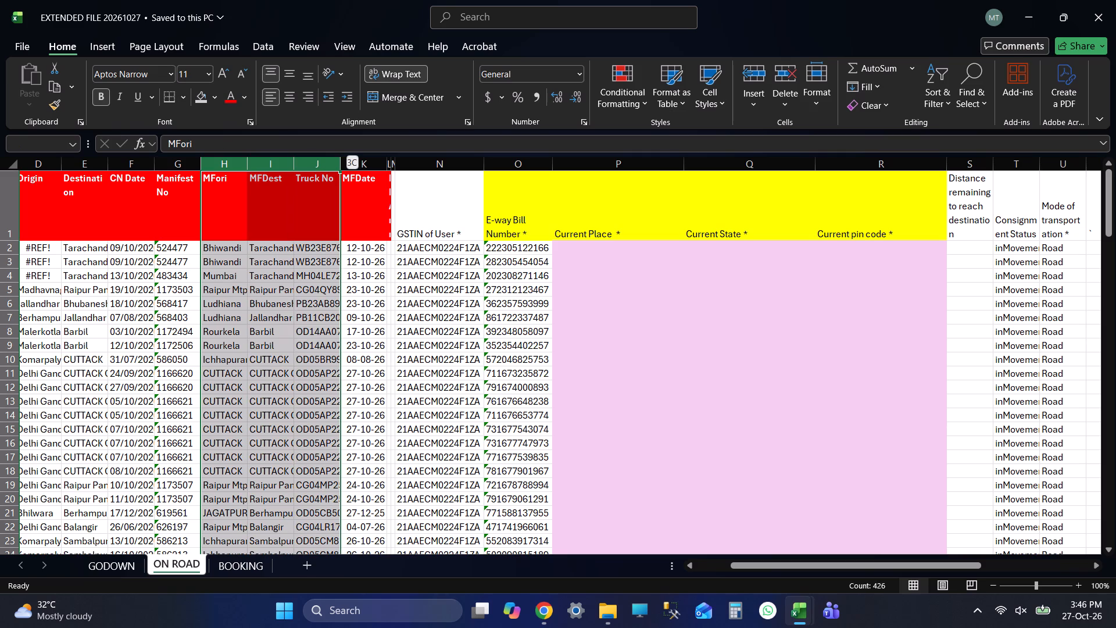
pyautogui.doubleClick(340, 162)
pyautogui.click(709, 252)
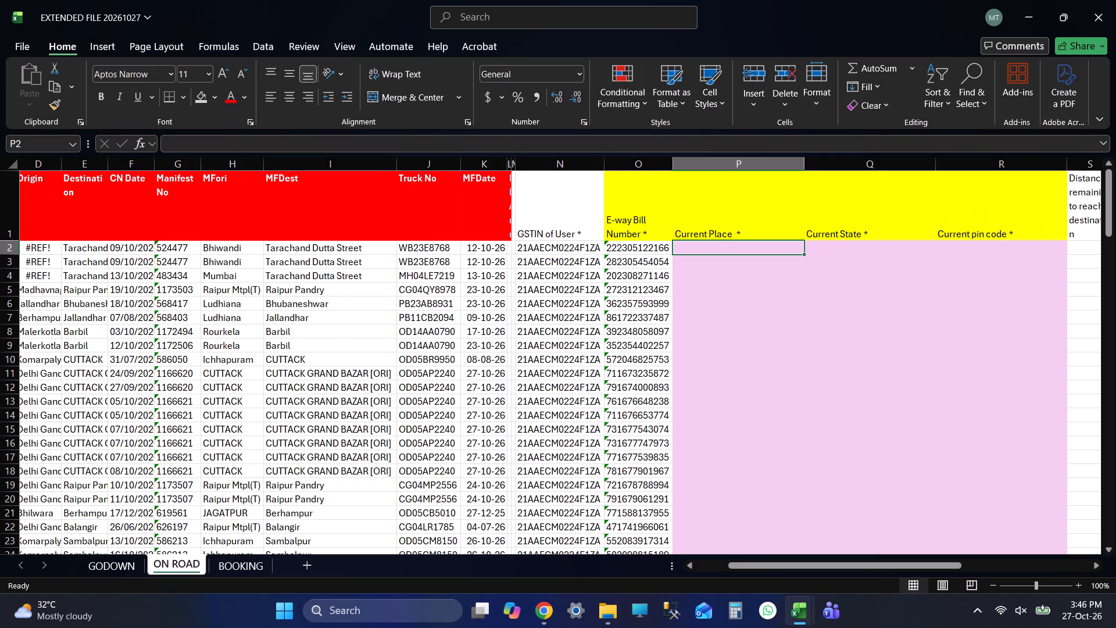
# Save the EXTENDED FILE 20261027 workbook.
pyautogui.hotkey('ctrl', 's')
pyautogui.hotkey('ctrl', 's')
pyautogui.hotkey('ctrl', 's')
pyautogui.hotkey('ctrl', 's')
pyautogui.hotkey('ctrl', 's')
pyautogui.hotkey('ctrl', 's')
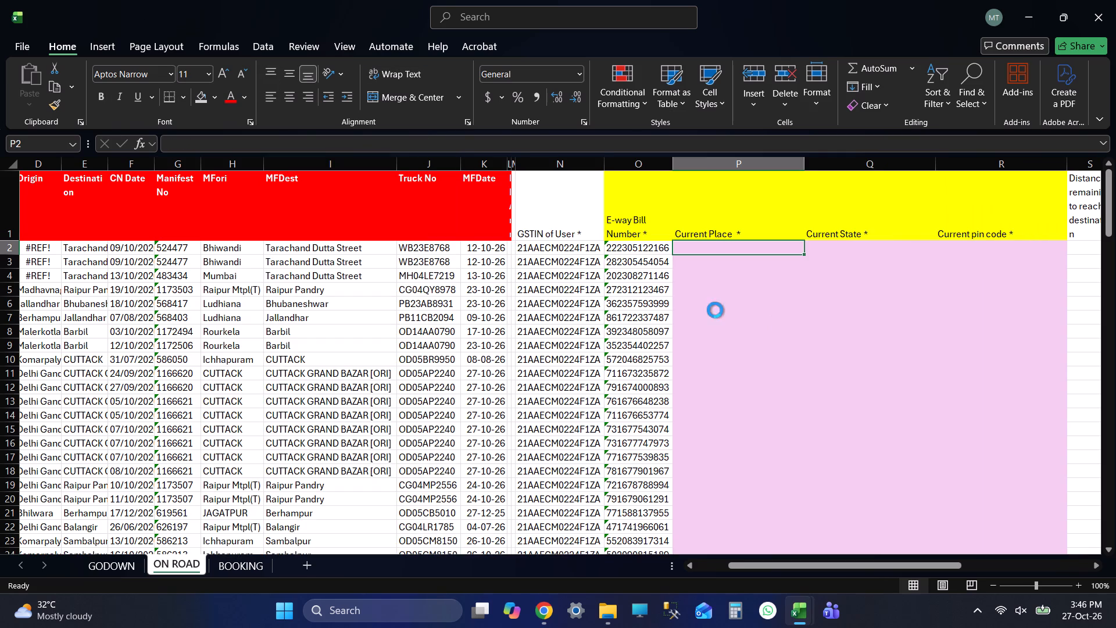
# Sort the whole ON ROAD sheet by Truck No on cell values, A to Z with headers, and save the workbook.
pyautogui.click(5, 165)
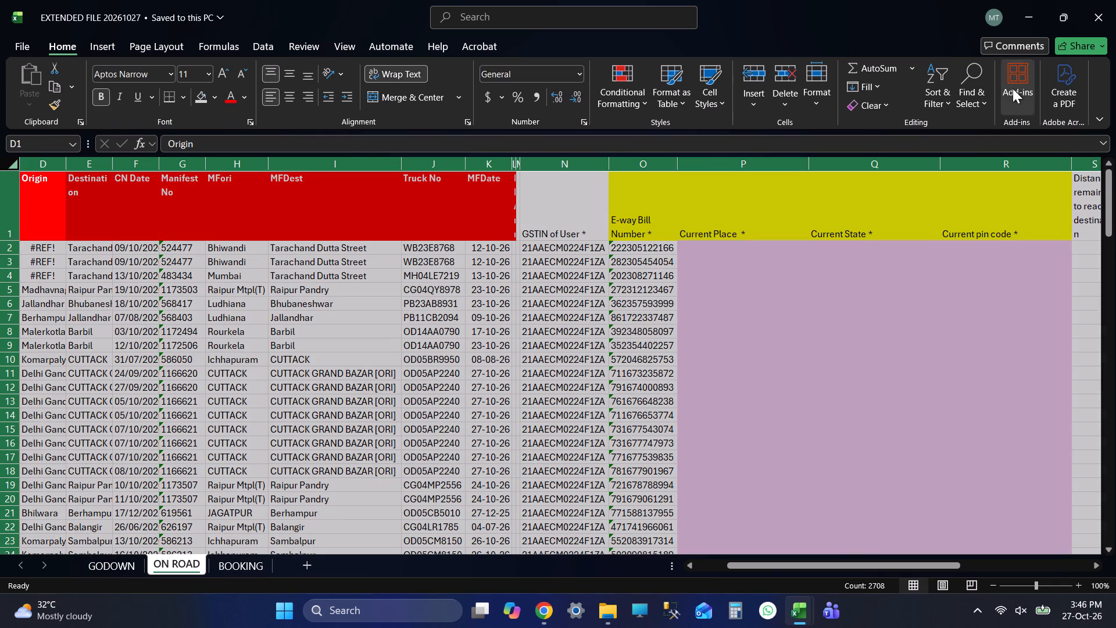
pyautogui.click(943, 86)
pyautogui.click(954, 167)
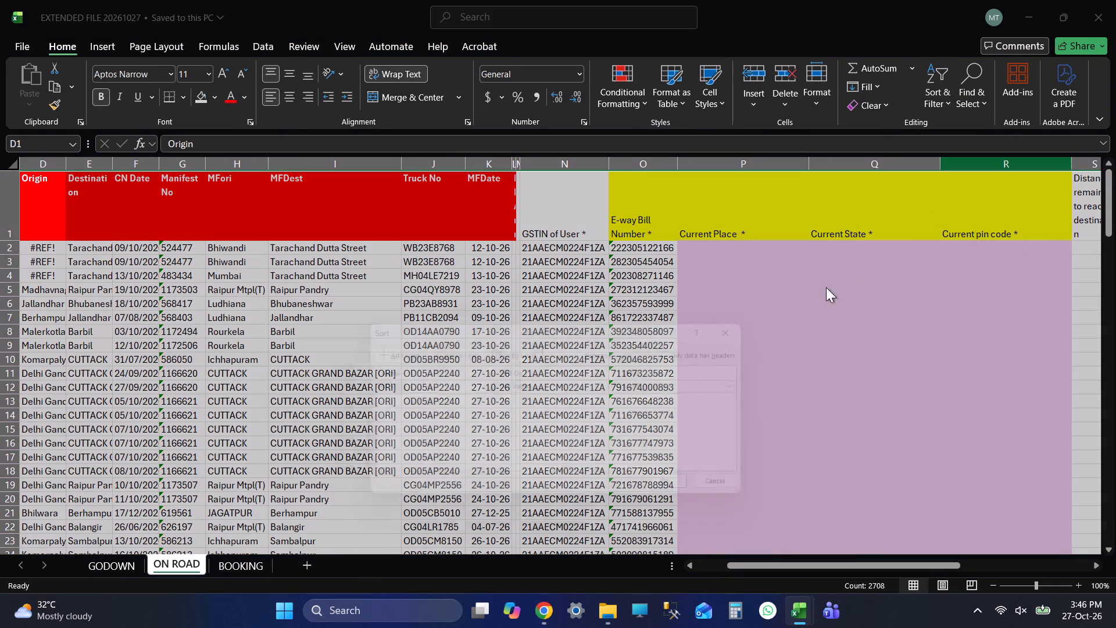
pyautogui.click(711, 341)
pyautogui.click(711, 352)
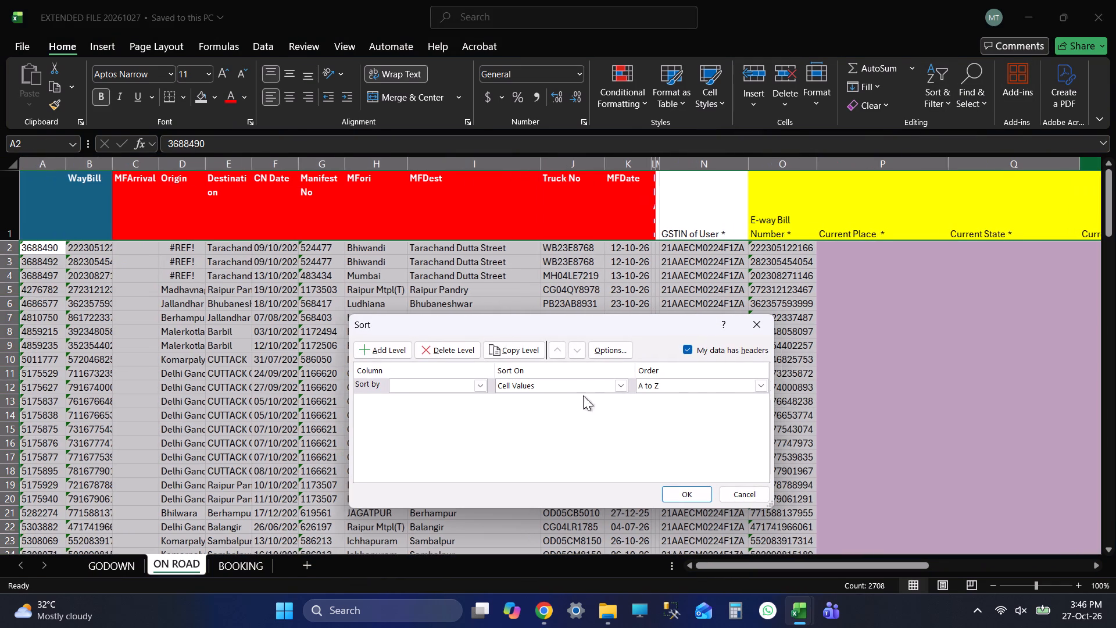
pyautogui.click(480, 390)
pyautogui.click(436, 491)
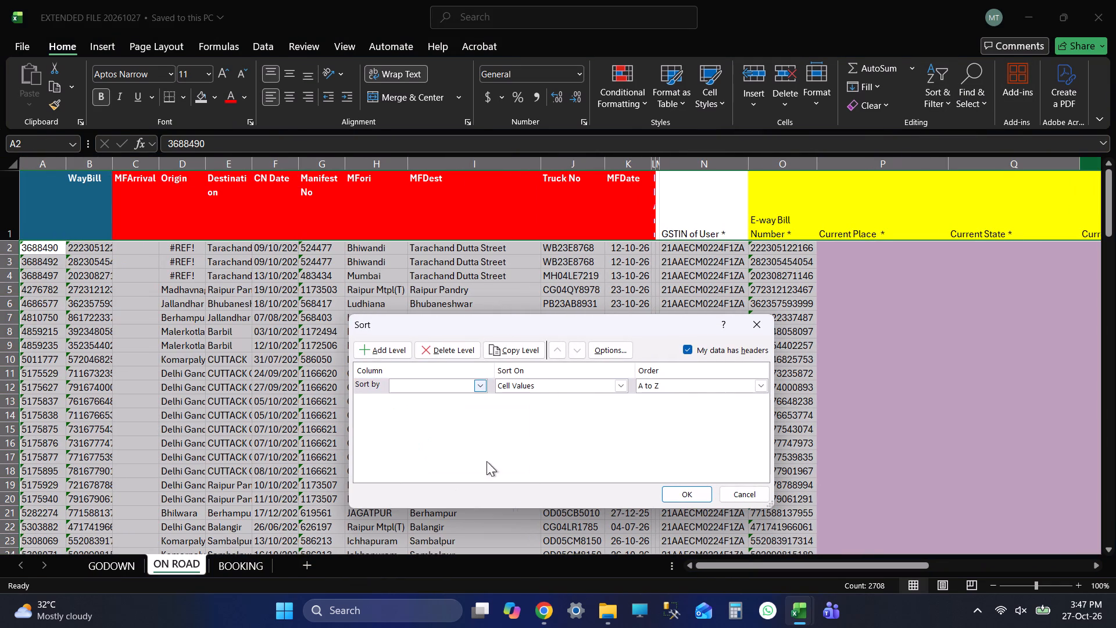
pyautogui.click(555, 436)
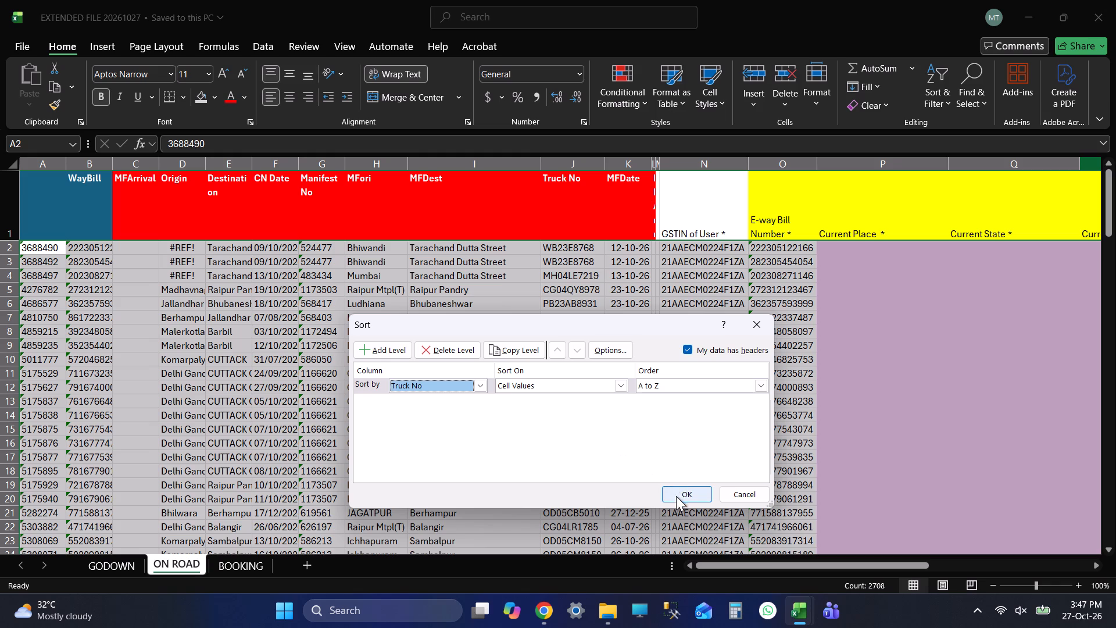
pyautogui.click(686, 495)
pyautogui.click(836, 250)
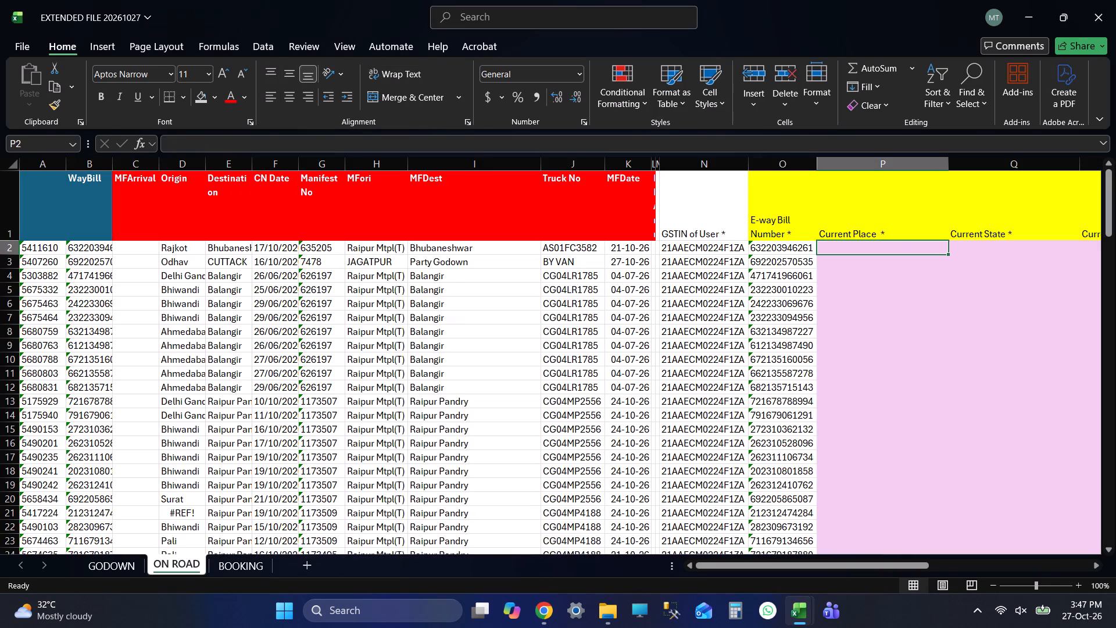
pyautogui.hotkey('ctrl', 's')
pyautogui.hotkey('ctrl', 's')
pyautogui.hotkey('ctrl', 's')
pyautogui.hotkey('ctrl', 's')
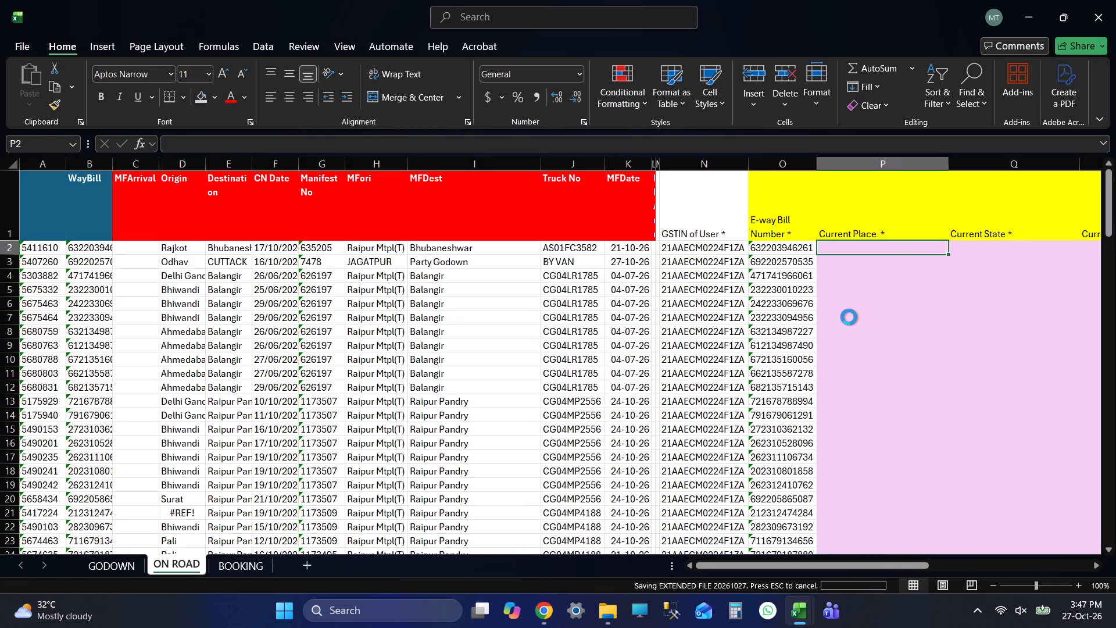
pyautogui.hotkey('ctrl', 's')
pyautogui.hotkey('ctrl', 's')
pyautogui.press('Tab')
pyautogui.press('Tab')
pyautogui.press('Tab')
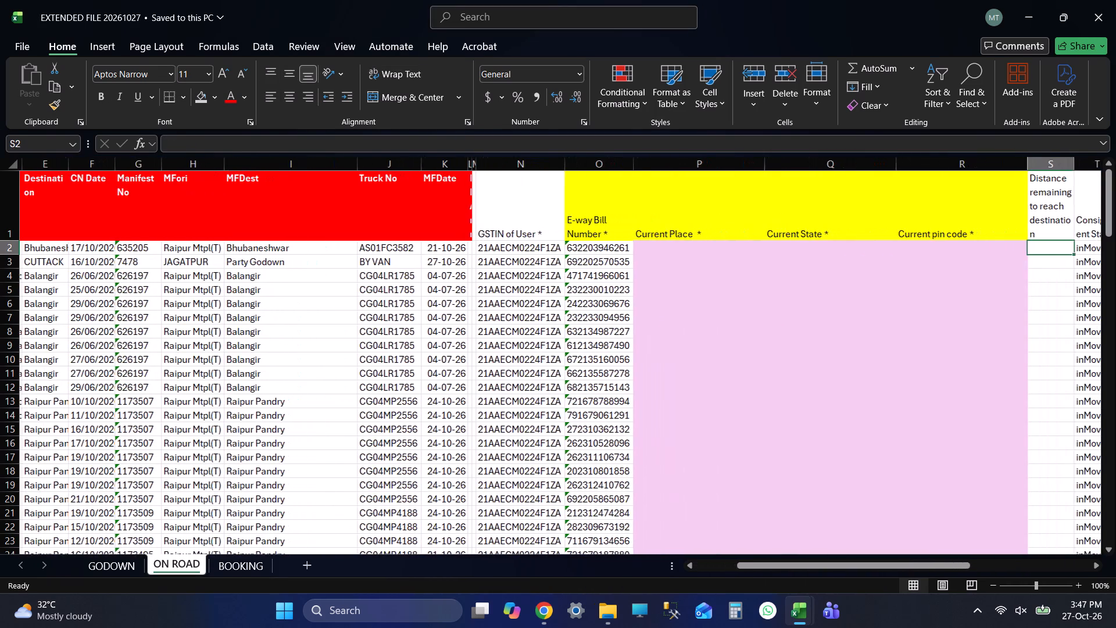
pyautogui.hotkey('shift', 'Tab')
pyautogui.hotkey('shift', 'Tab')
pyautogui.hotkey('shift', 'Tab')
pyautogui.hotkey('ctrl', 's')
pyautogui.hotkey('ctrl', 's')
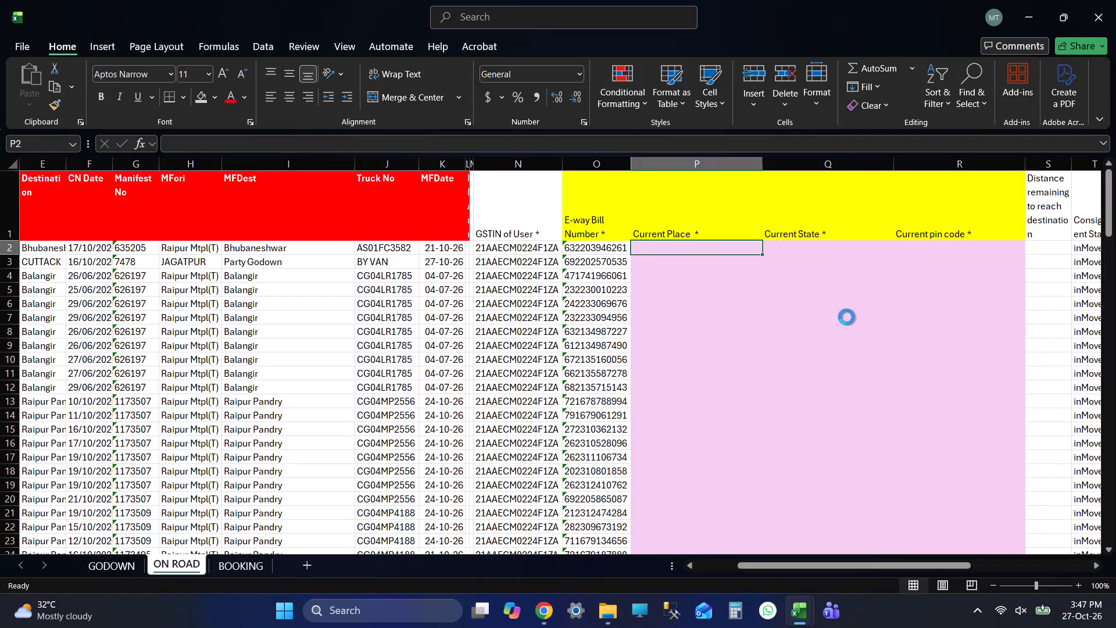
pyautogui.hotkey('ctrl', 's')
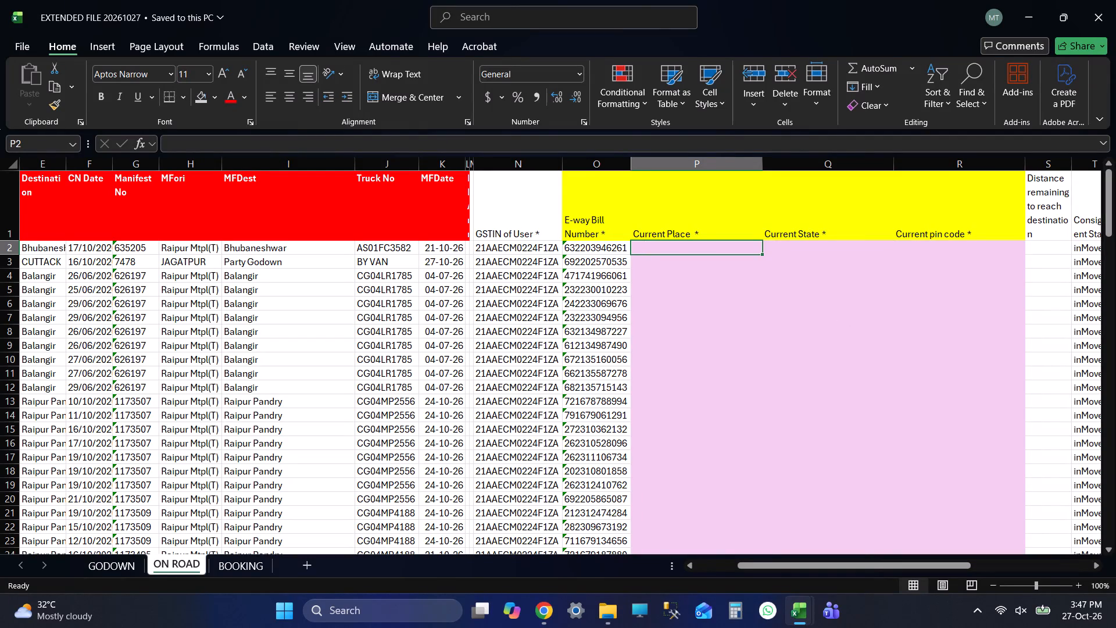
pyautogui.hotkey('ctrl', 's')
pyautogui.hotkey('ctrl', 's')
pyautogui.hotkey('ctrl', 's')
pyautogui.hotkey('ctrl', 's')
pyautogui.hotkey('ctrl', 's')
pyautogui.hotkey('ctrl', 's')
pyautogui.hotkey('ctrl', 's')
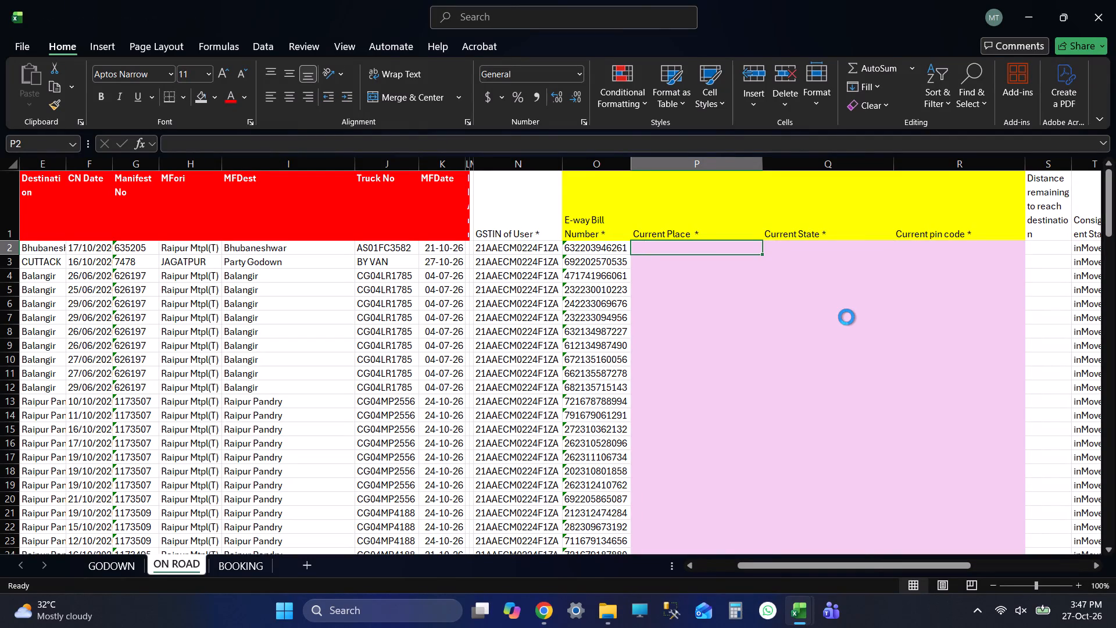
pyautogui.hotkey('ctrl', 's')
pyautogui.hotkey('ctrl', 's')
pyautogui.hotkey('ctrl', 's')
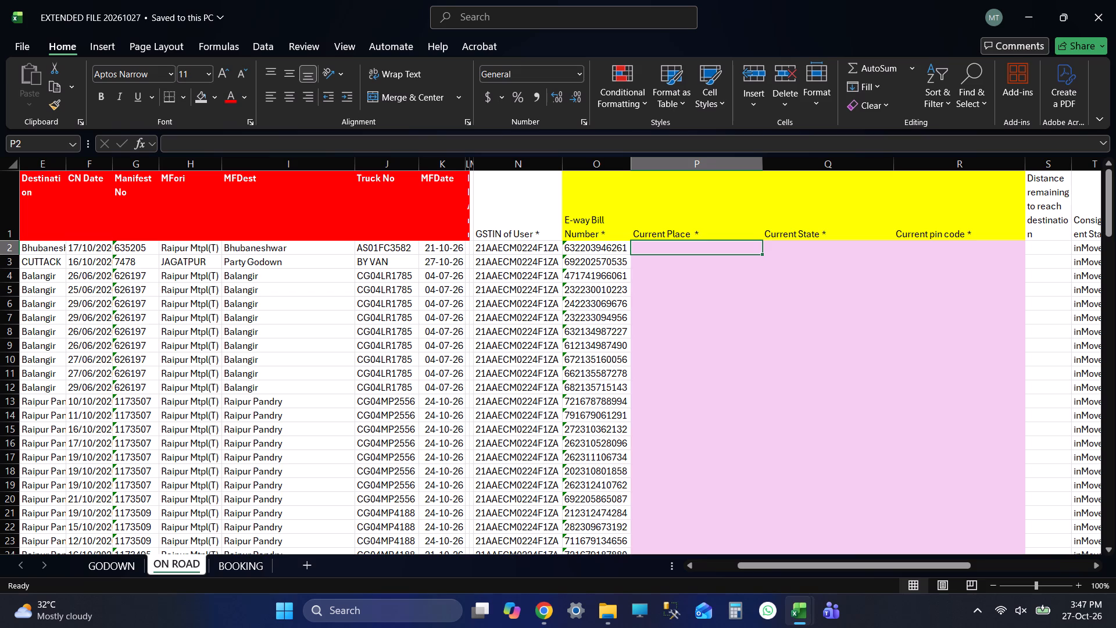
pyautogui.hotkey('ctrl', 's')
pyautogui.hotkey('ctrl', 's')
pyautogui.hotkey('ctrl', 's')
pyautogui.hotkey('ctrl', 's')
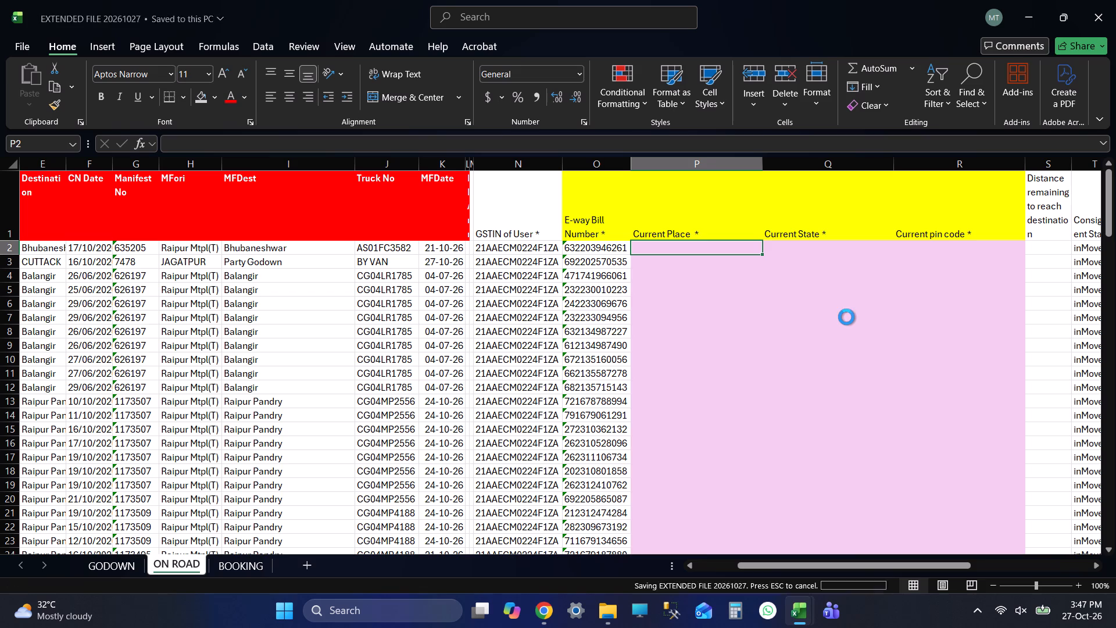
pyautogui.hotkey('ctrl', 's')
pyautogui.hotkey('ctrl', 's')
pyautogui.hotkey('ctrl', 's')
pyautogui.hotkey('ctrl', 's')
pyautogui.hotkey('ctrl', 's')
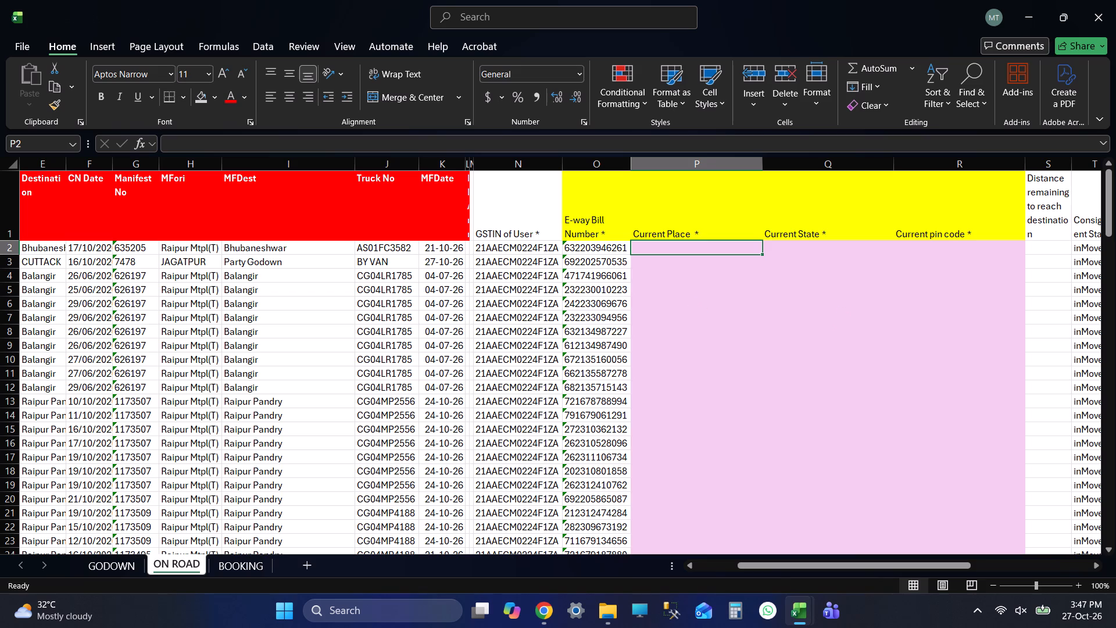
# Delete the ON ROAD row whose Truck No is BY VAN and save the workbook.
pyautogui.click(10, 264)
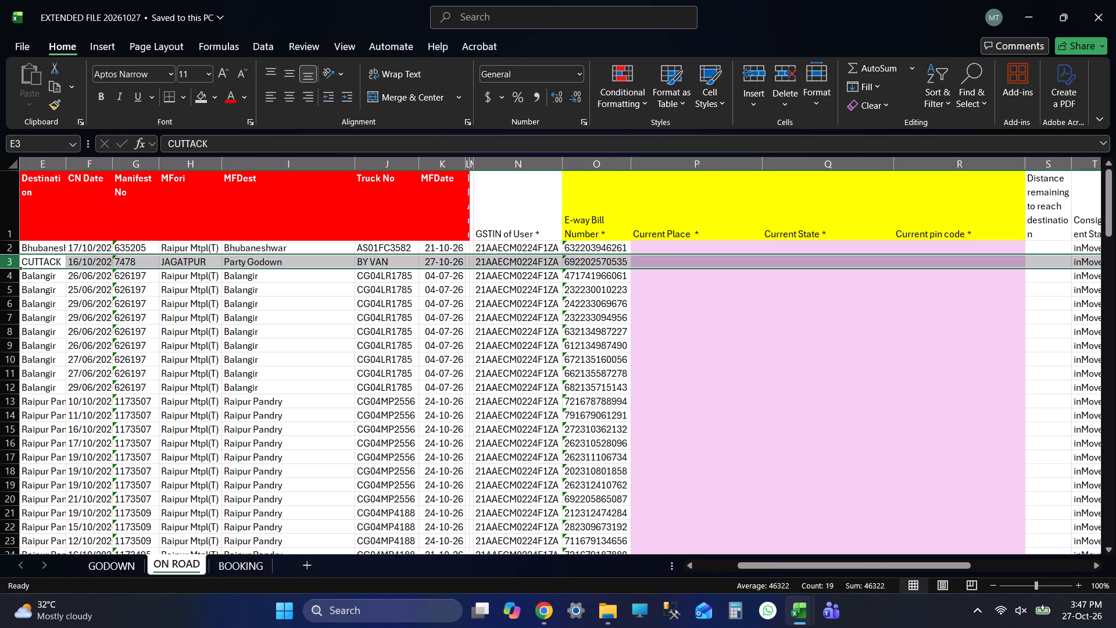
pyautogui.hotkey('ctrl', '-')
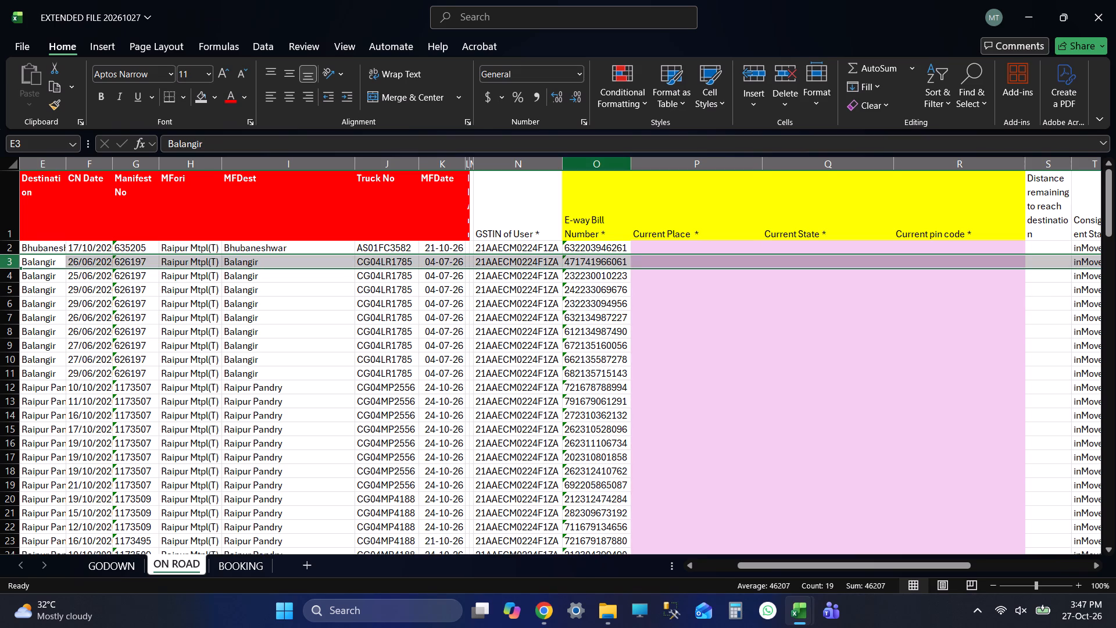
pyautogui.click(646, 245)
pyautogui.hotkey('ctrl', 's')
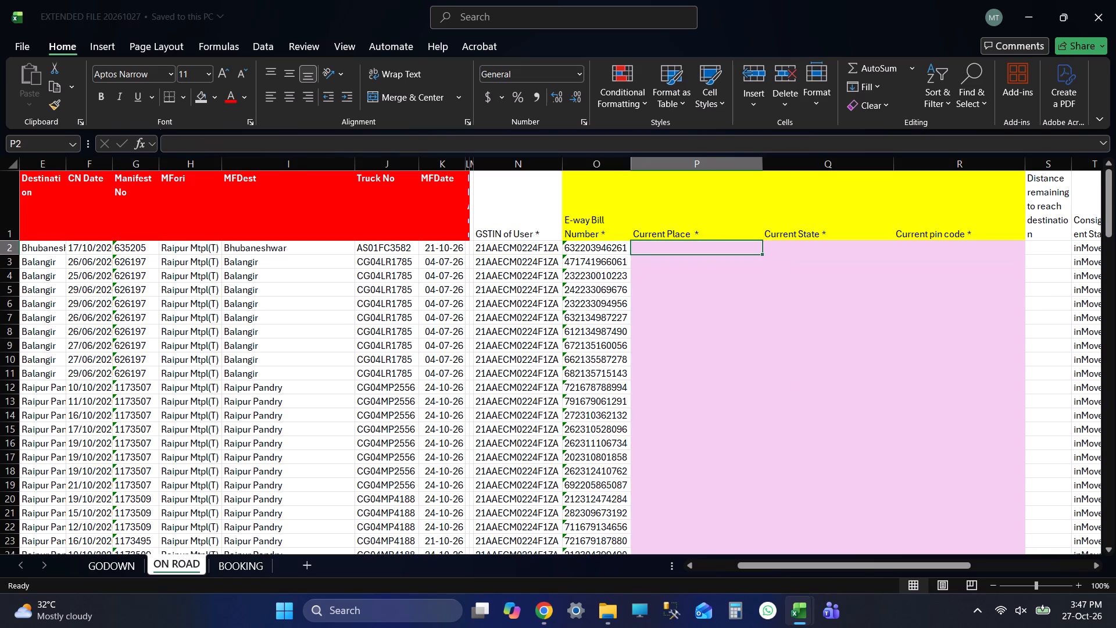
pyautogui.hotkey('ctrl', 's')
pyautogui.hotkey('ctrl', 's')
pyautogui.hotkey('ctrl', 's')
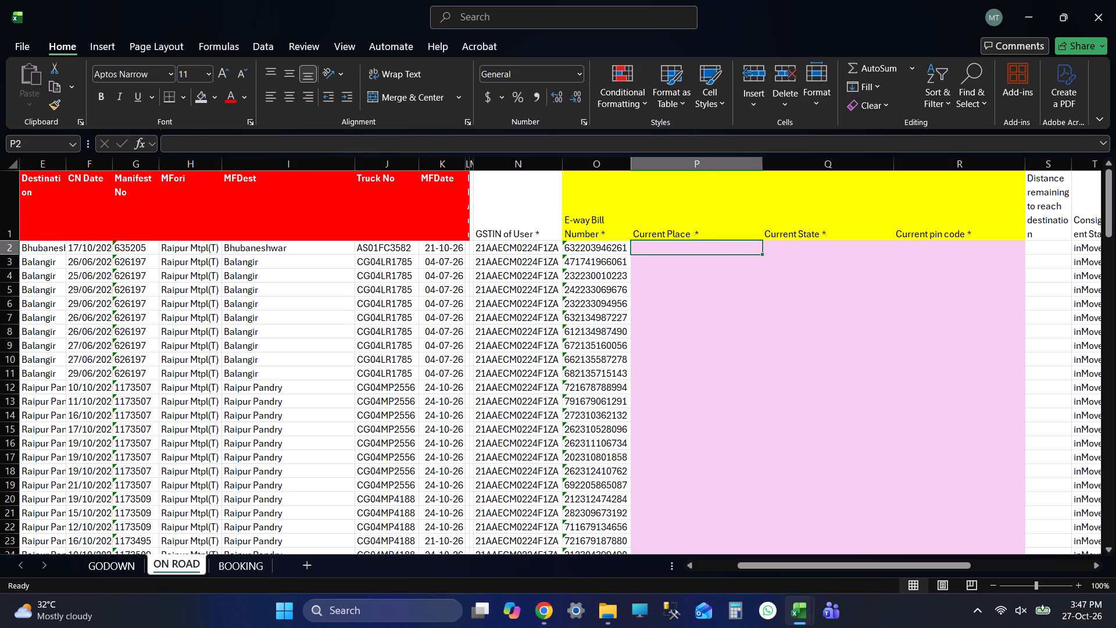
pyautogui.hotkey('ctrl', 's')
pyautogui.hotkey('ctrl', 's')
pyautogui.hotkey('ctrl', 's')
pyautogui.hotkey('ctrl', 's')
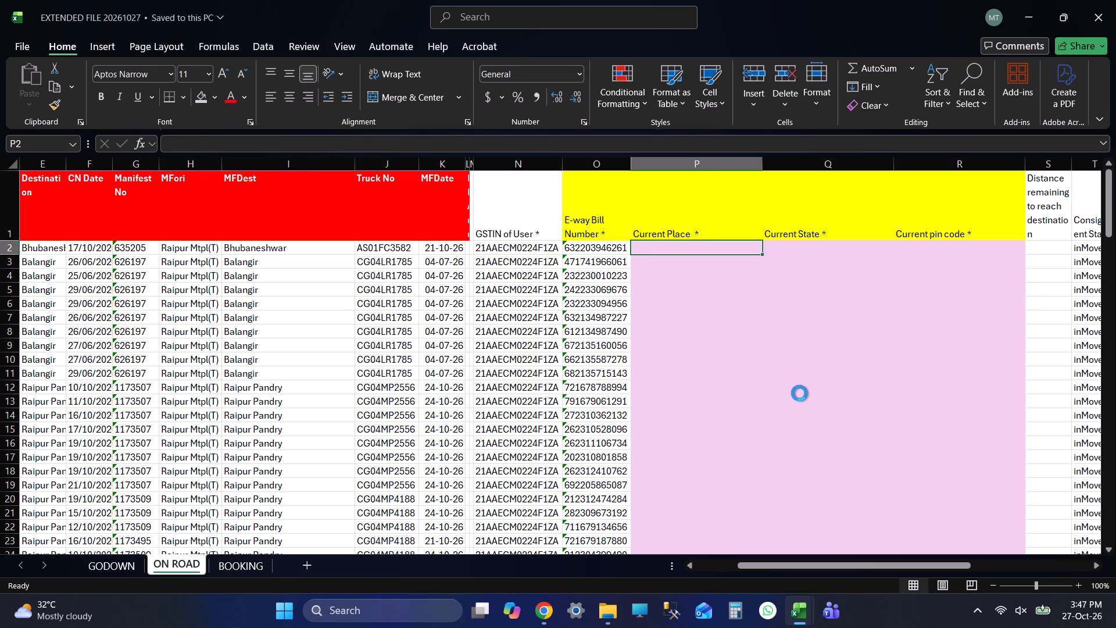
pyautogui.hotkey('ctrl', 's')
pyautogui.hotkey('ctrl', 's')
# Check the BOOKING and GODOWN sheets, save the workbook and return to ON ROAD.
pyautogui.click(229, 567)
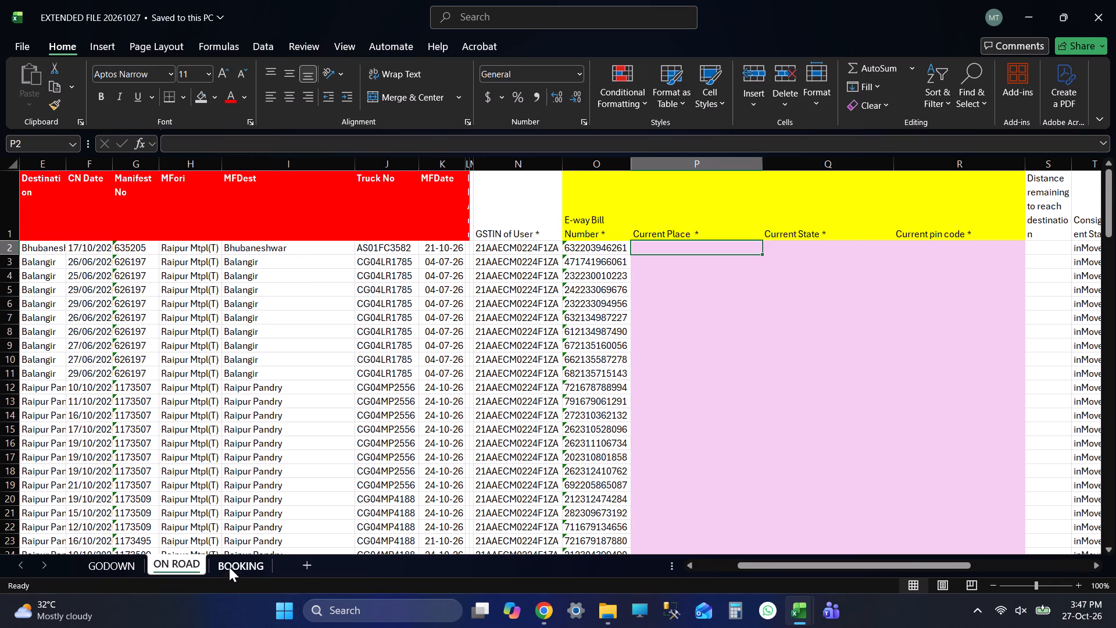
pyautogui.click(106, 566)
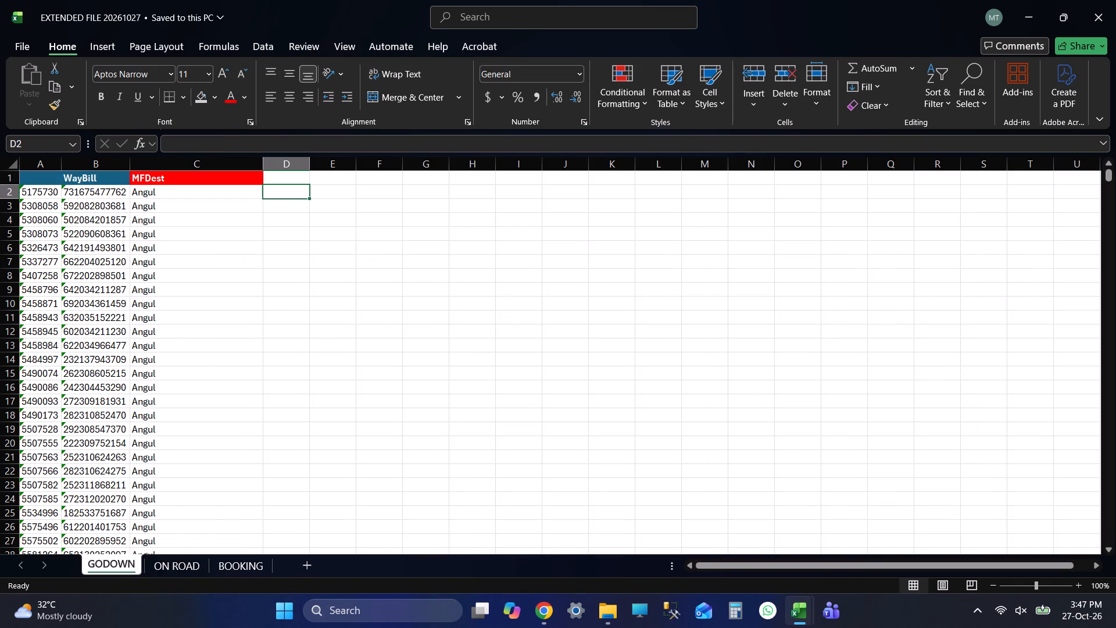
pyautogui.hotkey('ctrl', 's')
pyautogui.hotkey('ctrl', 's')
pyautogui.hotkey('ctrl', 's')
pyautogui.click(175, 566)
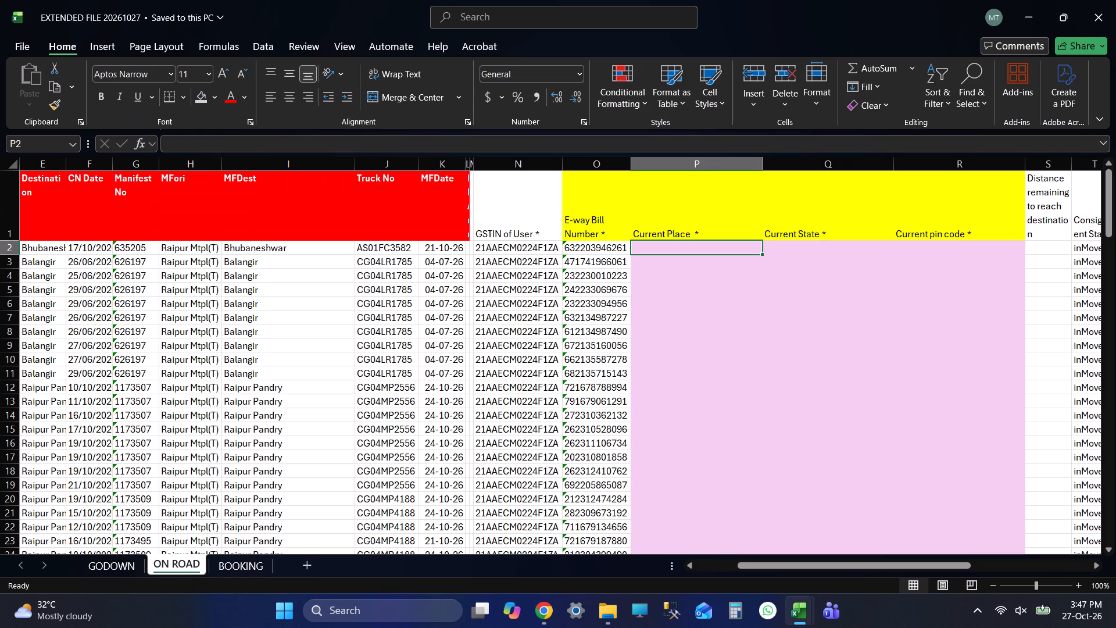
pyautogui.hotkey('ctrl', 's')
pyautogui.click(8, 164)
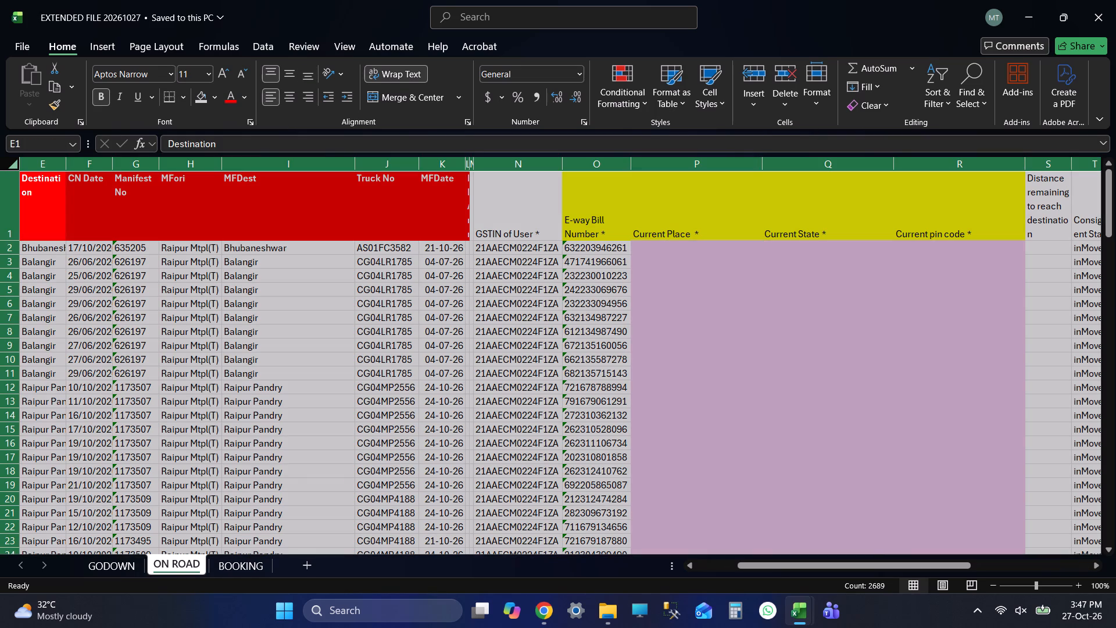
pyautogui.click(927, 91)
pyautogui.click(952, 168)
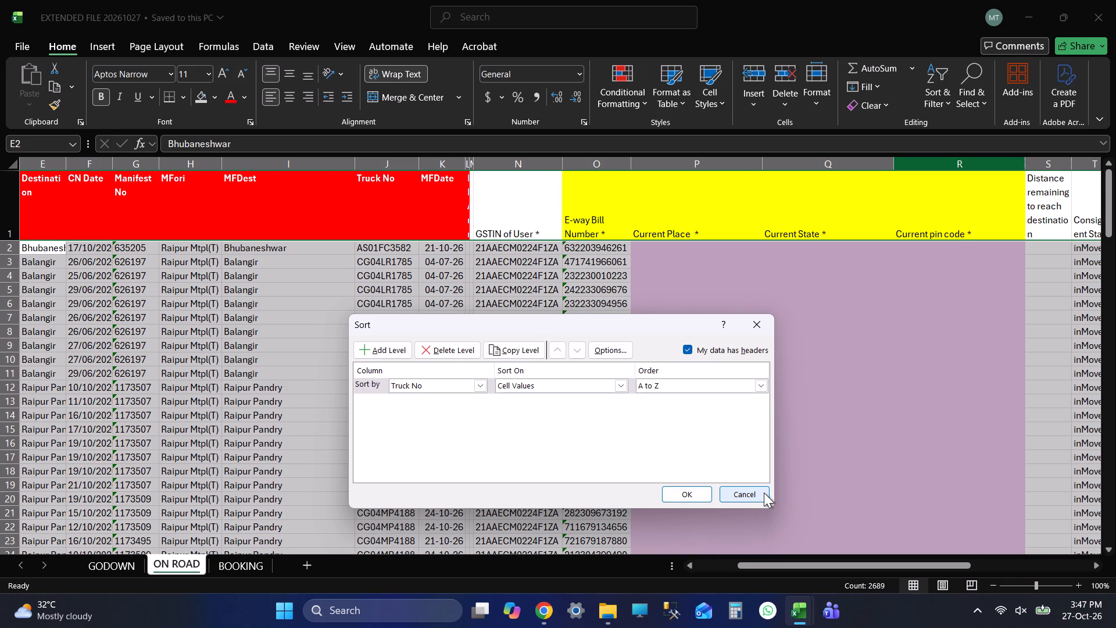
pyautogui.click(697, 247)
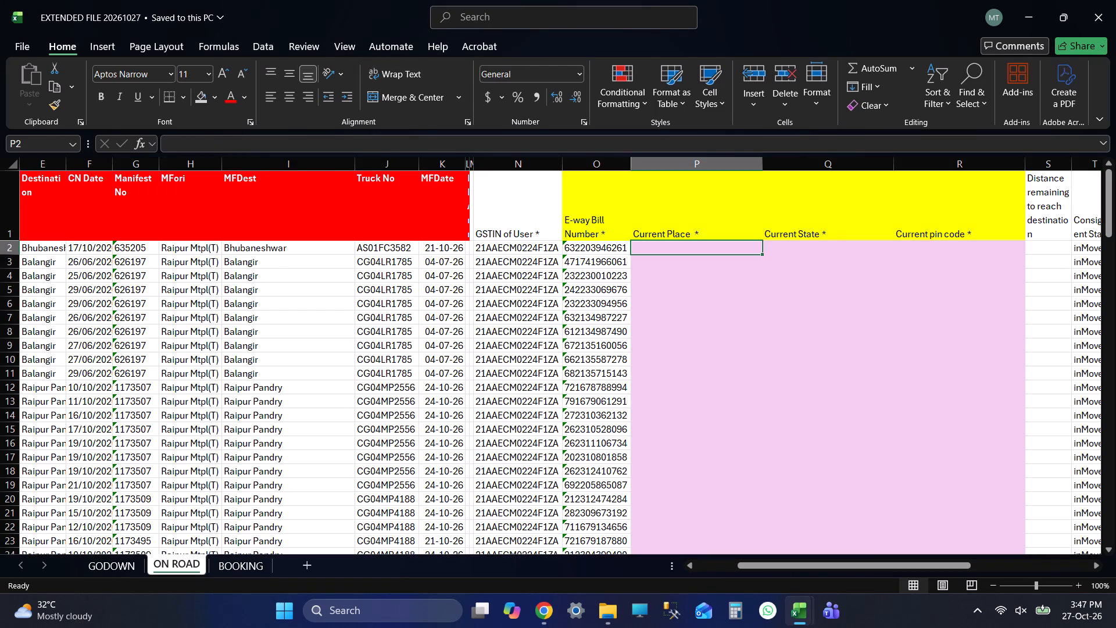
# Save the workbook from ON ROAD and again from the top of the GODOWN sheet.
pyautogui.hotkey('ctrl', 's')
pyautogui.hotkey('ctrl', 's')
pyautogui.hotkey('ctrl', 's')
pyautogui.hotkey('ctrl', 's')
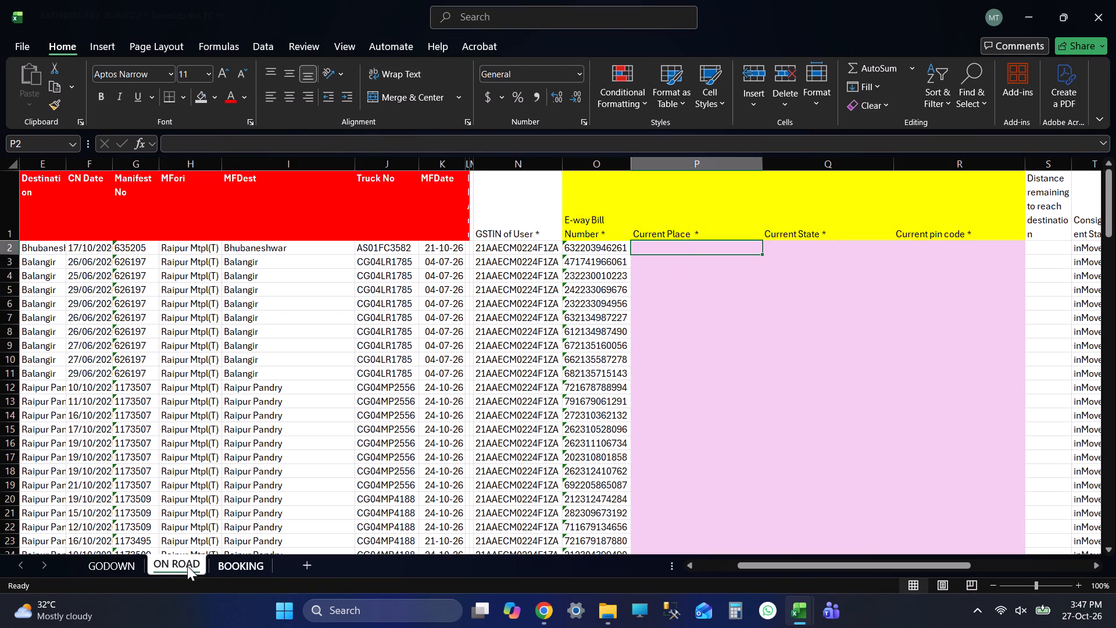
pyautogui.click(108, 567)
pyautogui.hotkey('ctrl', 's')
pyautogui.hotkey('ctrl', 's')
pyautogui.hotkey('ctrl', 's')
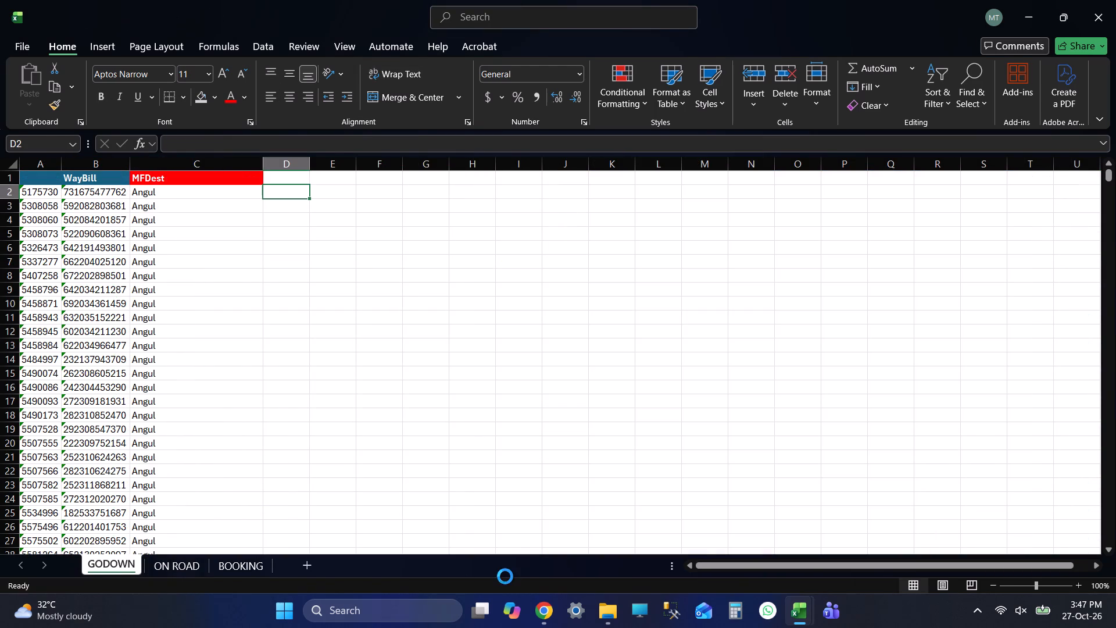
pyautogui.scroll(5, 708, 340)
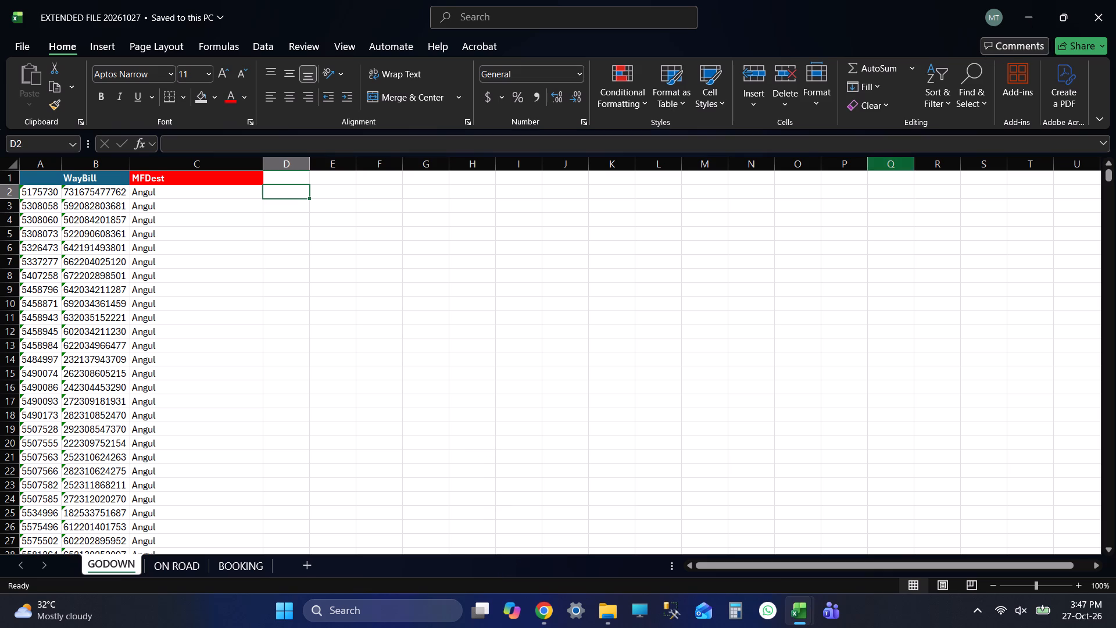
pyautogui.scroll(3, 708, 340)
# Minimise all open windows and refresh the desktop.
pyautogui.click(1032, 0)
pyautogui.click(1032, 0)
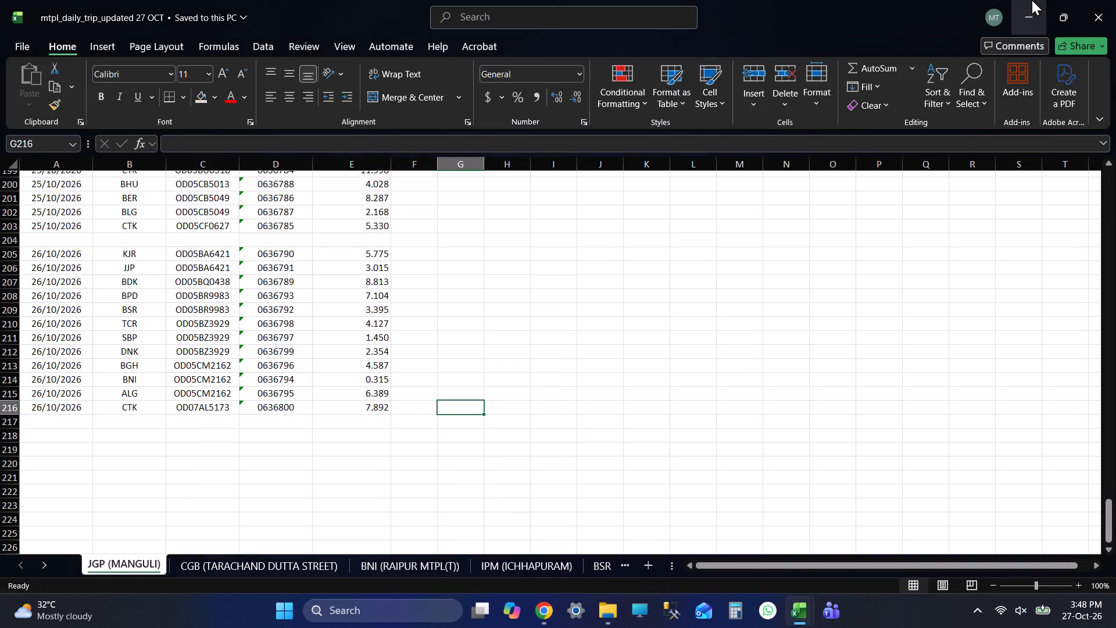
pyautogui.click(1032, 0)
pyautogui.click(1032, 0)
pyautogui.rightClick(804, 30)
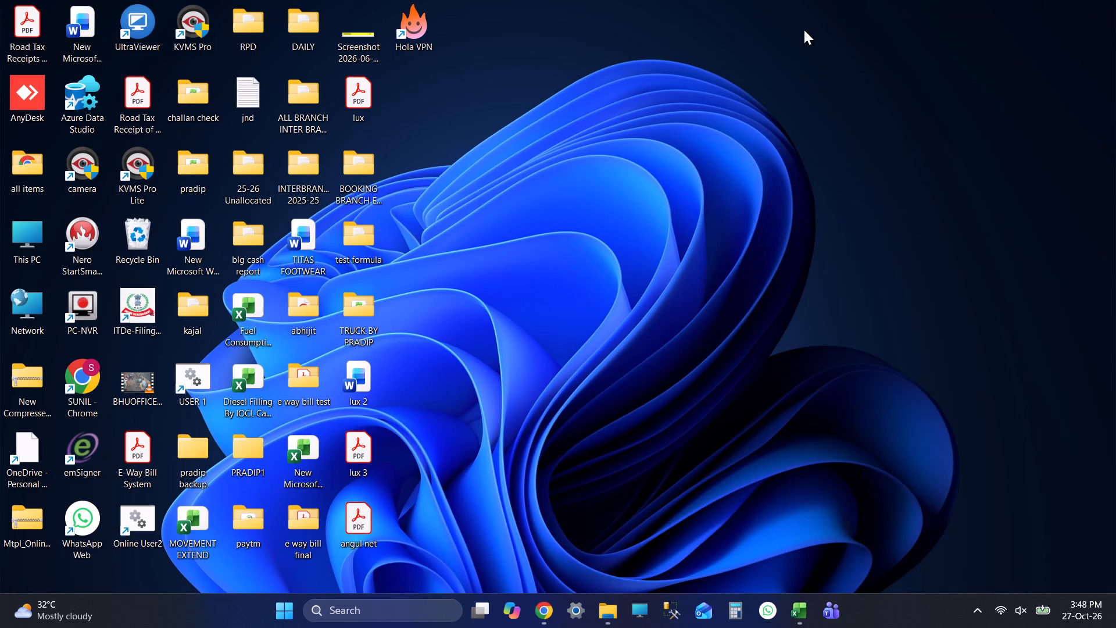
pyautogui.click(835, 92)
pyautogui.rightClick(775, 37)
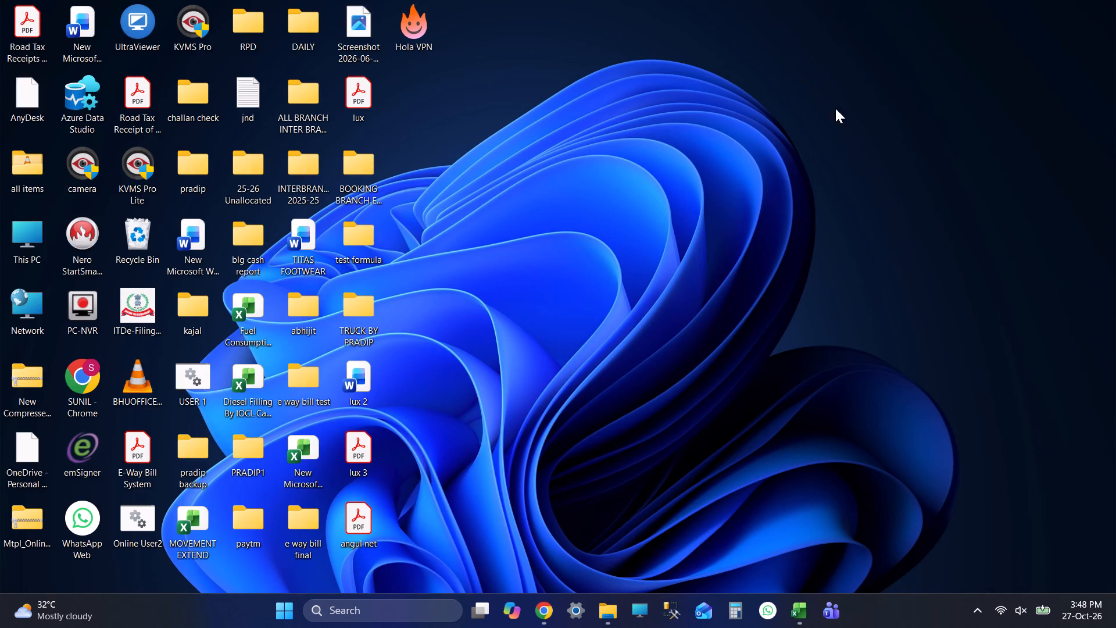
pyautogui.click(826, 101)
pyautogui.rightClick(709, 17)
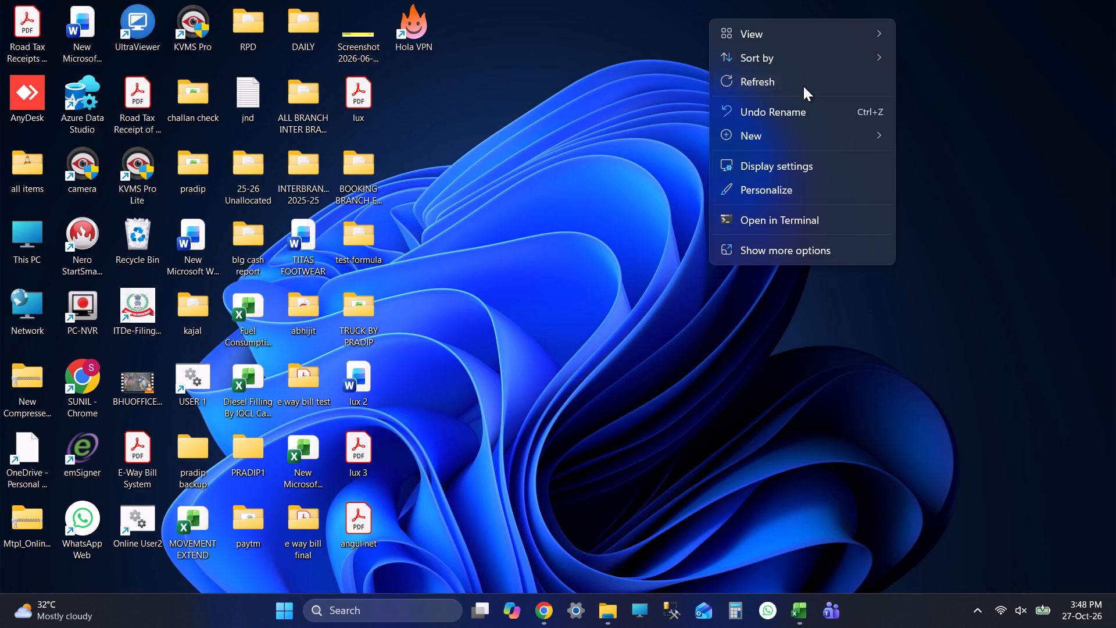
pyautogui.click(803, 86)
# Switch back to the EXTENDED FILE 20261027 workbook and save it from the GODOWN sheet.
pyautogui.hotkey('alt', 'Tab')
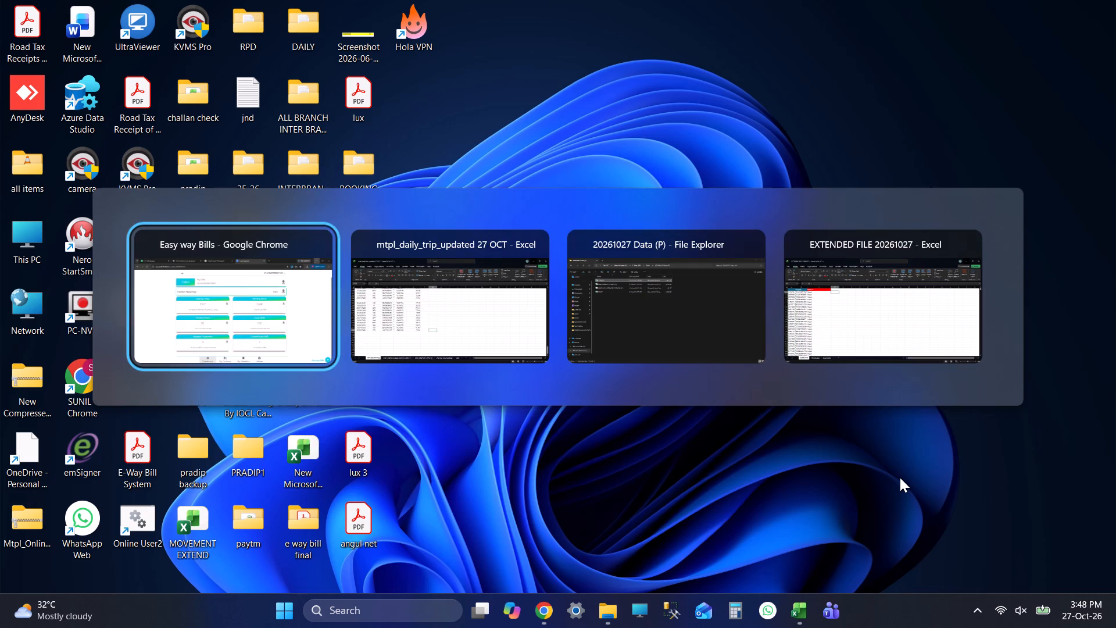
pyautogui.hotkey('alt', 'Tab')
pyautogui.hotkey('alt', 'Tab')
pyautogui.hotkey('alt', 'Tab')
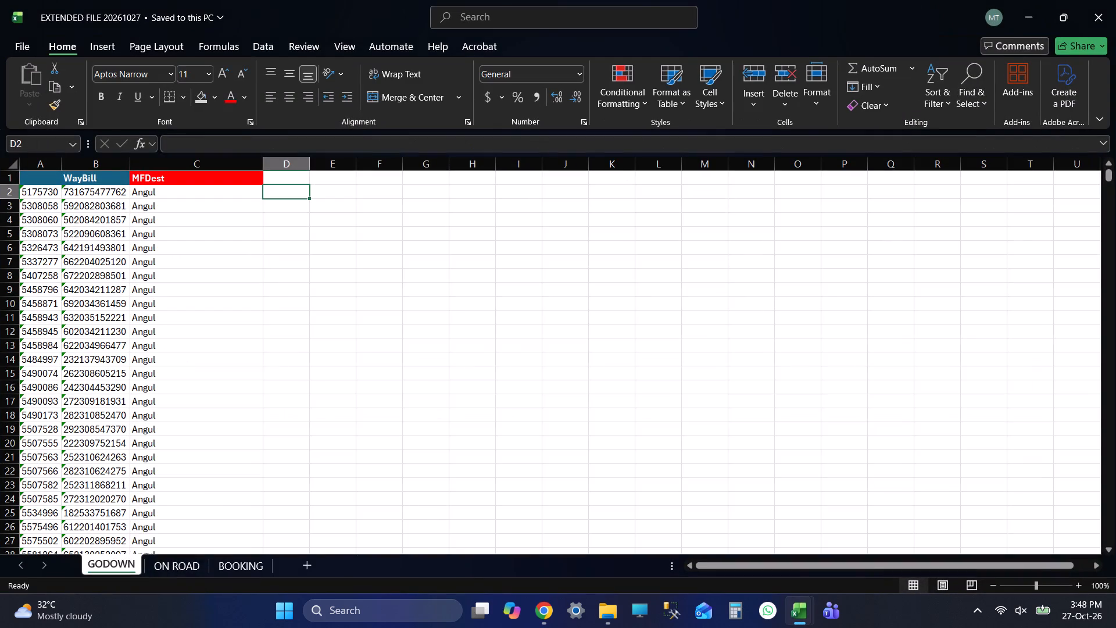
pyautogui.hotkey('ctrl', 's')
pyautogui.hotkey('ctrl', 's')
pyautogui.hotkey('ctrl', 's')
pyautogui.hotkey('ctrl', 's')
pyautogui.hotkey('ctrl', 's')
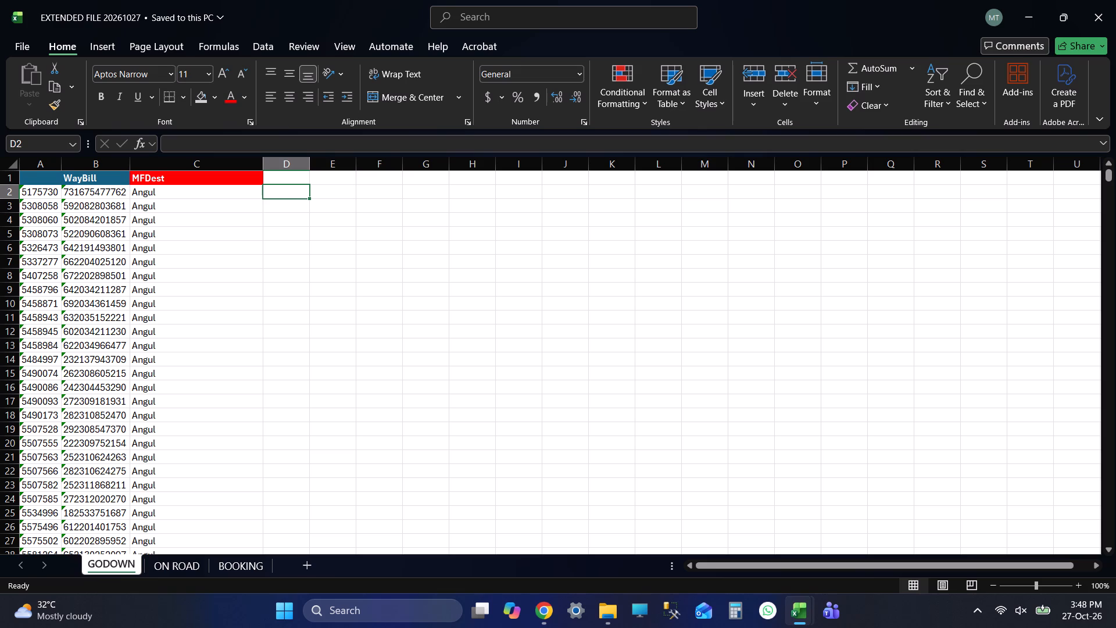
pyautogui.hotkey('ctrl', 's')
pyautogui.hotkey('ctrl', 's')
pyautogui.hotkey('ctrl', 's')
pyautogui.hotkey('ctrl', 's')
pyautogui.hotkey('ctrl', 's')
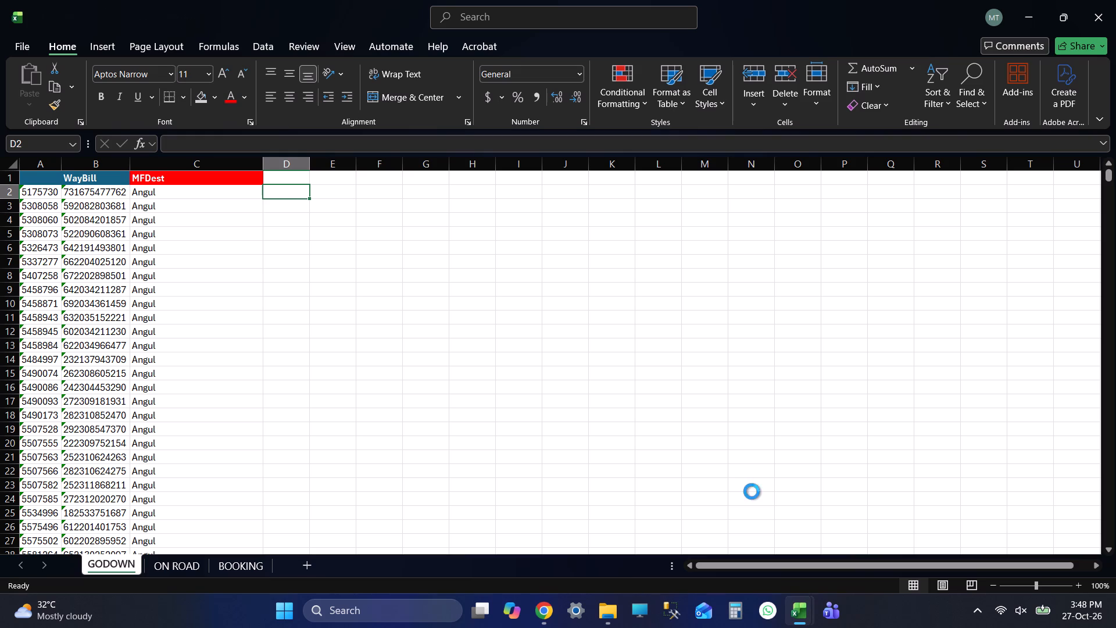
pyautogui.hotkey('ctrl', 's')
pyautogui.hotkey('ctrl', 's')
pyautogui.hotkey('ctrl', 's')
pyautogui.hotkey('ctrl', 's')
pyautogui.hotkey('ctrl', 's')
pyautogui.hotkey('ctrl', 's')
pyautogui.hotkey('ctrl', 's')
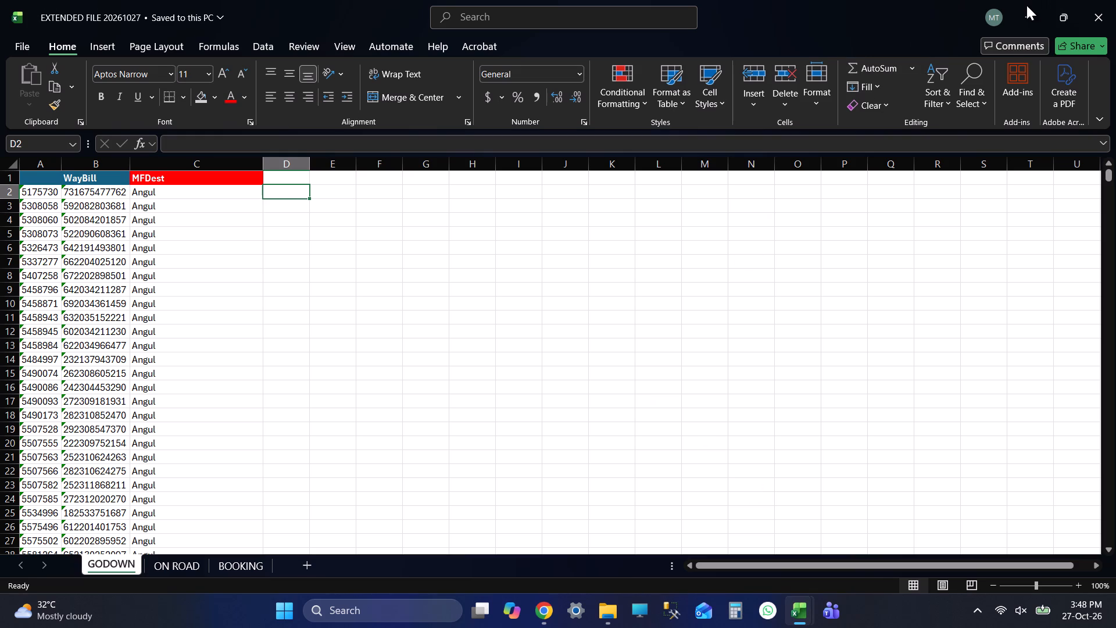
# Open FINAL FORMULA (UPDATED) from the test formula folder on the desktop and copy its entire SWITCH formula.
pyautogui.click(1026, 5)
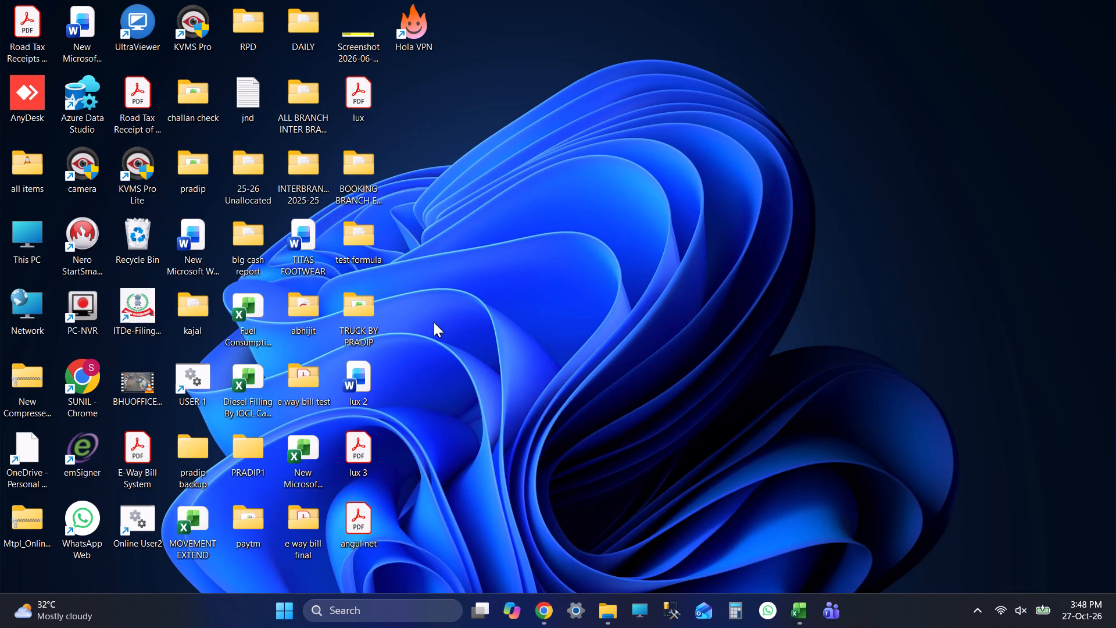
pyautogui.doubleClick(357, 234)
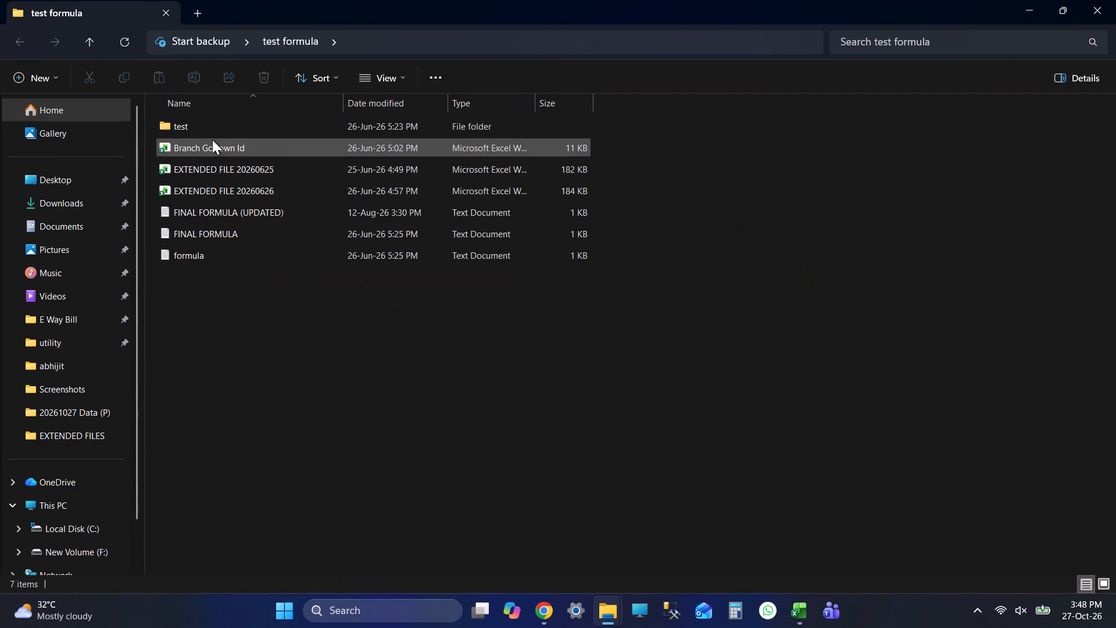
pyautogui.doubleClick(262, 209)
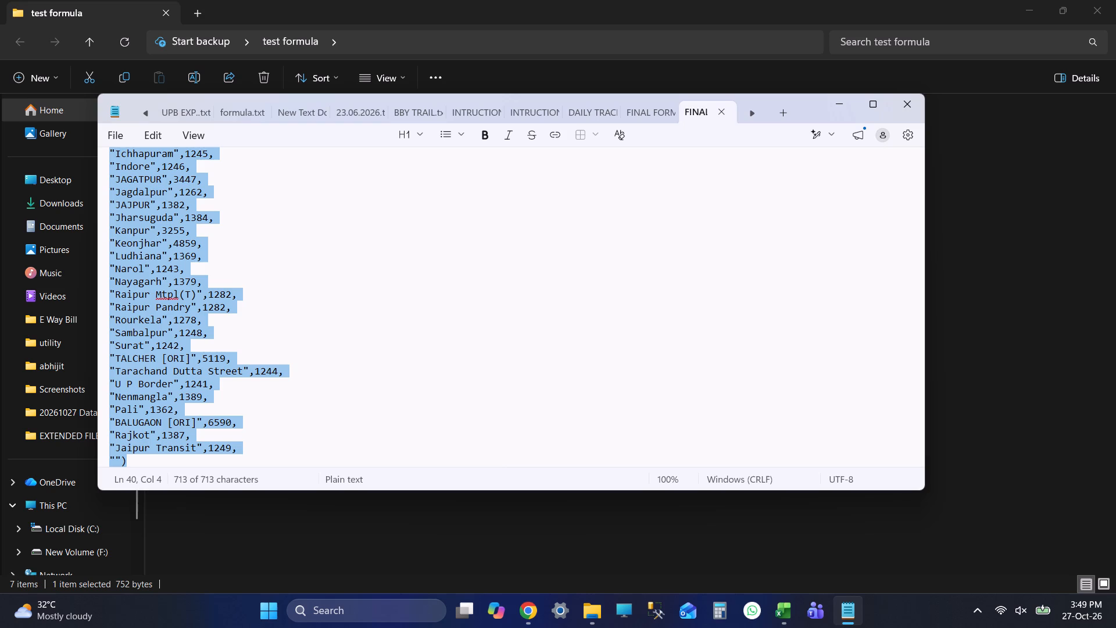
pyautogui.click(872, 99)
pyautogui.scroll(7, 677, 267)
pyautogui.scroll(-1, 677, 267)
pyautogui.scroll(5, 677, 267)
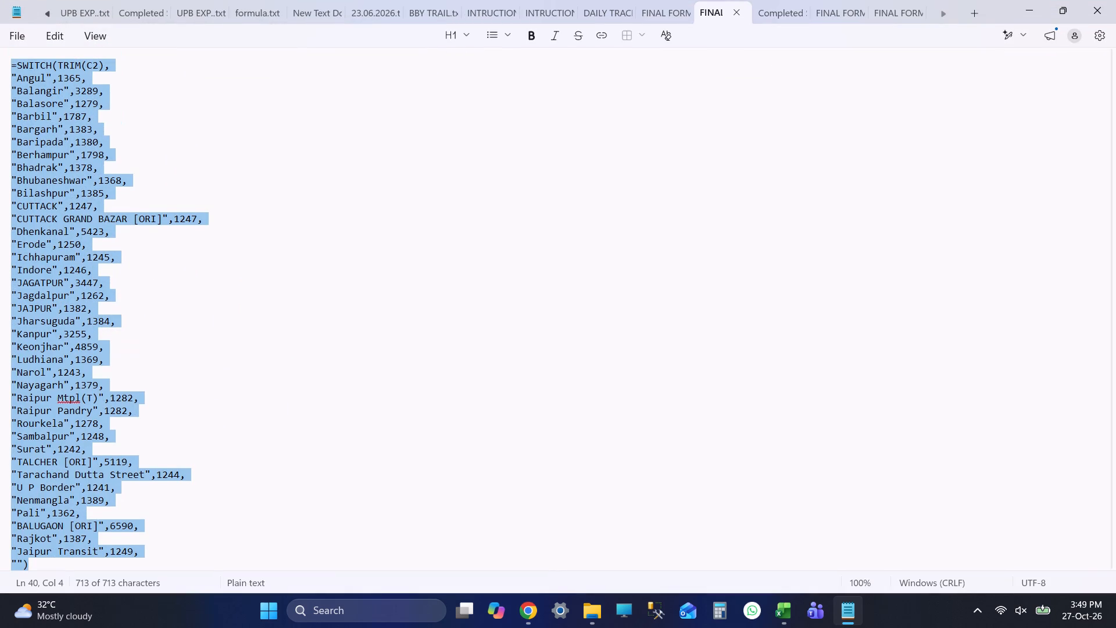
pyautogui.hotkey('ctrl', 'a')
pyautogui.hotkey('ctrl', 'c')
pyautogui.hotkey('ctrl', 'c')
pyautogui.hotkey('ctrl', 'c')
pyautogui.hotkey('ctrl', 'c')
pyautogui.hotkey('ctrl', 'c')
pyautogui.hotkey('ctrl', 'c')
# In EXTENDED FILE 20261027, enter the copied SWITCH(TRIM(C2)) formula in GODOWN cell D2 and fill it down column D.
pyautogui.hotkey('alt', 'Tab')
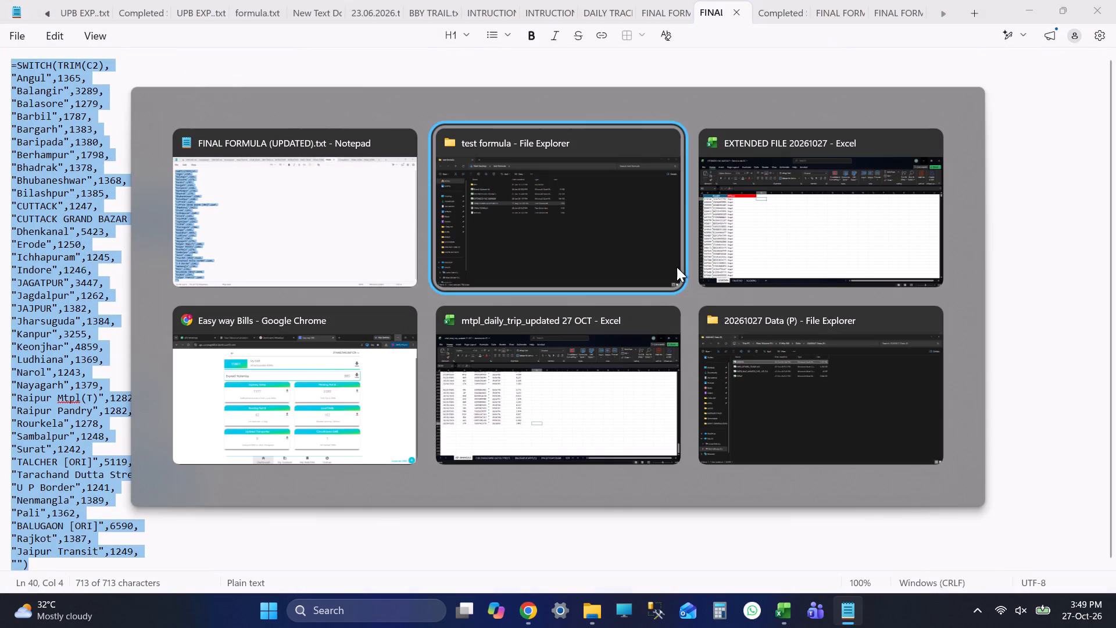
pyautogui.hotkey('alt', 'Tab')
pyautogui.press('F2')
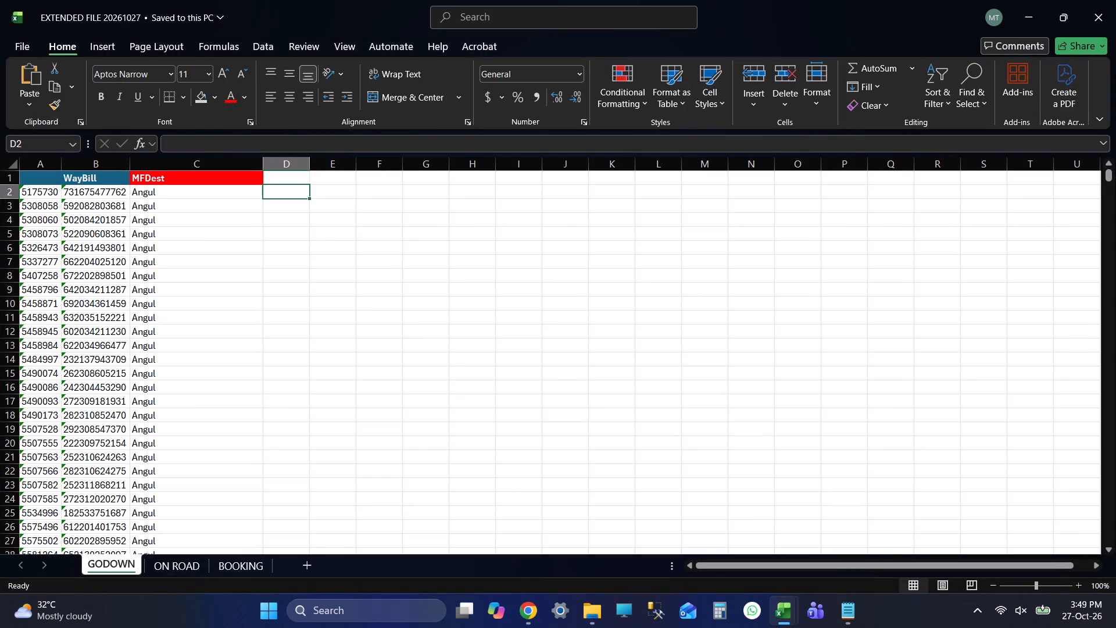
pyautogui.hotkey('ctrl', 'v')
pyautogui.press('Return')
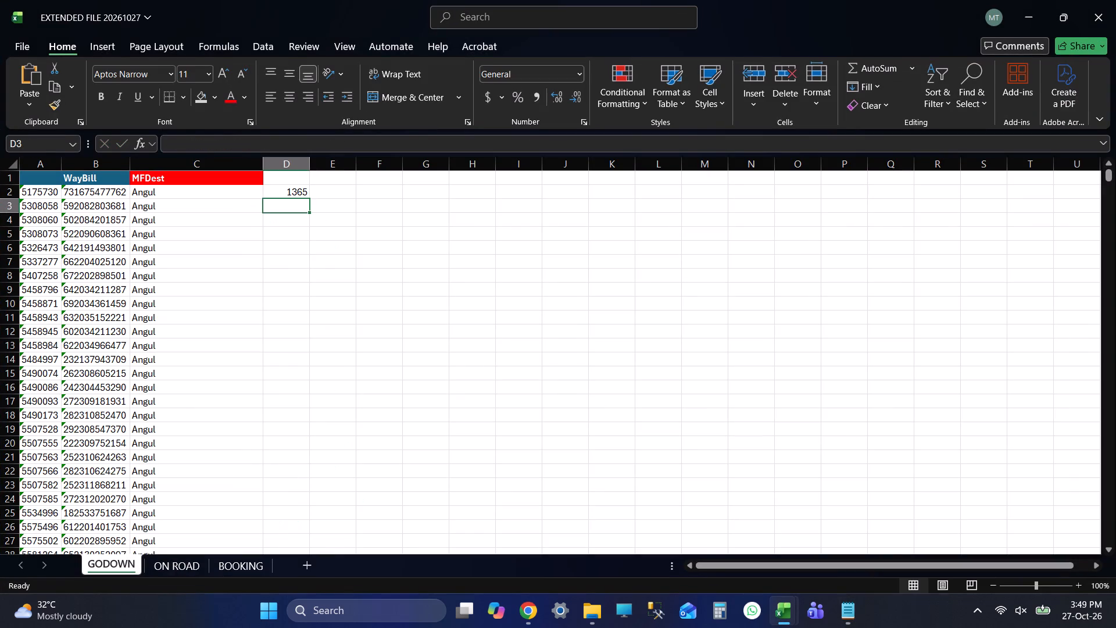
pyautogui.click(296, 190)
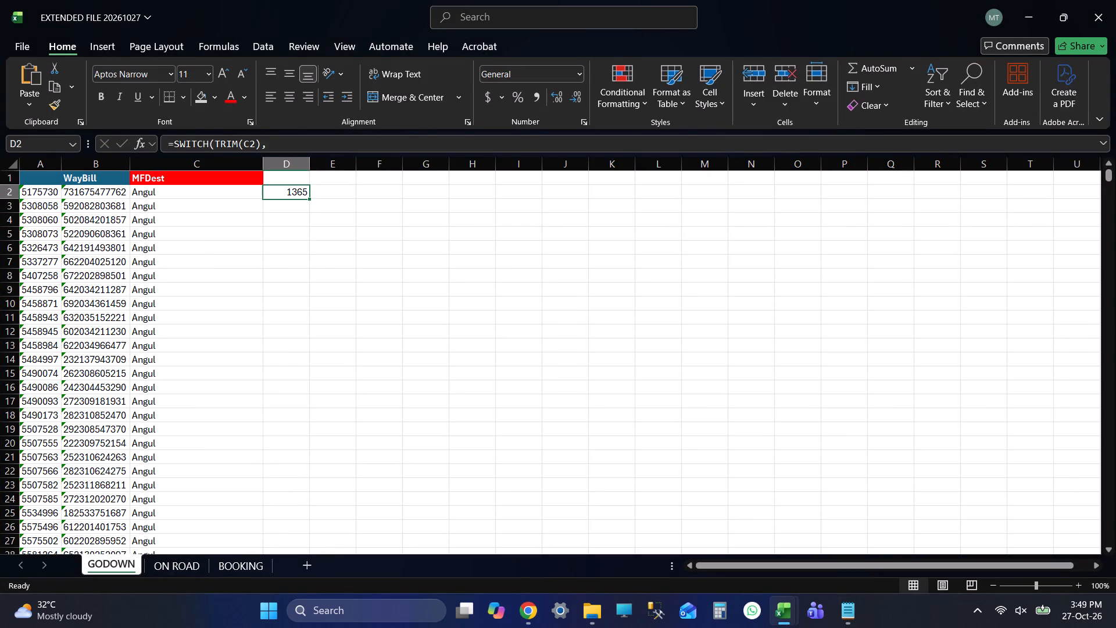
pyautogui.doubleClick(309, 199)
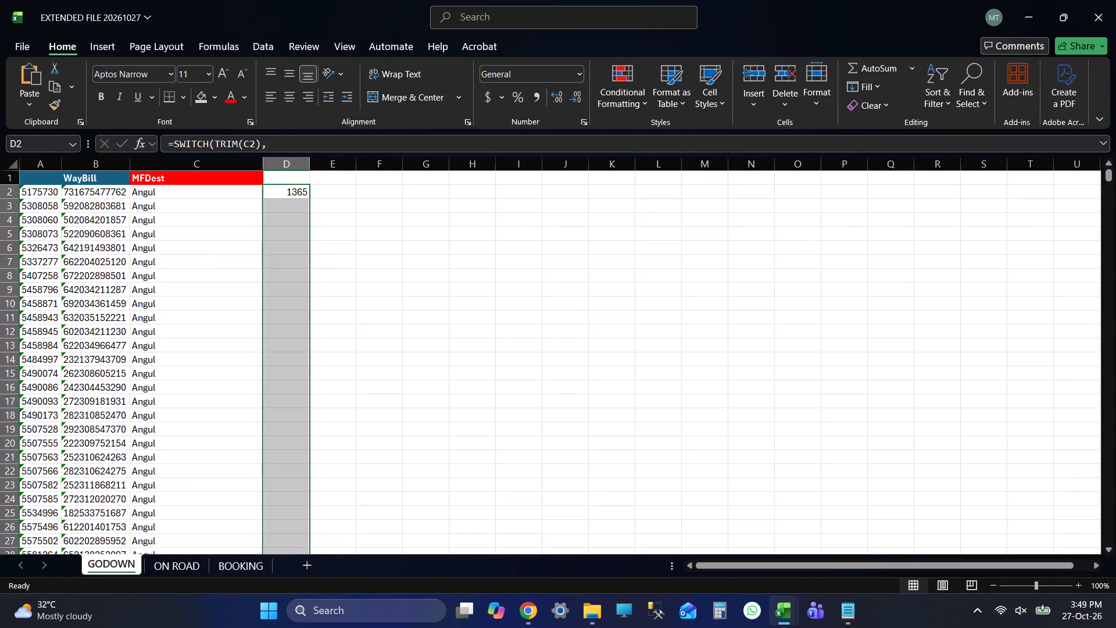
pyautogui.click(398, 238)
# Check that the branch codes in GODOWN column D extend to the last data row and return to the header row.
pyautogui.click(289, 256)
pyautogui.hotkey('ctrl', 'Down')
pyautogui.press('Down')
pyautogui.press('Down')
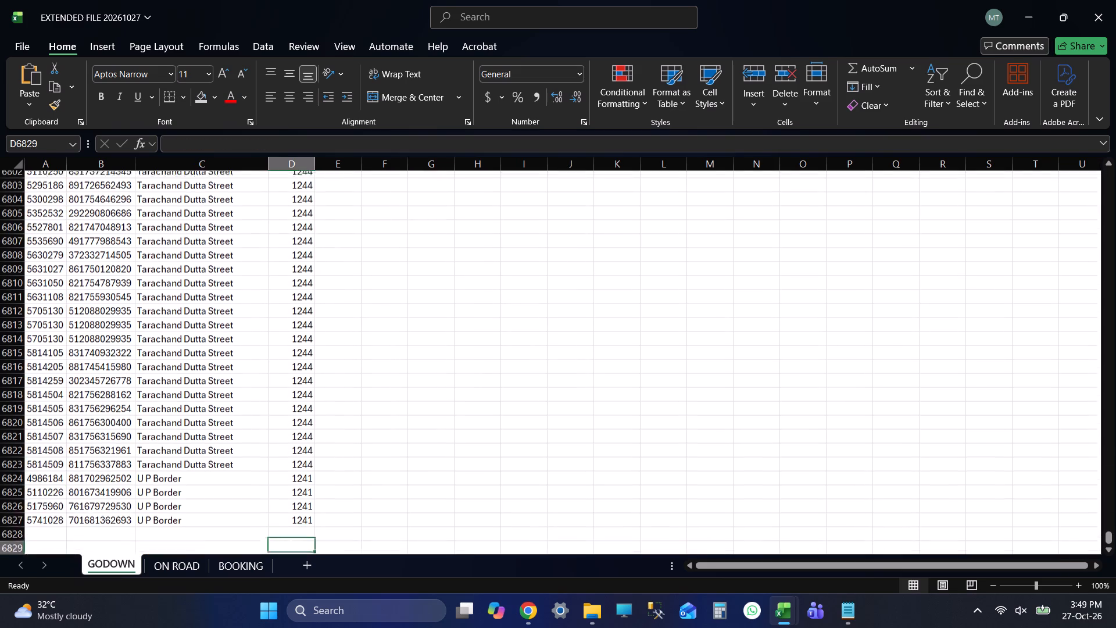
pyautogui.press('Down')
pyautogui.press('Down')
pyautogui.press('Down')
pyautogui.press('Down')
pyautogui.hotkey('ctrl', 'Up')
pyautogui.hotkey('ctrl', 'Up')
pyautogui.press('Up')
pyautogui.press('Up')
pyautogui.press('Up')
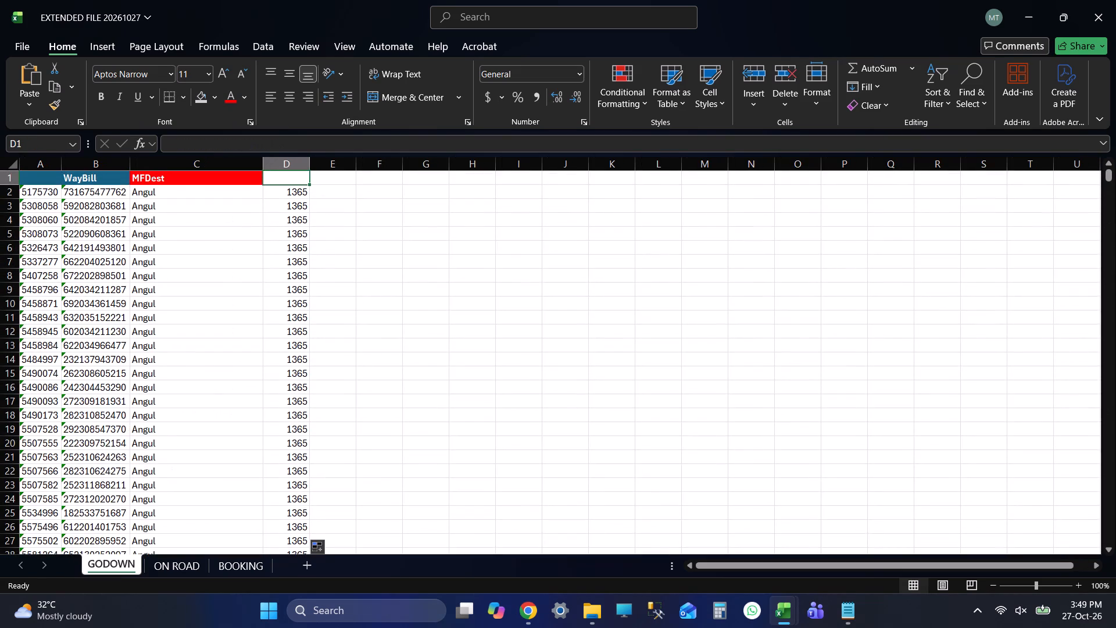
# Save the workbook with the branch-code formulas in GODOWN column D.
pyautogui.hotkey('ctrl', 's')
pyautogui.hotkey('ctrl', 's')
pyautogui.hotkey('ctrl', 's')
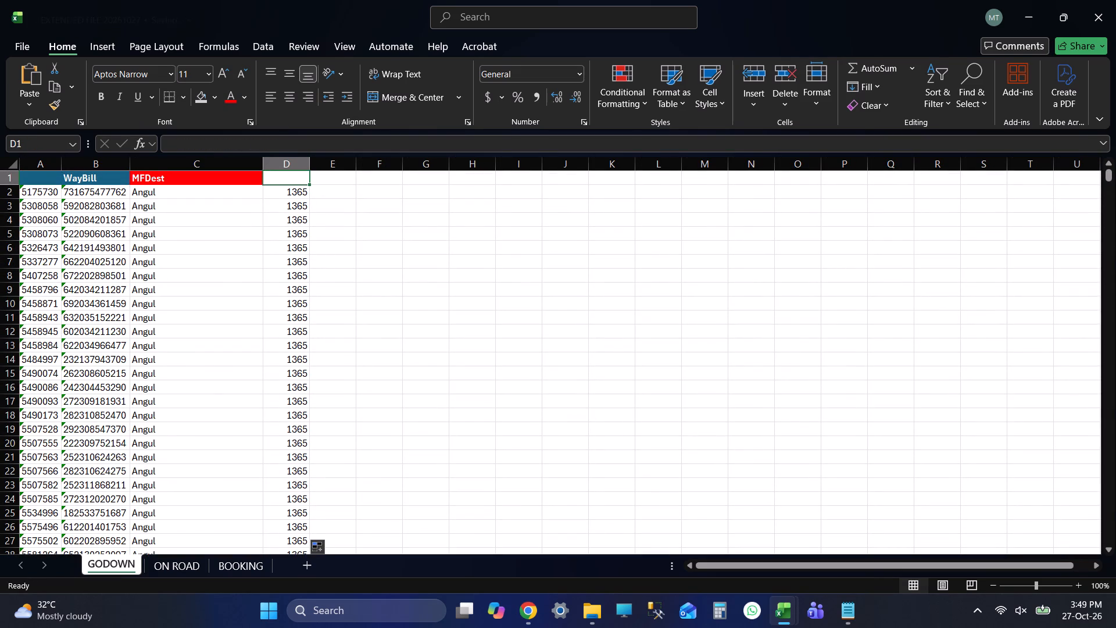
pyautogui.hotkey('ctrl', 's')
pyautogui.hotkey('ctrl', 's')
# Examine the last rows of GODOWN column D and the cells below them for missing or extra branch codes.
pyautogui.press('Down')
pyautogui.press('Down')
pyautogui.press('Down')
pyautogui.hotkey('ctrl', 'Down')
pyautogui.press('Down')
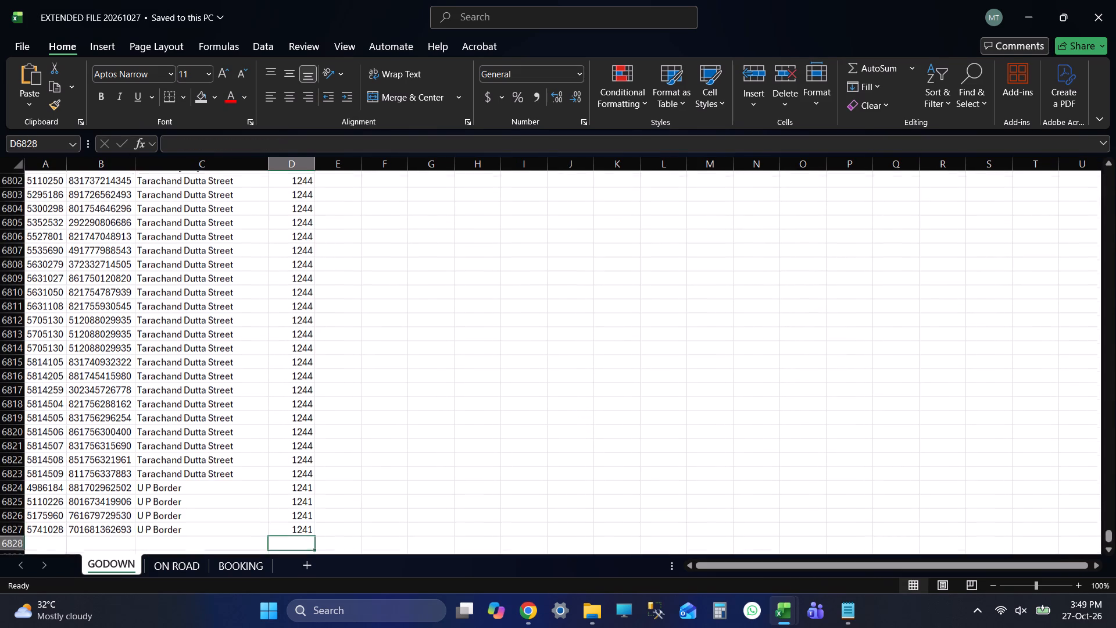
pyautogui.press('Down')
pyautogui.press('Down')
pyautogui.press('Down')
pyautogui.press('Down')
pyautogui.press('Down')
pyautogui.press('Down')
pyautogui.press('Down')
pyautogui.press('Down')
pyautogui.press('Down')
pyautogui.press('Down')
pyautogui.hotkey('ctrl', 'Up')
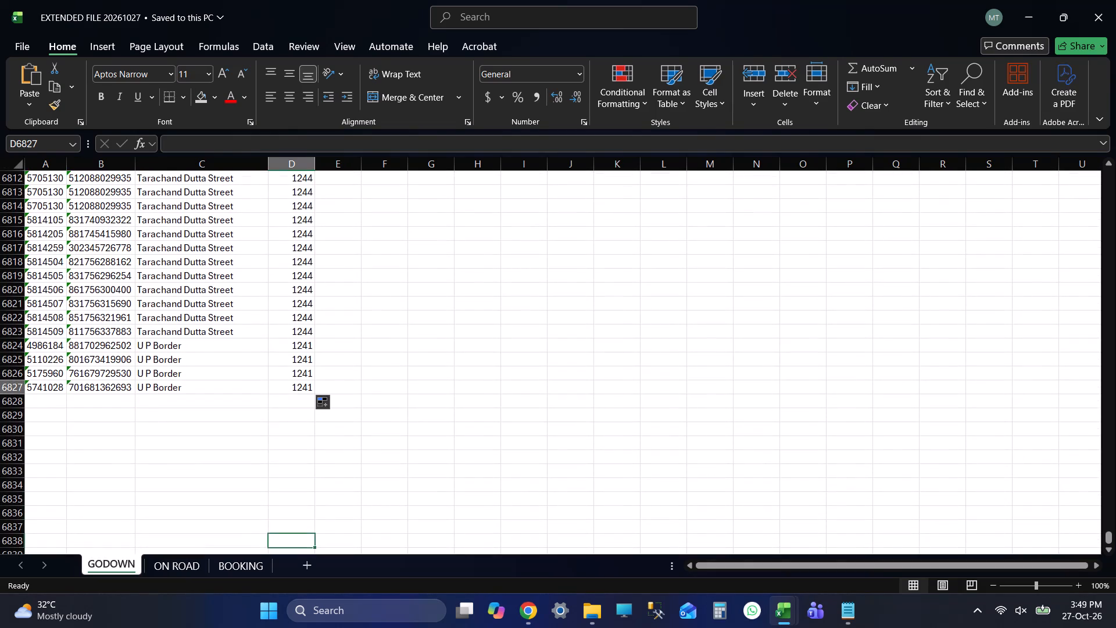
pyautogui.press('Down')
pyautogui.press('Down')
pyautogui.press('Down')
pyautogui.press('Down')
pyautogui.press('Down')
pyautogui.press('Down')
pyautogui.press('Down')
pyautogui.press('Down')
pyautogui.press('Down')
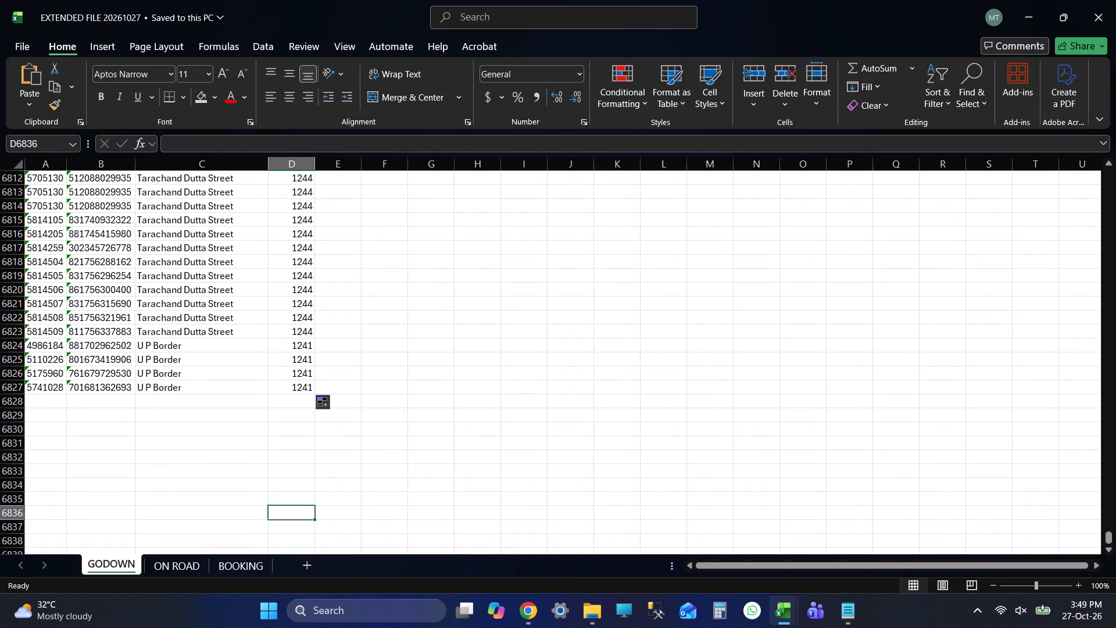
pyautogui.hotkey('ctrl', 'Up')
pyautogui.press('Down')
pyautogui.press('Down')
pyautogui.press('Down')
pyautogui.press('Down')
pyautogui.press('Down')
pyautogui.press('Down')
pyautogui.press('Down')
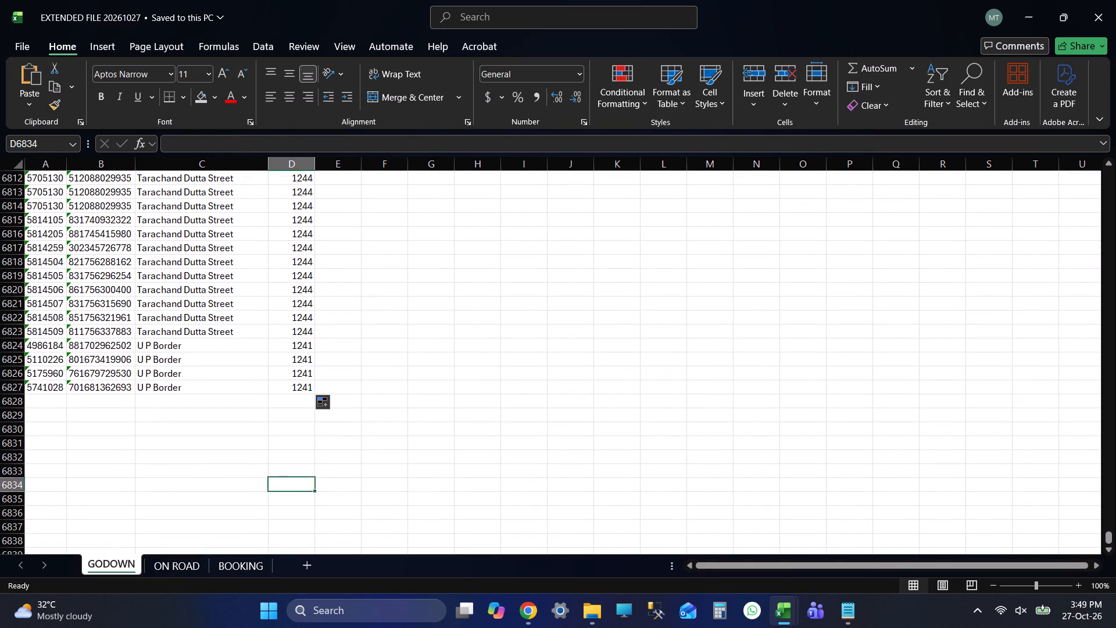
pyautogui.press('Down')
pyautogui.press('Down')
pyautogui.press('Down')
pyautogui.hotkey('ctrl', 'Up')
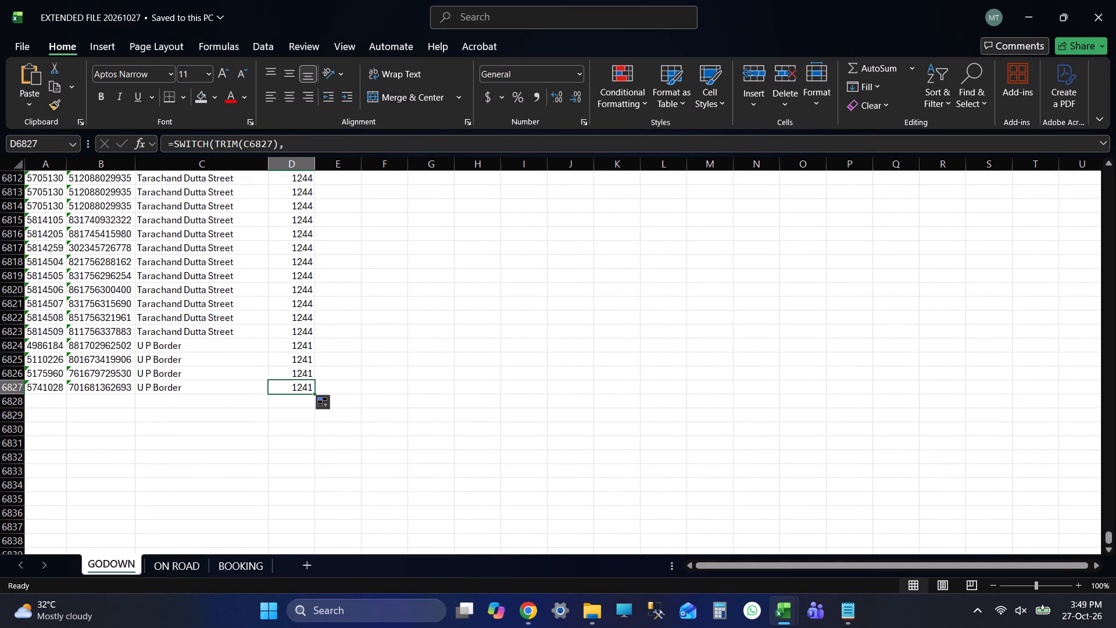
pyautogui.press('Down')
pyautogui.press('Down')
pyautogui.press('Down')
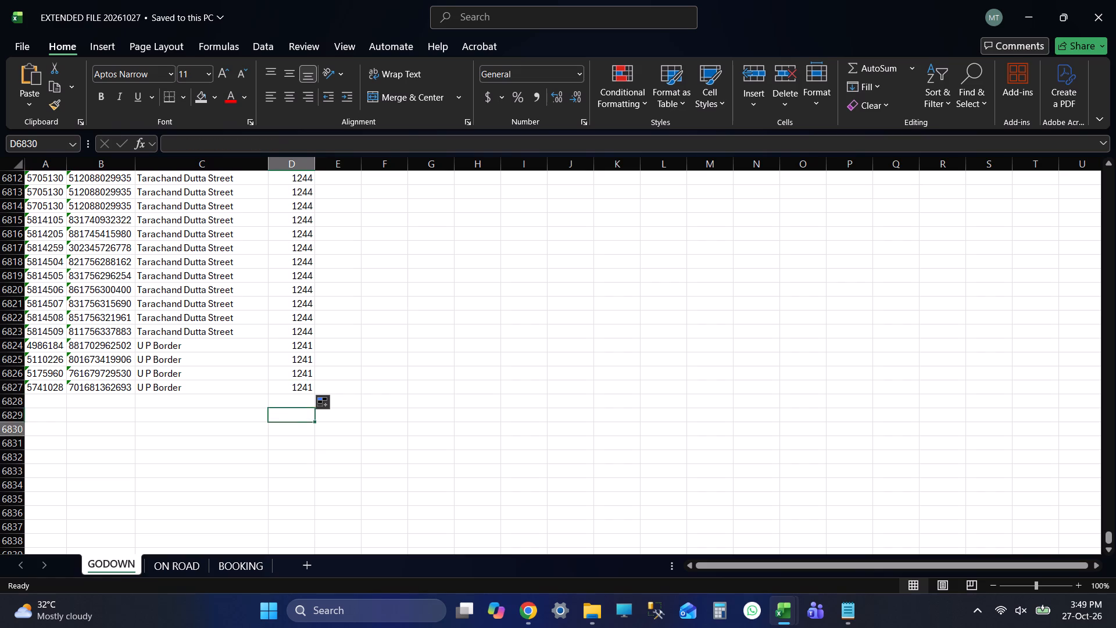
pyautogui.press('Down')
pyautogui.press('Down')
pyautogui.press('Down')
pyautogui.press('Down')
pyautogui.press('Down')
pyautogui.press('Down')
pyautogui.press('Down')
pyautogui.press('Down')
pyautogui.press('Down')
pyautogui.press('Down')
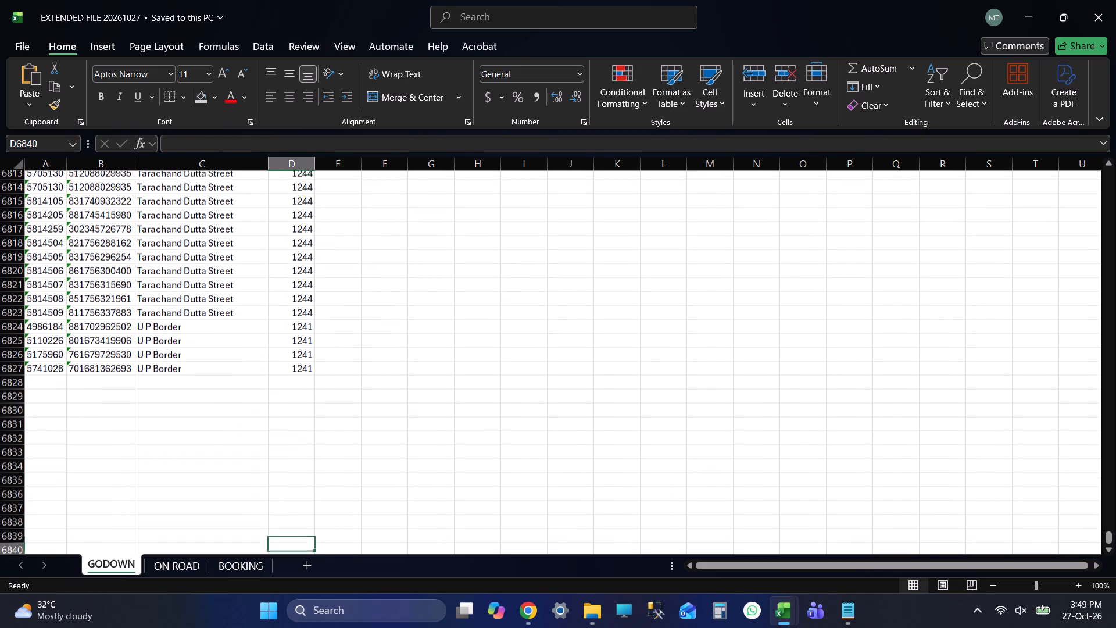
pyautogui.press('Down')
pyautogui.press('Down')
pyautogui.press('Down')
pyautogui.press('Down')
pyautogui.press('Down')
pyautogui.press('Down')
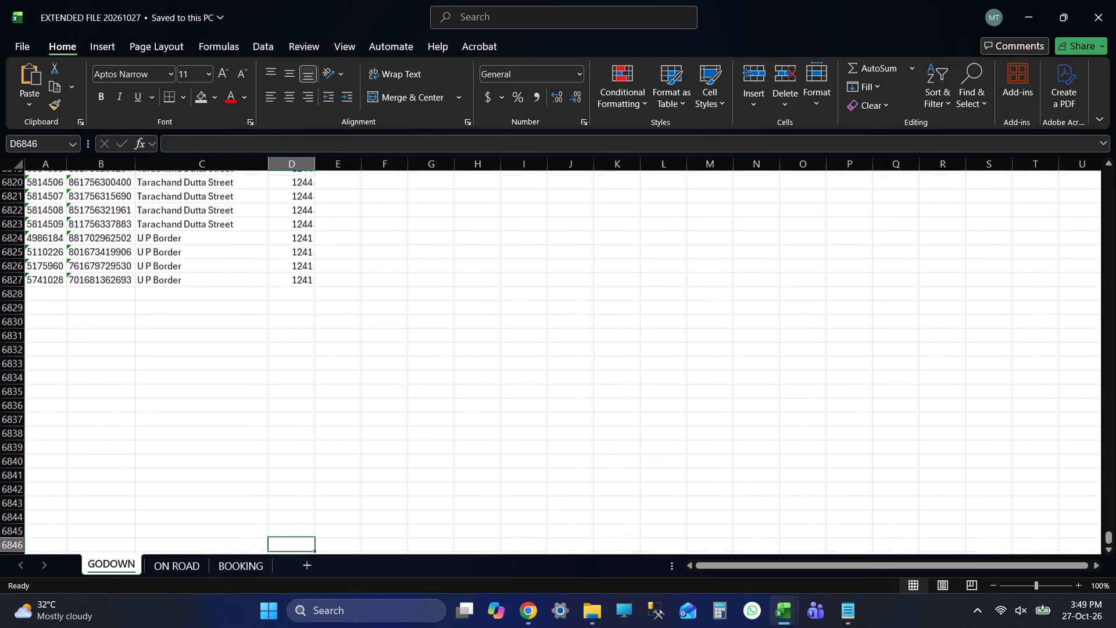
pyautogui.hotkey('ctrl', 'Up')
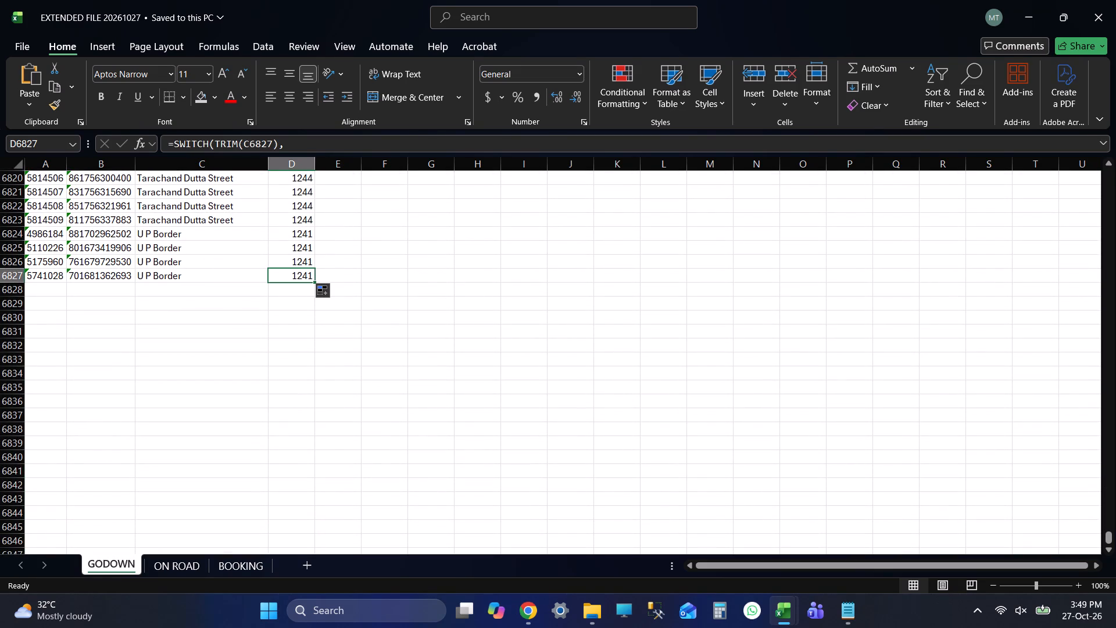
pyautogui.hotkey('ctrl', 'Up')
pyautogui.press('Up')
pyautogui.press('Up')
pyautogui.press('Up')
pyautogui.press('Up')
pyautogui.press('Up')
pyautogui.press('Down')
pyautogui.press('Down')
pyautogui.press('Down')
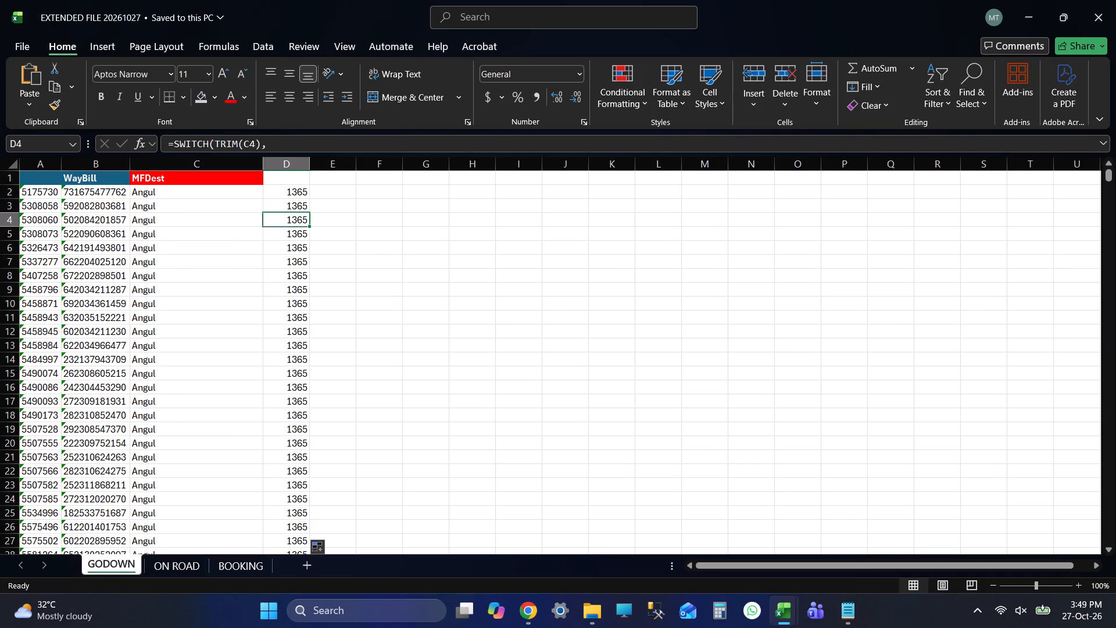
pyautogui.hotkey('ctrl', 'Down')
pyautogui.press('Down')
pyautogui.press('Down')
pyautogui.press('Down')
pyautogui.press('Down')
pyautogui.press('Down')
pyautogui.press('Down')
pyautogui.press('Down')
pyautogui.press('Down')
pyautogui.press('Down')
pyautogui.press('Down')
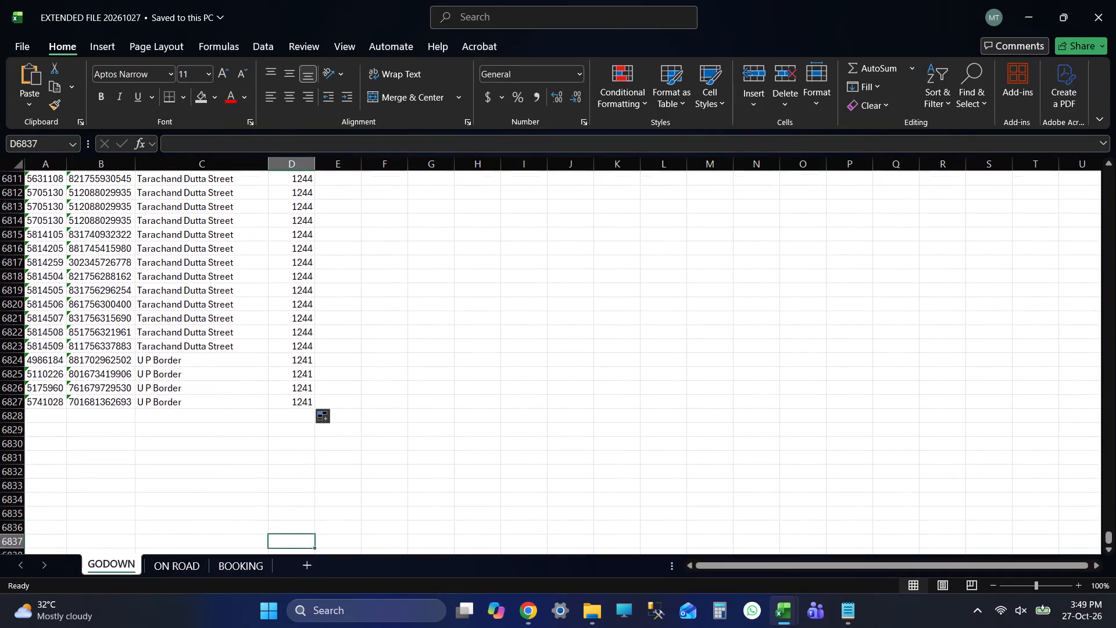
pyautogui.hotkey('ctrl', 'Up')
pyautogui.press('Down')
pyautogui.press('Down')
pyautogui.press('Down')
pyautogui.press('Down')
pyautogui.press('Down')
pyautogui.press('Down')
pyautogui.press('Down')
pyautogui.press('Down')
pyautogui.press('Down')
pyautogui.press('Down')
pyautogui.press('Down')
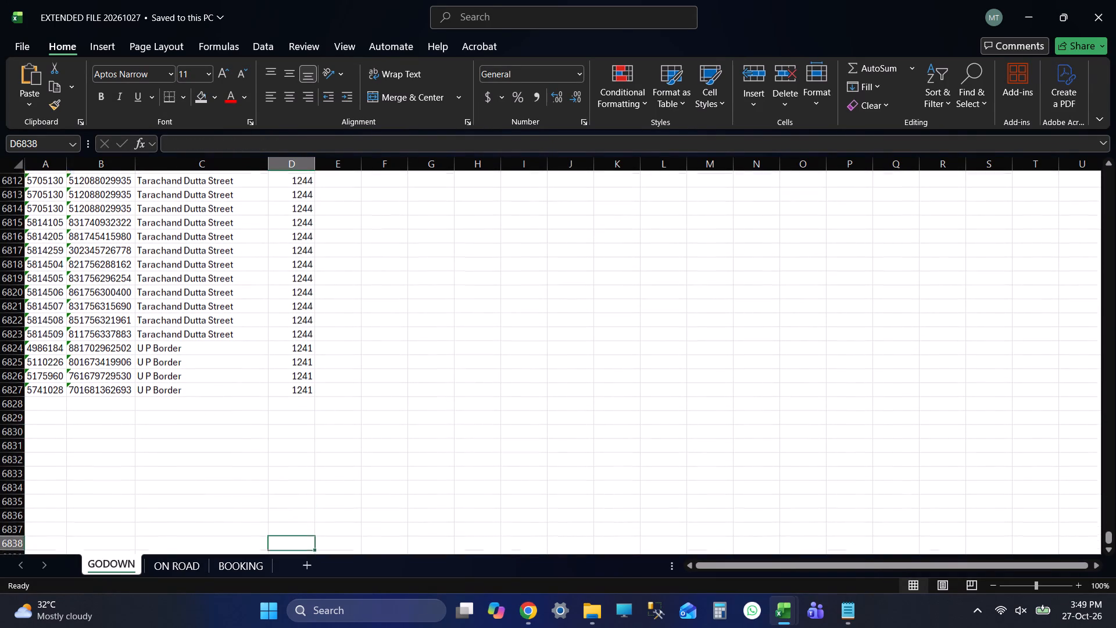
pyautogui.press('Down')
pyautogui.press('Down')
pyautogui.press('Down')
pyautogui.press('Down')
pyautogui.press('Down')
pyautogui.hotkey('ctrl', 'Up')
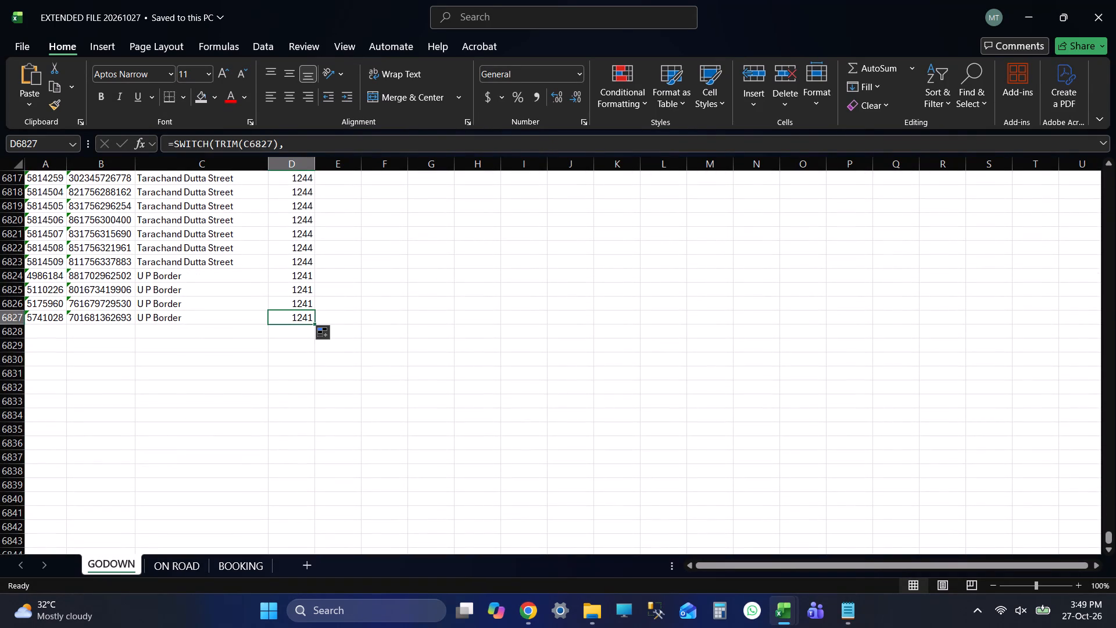
# Return to the header row of the GODOWN sheet and save the workbook.
pyautogui.hotkey('ctrl', 'Up')
pyautogui.press('Up')
pyautogui.press('Up')
pyautogui.press('Up')
pyautogui.hotkey('ctrl', 's')
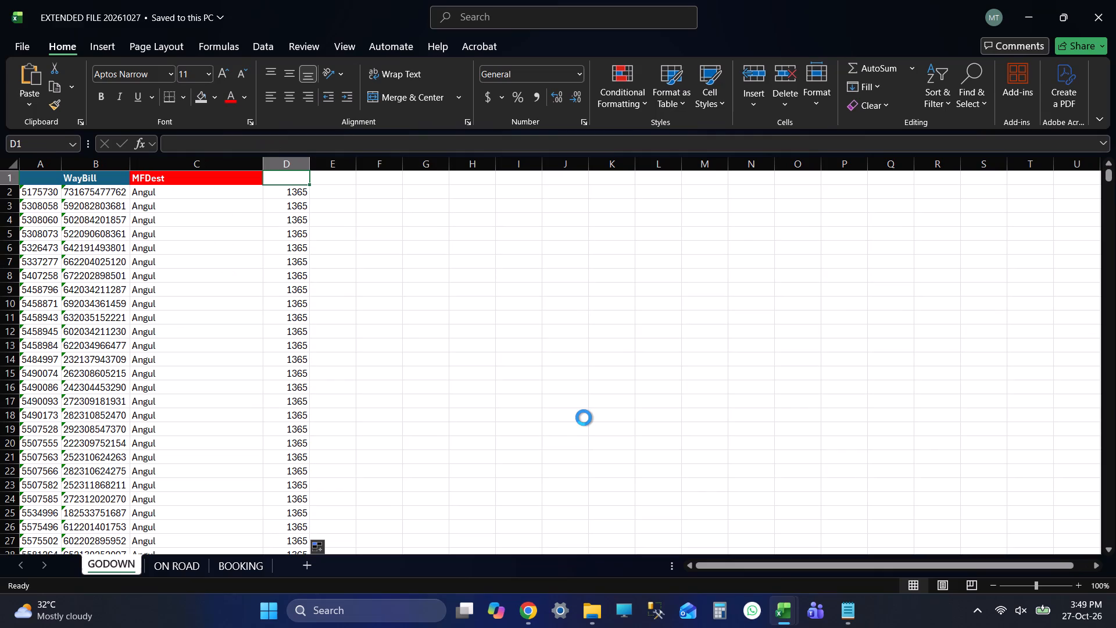
# Find the PAR entry in GODOWN, delete the Party Godown row that has no branch code, and save the workbook.
pyautogui.click(562, 347)
pyautogui.hotkey('ctrl', 'f')
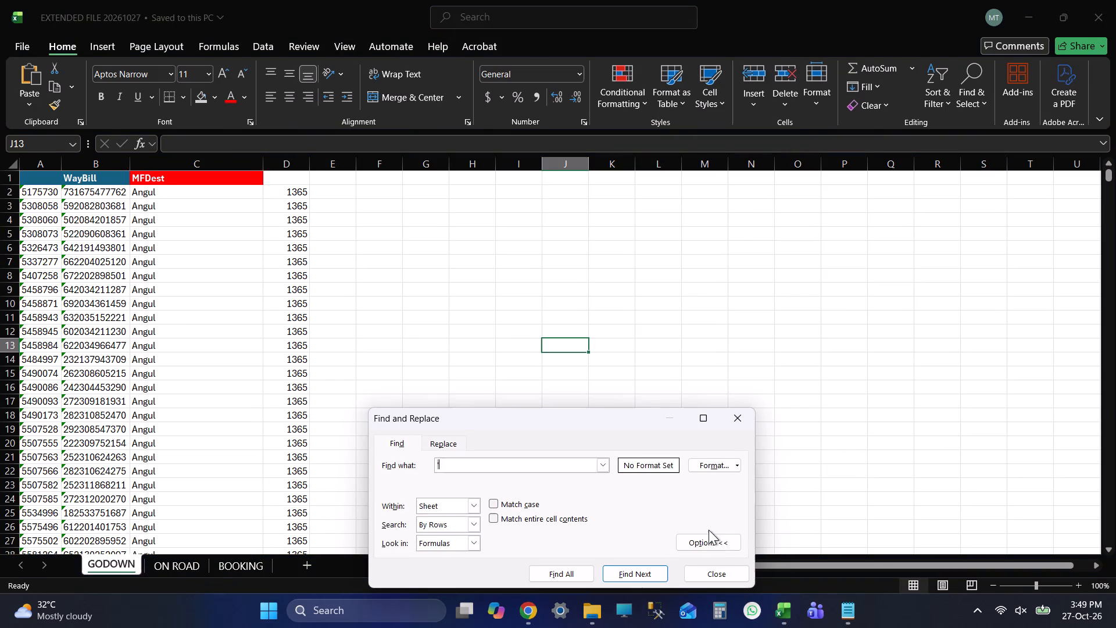
pyautogui.write('PAR')
pyautogui.press('Return')
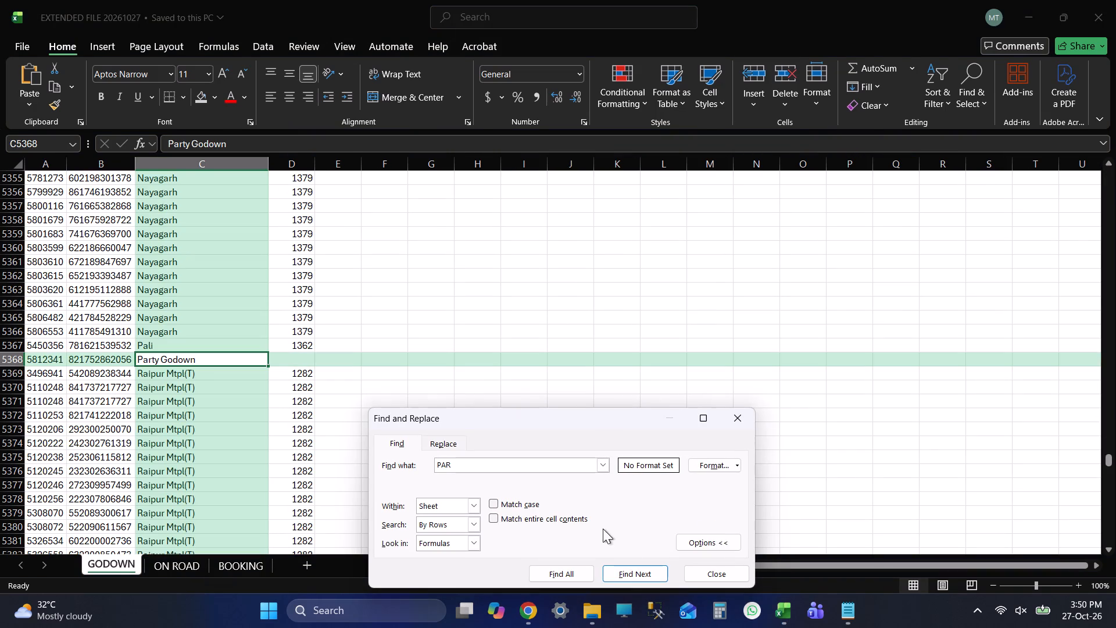
pyautogui.click(735, 576)
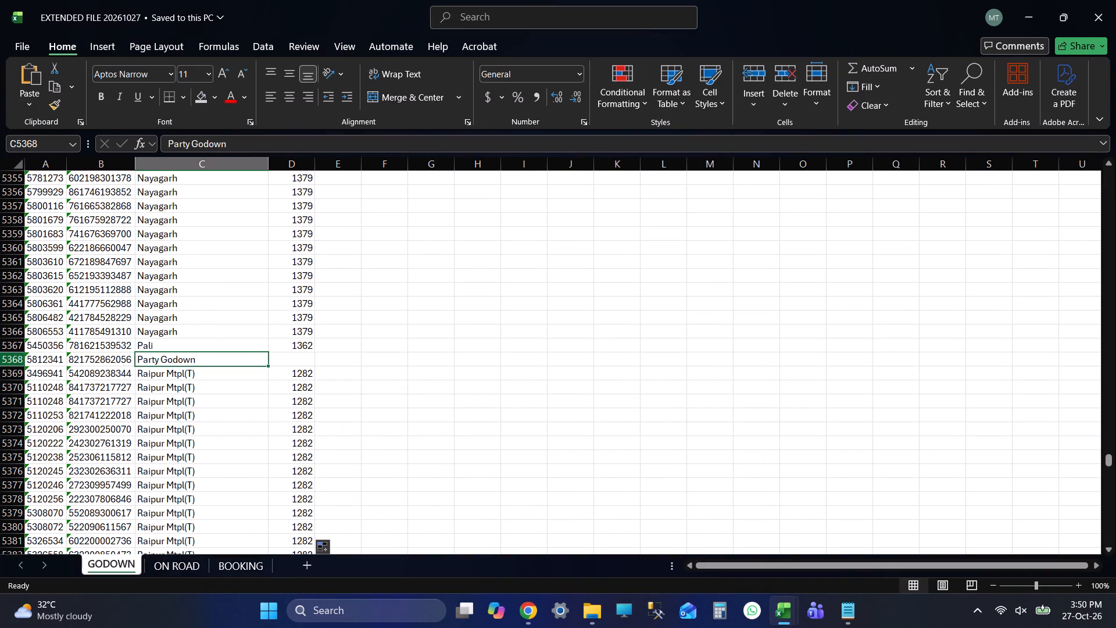
pyautogui.click(14, 358)
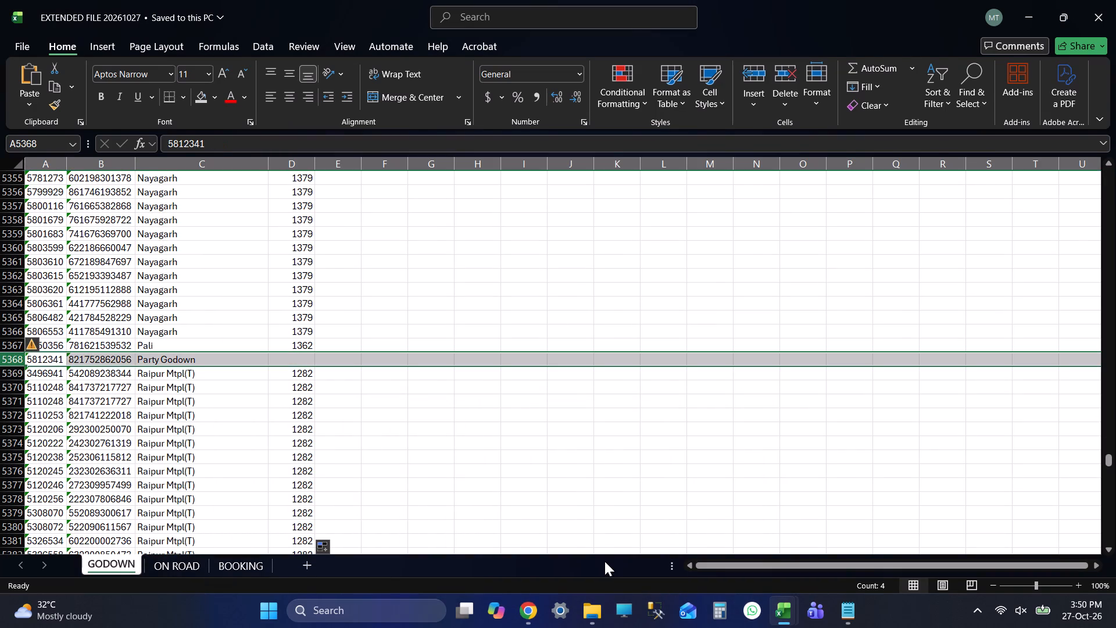
pyautogui.hotkey('ctrl', '-')
pyautogui.click(425, 303)
pyautogui.hotkey('ctrl', 's')
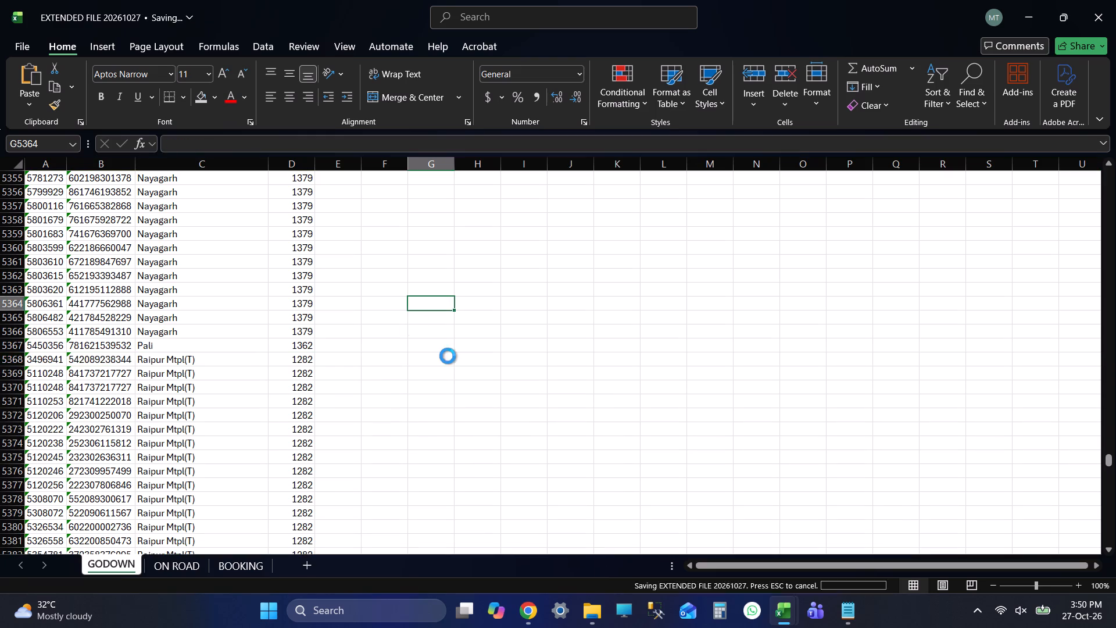
# Find the BHI entry in GODOWN, copy the whole Bhiwandi row to row 6 of the BOOKING sheet, and save.
pyautogui.click(300, 278)
pyautogui.hotkey('ctrl', 'Up')
pyautogui.press('Up')
pyautogui.press('Up')
pyautogui.press('Up')
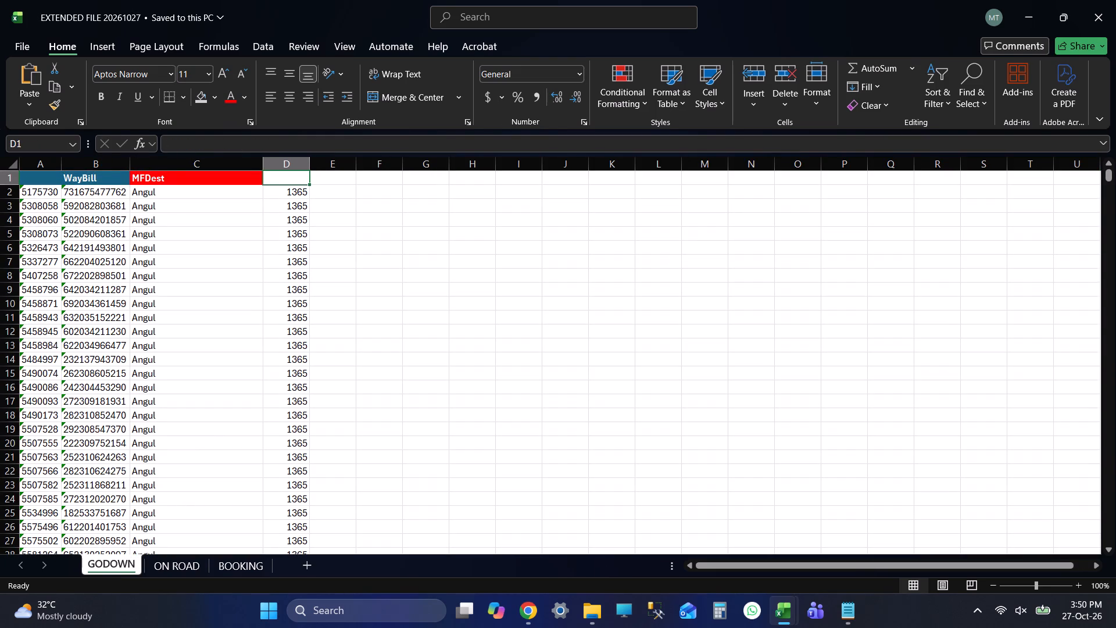
pyautogui.hotkey('ctrl', 's')
pyautogui.hotkey('ctrl', 'f')
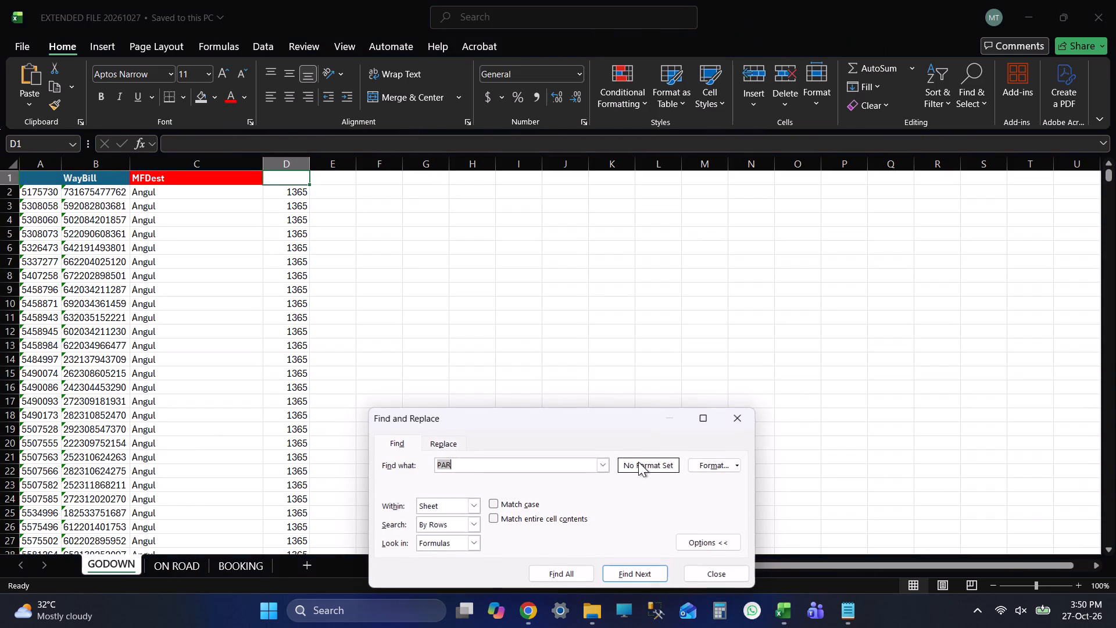
pyautogui.write('BHI')
pyautogui.press('Return')
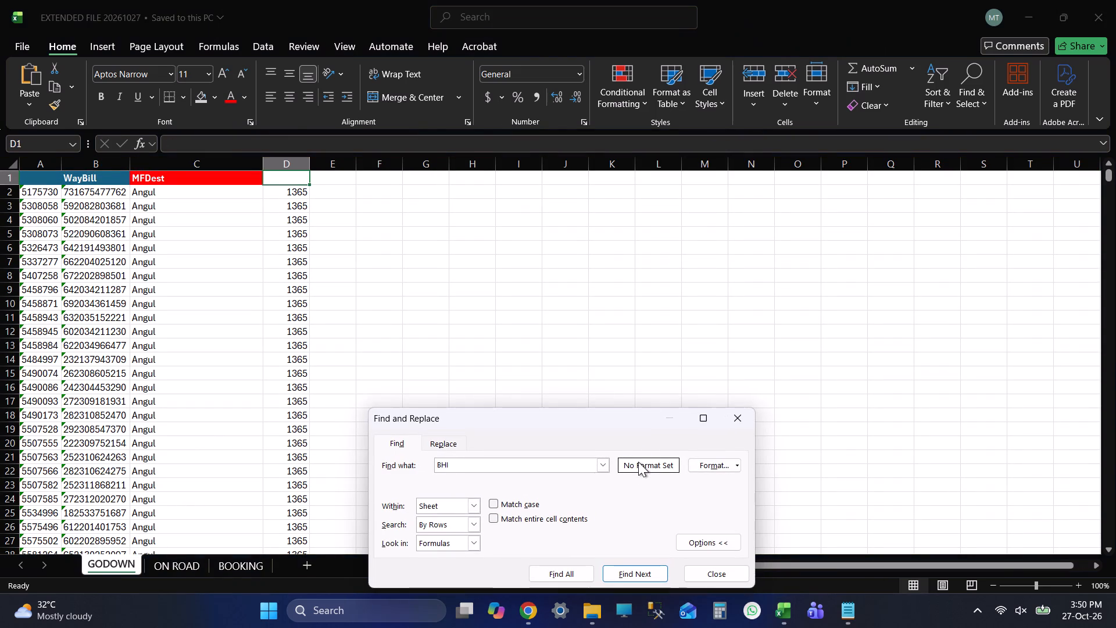
pyautogui.click(722, 576)
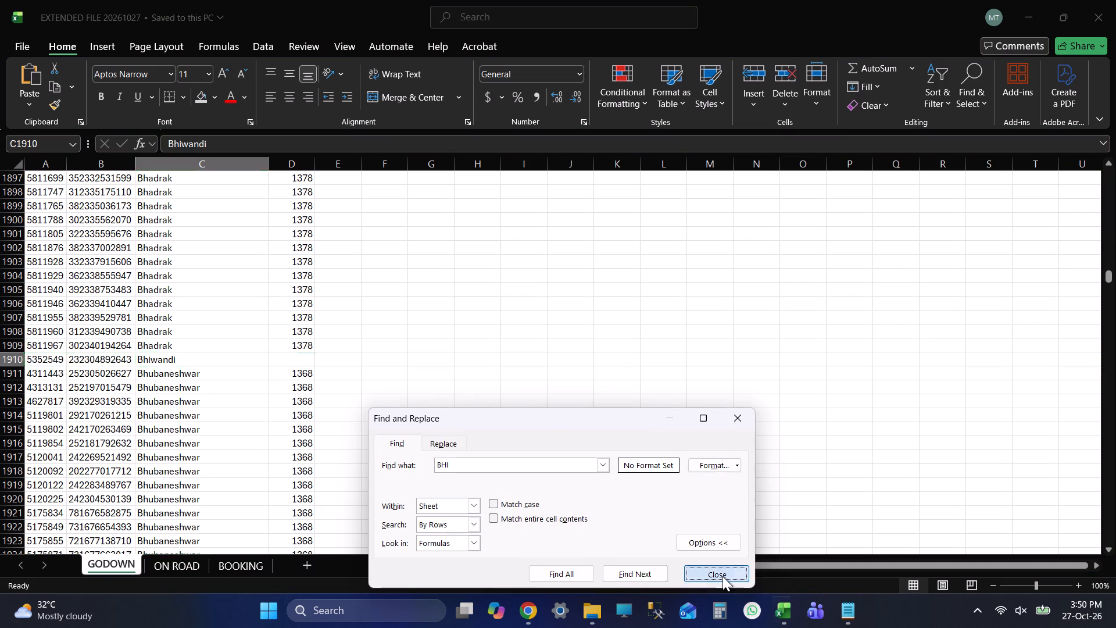
pyautogui.click(16, 359)
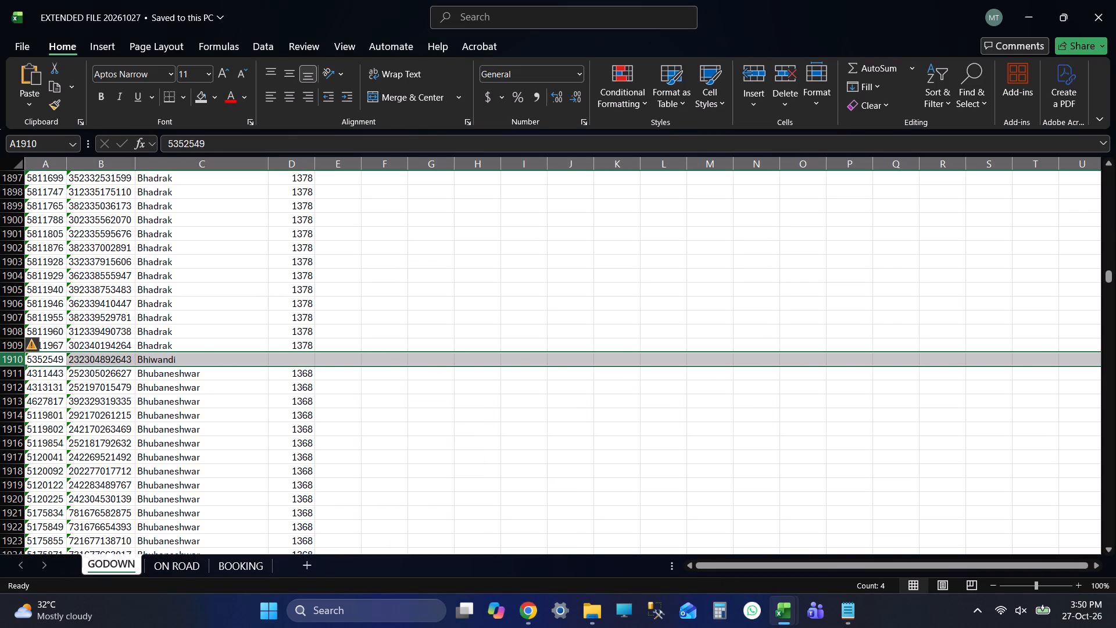
pyautogui.hotkey('ctrl', 'c')
pyautogui.click(212, 569)
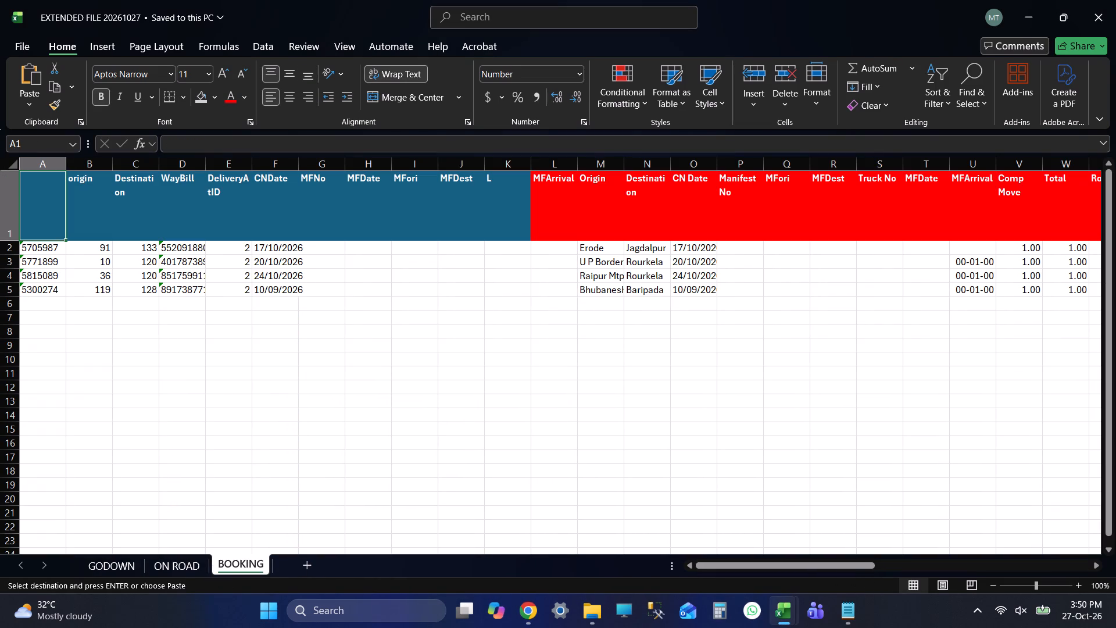
pyautogui.click(24, 299)
pyautogui.hotkey('ctrl', 'v')
pyautogui.click(211, 399)
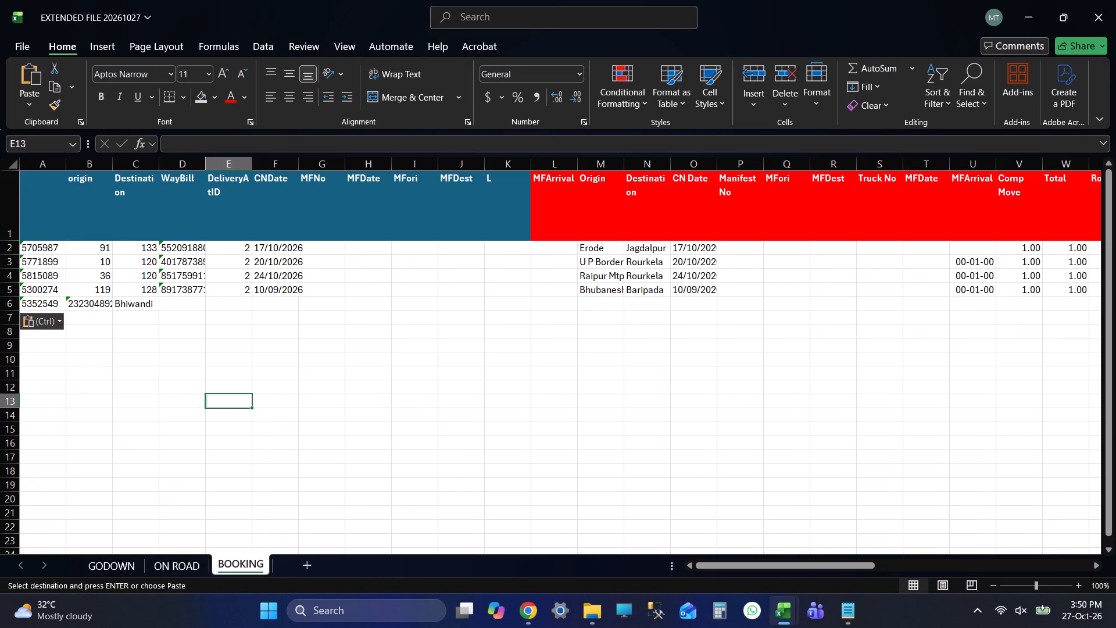
pyautogui.hotkey('ctrl', 's')
# Delete the Bhiwandi row from the GODOWN sheet and save the workbook.
pyautogui.click(112, 572)
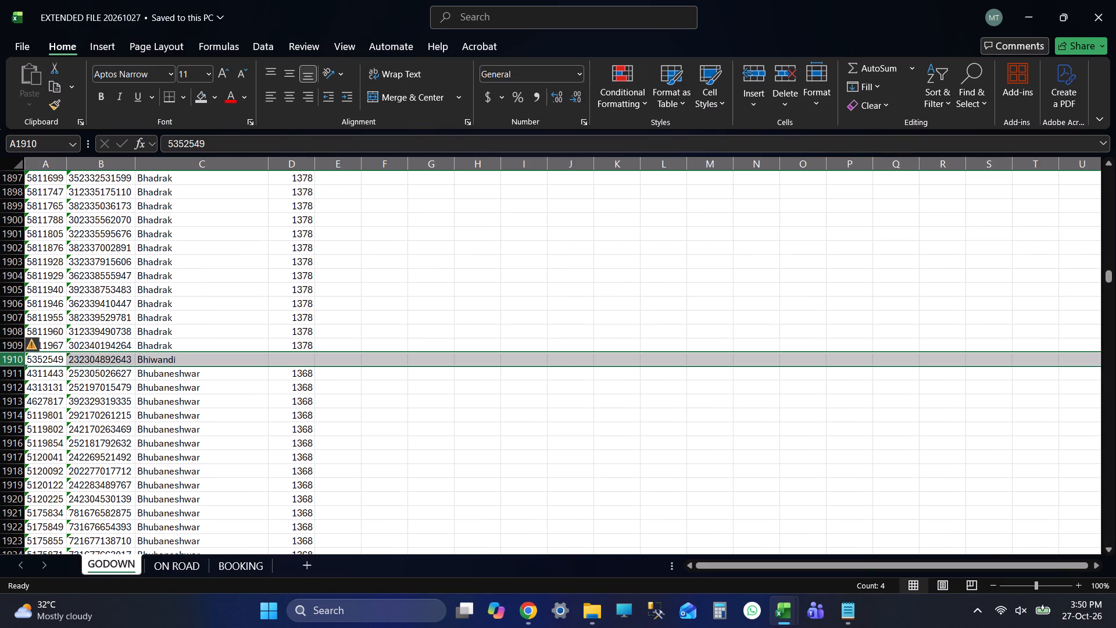
pyautogui.hotkey('ctrl', '-')
pyautogui.click(692, 295)
pyautogui.hotkey('ctrl', 's')
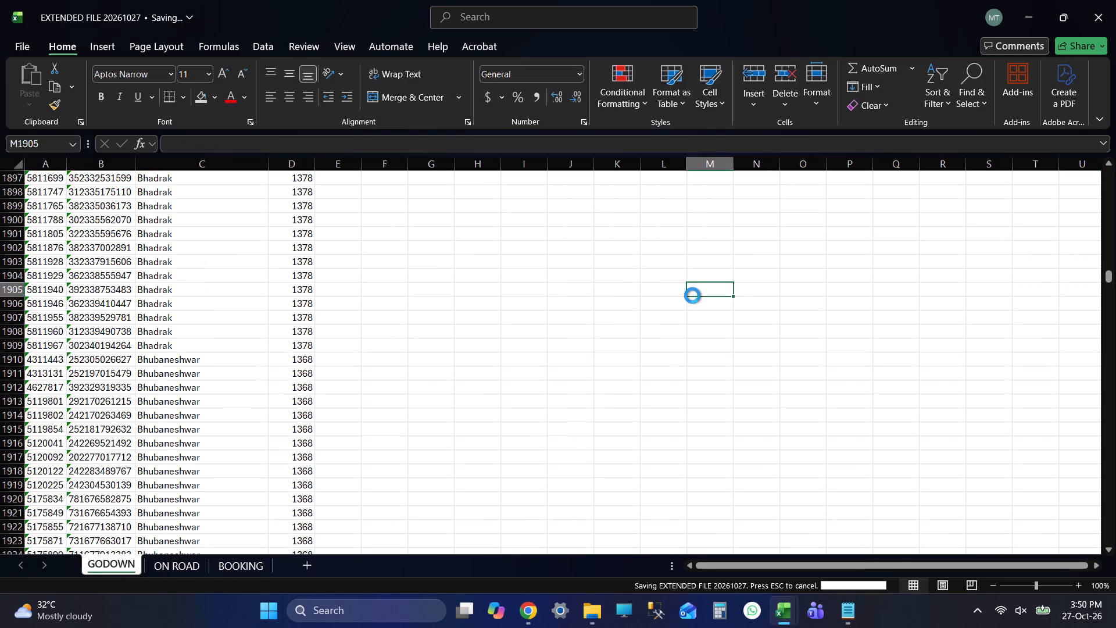
# Find the MUM entry in GODOWN, copy the whole Mumbai row to row 7 of the BOOKING sheet, and save.
pyautogui.hotkey('ctrl', 'f')
pyautogui.write('MUM')
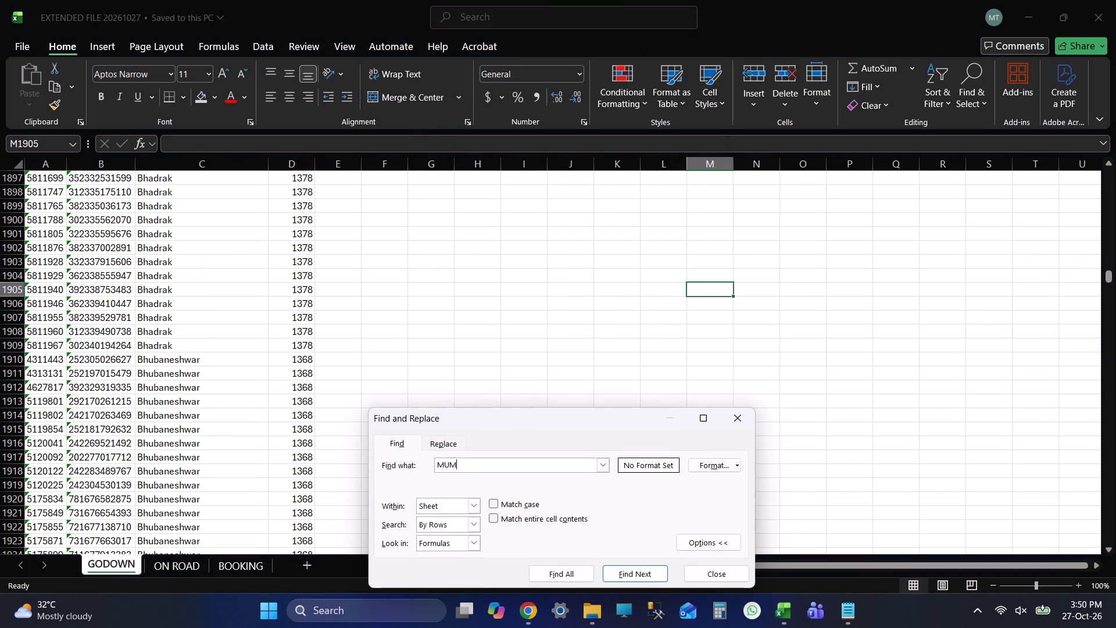
pyautogui.press('Return')
pyautogui.click(717, 572)
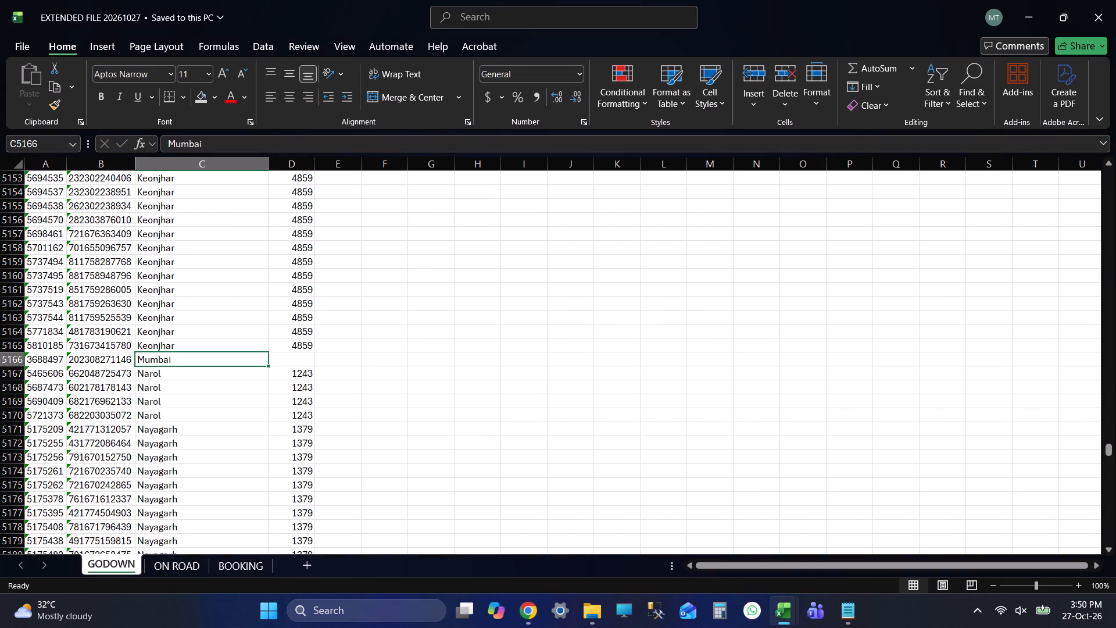
pyautogui.click(10, 358)
pyautogui.hotkey('ctrl', 'c')
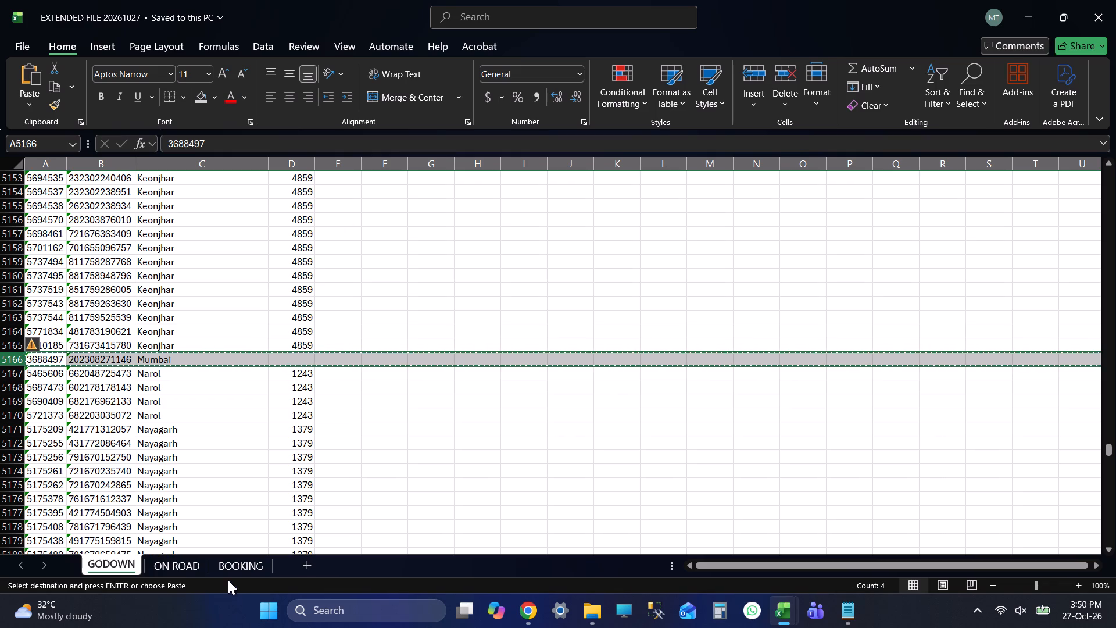
pyautogui.click(168, 557)
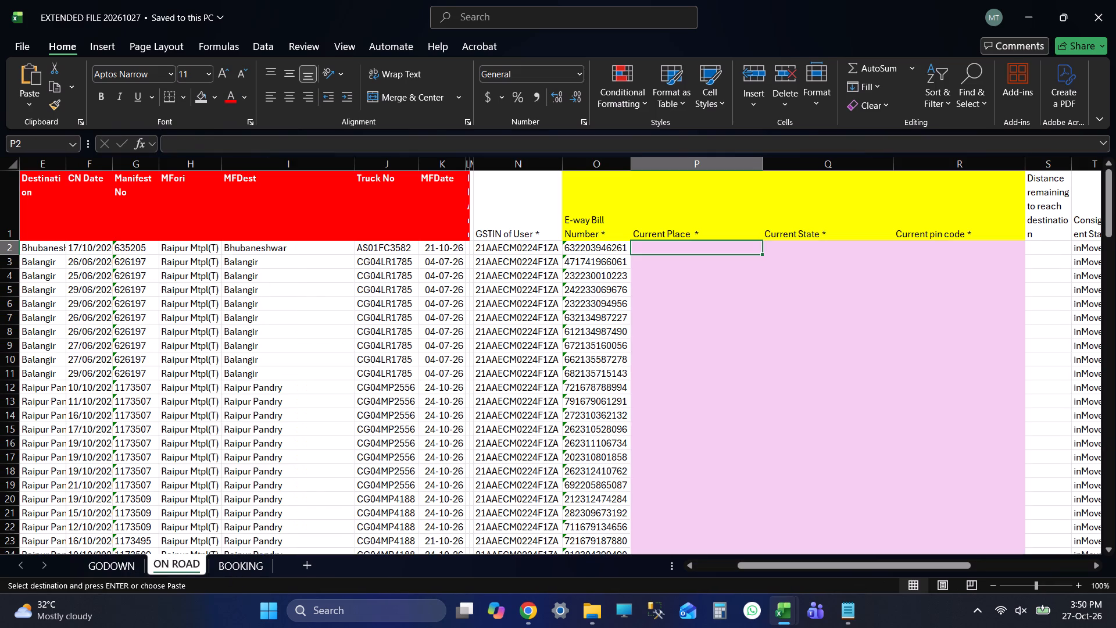
pyautogui.click(262, 565)
pyautogui.click(42, 315)
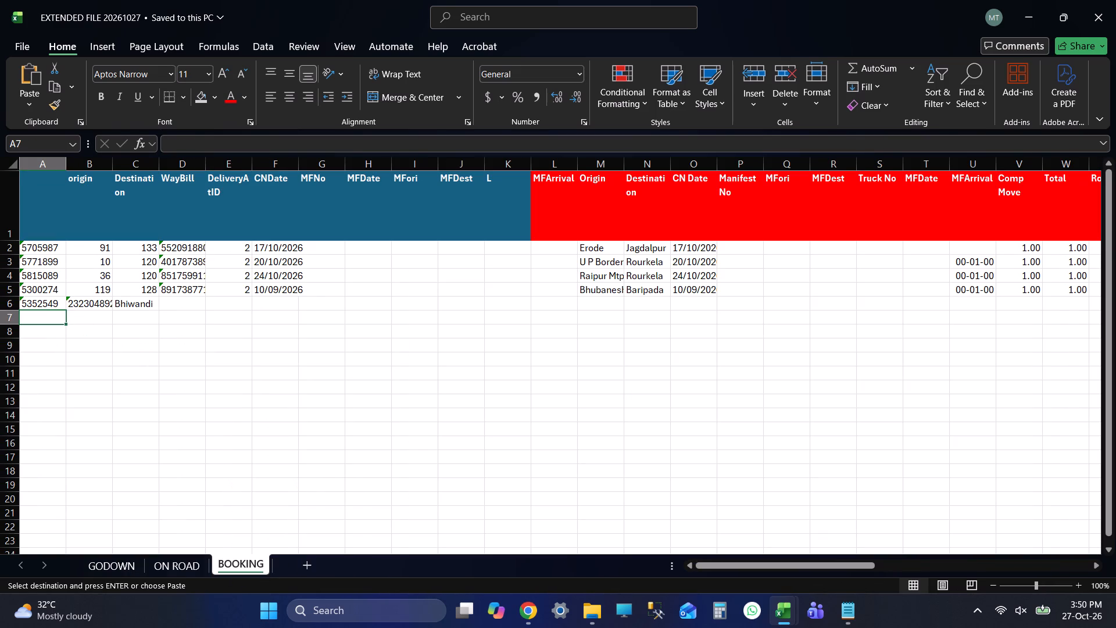
pyautogui.hotkey('ctrl', 'v')
pyautogui.click(198, 409)
pyautogui.hotkey('ctrl', 's')
pyautogui.hotkey('ctrl', 's')
pyautogui.hotkey('ctrl', 's')
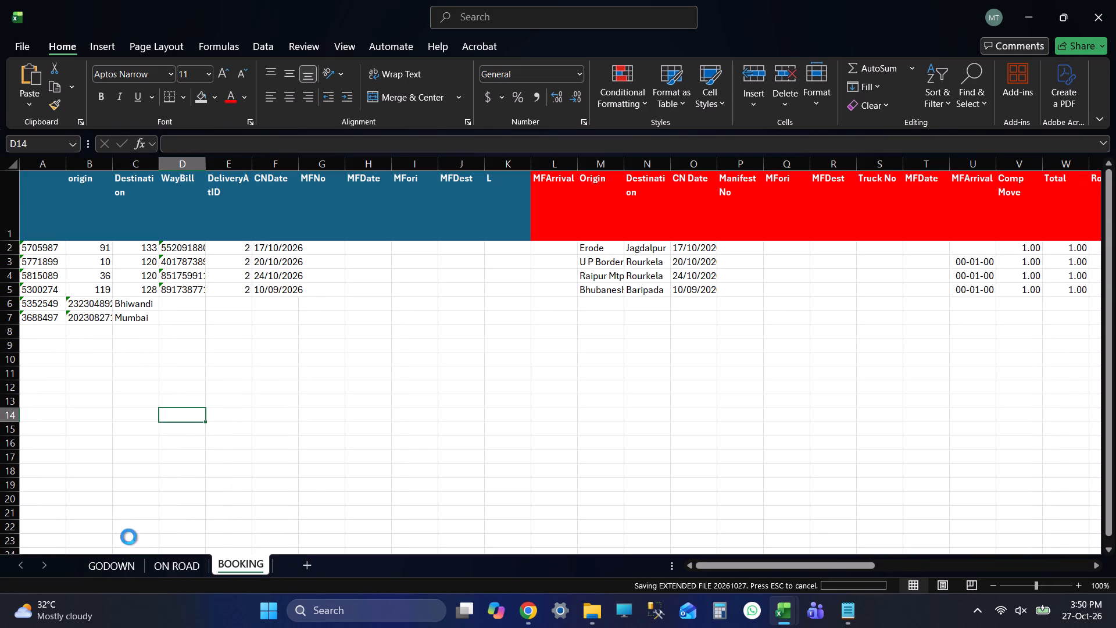
# Delete the Mumbai row from the GODOWN sheet and save the workbook.
pyautogui.click(111, 570)
pyautogui.hotkey('ctrl', '-')
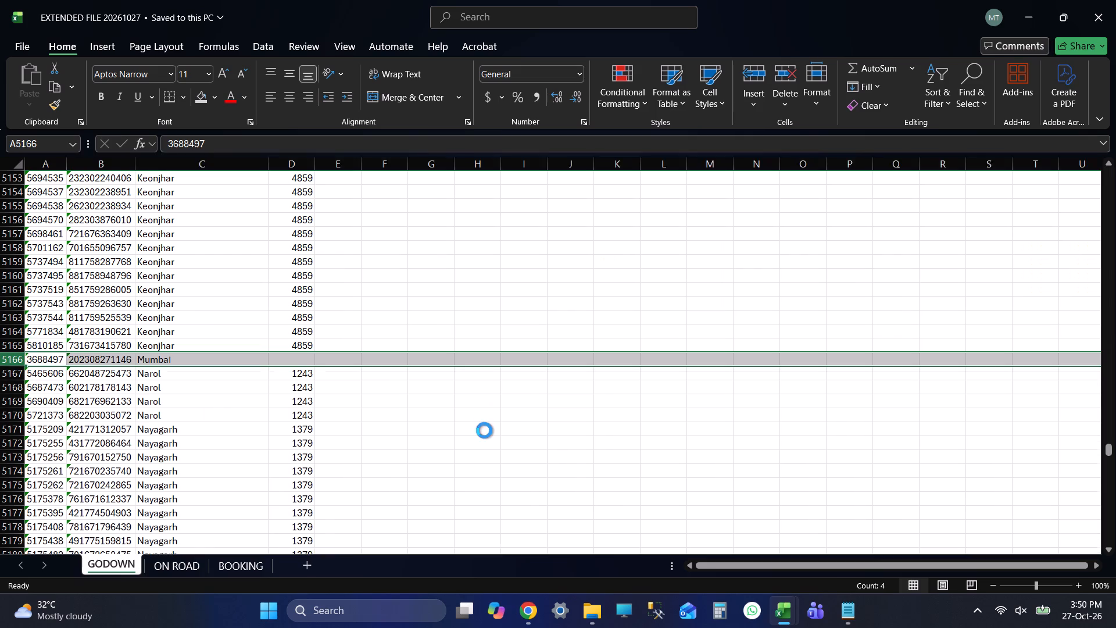
pyautogui.click(477, 345)
pyautogui.hotkey('ctrl', 's')
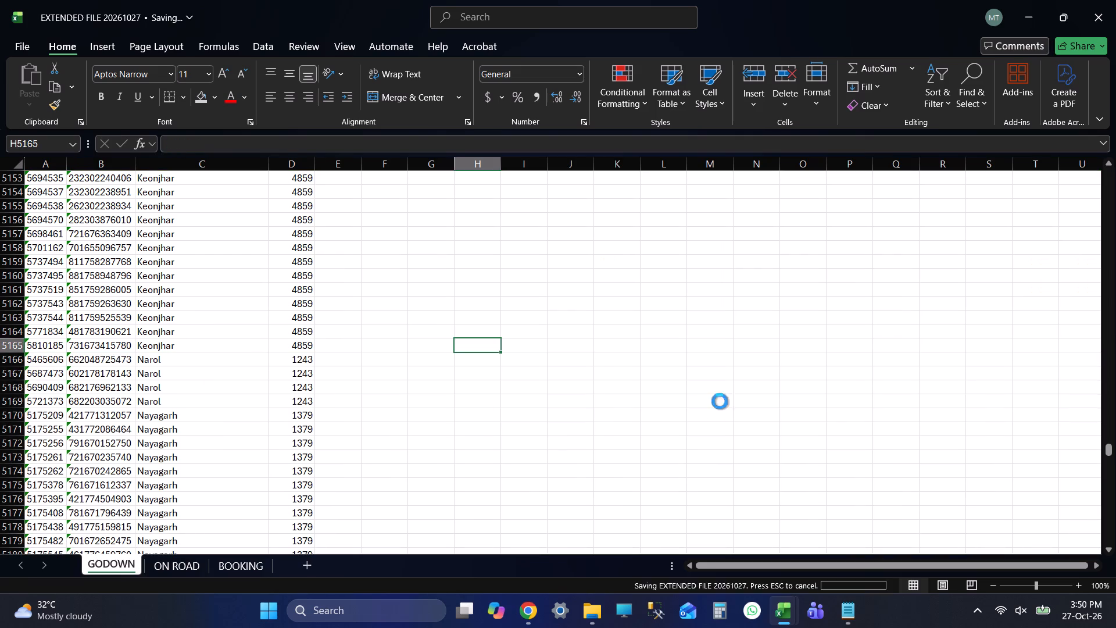
pyautogui.click(713, 315)
pyautogui.hotkey('ctrl', 's')
pyautogui.click(532, 273)
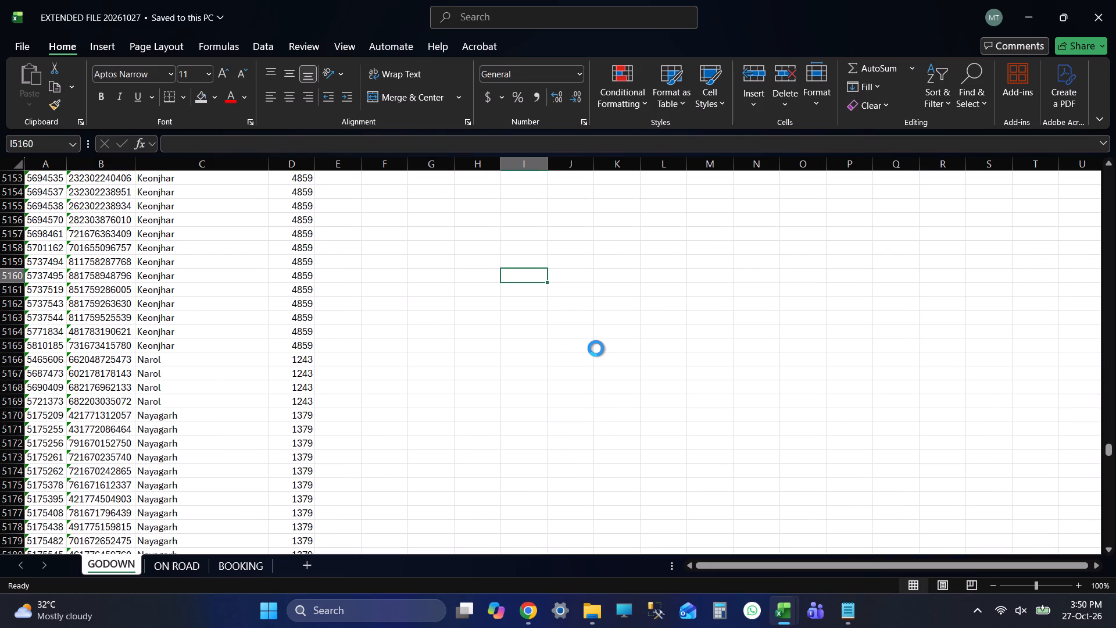
pyautogui.hotkey('ctrl', 's')
# Search the GODOWN sheet for further out-of-list destinations using JAL, NAG and DEL.
pyautogui.hotkey('ctrl', 'f')
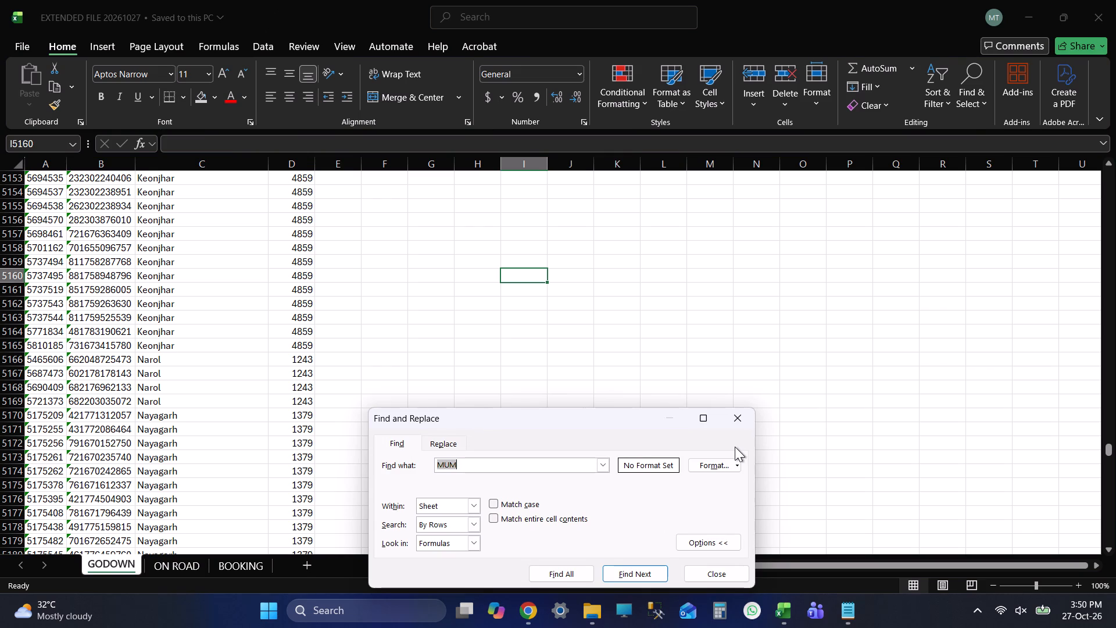
pyautogui.write('JAL')
pyautogui.press('Return')
pyautogui.press('Return')
pyautogui.press('BackSpace')
pyautogui.press('BackSpace')
pyautogui.press('BackSpace')
pyautogui.press('BackSpace')
pyautogui.press('m')
pyautogui.press('BackSpace')
pyautogui.press('BackSpace')
pyautogui.press('BackSpace')
pyautogui.write('NAG')
pyautogui.press('Return')
pyautogui.press('Return')
pyautogui.press('BackSpace')
pyautogui.press('BackSpace')
pyautogui.press('BackSpace')
pyautogui.press('BackSpace')
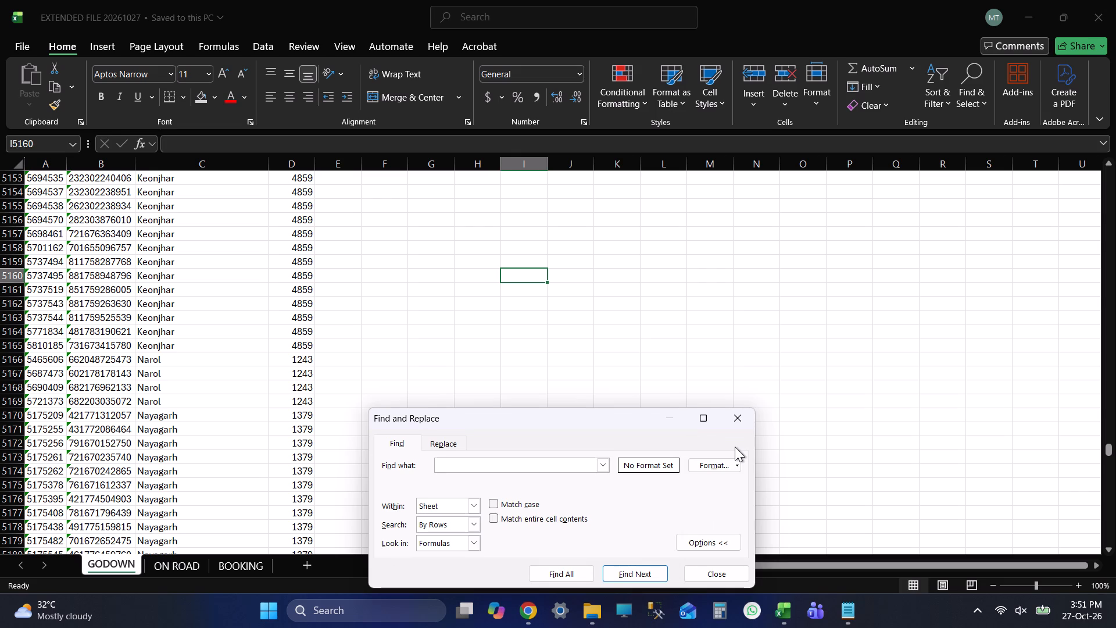
pyautogui.write('DEL')
pyautogui.press('Return')
pyautogui.press('Return')
pyautogui.press('BackSpace')
pyautogui.press('BackSpace')
pyautogui.press('BackSpace')
pyautogui.press('BackSpace')
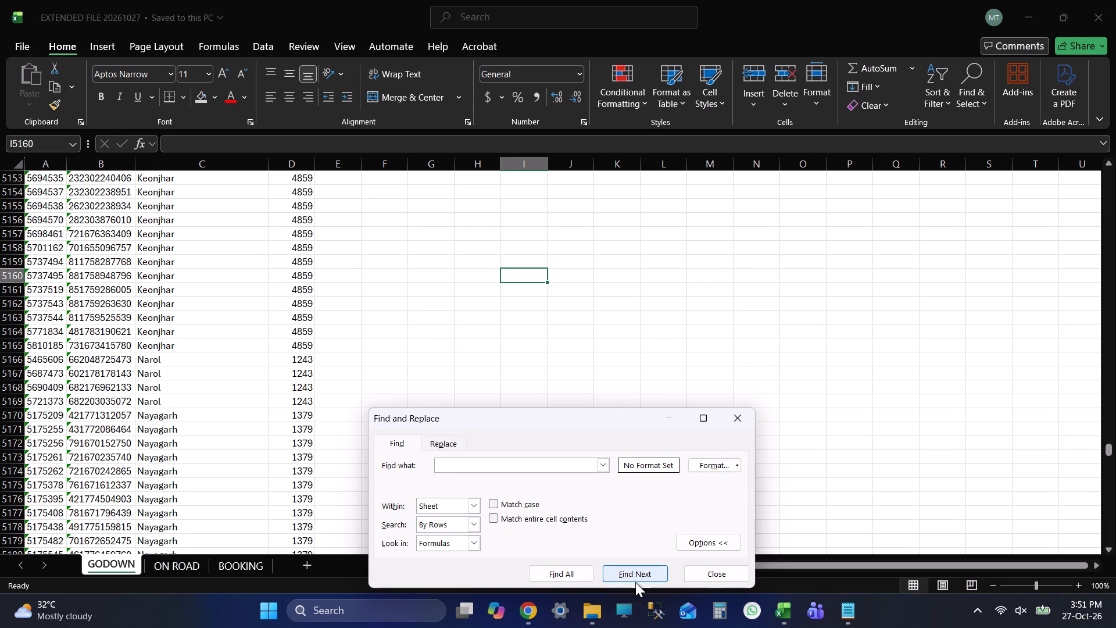
pyautogui.click(699, 580)
# Check the last rows of GODOWN column D and the cells below them for stray or missing codes, and return to the header row.
pyautogui.click(315, 359)
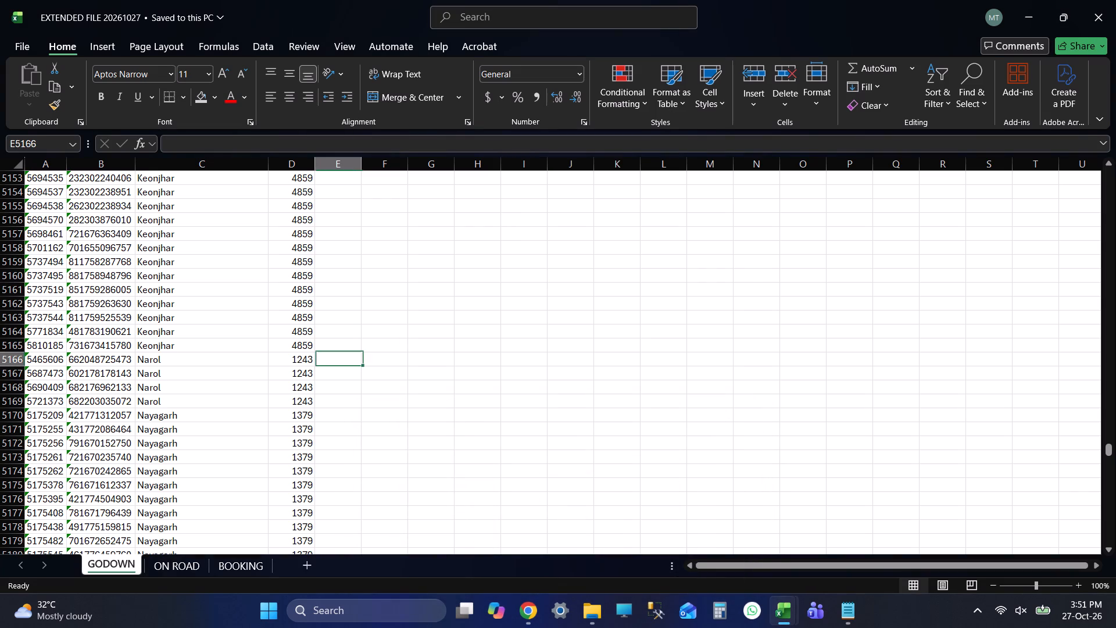
pyautogui.press('Left')
pyautogui.hotkey('ctrl', 'Down')
pyautogui.press('Down')
pyautogui.press('Down')
pyautogui.press('Down')
pyautogui.press('Down')
pyautogui.press('Down')
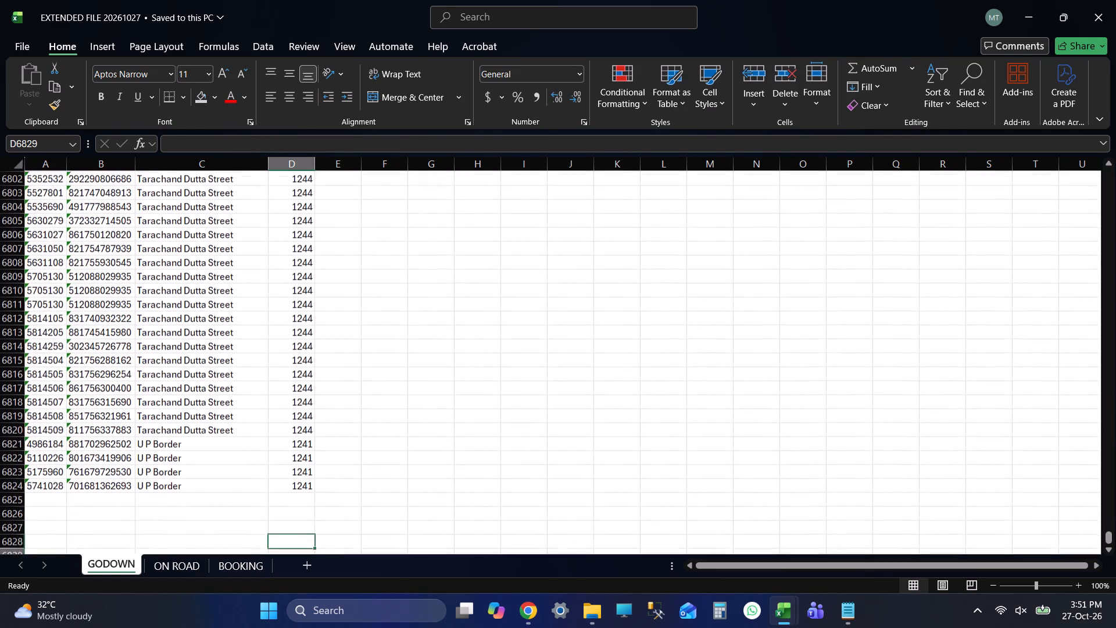
pyautogui.press('Down')
pyautogui.press('Down')
pyautogui.hotkey('ctrl', 'Up')
pyautogui.hotkey('ctrl', 'Up')
pyautogui.press('Up')
pyautogui.press('Up')
pyautogui.press('Up')
pyautogui.press('Up')
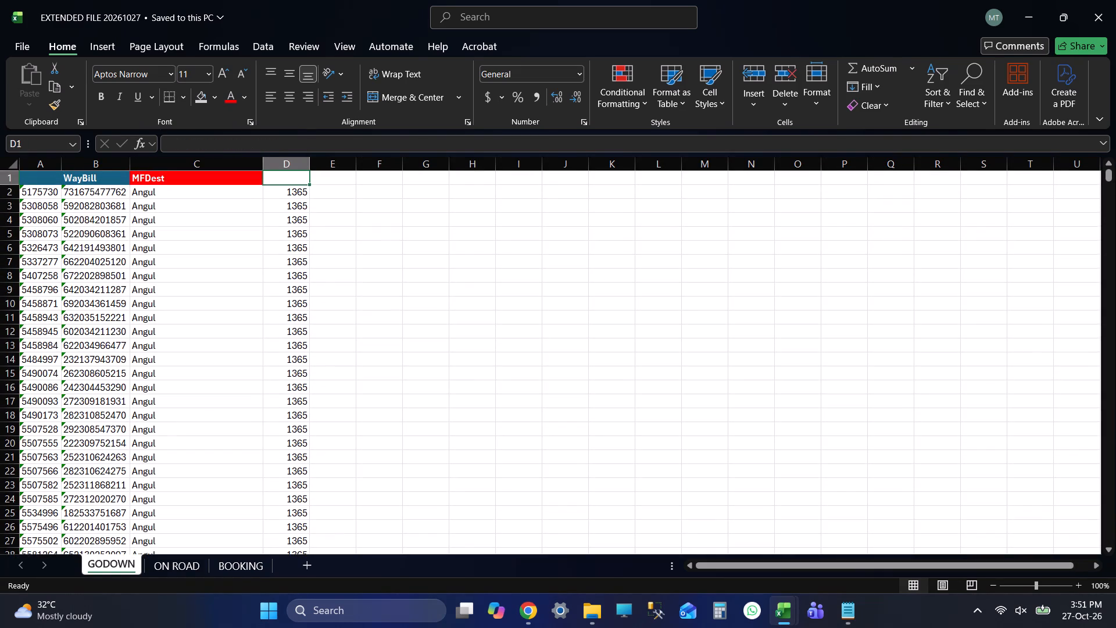
# Save the workbook and switch to the ON ROAD sheet.
pyautogui.hotkey('ctrl', 's')
pyautogui.hotkey('ctrl', 's')
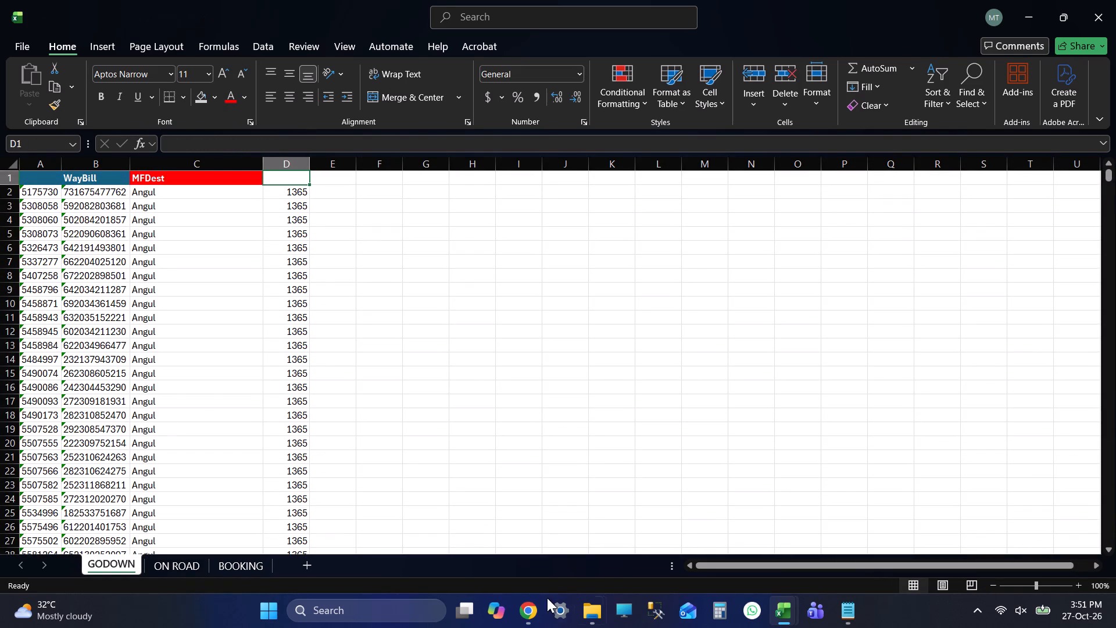
pyautogui.click(176, 561)
pyautogui.hotkey('ctrl', 's')
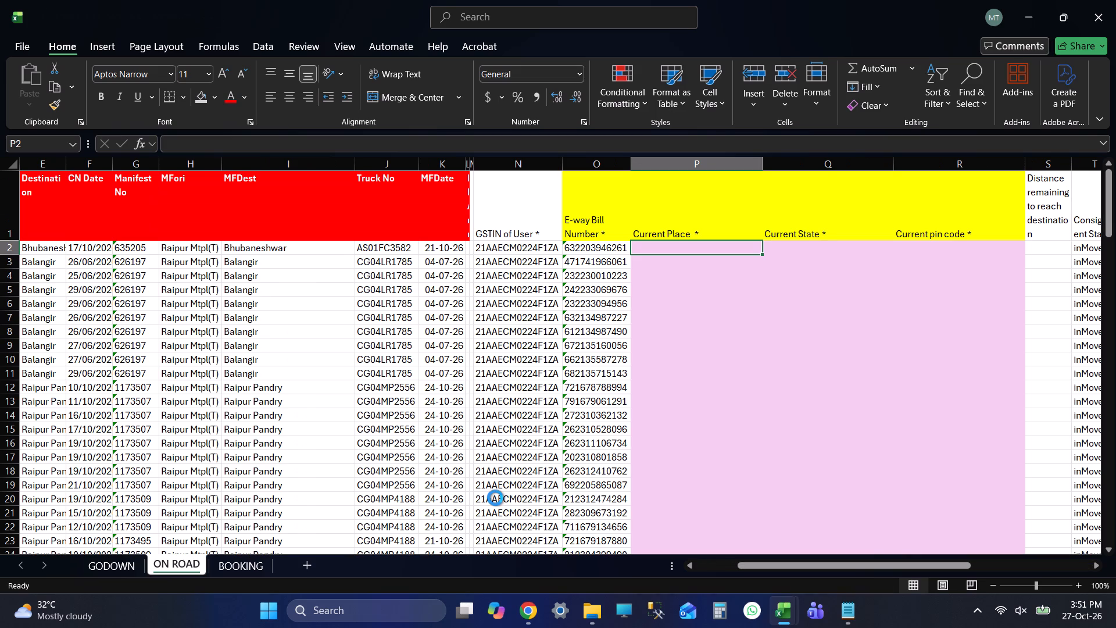
# Close the Notepad window holding the branch-code formula and save the EXTENDED FILE 20261027 workbook.
pyautogui.hotkey('alt', 'Tab')
pyautogui.click(1115, 0)
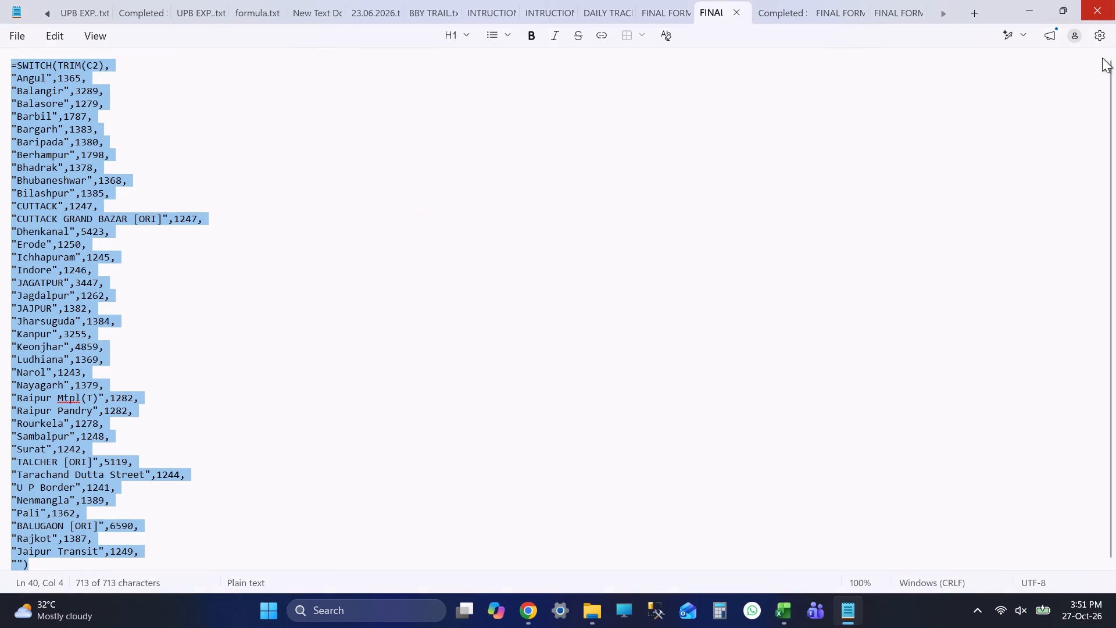
pyautogui.hotkey('ctrl', 's')
pyautogui.hotkey('ctrl', 's')
pyautogui.hotkey('ctrl', 's')
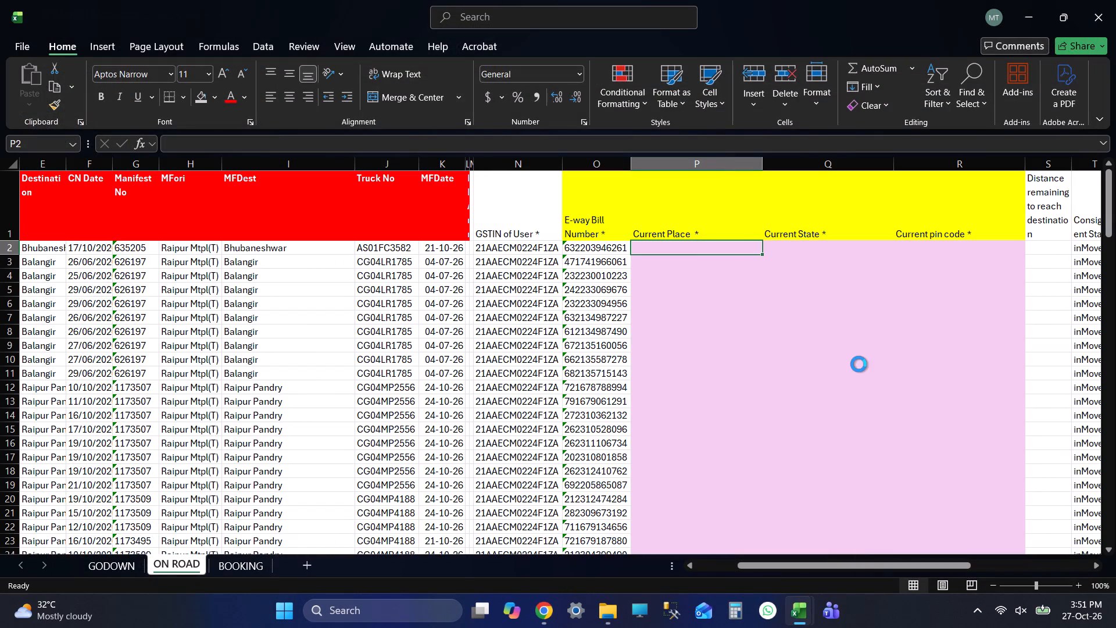
pyautogui.hotkey('ctrl', 's')
pyautogui.hotkey('ctrl', 's')
pyautogui.hotkey('ctrl', 's')
pyautogui.hotkey('ctrl', 's')
pyautogui.hotkey('ctrl', 's')
# Close the test formula folder window and save EXTENDED FILE 20261027 again.
pyautogui.hotkey('alt', 'Tab')
pyautogui.hotkey('alt', 'Tab')
pyautogui.hotkey('alt', 'Tab')
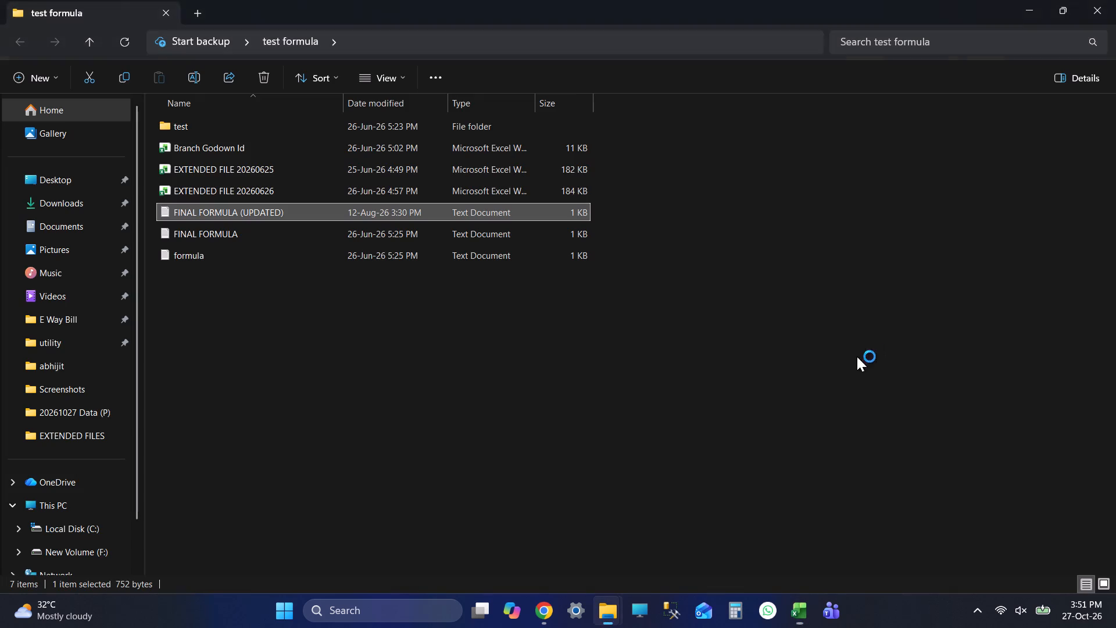
pyautogui.click(1115, 0)
pyautogui.hotkey('ctrl', 's')
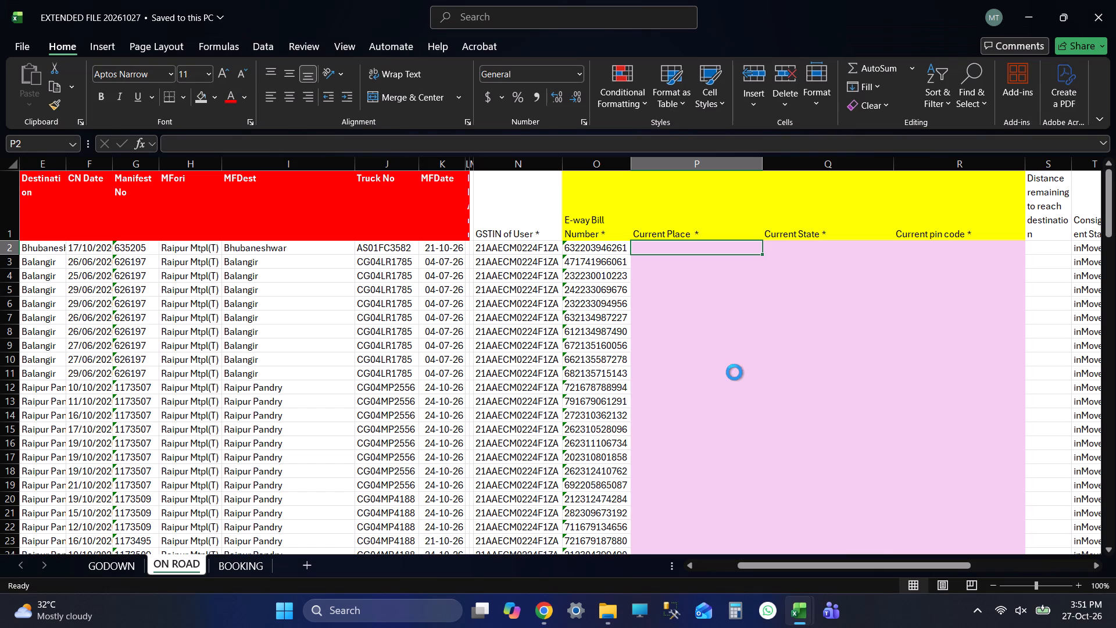
# Open EXTENDED FILE 20261026 from the EXTENDED FILES folder in E Way Bill and show its ON ROAD sheet.
pyautogui.hotkey('alt', 'Tab')
pyautogui.hotkey('alt', 'Tab')
pyautogui.hotkey('alt', 'Tab')
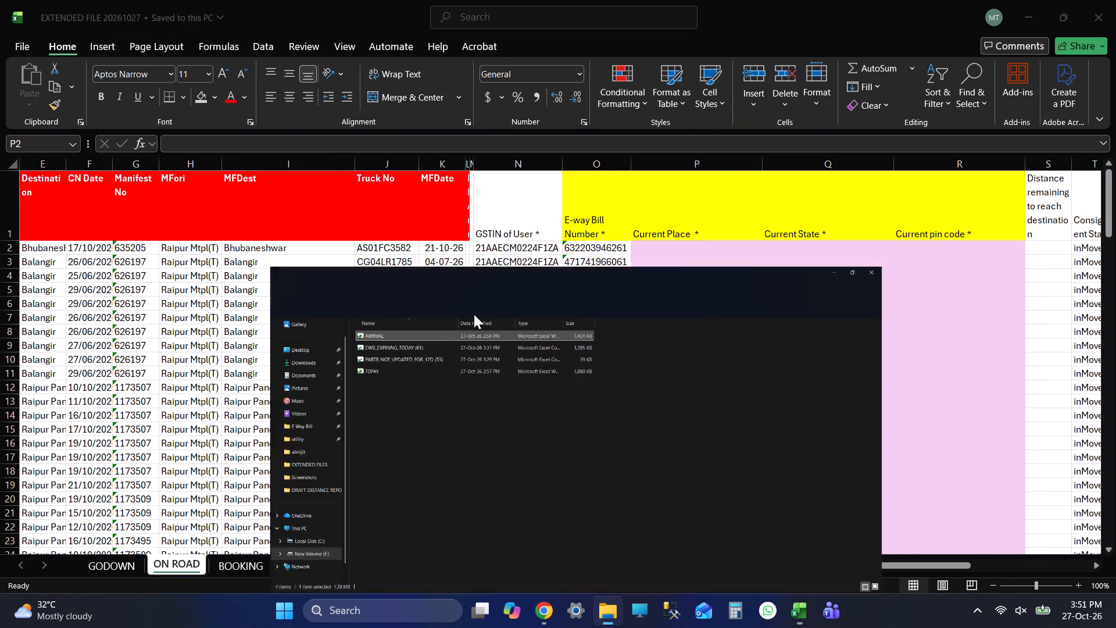
pyautogui.click(35, 291)
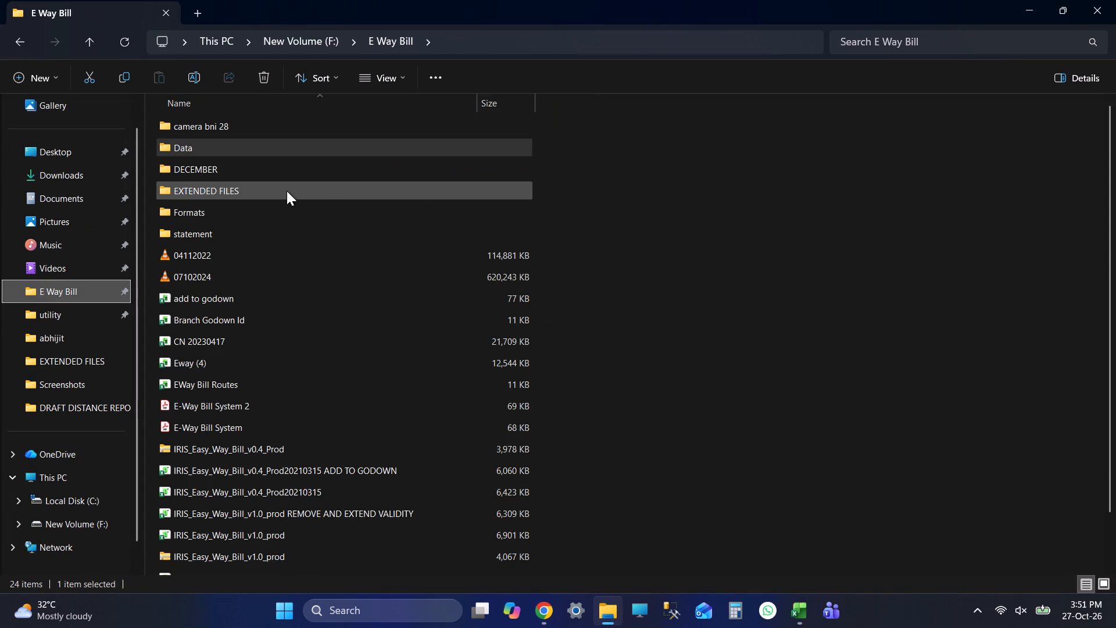
pyautogui.doubleClick(287, 191)
pyautogui.doubleClick(285, 144)
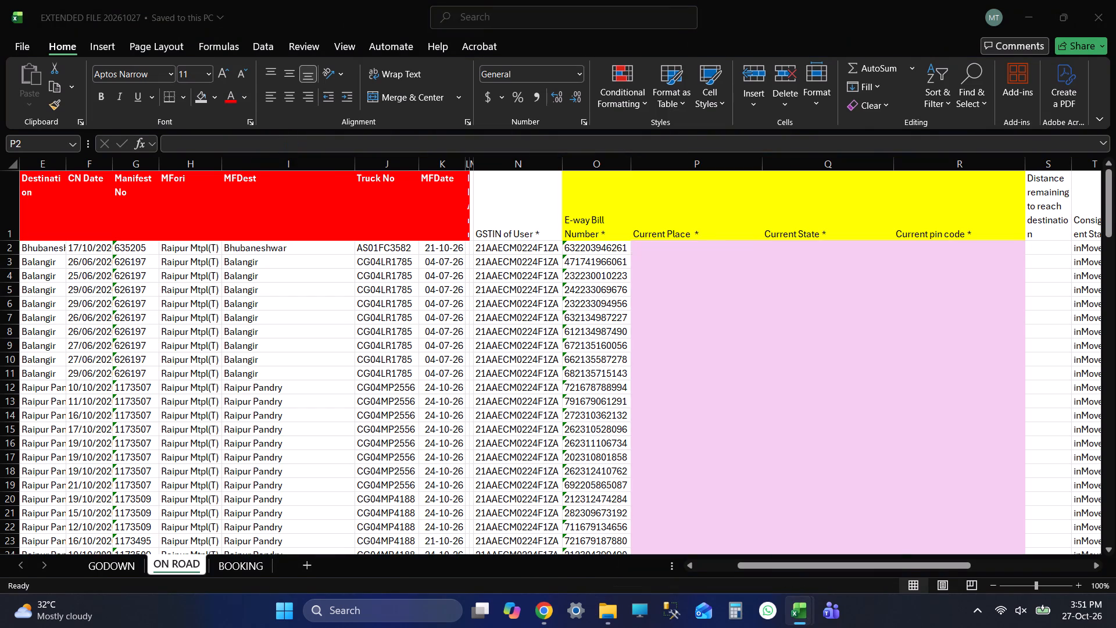
pyautogui.click(181, 570)
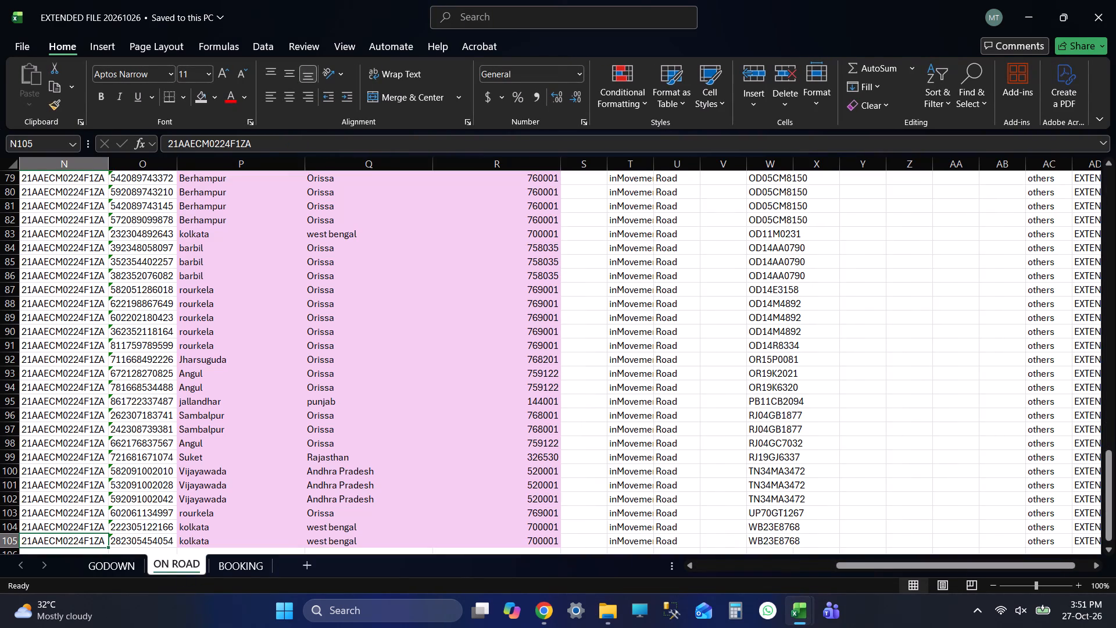
# Examine the top of the earlier file's ON ROAD sheet, from the Destination column through the current-location columns.
pyautogui.click(211, 274)
pyautogui.hotkey('ctrl', 'Up')
pyautogui.hotkey('ctrl', 'Up')
pyautogui.hotkey('ctrl', 'Up')
pyautogui.press('Left')
pyautogui.press('Left')
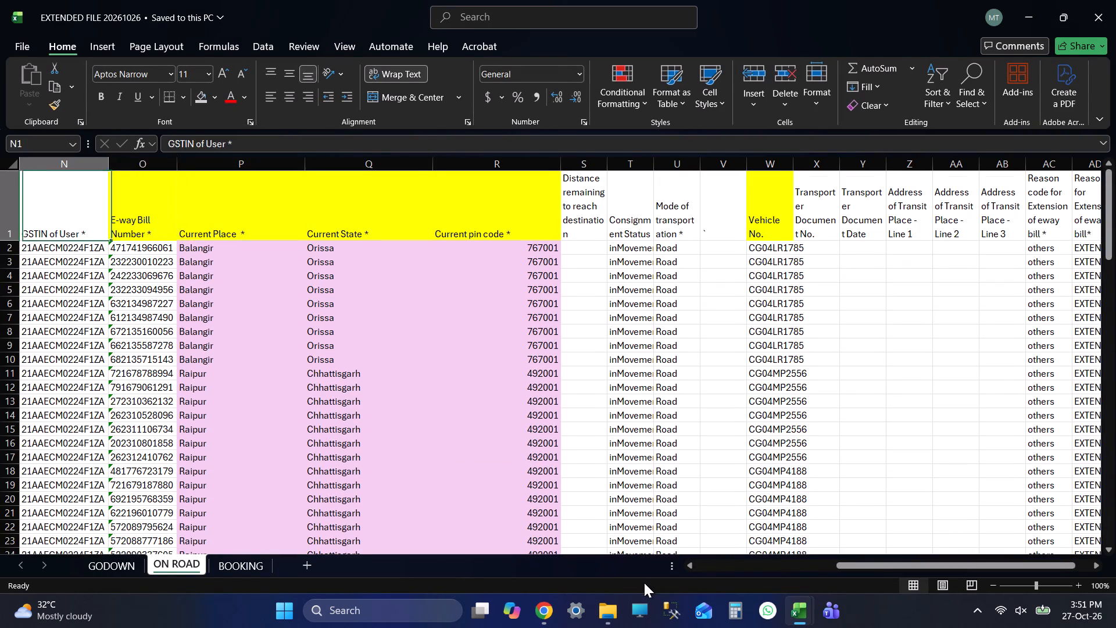
pyautogui.press('Left')
pyautogui.press('Left')
pyautogui.press('Left')
pyautogui.press('Left')
pyautogui.press('Left')
pyautogui.press('Left')
pyautogui.press('Left')
pyautogui.press('Left')
pyautogui.press('Left')
# Close the EXTENDED FILES folder window, return to EXTENDED FILE 20261027 and save it.
pyautogui.hotkey('alt', 'Tab')
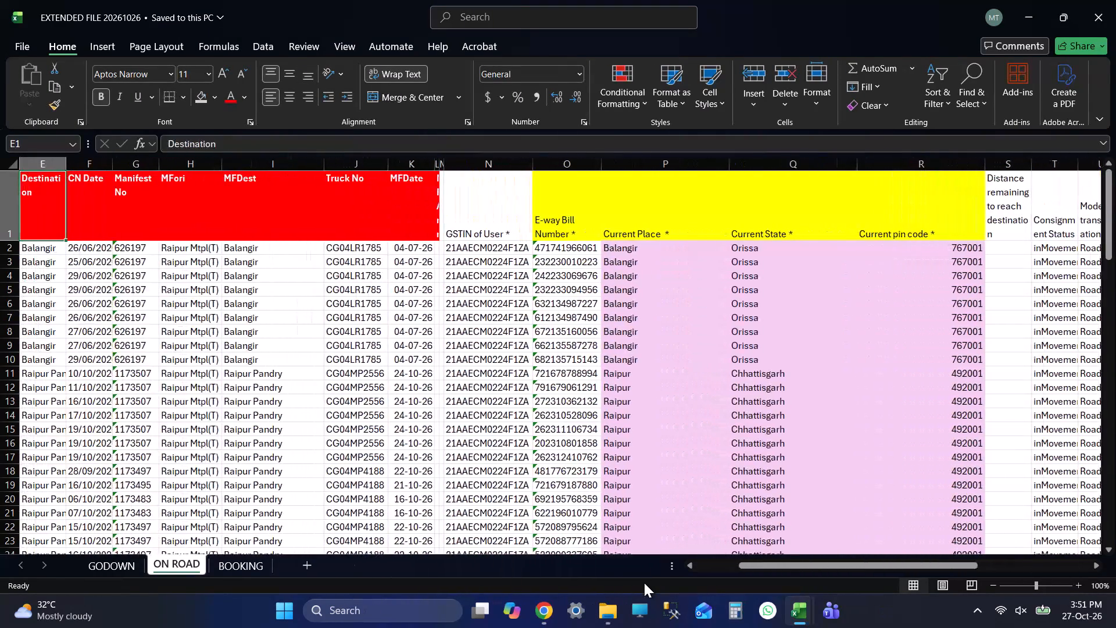
pyautogui.hotkey('alt', 'Tab')
pyautogui.click(1115, 0)
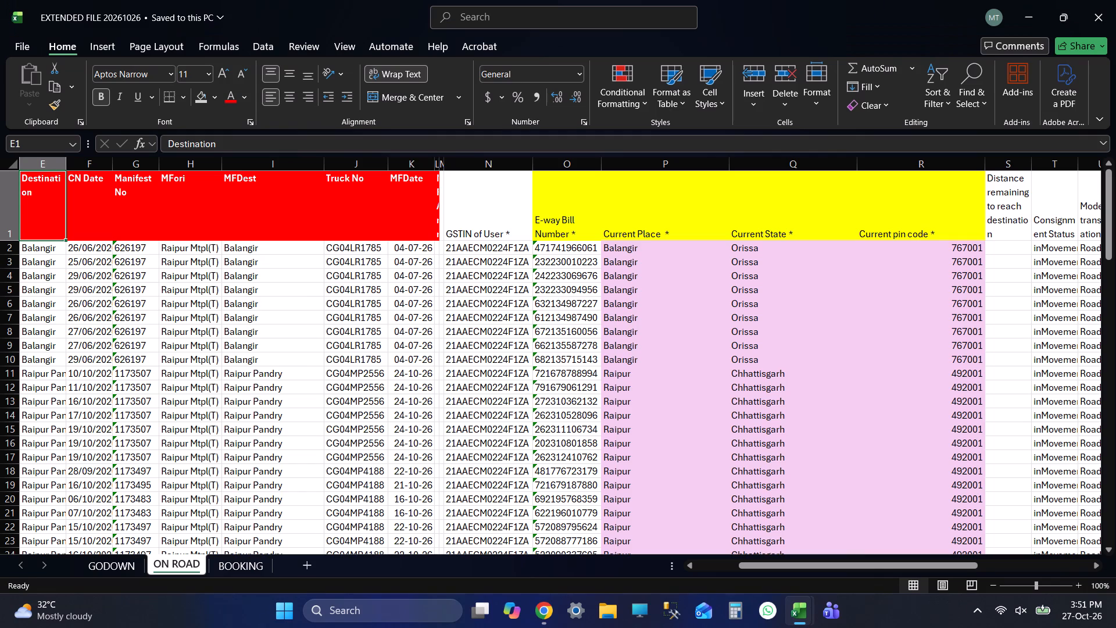
pyautogui.hotkey('alt', 'Tab')
pyautogui.hotkey('alt', 'Tab')
pyautogui.hotkey('alt', 'Tab')
pyautogui.hotkey('alt', 'Tab')
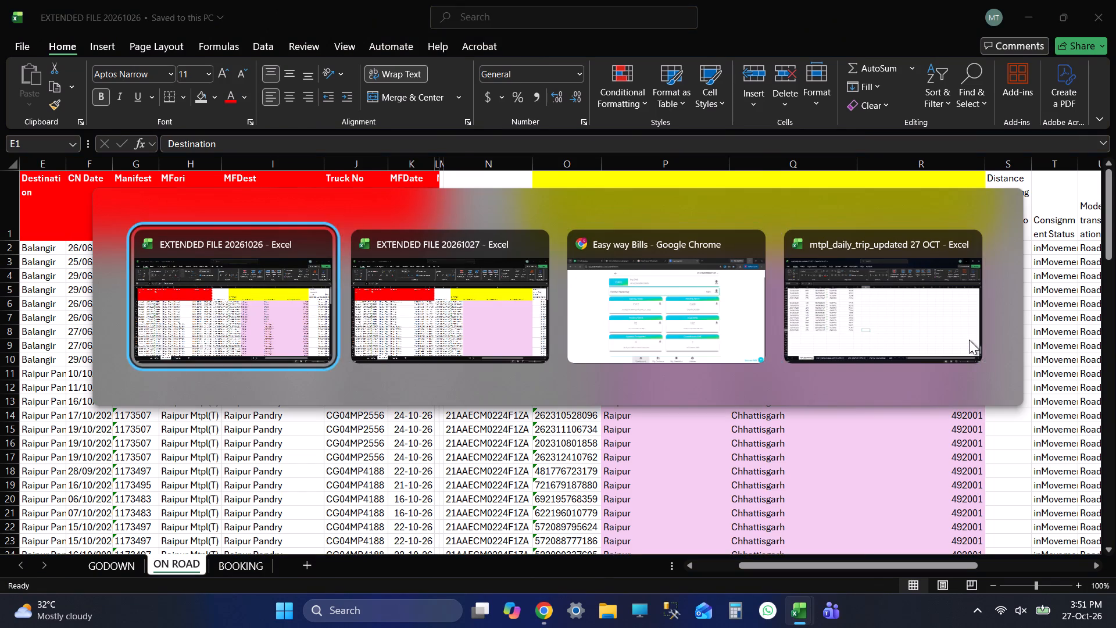
pyautogui.hotkey('alt', 'Tab')
pyautogui.hotkey('ctrl', 's')
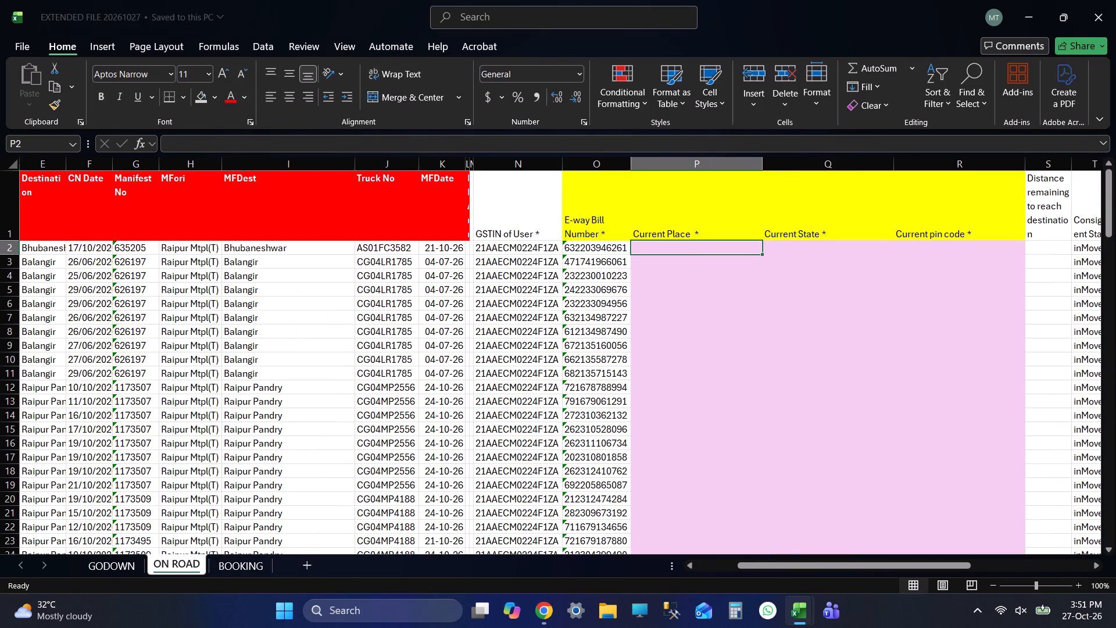
pyautogui.hotkey('ctrl', 'c')
pyautogui.hotkey('ctrl', 'c')
pyautogui.hotkey('shift', 'Tab')
pyautogui.hotkey('shift', 'Tab')
pyautogui.hotkey('shift', 'Tab')
pyautogui.hotkey('shift', 'Tab')
pyautogui.hotkey('shift', 'Tab')
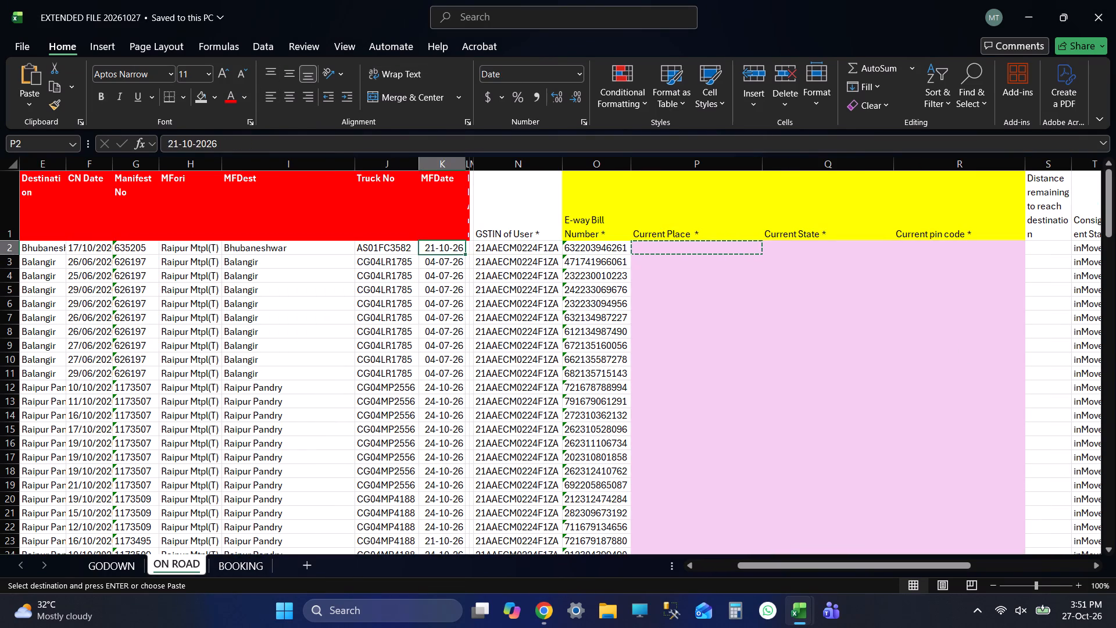
pyautogui.hotkey('shift', 'Tab')
pyautogui.hotkey('ctrl', 'c')
# Switch to the mtpl_daily_trip_updated 27 OCT workbook and close it.
pyautogui.hotkey('alt', 'Tab')
pyautogui.hotkey('alt', 'Tab')
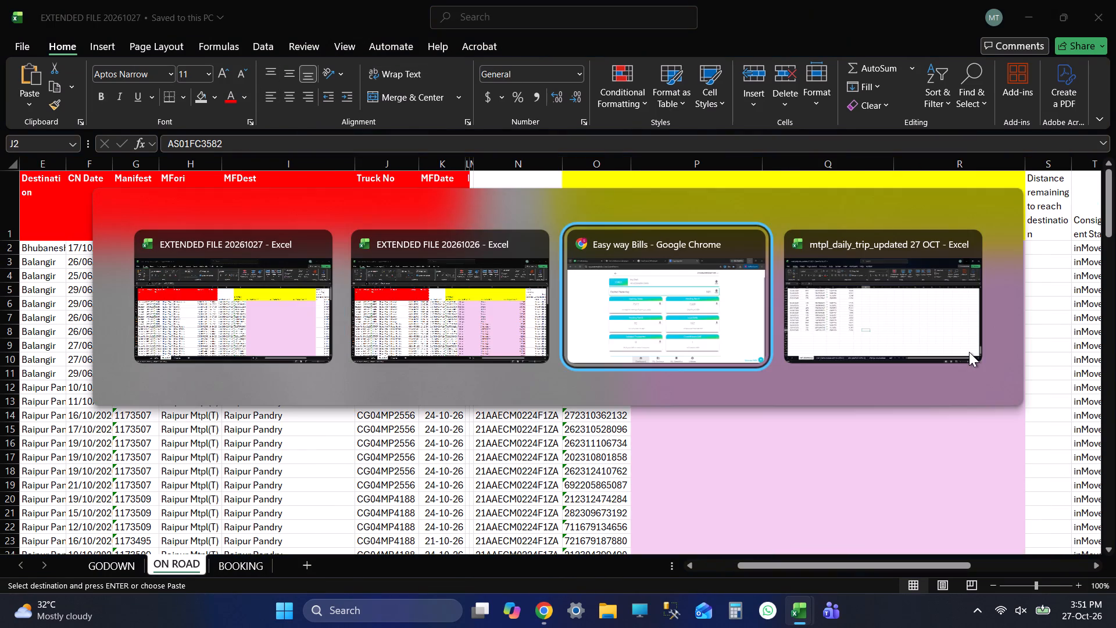
pyautogui.hotkey('alt', 'Tab')
pyautogui.hotkey('alt', 'Tab')
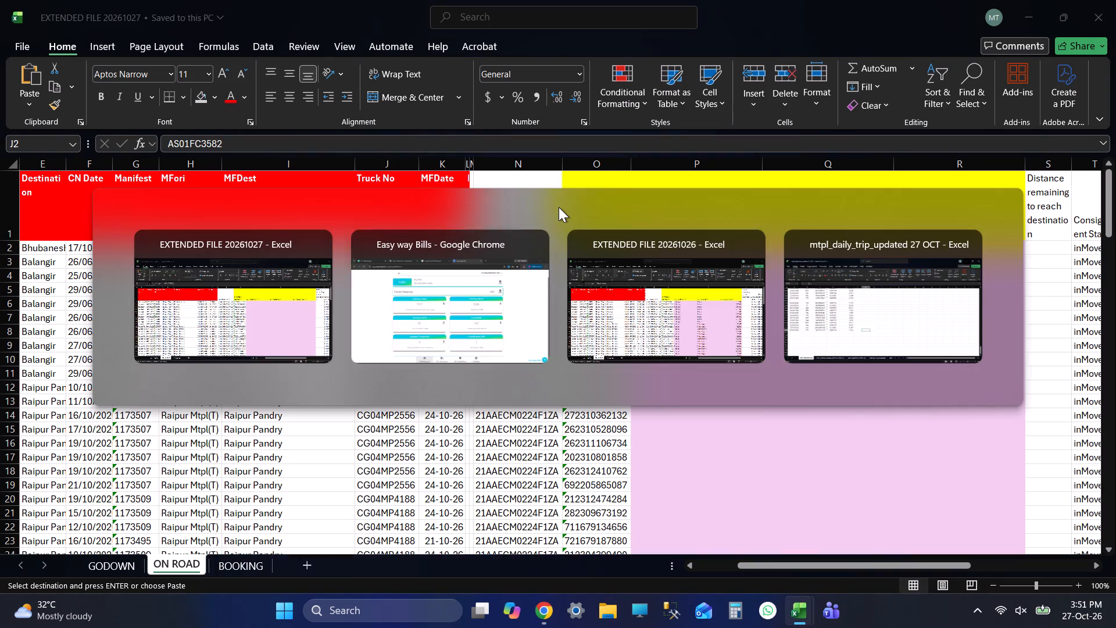
pyautogui.hotkey('alt', 'Tab')
pyautogui.hotkey('alt', 'Tab')
pyautogui.click(1110, 0)
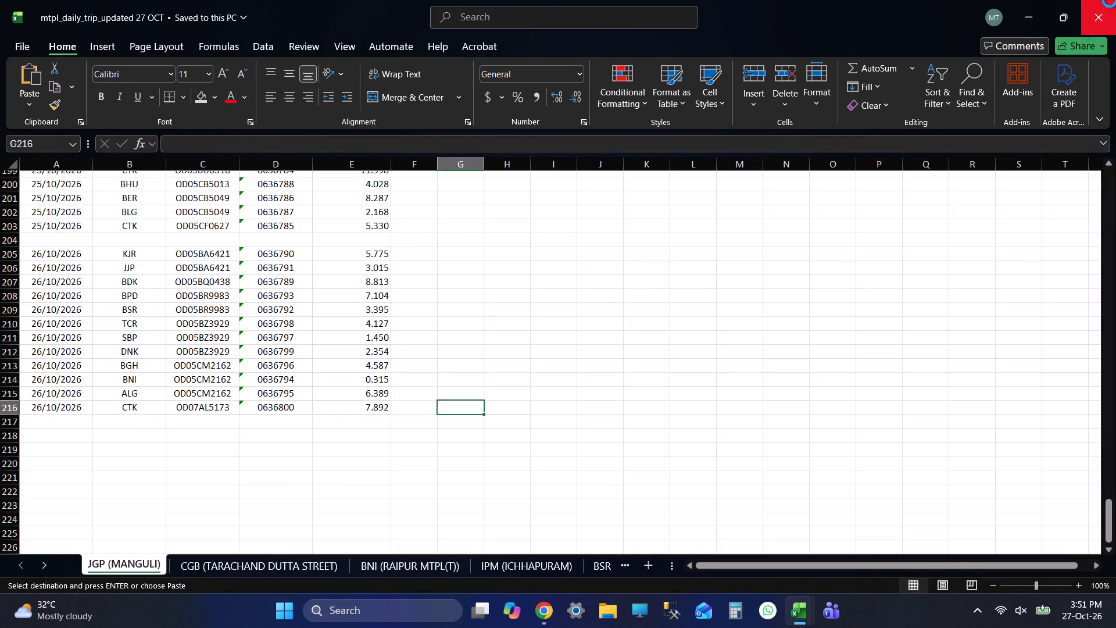
pyautogui.hotkey('alt', 'Tab')
pyautogui.hotkey('alt', 'Tab')
pyautogui.hotkey('alt', 'Tab')
pyautogui.hotkey('alt', 'Tab')
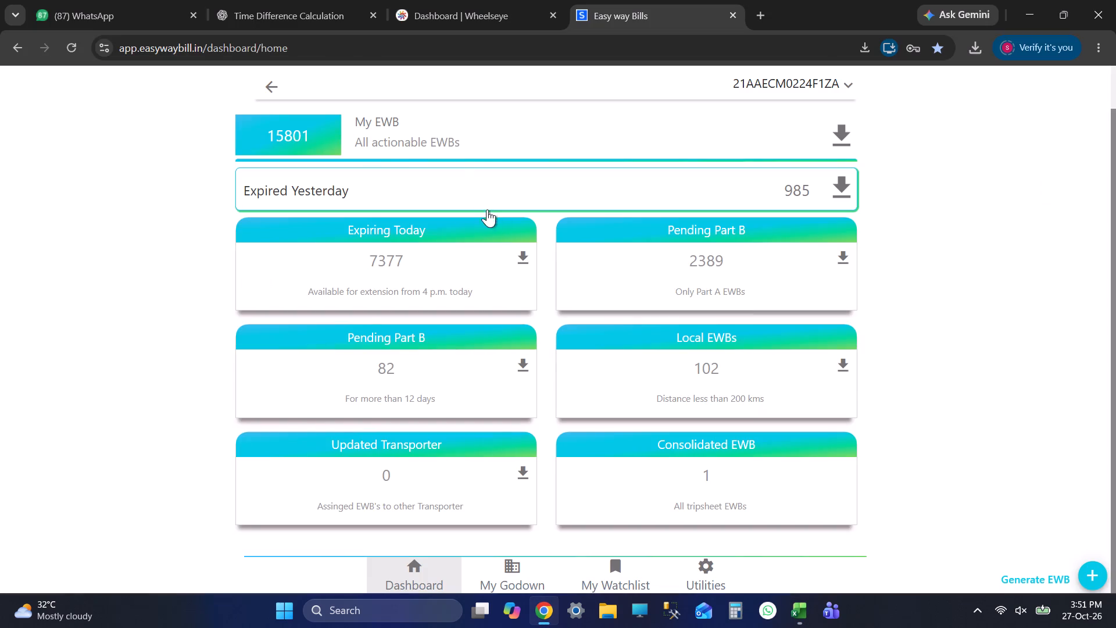
pyautogui.click(451, 140)
pyautogui.click(421, 217)
pyautogui.click(523, 179)
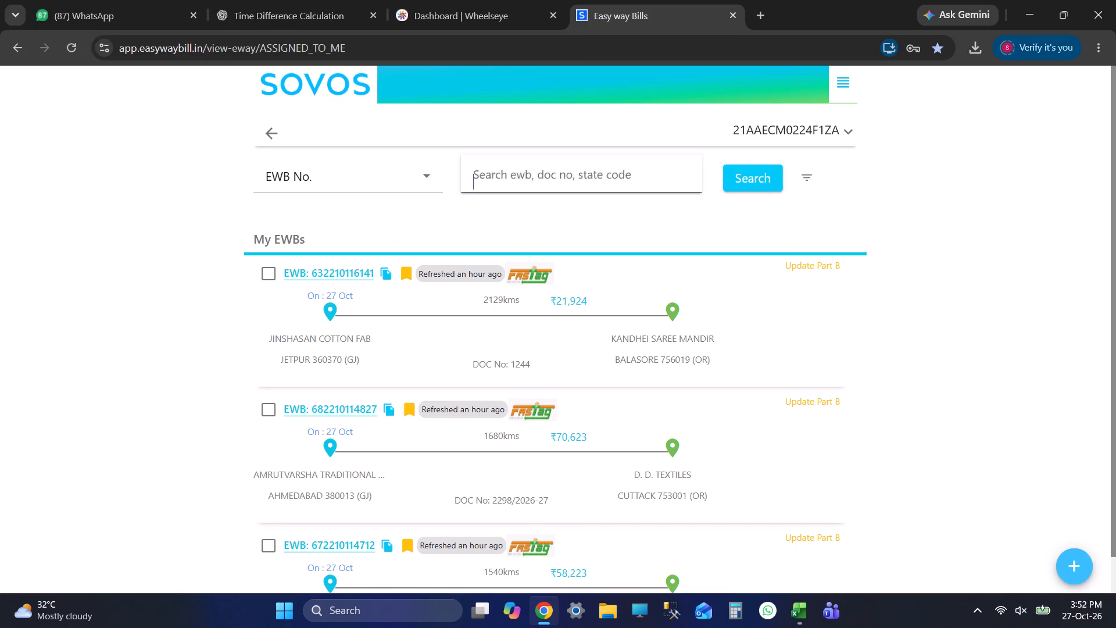
pyautogui.hotkey('ctrl', 'v')
pyautogui.click(351, 186)
pyautogui.scroll(-4, 352, 336)
pyautogui.click(352, 292)
pyautogui.click(525, 174)
pyautogui.hotkey('ctrl', 'v')
pyautogui.hotkey('ctrl', 'c')
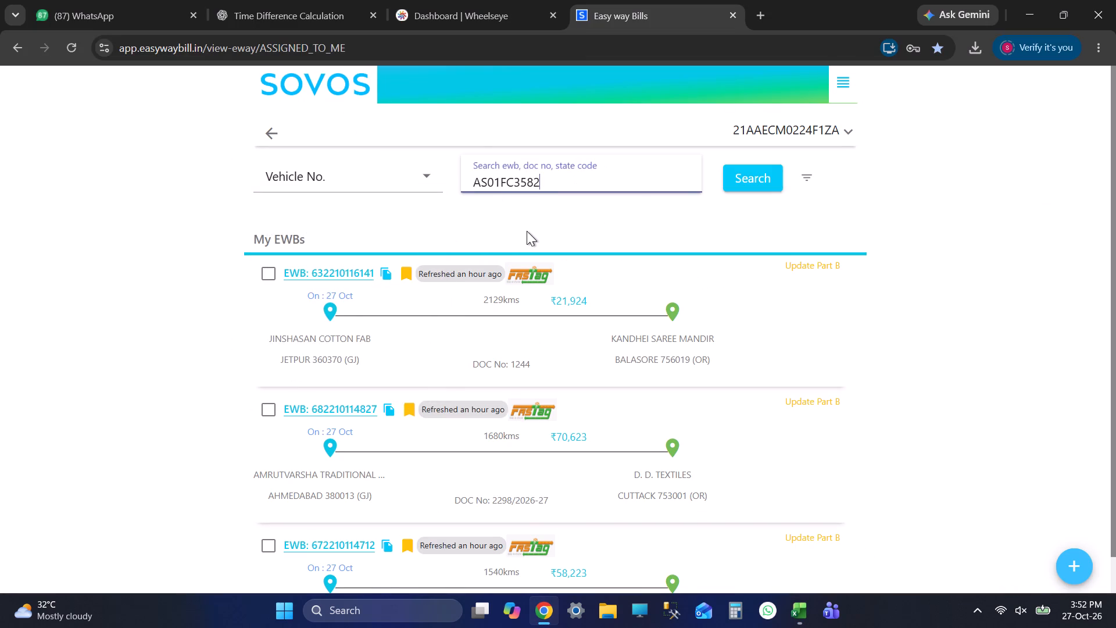
pyautogui.click(765, 176)
# Fetch the FASTag location of the first listed e-way bill and check it, with the first Current Place cell selected in EXTENDED FILE 20261027.
pyautogui.click(553, 372)
pyautogui.hotkey('alt', 'Tab')
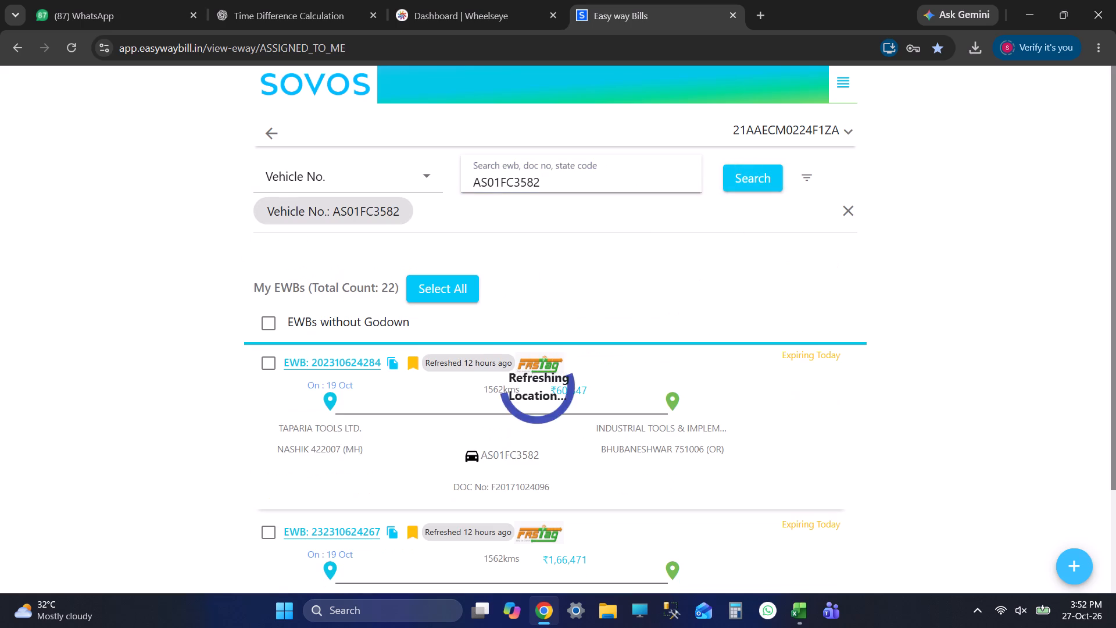
pyautogui.press('Tab')
pyautogui.press('Tab')
pyautogui.press('Tab')
pyautogui.press('Tab')
pyautogui.press('Tab')
pyautogui.press('Tab')
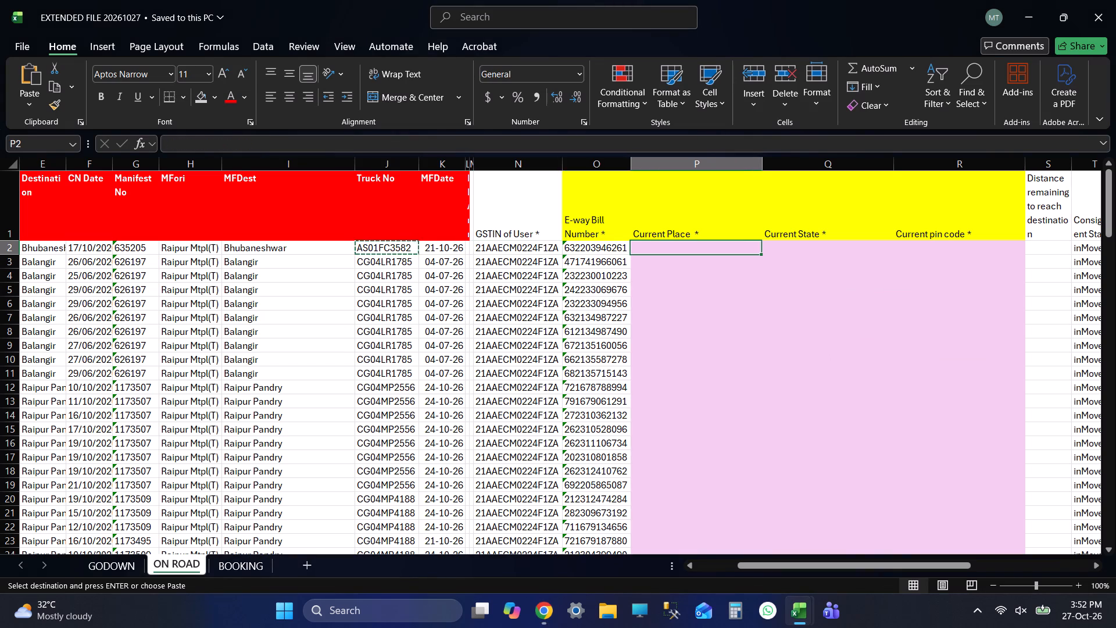
pyautogui.hotkey('alt', 'Tab')
pyautogui.hotkey('alt', 'Tab')
pyautogui.hotkey('alt', 'Tab')
pyautogui.hotkey('alt', 'Tab')
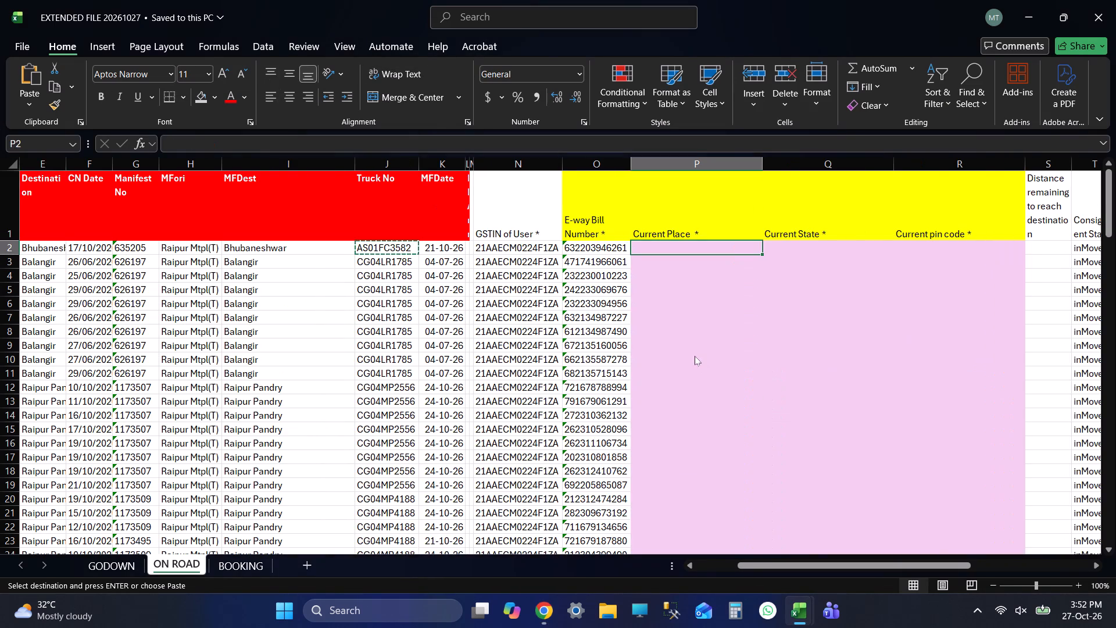
pyautogui.hotkey('alt', 'Tab')
pyautogui.hotkey('alt', 'Tab')
pyautogui.hotkey('alt', 'Tab')
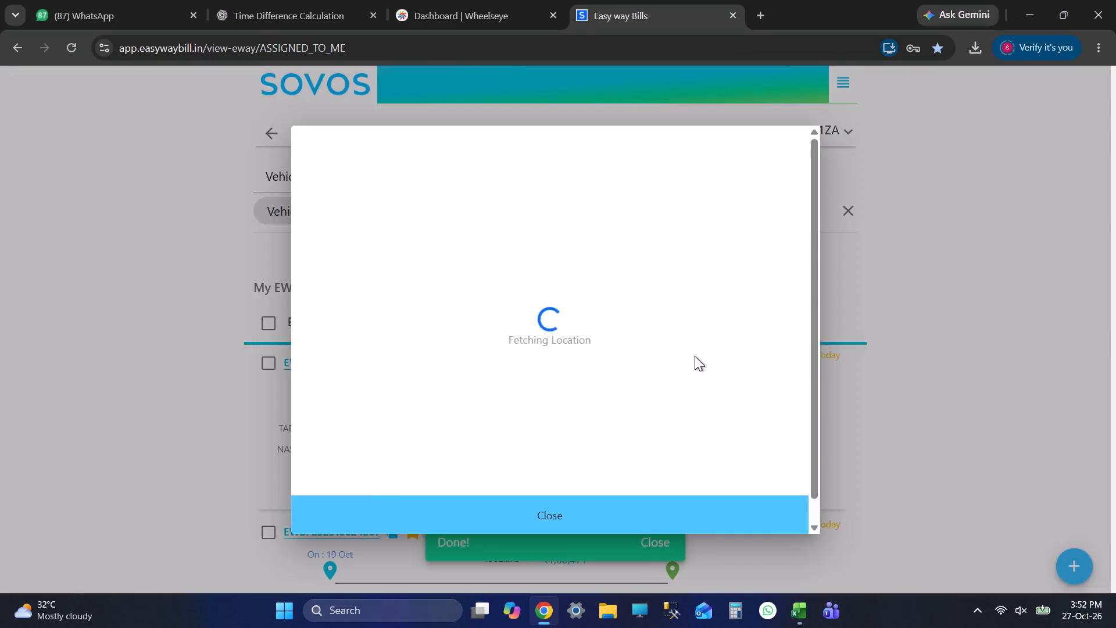
pyautogui.hotkey('alt', 'Tab')
pyautogui.hotkey('alt', 'Tab')
pyautogui.hotkey('alt', 'Tab')
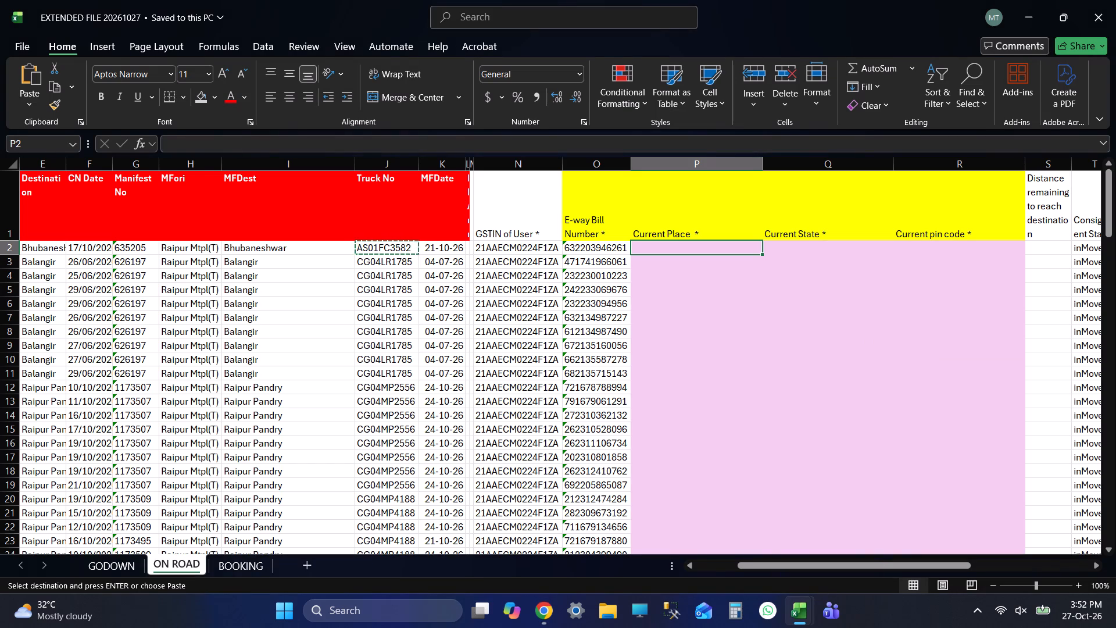
pyautogui.hotkey('alt', 'Tab')
pyautogui.hotkey('alt', 'Tab')
# Search the Current Place column of EXTENDED FILE 20261026's ON ROAD sheet for BHU.
pyautogui.hotkey('alt', 'Tab')
pyautogui.hotkey('alt', 'Tab')
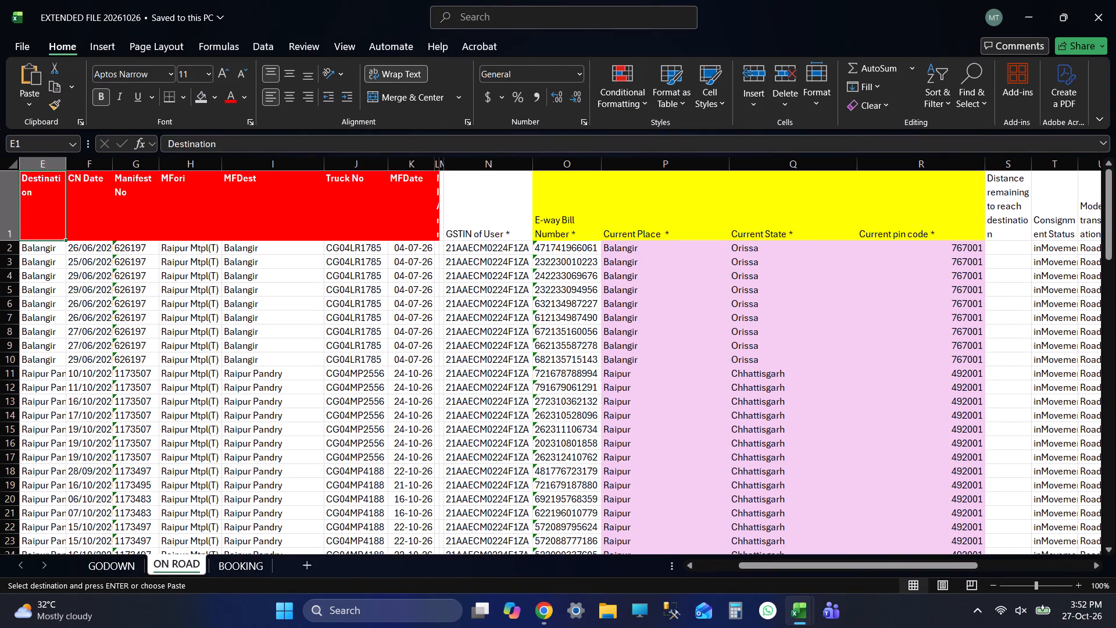
pyautogui.click(661, 165)
pyautogui.hotkey('ctrl', 'f')
pyautogui.write('BHU')
pyautogui.press('Return')
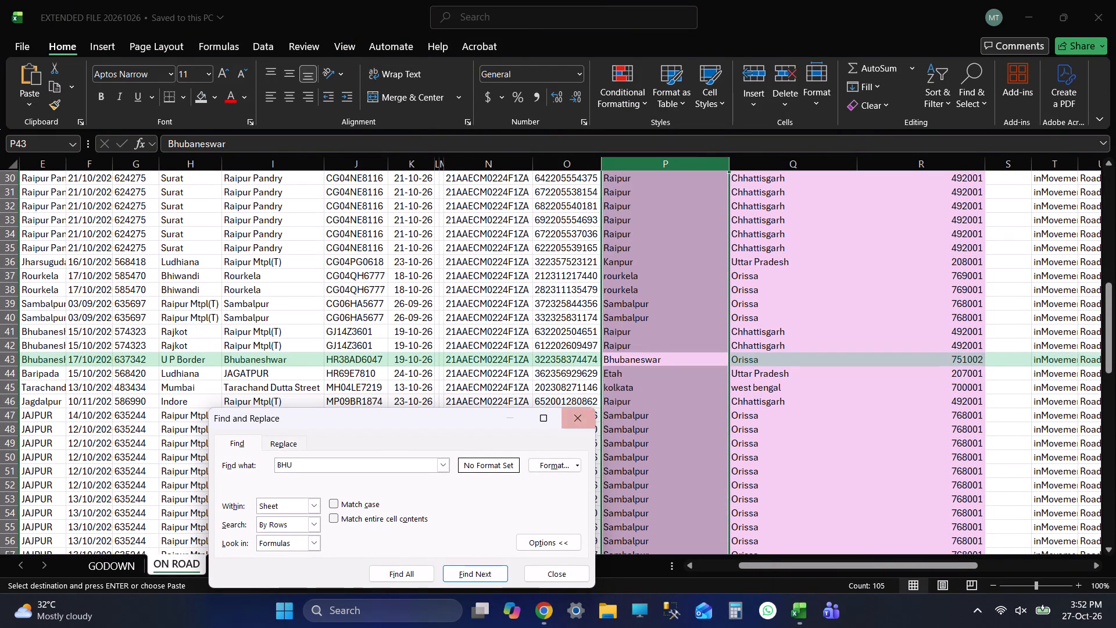
pyautogui.click(669, 356)
pyautogui.hotkey('shift', 'Right')
pyautogui.hotkey('shift', 'Right')
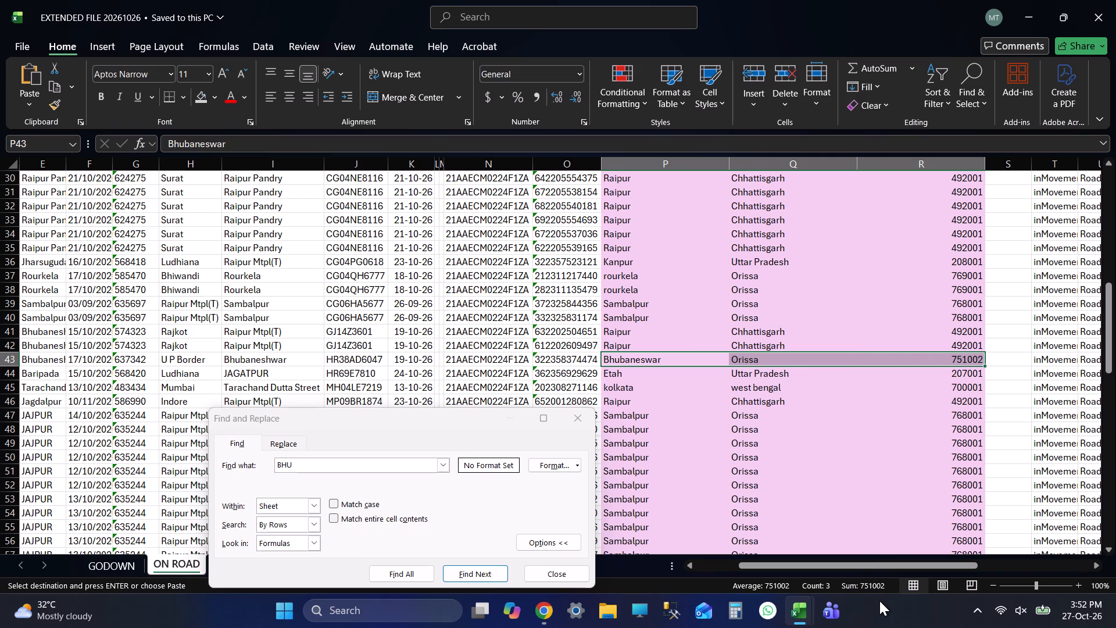
pyautogui.hotkey('ctrl', 'c')
pyautogui.hotkey('ctrl', 'c')
pyautogui.hotkey('ctrl', 'c')
pyautogui.hotkey('ctrl', 'c')
pyautogui.hotkey('ctrl', 'c')
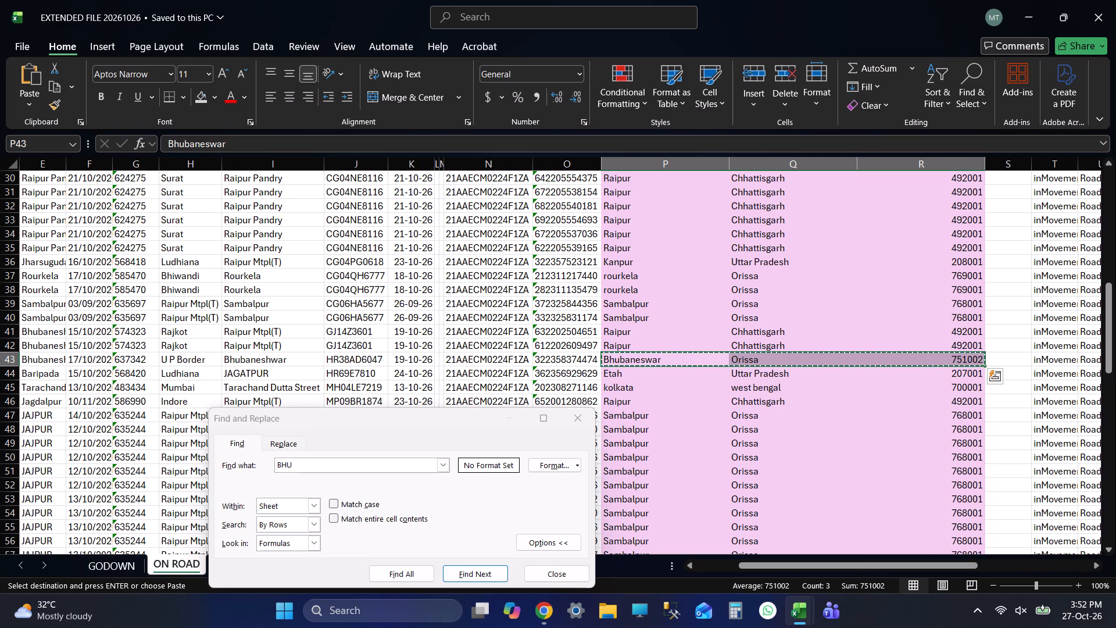
pyautogui.click(559, 577)
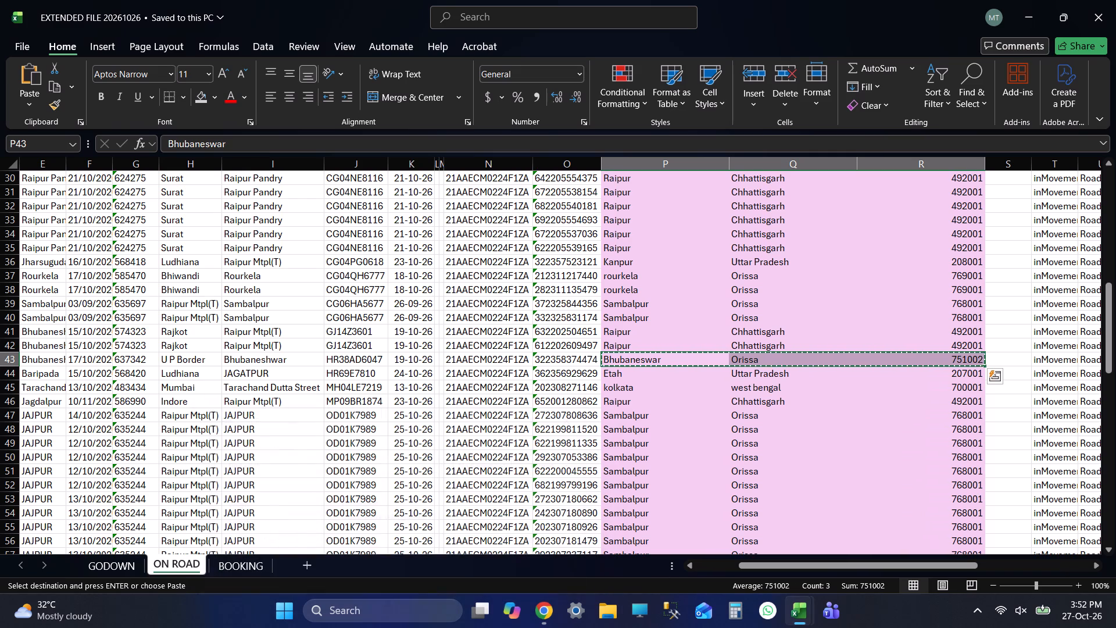
pyautogui.hotkey('ctrl', 'c')
pyautogui.hotkey('ctrl', 'c')
pyautogui.hotkey('ctrl', 'c')
# Paste Bhubaneswar, Orissa, 751002 into the current-location fields of ON ROAD row 2 in EXTENDED FILE 20261027 and save.
pyautogui.hotkey('alt', 'Tab')
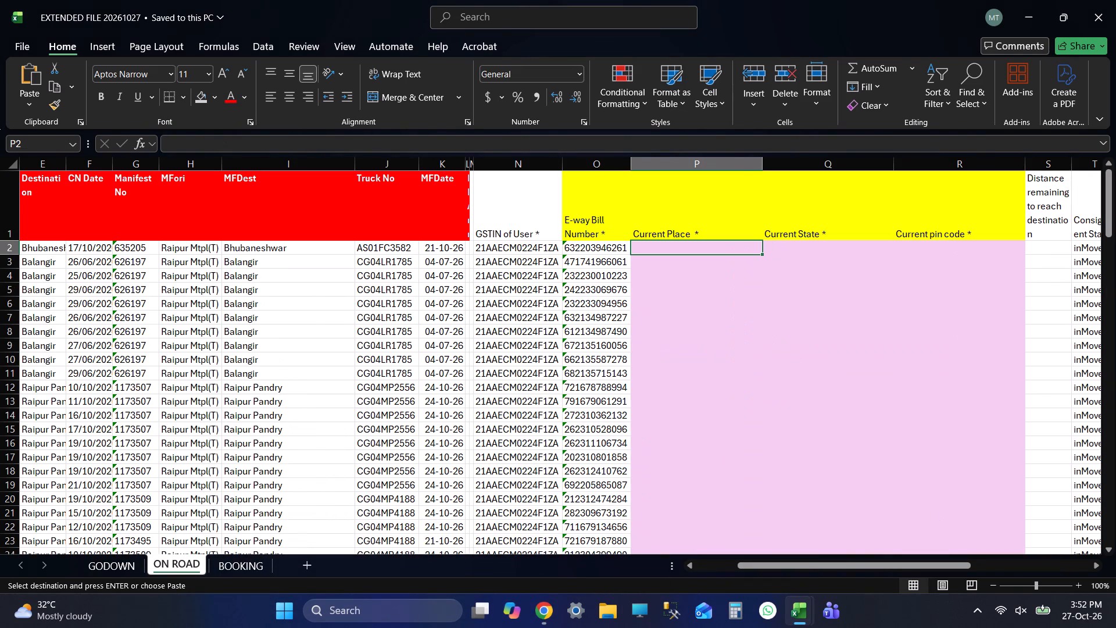
pyautogui.hotkey('ctrl', 'v')
pyautogui.press('Return')
pyautogui.hotkey('ctrl', 's')
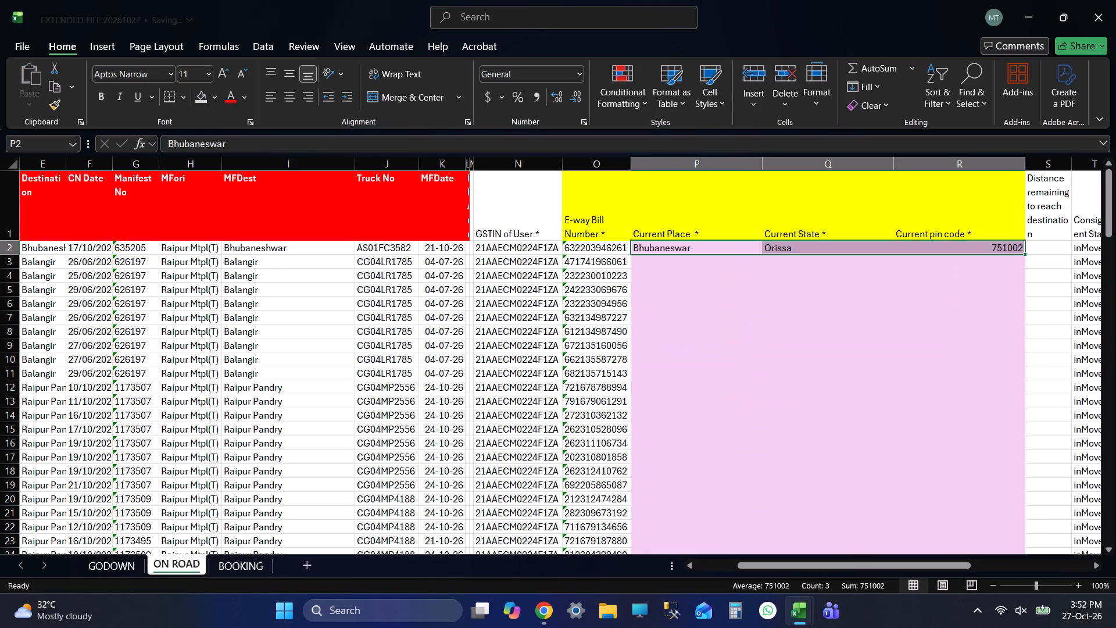
pyautogui.click(670, 268)
pyautogui.hotkey('ctrl', 's')
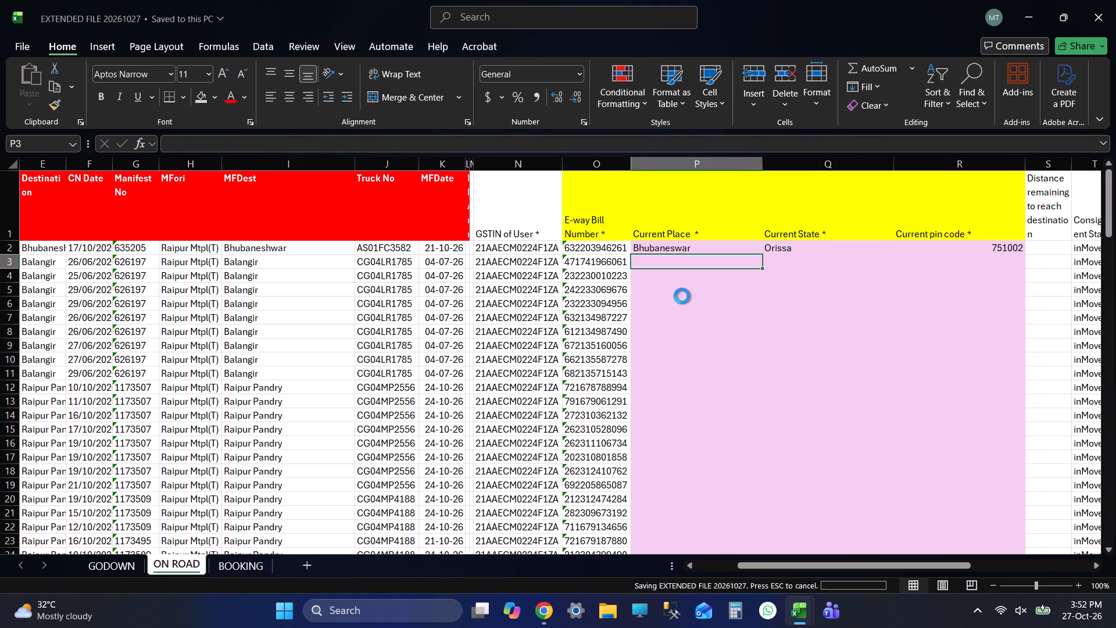
# Check the truck number in ON ROAD row 3 of EXTENDED FILE 20261027 and save the workbook.
pyautogui.hotkey('shift', 'Tab')
pyautogui.hotkey('shift', 'Tab')
pyautogui.hotkey('shift', 'Tab')
pyautogui.hotkey('shift', 'Tab')
pyautogui.hotkey('shift', 'Tab')
pyautogui.hotkey('shift', 'Tab')
pyautogui.press('Tab')
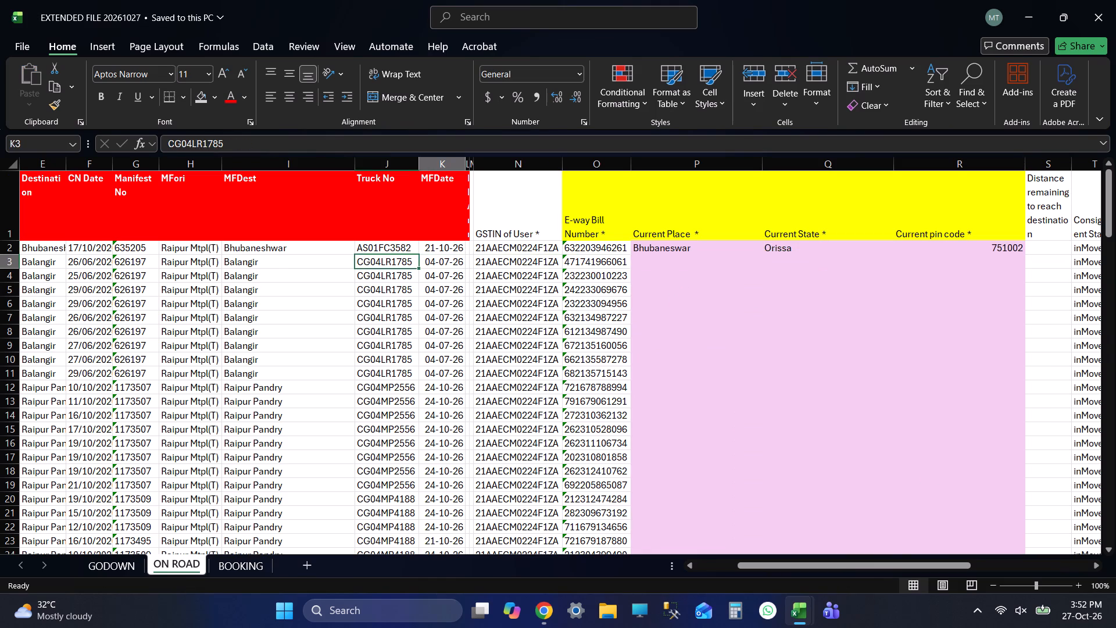
pyautogui.press('Tab')
pyautogui.press('Tab')
pyautogui.press('Tab')
pyautogui.press('Tab')
pyautogui.press('Tab')
pyautogui.hotkey('ctrl', 's')
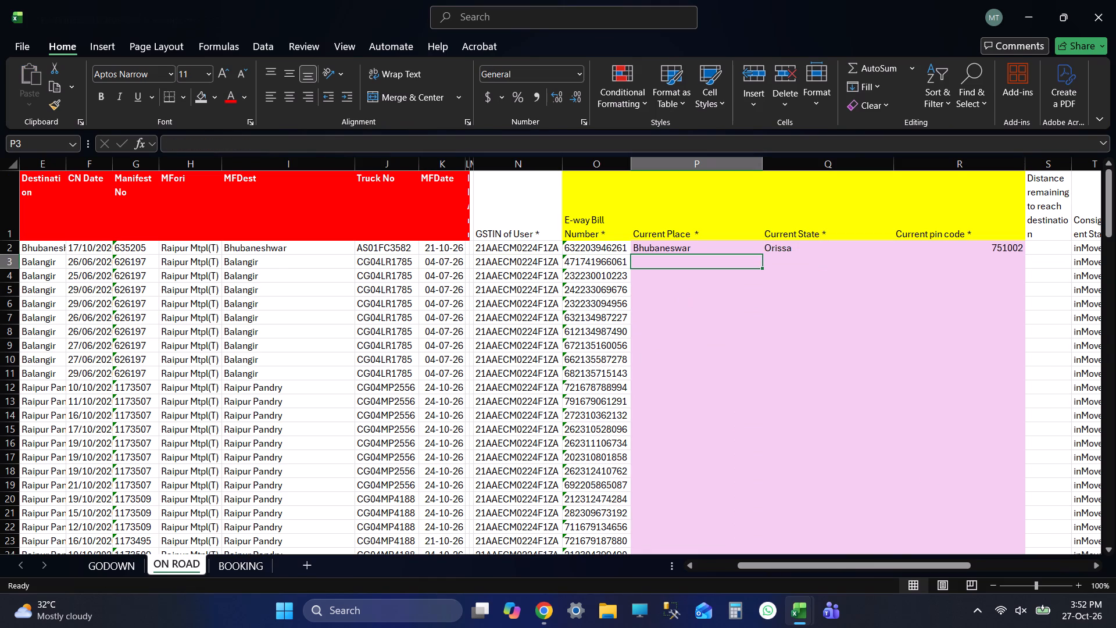
# Copy the current place, state and pin code Balangir, Orissa, 767001 from ON ROAD row 2 of EXTENDED FILE 20261026.
pyautogui.hotkey('alt', 'Tab')
pyautogui.hotkey('ctrl', 'Up')
pyautogui.press('Down')
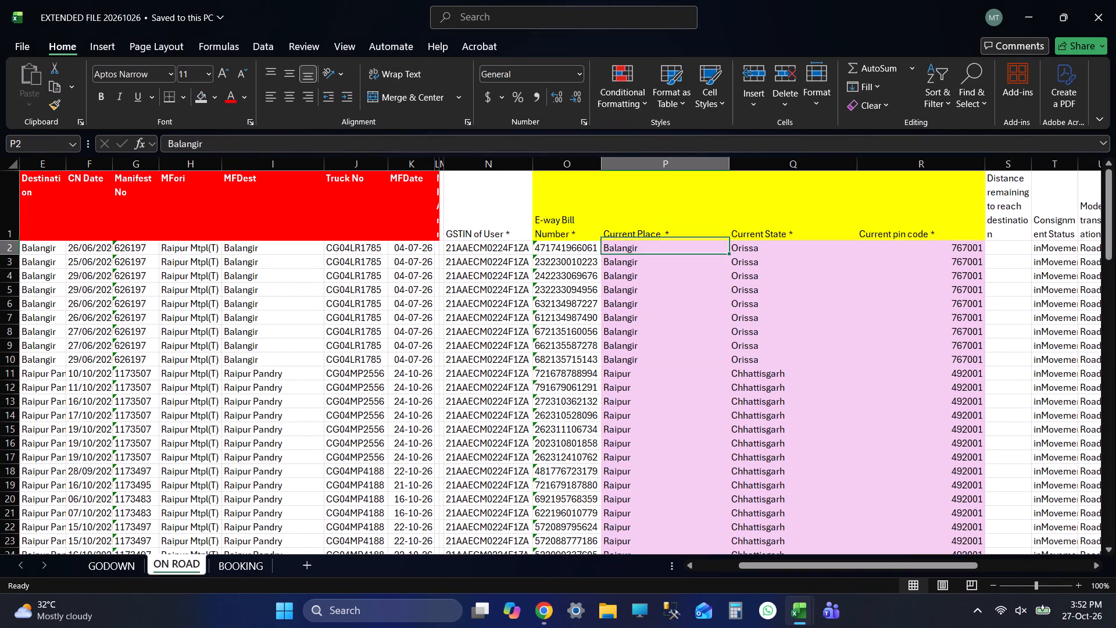
pyautogui.hotkey('shift', 'Right')
pyautogui.hotkey('shift', 'Right')
pyautogui.hotkey('ctrl', 'c')
# Paste Balangir, Orissa, 767001 into the current-location fields of ON ROAD rows 3 to 11 in EXTENDED FILE 20261027 and save.
pyautogui.hotkey('alt', 'Tab')
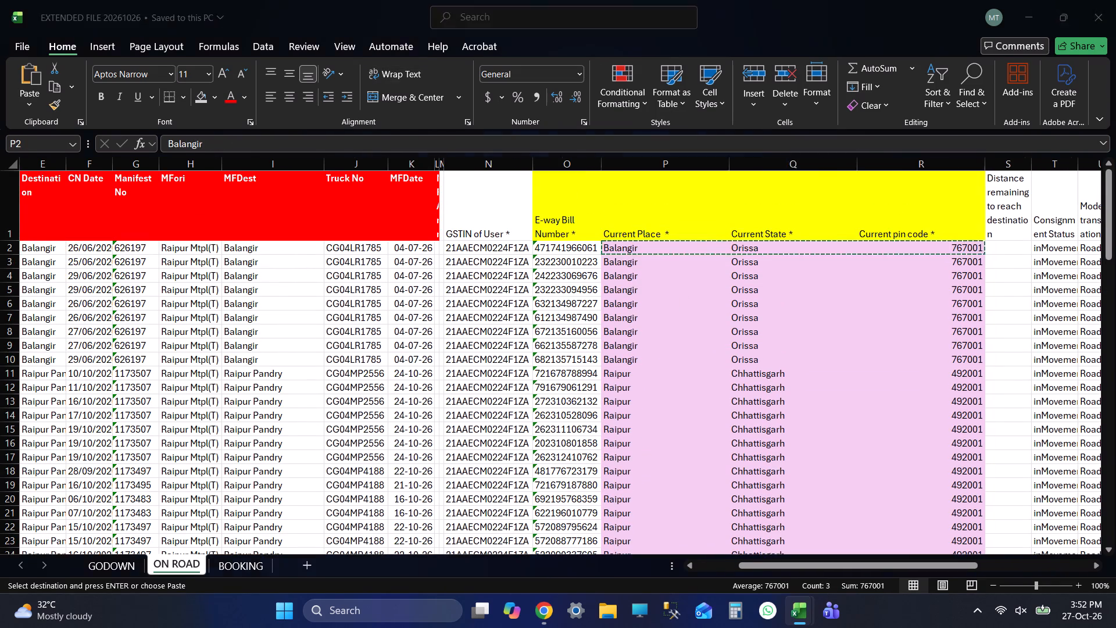
pyautogui.hotkey('shift', 'Down')
pyautogui.hotkey('shift', 'Down')
pyautogui.hotkey('shift', 'Down')
pyautogui.hotkey('shift', 'Down')
pyautogui.hotkey('shift', 'Down')
pyautogui.hotkey('shift', 'Down')
pyautogui.hotkey('shift', 'Down')
pyautogui.hotkey('shift', 'Down')
pyautogui.hotkey('shift', 'Down')
pyautogui.hotkey('shift', 'Up')
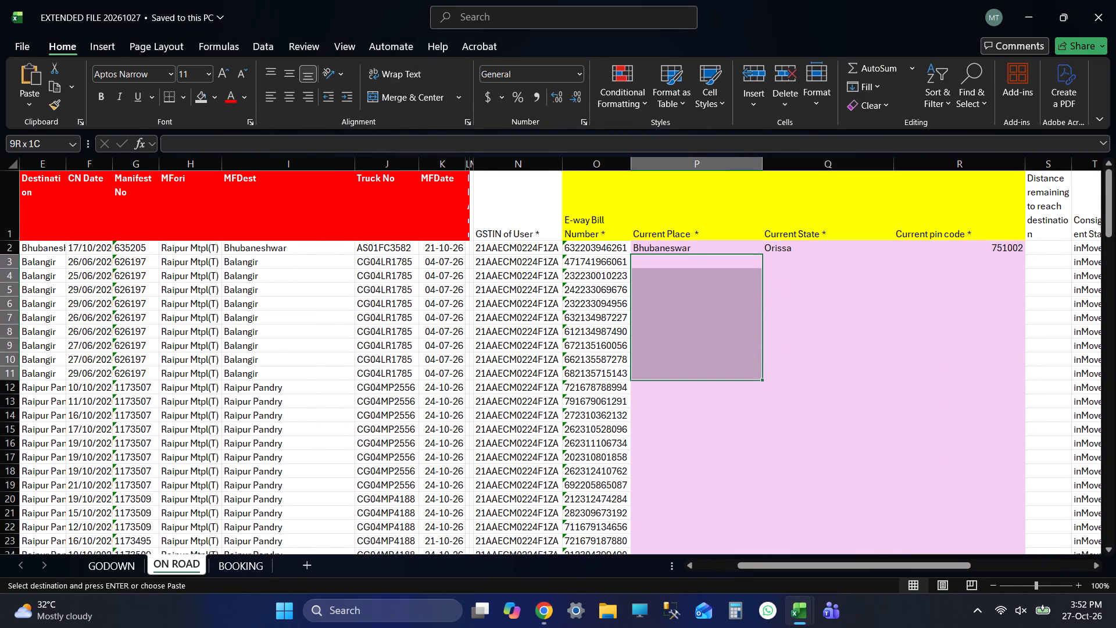
pyautogui.hotkey('ctrl', 'v')
pyautogui.hotkey('ctrl', 'Down')
pyautogui.press('Down')
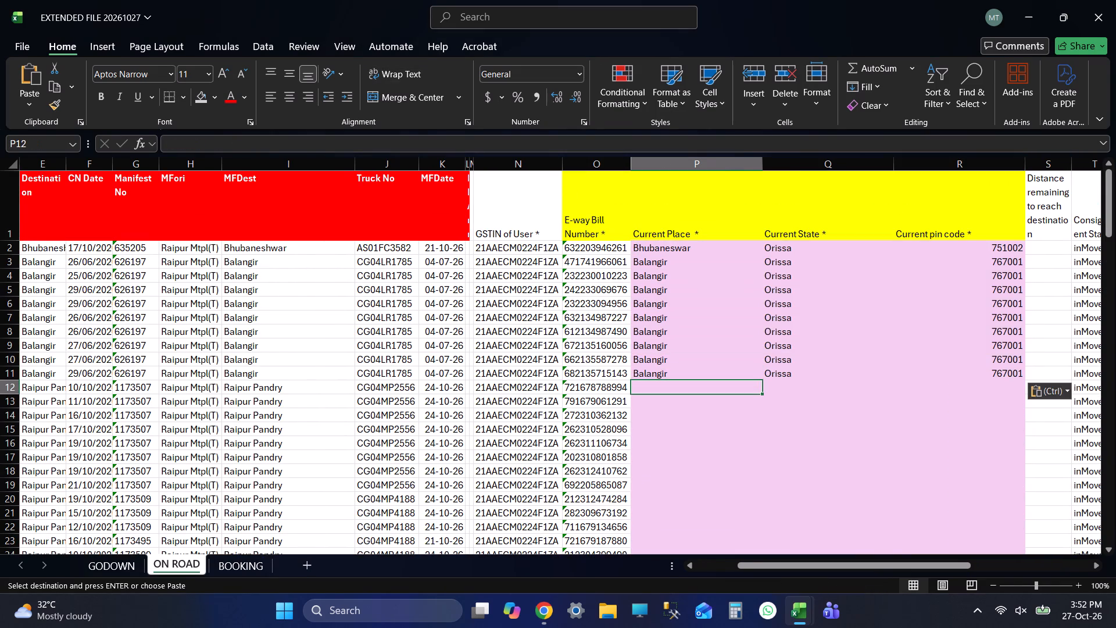
pyautogui.hotkey('ctrl', 's')
# Copy the current place, state and pin code Raipur, Chhattisgarh, 492001 from ON ROAD row 13 of EXTENDED FILE 20261026.
pyautogui.hotkey('alt', 'Tab')
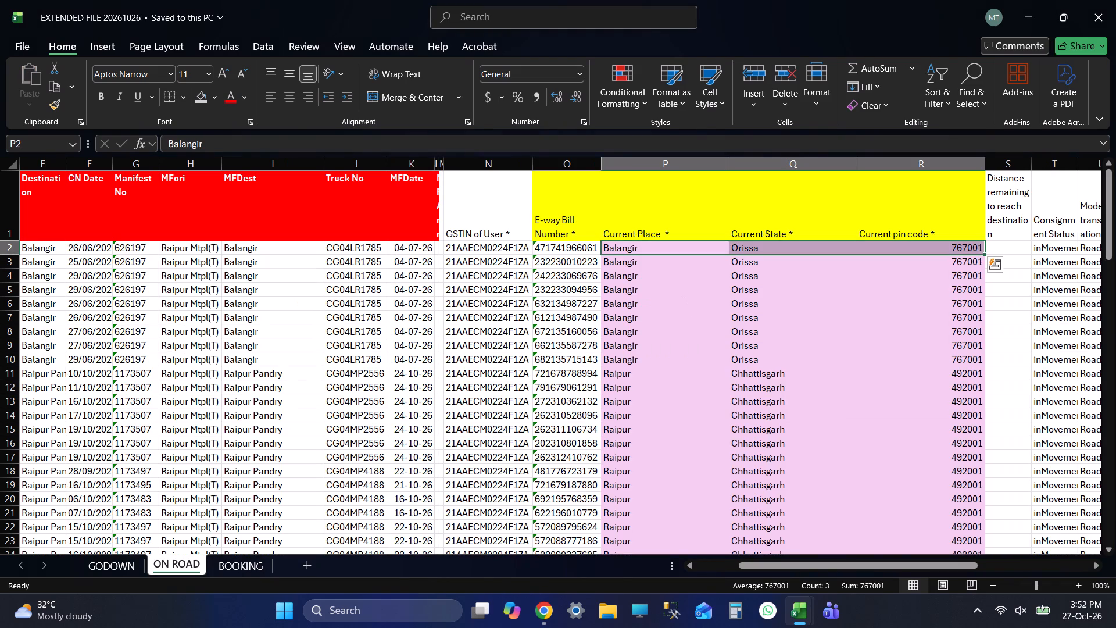
pyautogui.click(656, 400)
pyautogui.hotkey('shift', 'Right')
pyautogui.hotkey('shift', 'Right')
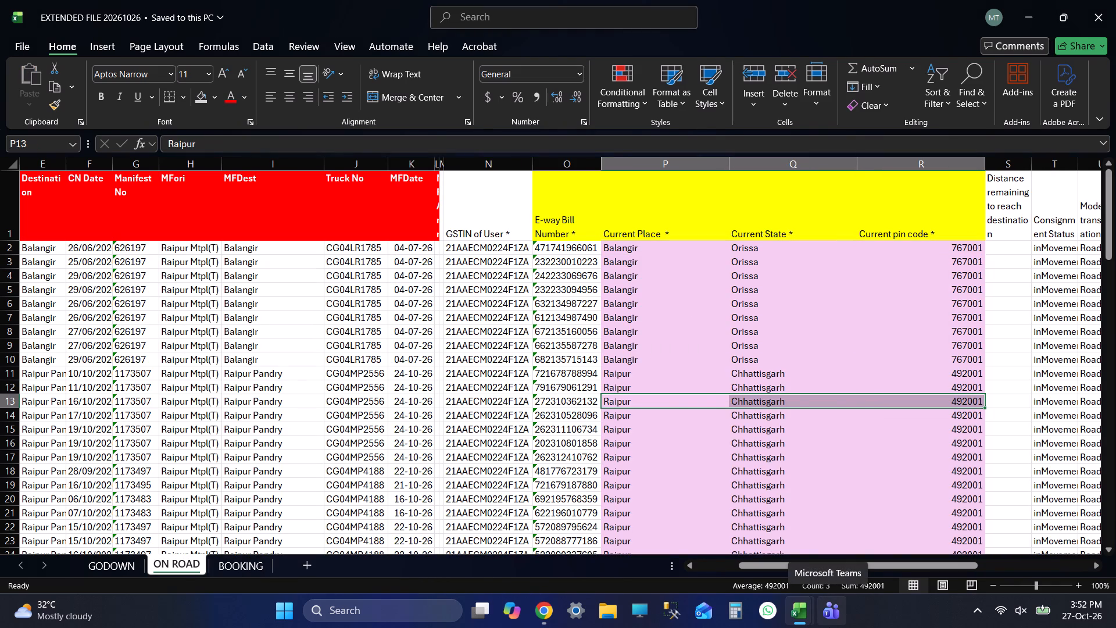
pyautogui.hotkey('ctrl', 'c')
# Paste Raipur, Chhattisgarh, 492001 into the current-location fields of ON ROAD rows 12 to 36 in EXTENDED FILE 20261027 and save.
pyautogui.hotkey('alt', 'Tab')
pyautogui.hotkey('shift', 'Down')
pyautogui.hotkey('shift', 'Down')
pyautogui.hotkey('shift', 'Down')
pyautogui.hotkey('shift', 'Down')
pyautogui.hotkey('shift', 'Down')
pyautogui.hotkey('shift', 'Down')
pyautogui.hotkey('shift', 'Down')
pyautogui.hotkey('shift', 'Down')
pyautogui.hotkey('shift', 'Down')
pyautogui.hotkey('shift', 'Down')
pyautogui.hotkey('shift', 'Down')
pyautogui.hotkey('shift', 'Down')
pyautogui.hotkey('shift', 'Down')
pyautogui.hotkey('shift', 'Down')
pyautogui.hotkey('shift', 'Down')
pyautogui.hotkey('shift', 'Down')
pyautogui.hotkey('shift', 'Down')
pyautogui.hotkey('shift', 'Down')
pyautogui.hotkey('shift', 'Down')
pyautogui.hotkey('shift', 'Down')
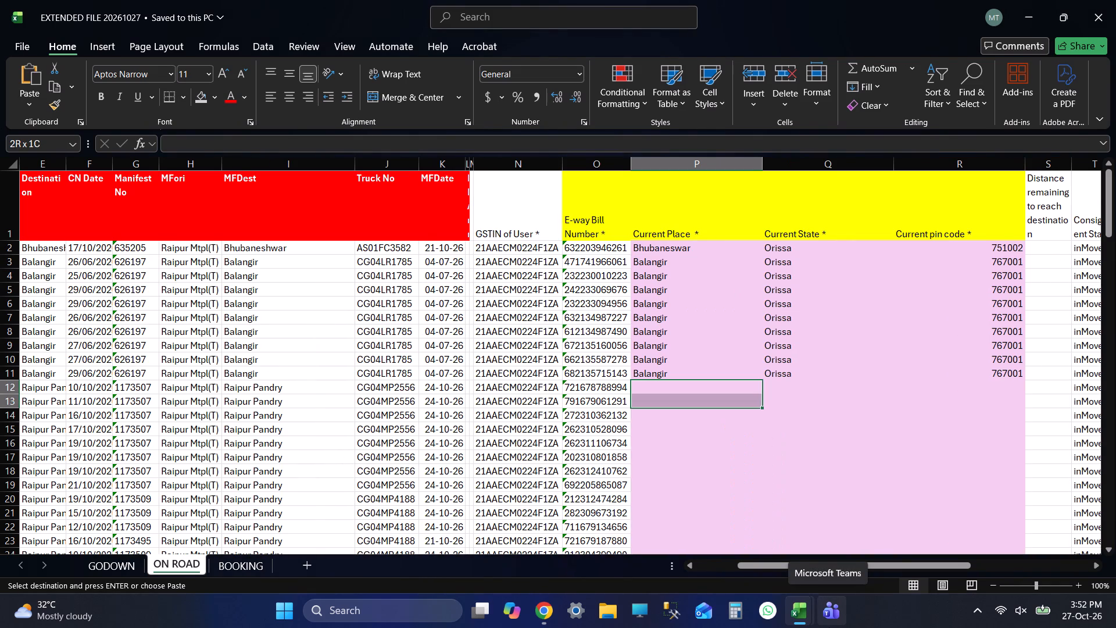
pyautogui.hotkey('shift', 'Up')
pyautogui.hotkey('shift', 'Up')
pyautogui.hotkey('shift', 'Up')
pyautogui.hotkey('shift', 'Up')
pyautogui.hotkey('shift', 'Up')
pyautogui.hotkey('shift', 'Up')
pyautogui.hotkey('shift', 'Up')
pyautogui.hotkey('shift', 'Up')
pyautogui.hotkey('shift', 'Up')
pyautogui.hotkey('shift', 'Up')
pyautogui.hotkey('shift', 'Up')
pyautogui.hotkey('shift', 'Up')
pyautogui.hotkey('shift', 'Up')
pyautogui.hotkey('shift', 'Up')
pyautogui.hotkey('shift', 'Up')
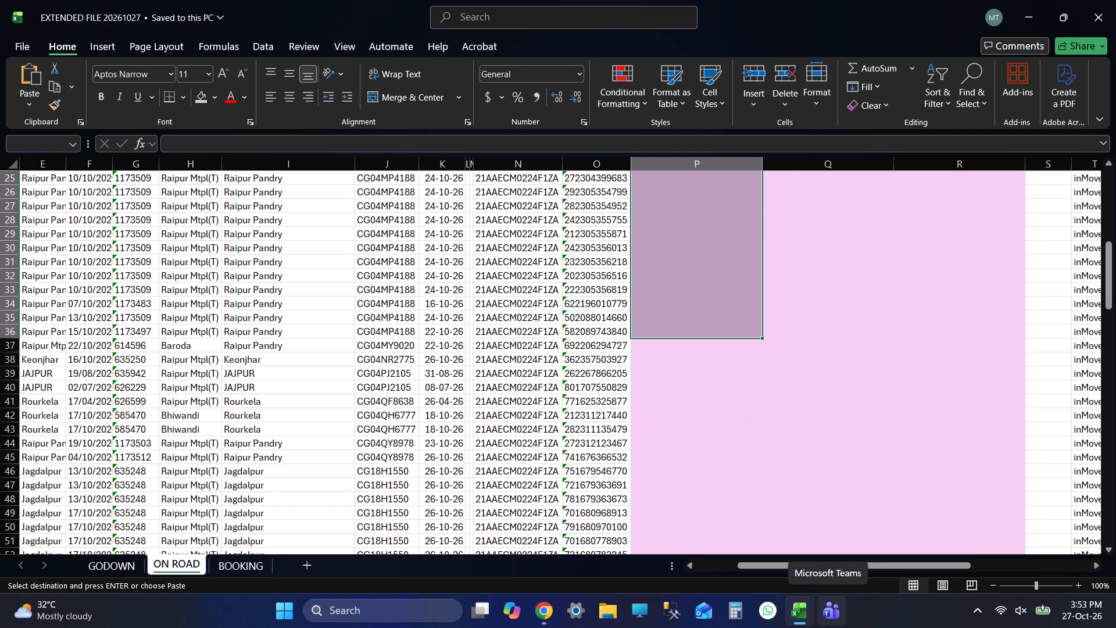
pyautogui.hotkey('ctrl', 'v')
pyautogui.hotkey('ctrl', 'Down')
pyautogui.press('Down')
pyautogui.hotkey('ctrl', 's')
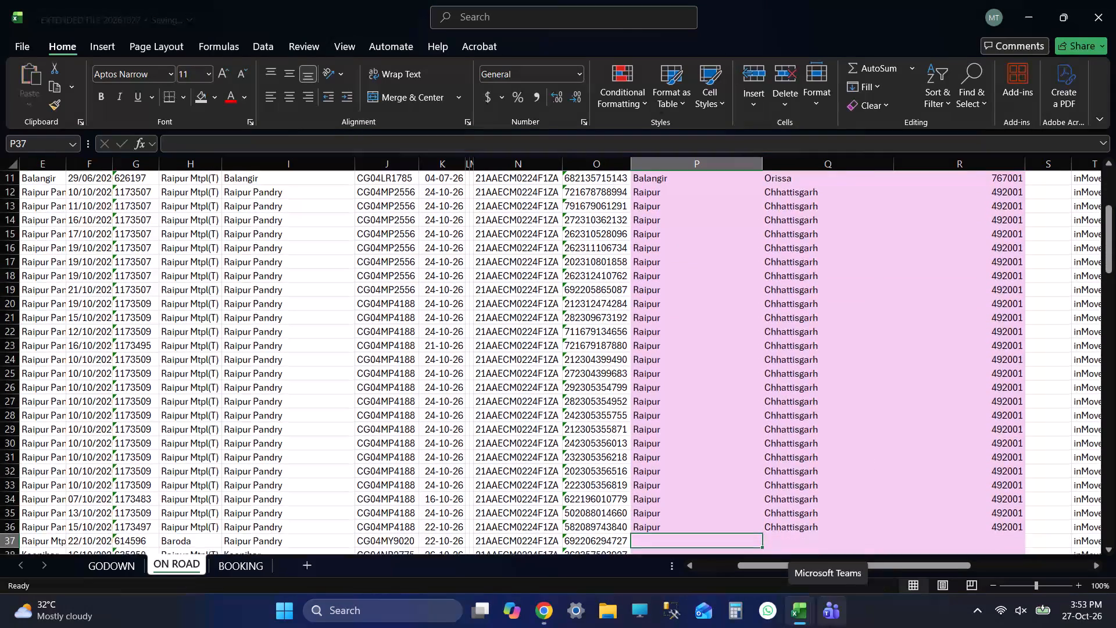
pyautogui.hotkey('ctrl', 's')
pyautogui.scroll(-5, 975, 462)
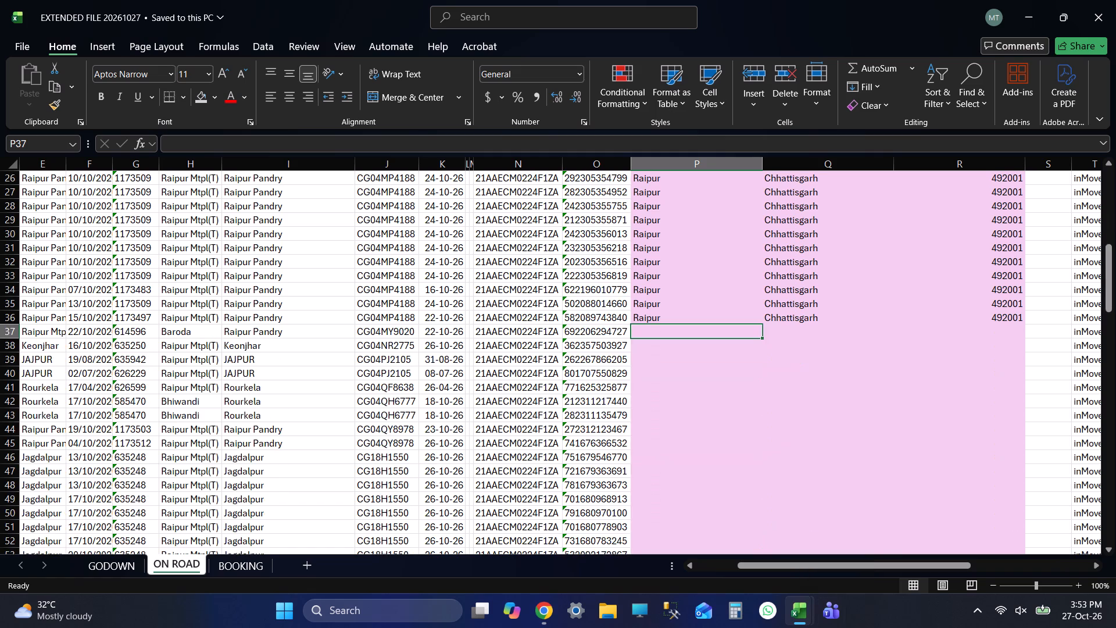
pyautogui.scroll(-3, 924, 425)
pyautogui.scroll(1, 924, 425)
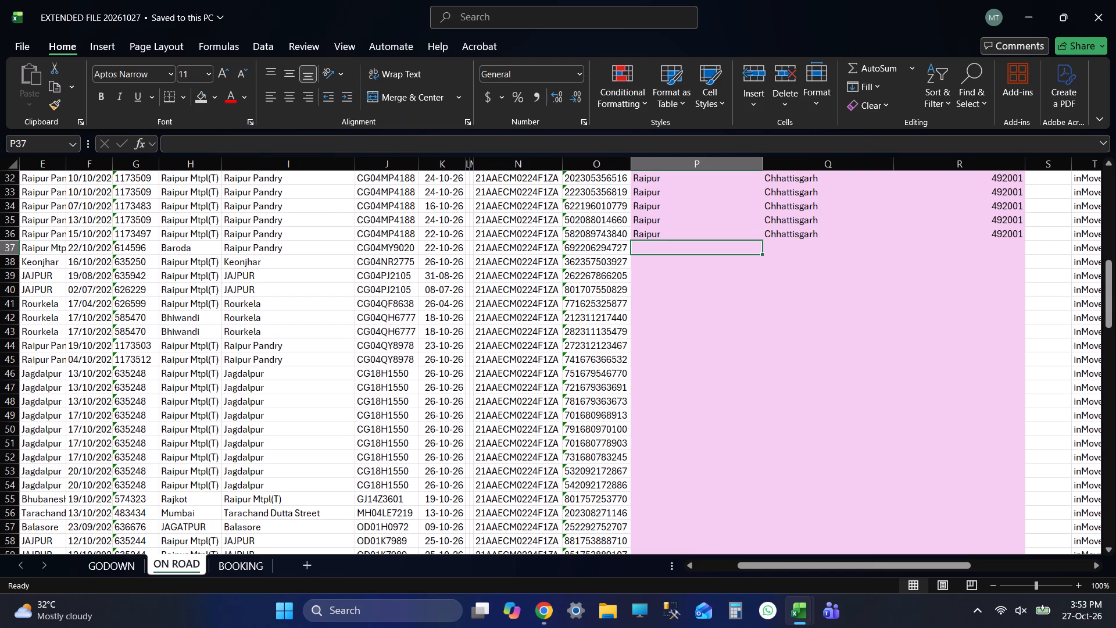
pyautogui.hotkey('ctrl', 's')
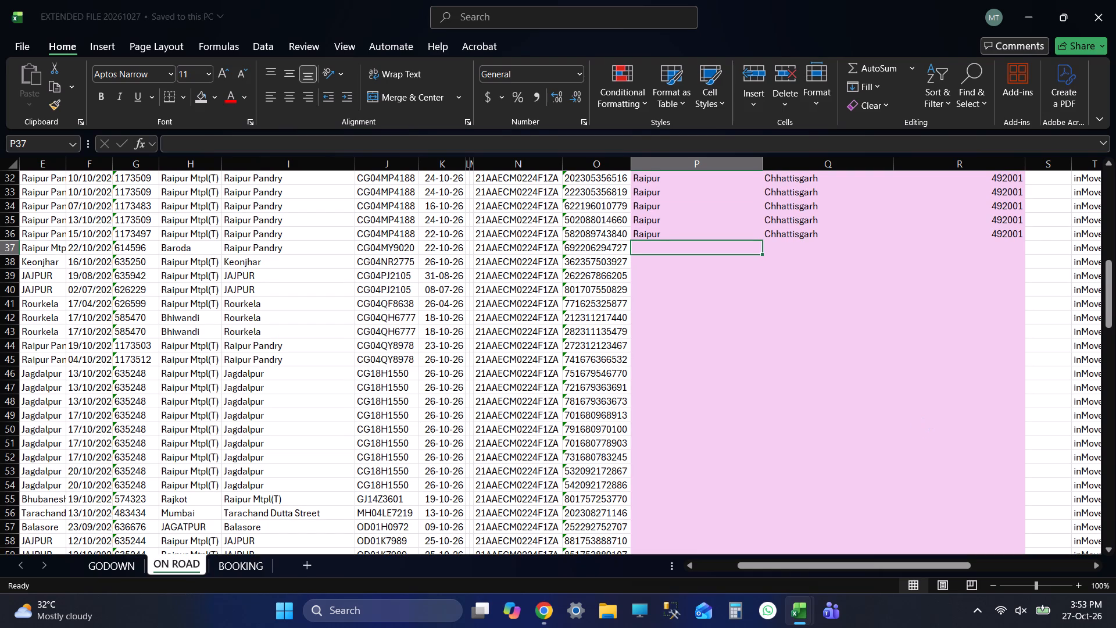
pyautogui.hotkey('shift', 'Tab')
pyautogui.hotkey('shift', 'Tab')
pyautogui.hotkey('shift', 'Tab')
pyautogui.hotkey('shift', 'Tab')
pyautogui.hotkey('shift', 'Tab')
pyautogui.hotkey('shift', 'Tab')
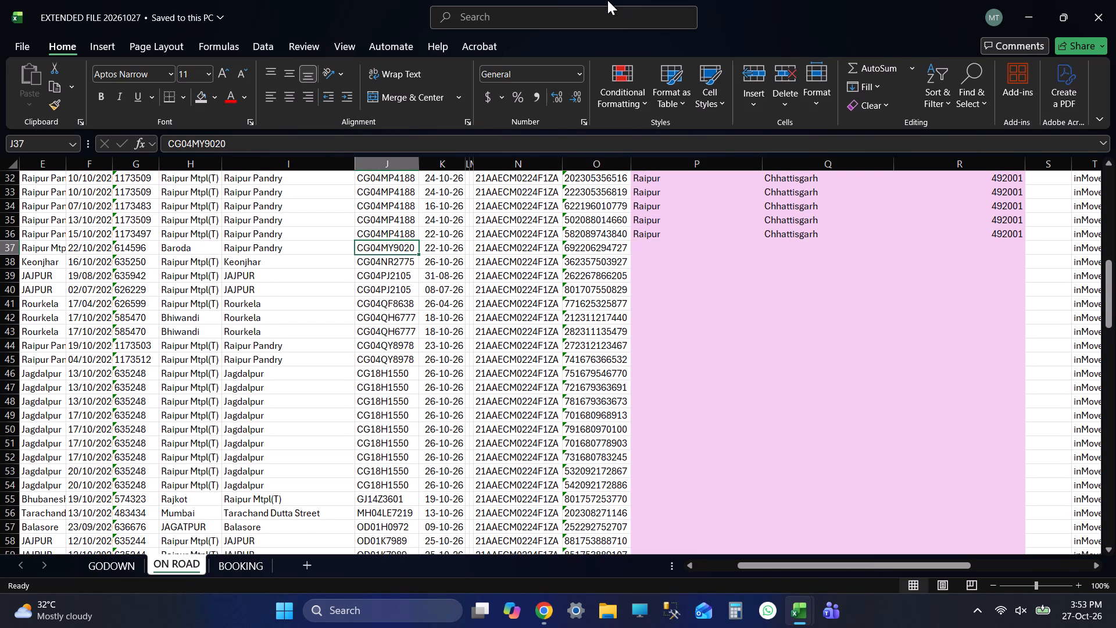
pyautogui.hotkey('ctrl', 'c')
pyautogui.hotkey('alt', 'Tab')
pyautogui.hotkey('alt', 'Tab')
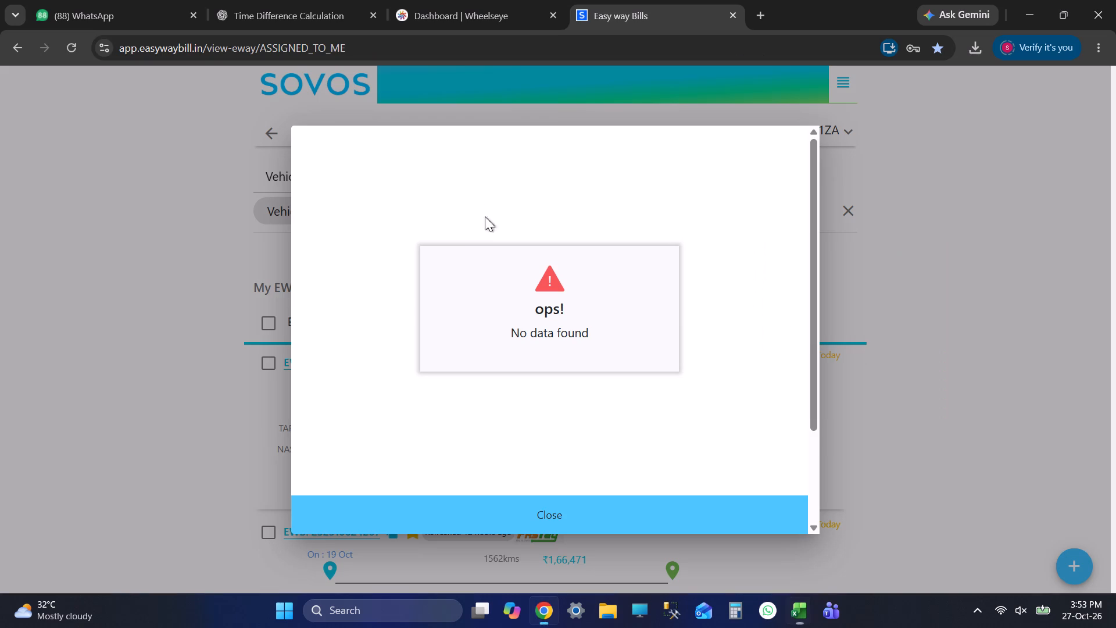
pyautogui.click(545, 523)
pyautogui.doubleClick(534, 186)
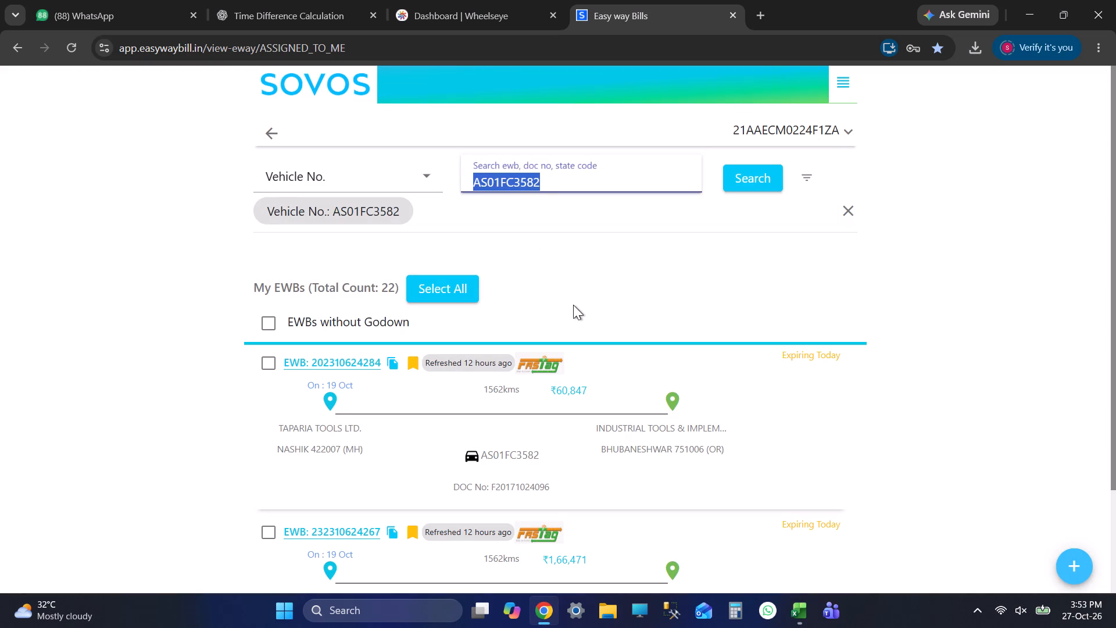
pyautogui.hotkey('ctrl', 'v')
pyautogui.click(757, 179)
pyautogui.click(521, 366)
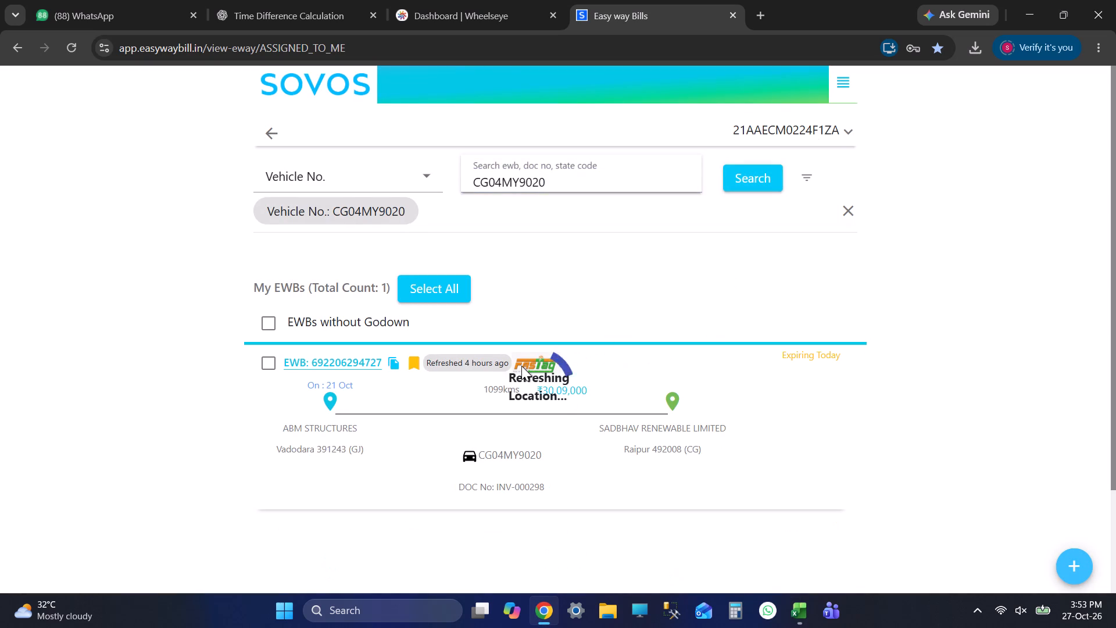
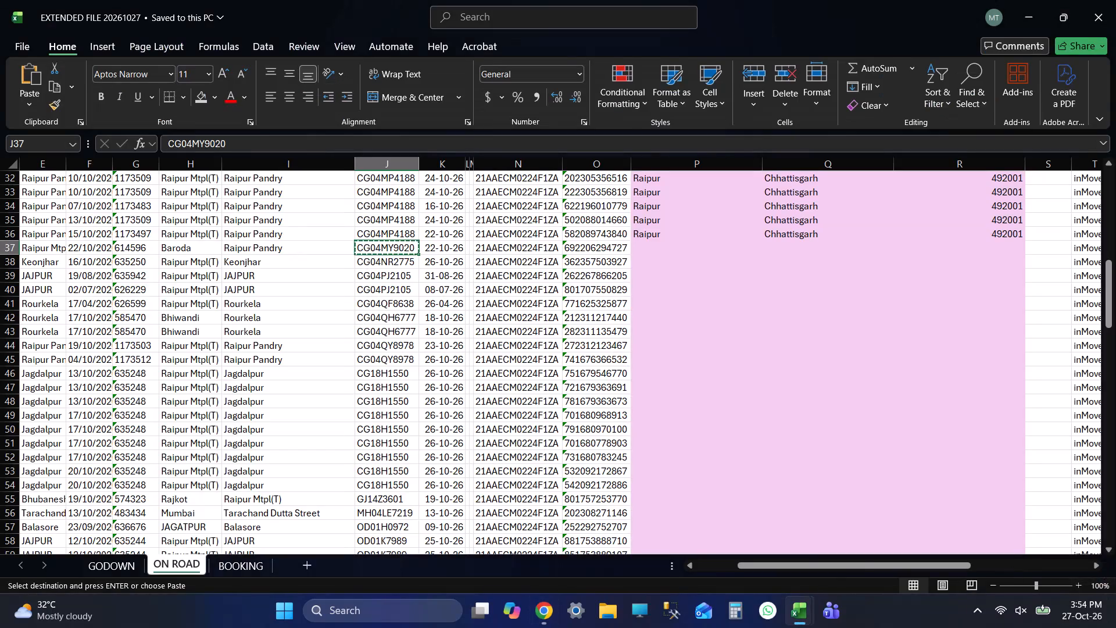
pyautogui.hotkey('alt', 'Tab')
pyautogui.hotkey('alt', 'Tab')
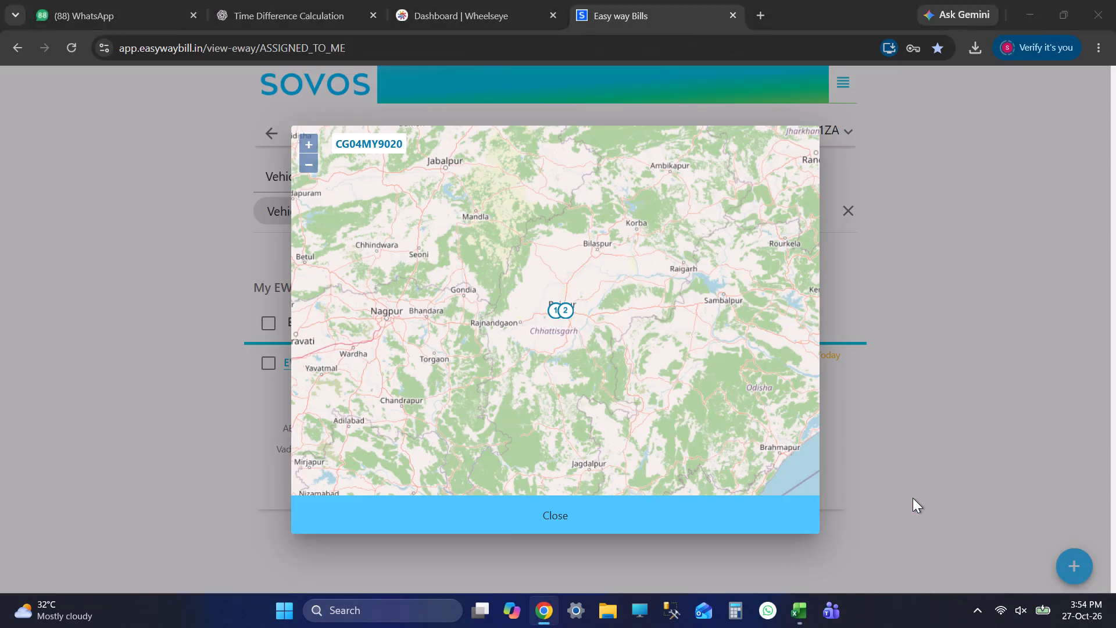
pyautogui.press('Tab')
pyautogui.press('Tab')
pyautogui.press('Tab')
pyautogui.press('Tab')
pyautogui.press('Tab')
pyautogui.press('Tab')
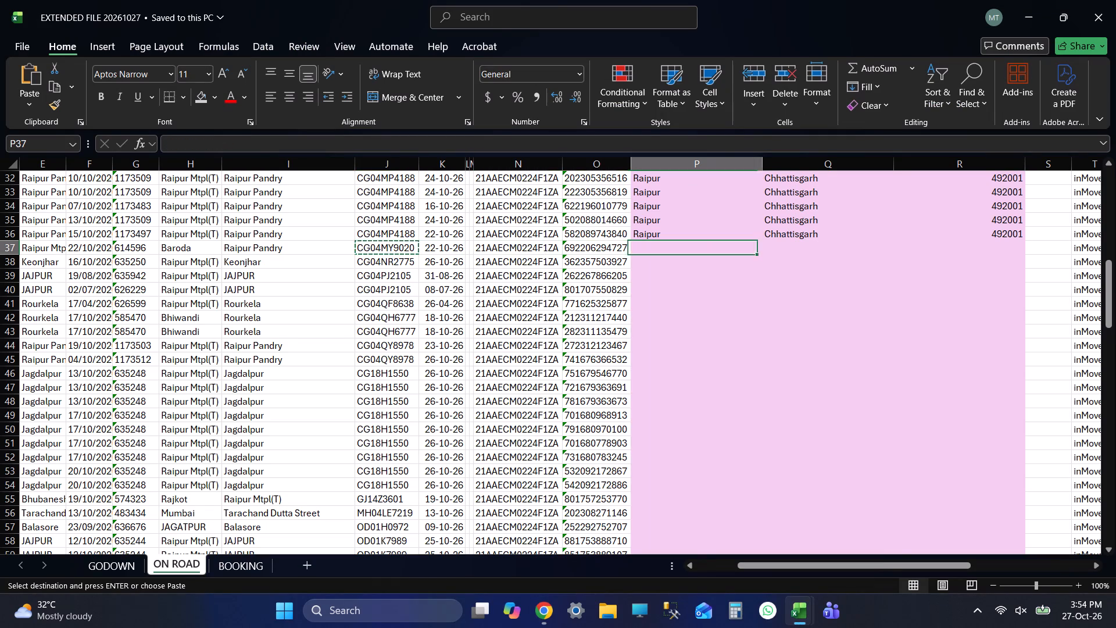
pyautogui.hotkey('alt', 'Tab')
pyautogui.scroll(3, 570, 341)
pyautogui.moveTo(577, 312); pyautogui.dragTo(567, 315)
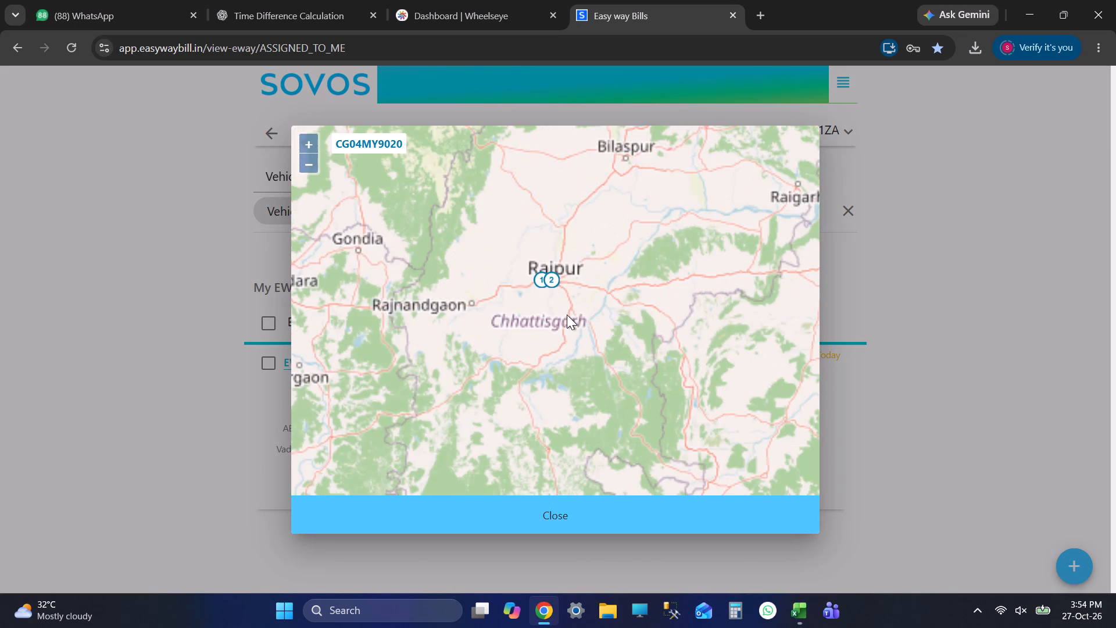
pyautogui.moveTo(567, 315); pyautogui.dragTo(493, 365)
pyautogui.scroll(-9, 505, 371)
pyautogui.moveTo(505, 376); pyautogui.dragTo(561, 336)
pyautogui.hotkey('alt', 'Tab')
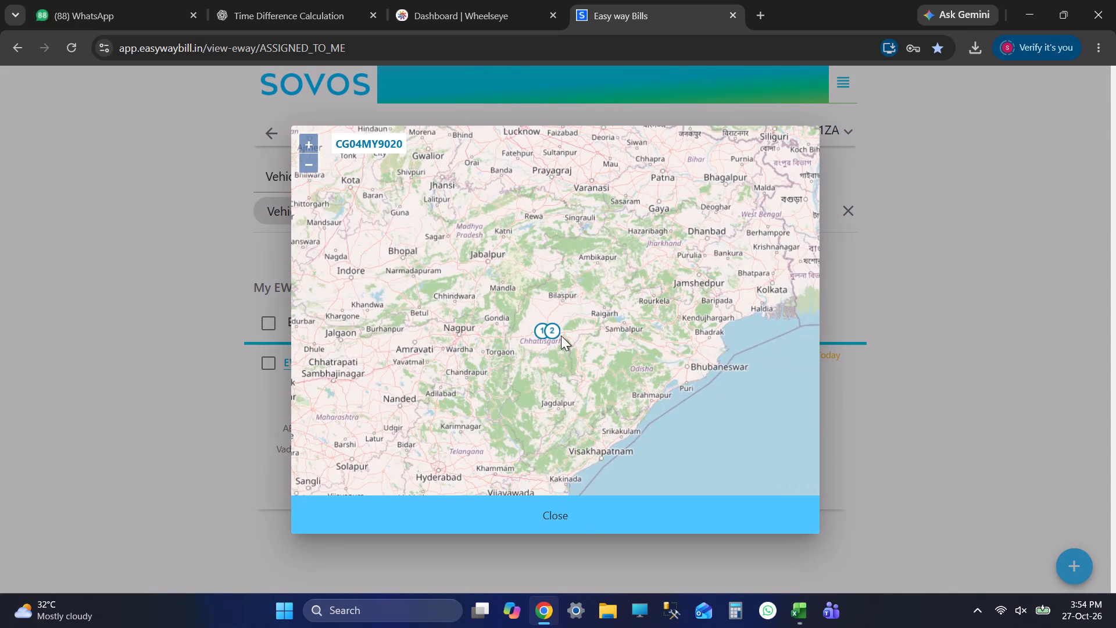
pyautogui.hotkey('alt', 'Tab')
pyautogui.scroll(11, 557, 329)
# Copy Raipur, Chhattisgarh, 492001 from ON ROAD row 36 into row 37's current-location fields in EXTENDED FILE 20261027 and save.
pyautogui.hotkey('alt', 'Tab')
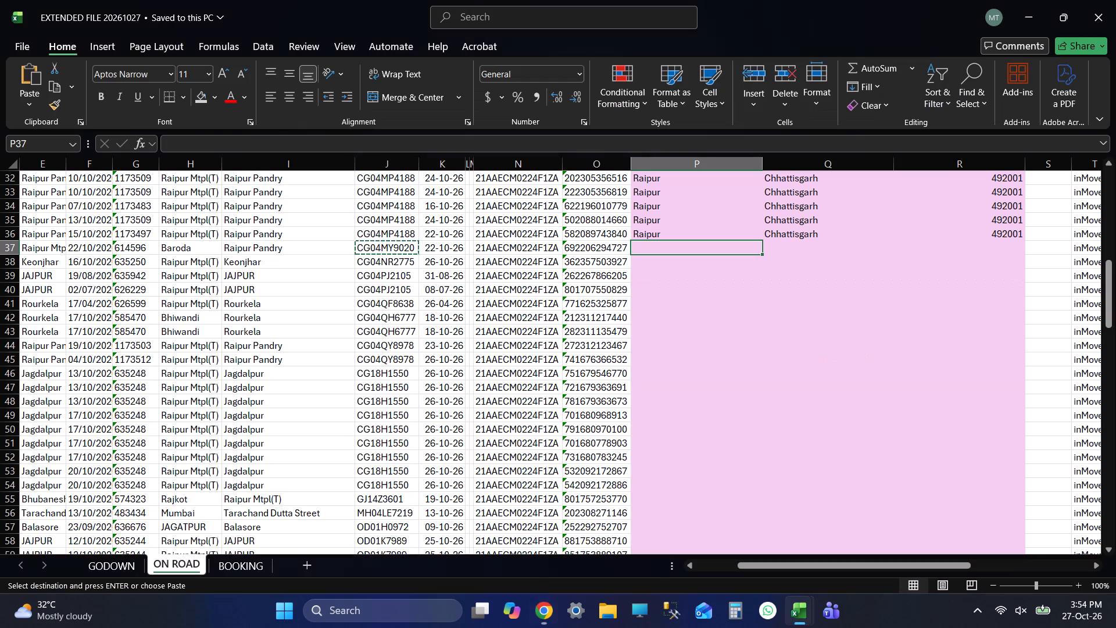
pyautogui.press('Up')
pyautogui.hotkey('shift', 'Right')
pyautogui.hotkey('shift', 'Right')
pyautogui.hotkey('ctrl', 'c')
pyautogui.press('Down')
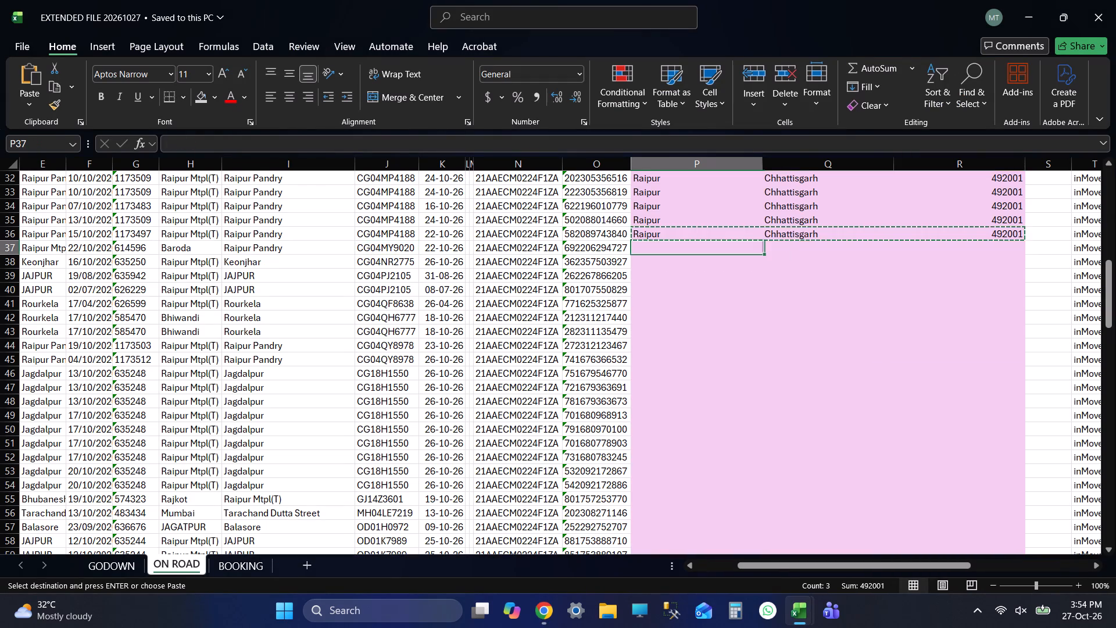
pyautogui.hotkey('ctrl', 'v')
pyautogui.press('Down')
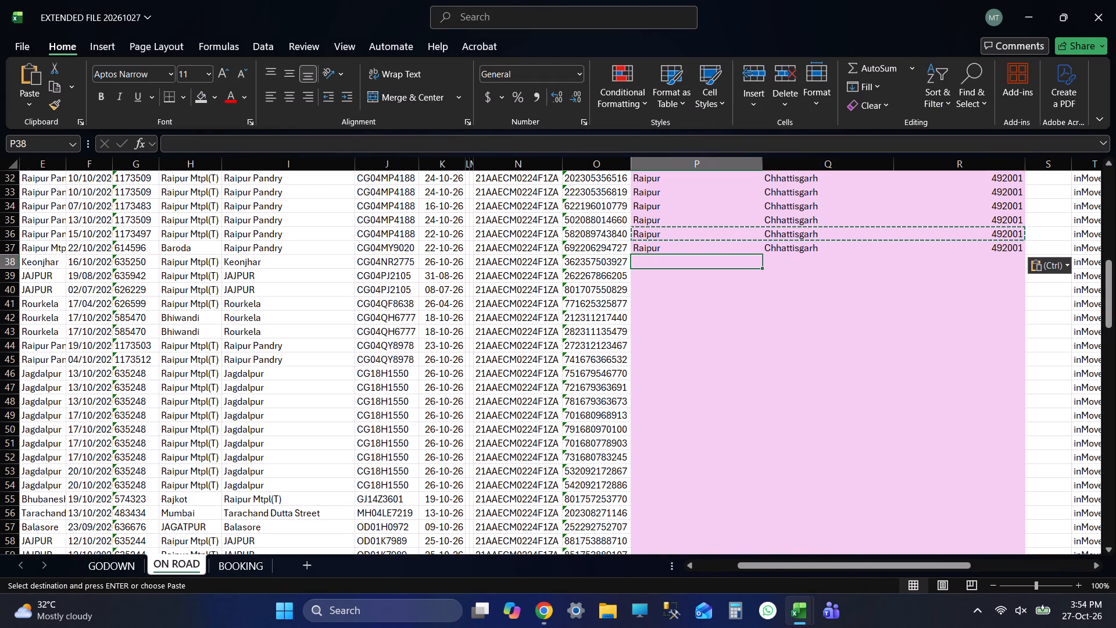
pyautogui.hotkey('ctrl', 's')
pyautogui.hotkey('ctrl', 's')
pyautogui.press('Left')
pyautogui.press('Left')
pyautogui.press('Left')
pyautogui.press('Left')
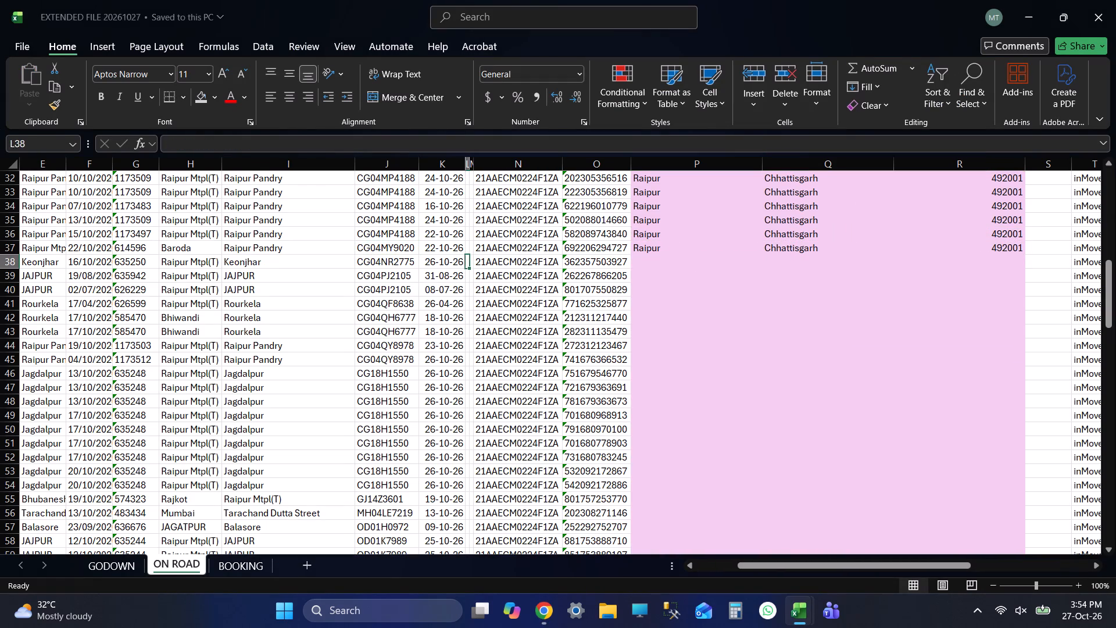
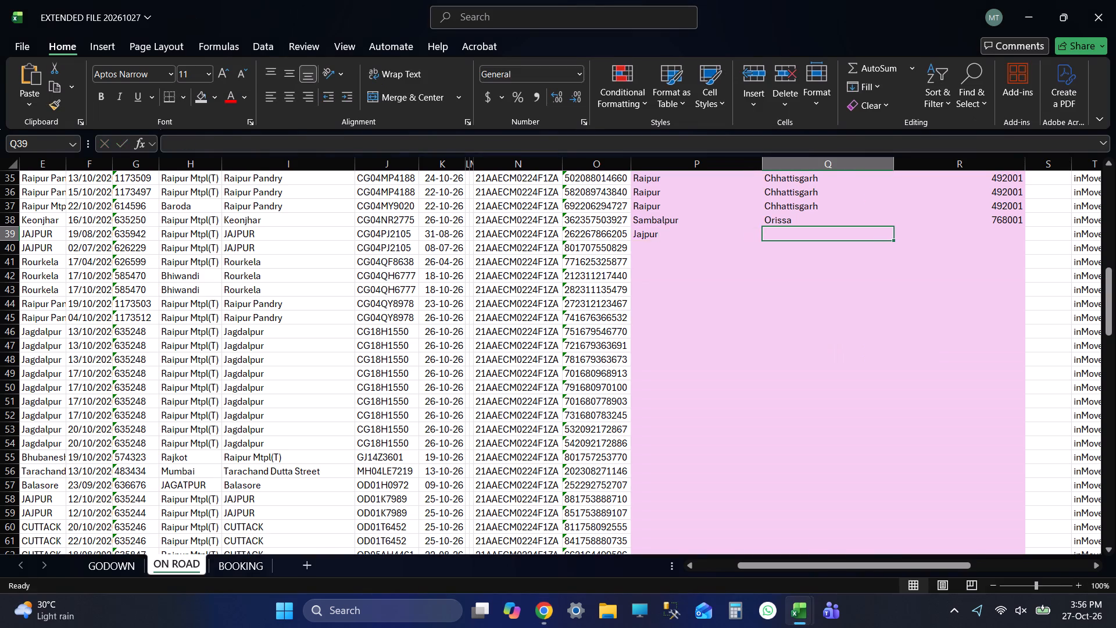
# Copy the state Orissa from Jajpur's ChatGPT table into the Current State cell of ON ROAD row 39 in Excel.
pyautogui.hotkey('alt', 'Tab')
pyautogui.doubleClick(650, 283)
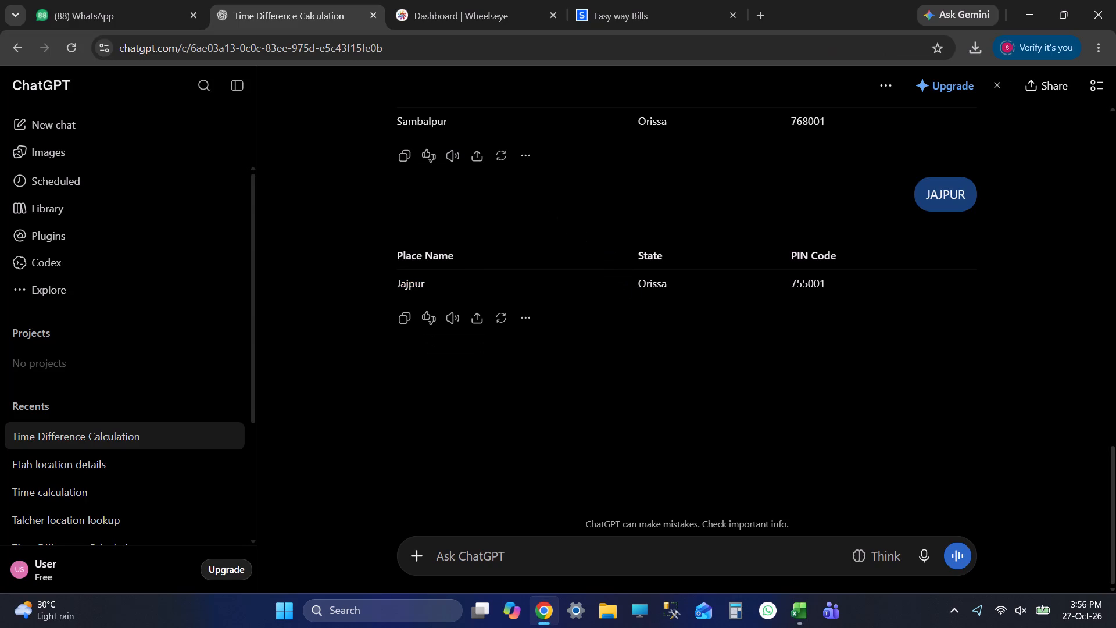
pyautogui.hotkey('ctrl', 'c')
pyautogui.hotkey('alt', 'Tab')
pyautogui.press('F2')
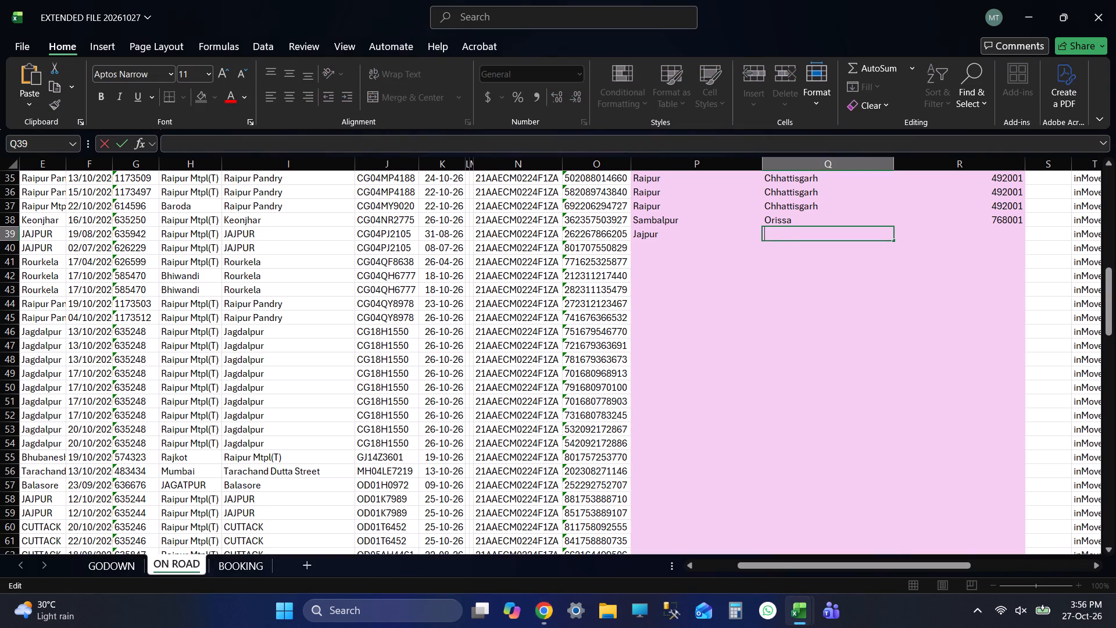
pyautogui.hotkey('ctrl', 'v')
pyautogui.press('Tab')
# Copy PIN code 755001 from the ChatGPT table into the Current pin code cell of ON ROAD row 39 and save the Excel workbook.
pyautogui.hotkey('alt', 'Tab')
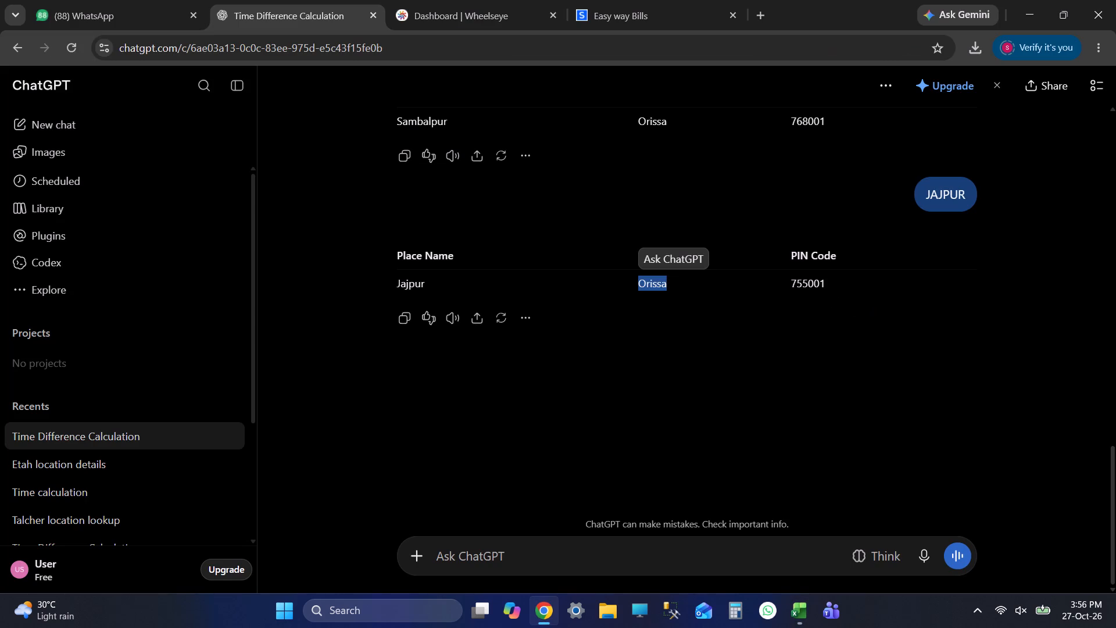
pyautogui.doubleClick(814, 279)
pyautogui.hotkey('ctrl', 'c')
pyautogui.hotkey('alt', 'Tab')
pyautogui.press('F2')
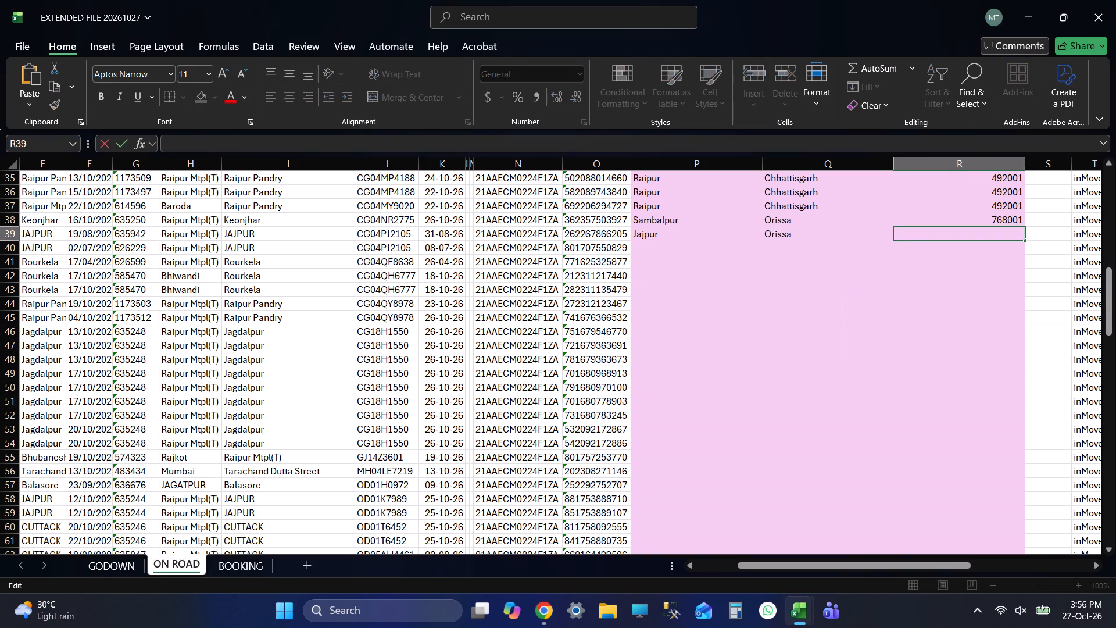
pyautogui.hotkey('ctrl', 'v')
pyautogui.press('Return')
pyautogui.hotkey('ctrl', 's')
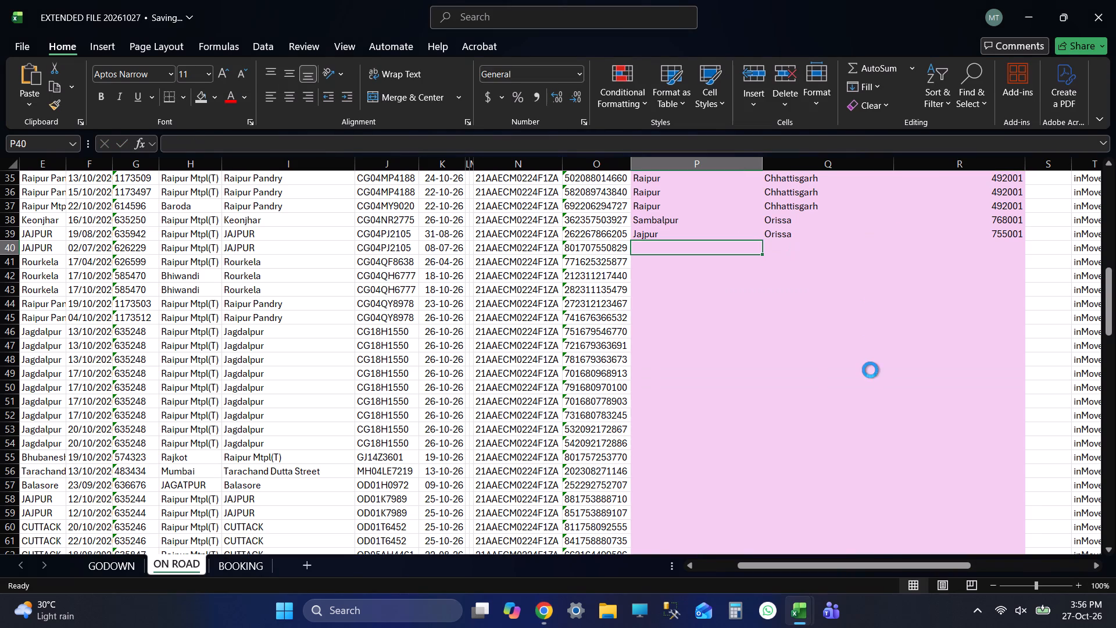
pyautogui.press('Up')
pyautogui.hotkey('shift', 'Right')
pyautogui.hotkey('shift', 'Right')
pyautogui.hotkey('ctrl', 'c')
pyautogui.press('Down')
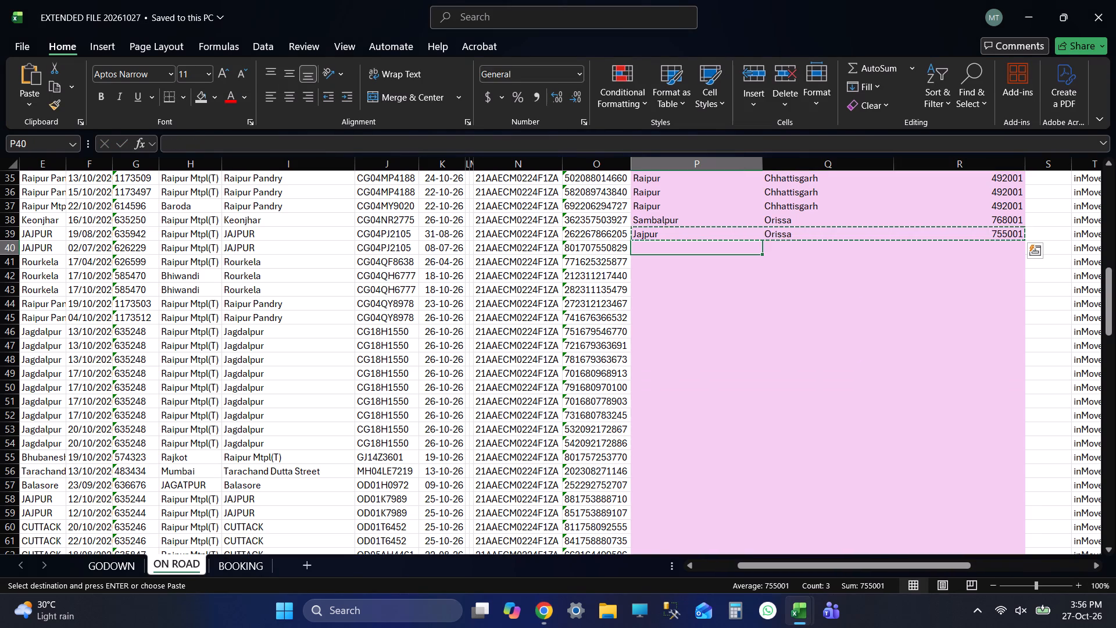
pyautogui.hotkey('ctrl', 'v')
pyautogui.press('Down')
pyautogui.hotkey('ctrl', 's')
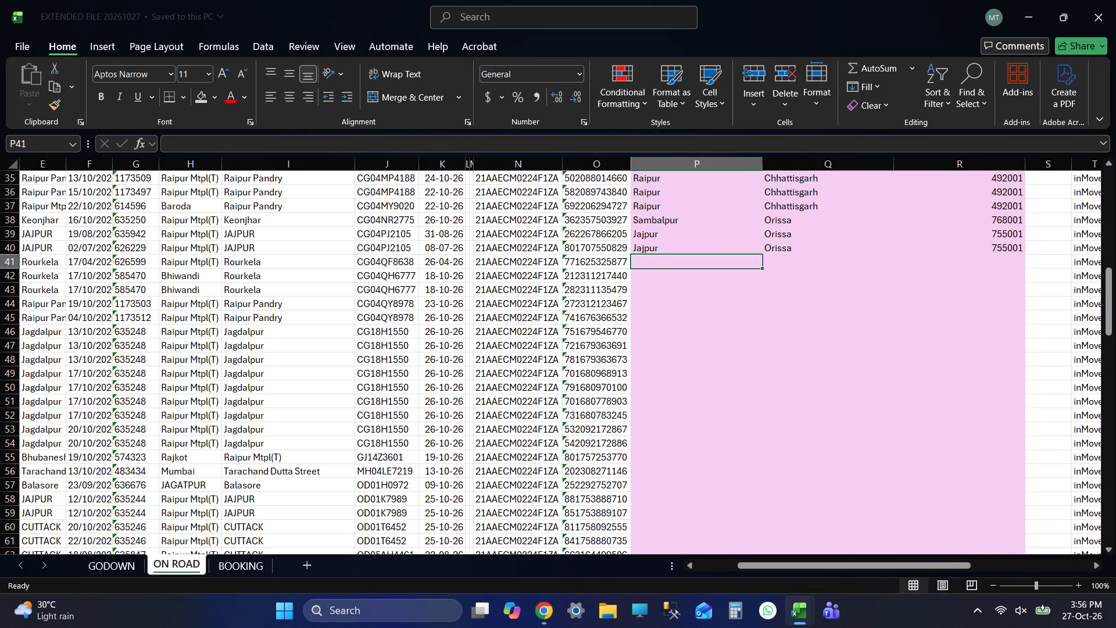
# Switch to EXTENDED FILE 20261026 and search the ON ROAD Current Place column for ROUR.
pyautogui.hotkey('shift', 'Tab')
pyautogui.hotkey('shift', 'Tab')
pyautogui.hotkey('shift', 'Tab')
pyautogui.press('Tab')
pyautogui.press('Tab')
pyautogui.press('Tab')
pyautogui.hotkey('alt', 'Tab')
pyautogui.hotkey('alt', 'Tab')
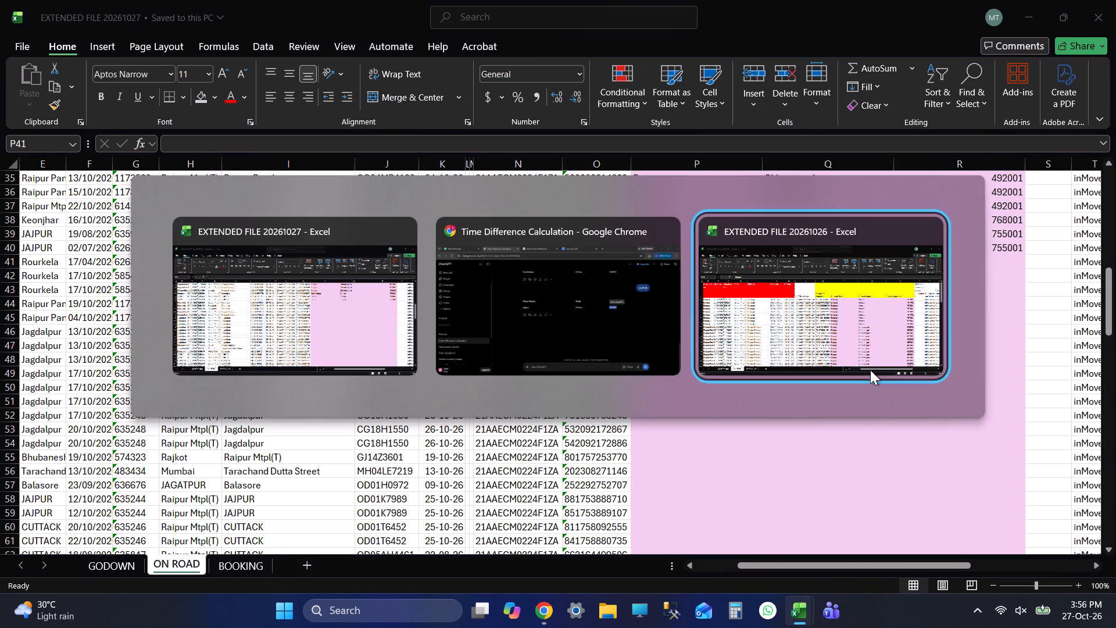
pyautogui.click(665, 162)
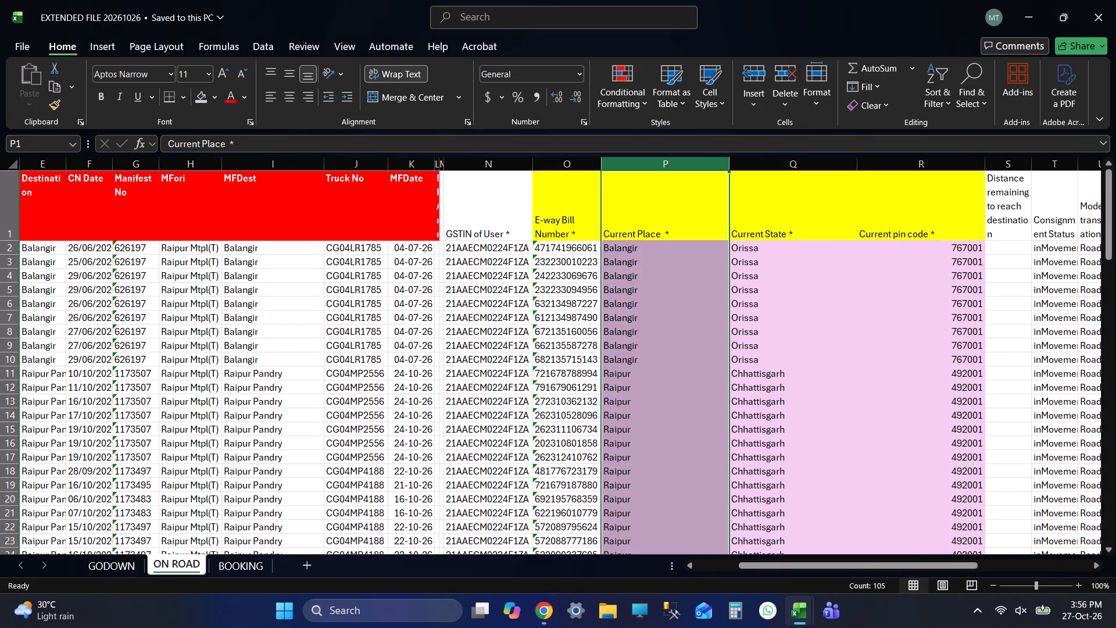
pyautogui.hotkey('ctrl', 'f')
pyautogui.write('ROUR')
pyautogui.press('Return')
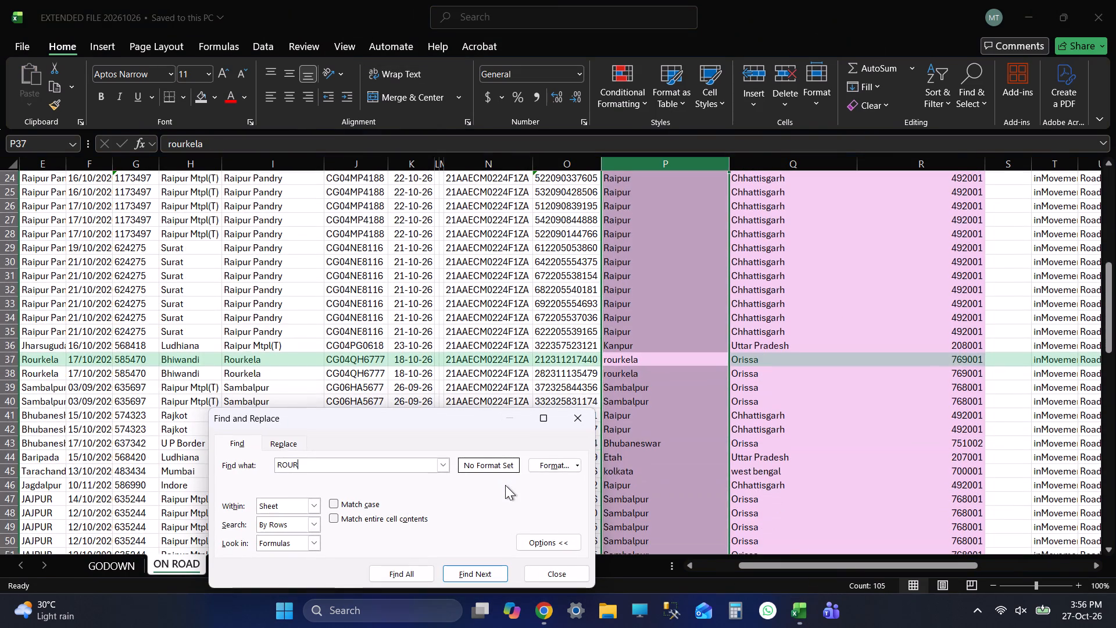
pyautogui.click(682, 363)
pyautogui.hotkey('shift', 'Right')
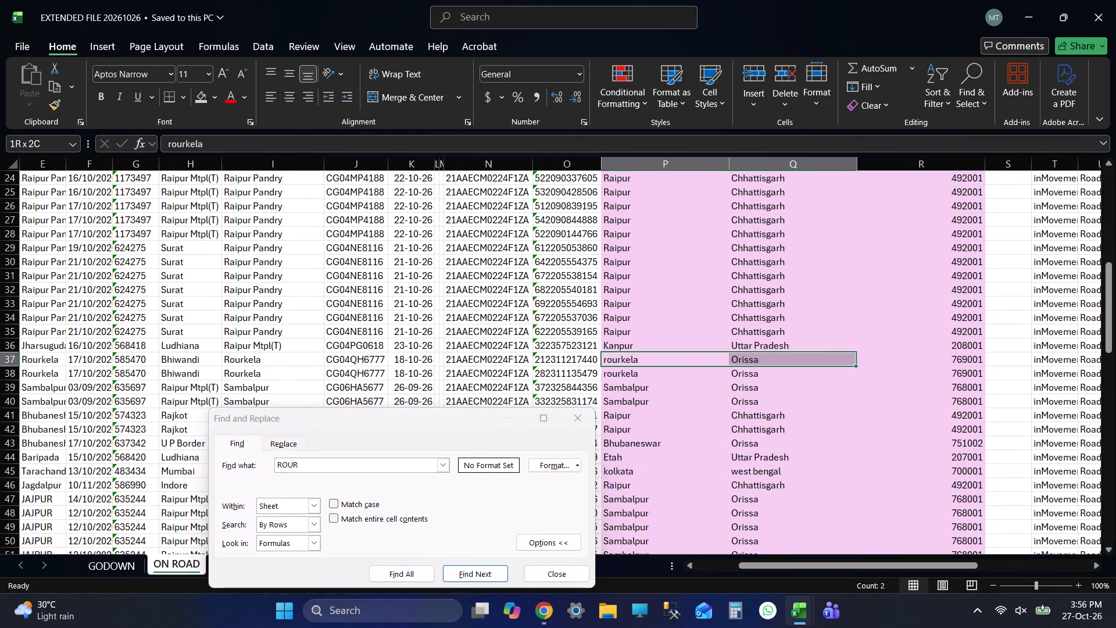
pyautogui.hotkey('shift', 'Right')
pyautogui.hotkey('ctrl', 'c')
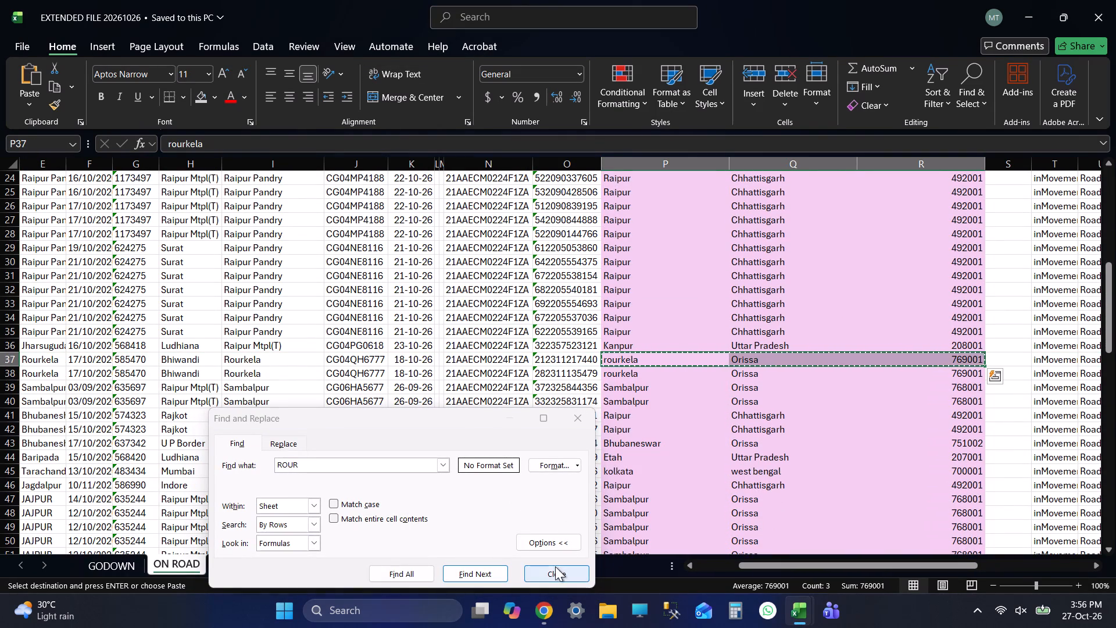
pyautogui.click(555, 566)
pyautogui.hotkey('alt', 'Tab')
pyautogui.hotkey('ctrl', 'v')
pyautogui.press('Down')
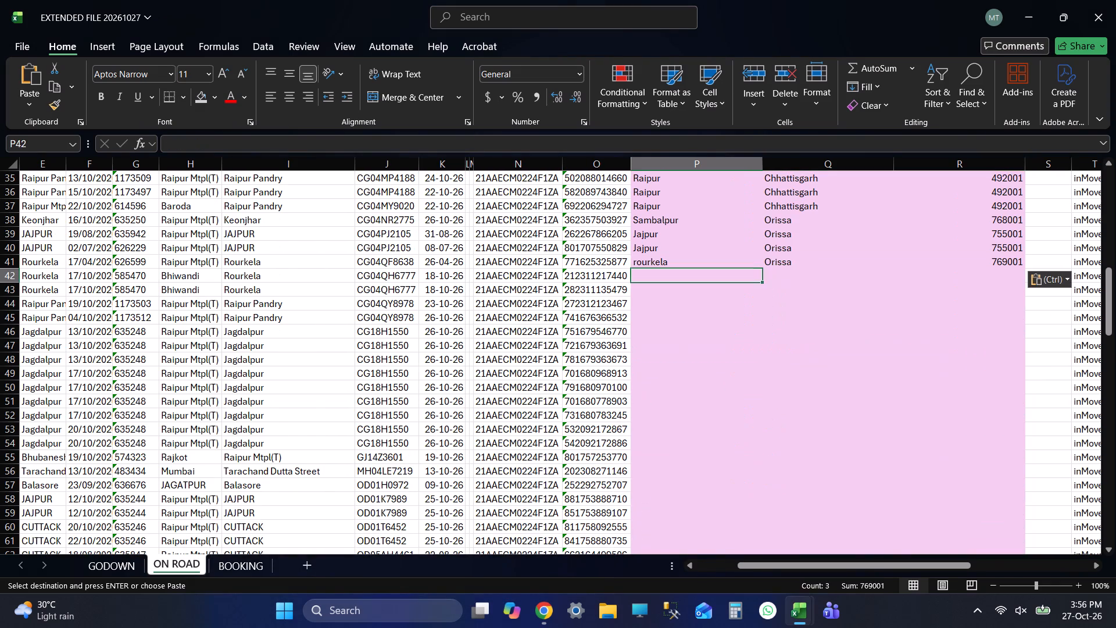
pyautogui.hotkey('ctrl', 's')
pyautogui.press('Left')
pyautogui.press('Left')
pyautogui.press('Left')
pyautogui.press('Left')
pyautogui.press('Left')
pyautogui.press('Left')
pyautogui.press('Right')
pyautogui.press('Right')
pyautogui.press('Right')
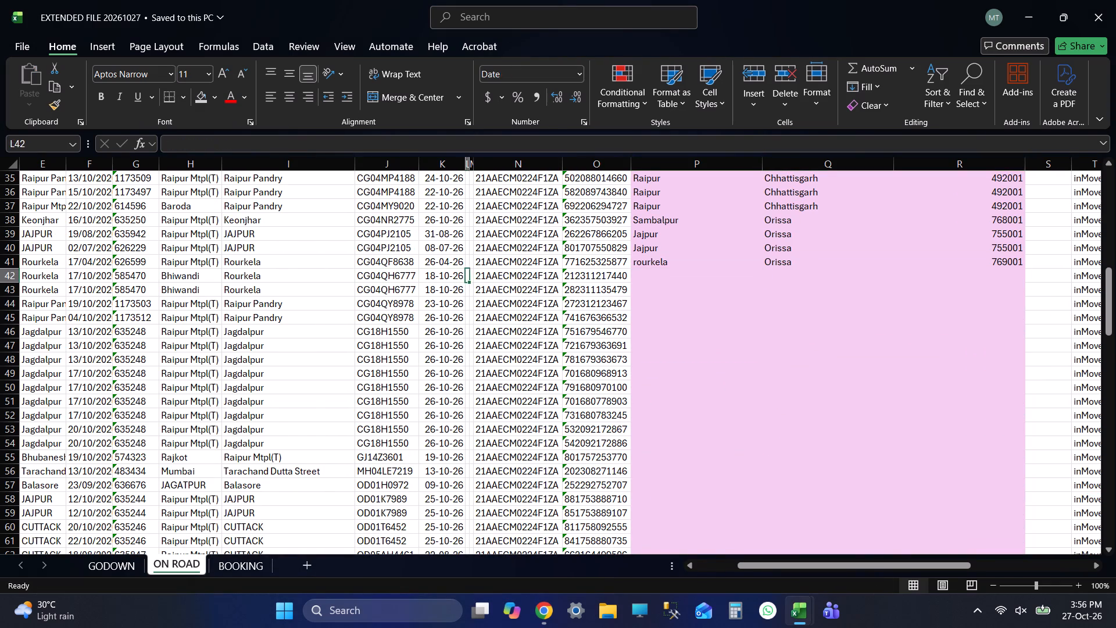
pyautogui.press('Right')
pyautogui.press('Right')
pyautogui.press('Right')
# Copy rourkela, Orissa and 769001 from row 38 of EXTENDED FILE 20261026 into ON ROAD rows 42 and 43 of EXTENDED FILE 20261027.
pyautogui.hotkey('alt', 'Tab')
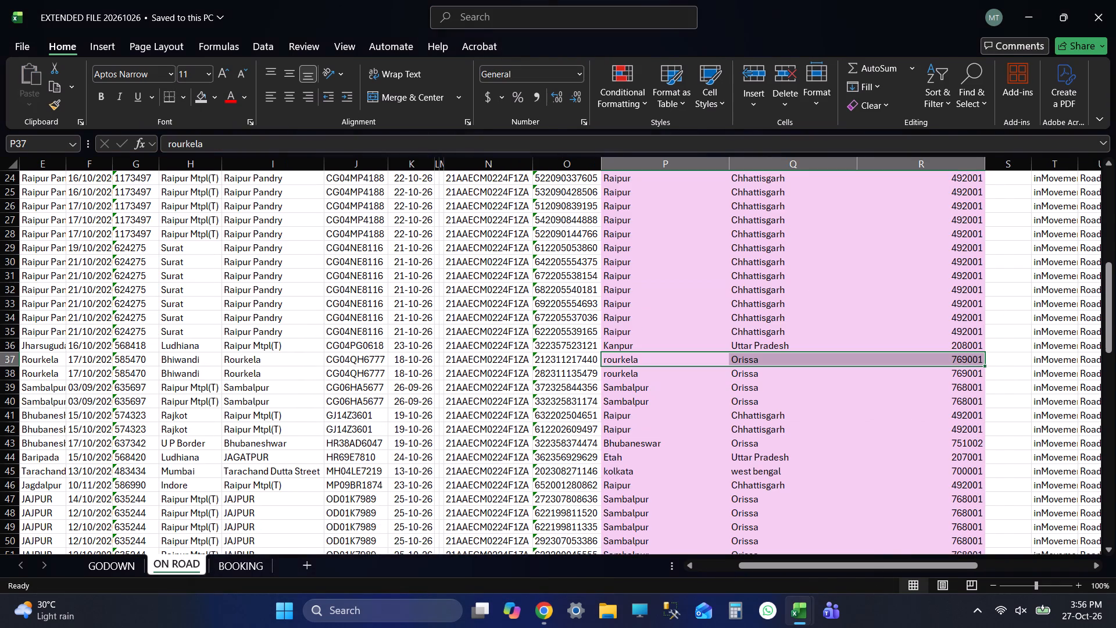
pyautogui.click(641, 380)
pyautogui.hotkey('shift', 'Right')
pyautogui.hotkey('shift', 'Right')
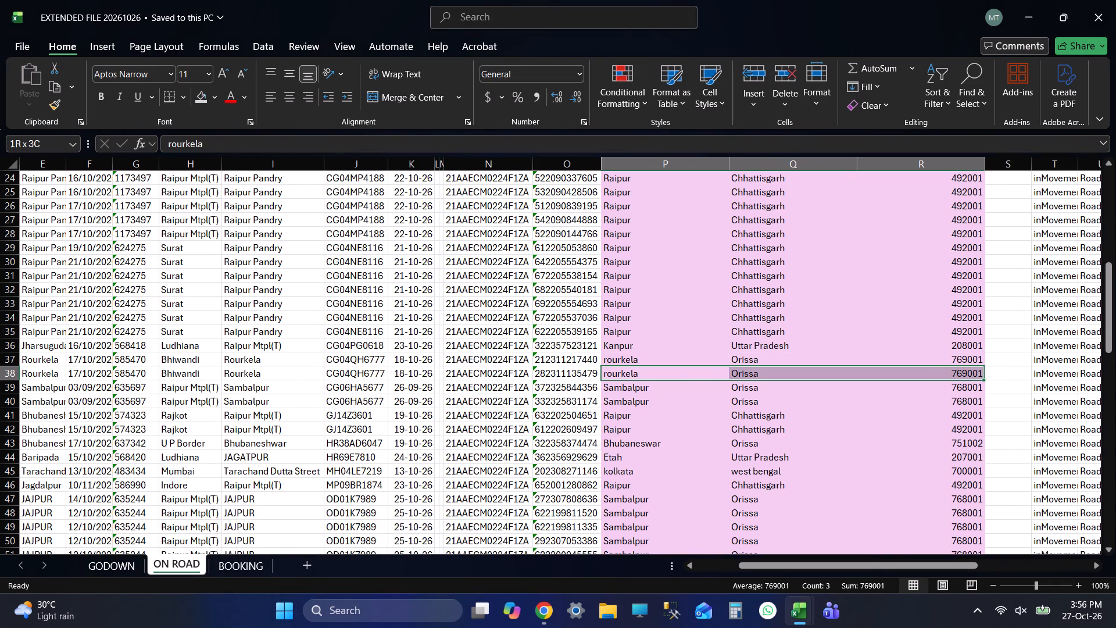
pyautogui.hotkey('ctrl', 'c')
pyautogui.hotkey('alt', 'Tab')
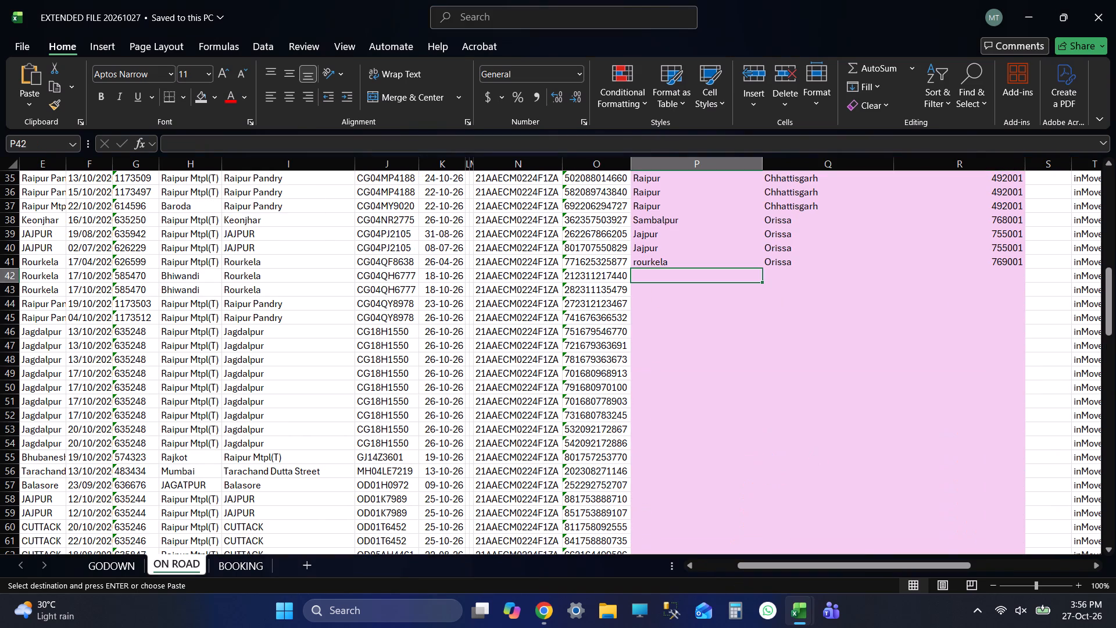
pyautogui.hotkey('shift', 'Down')
pyautogui.hotkey('ctrl', 'v')
pyautogui.press('Down')
pyautogui.press('Down')
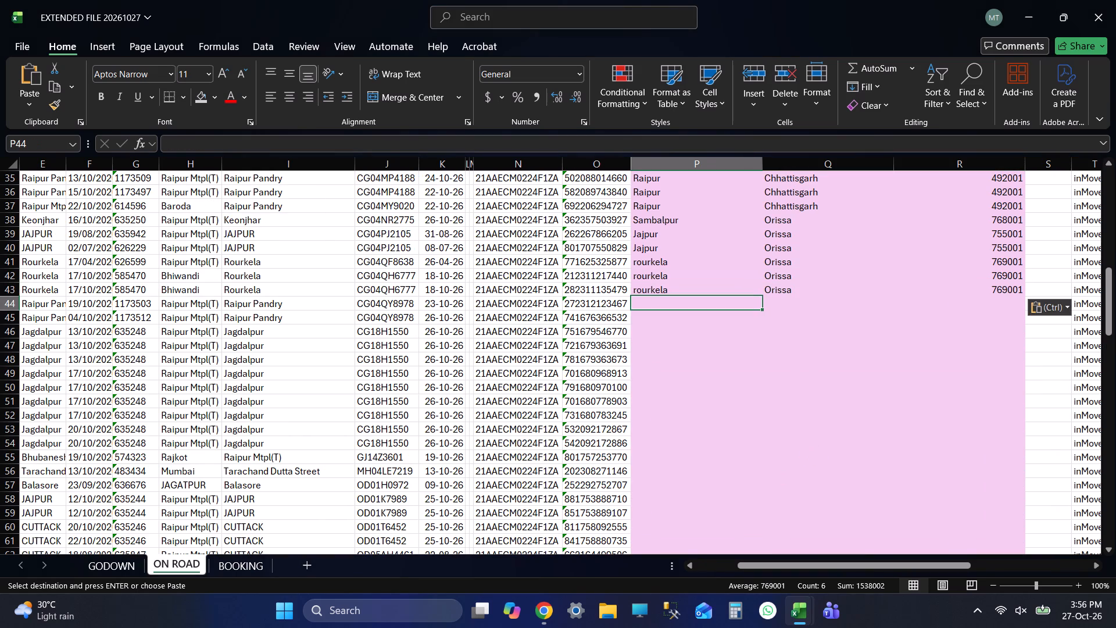
# Copy Raipur, Chhattisgarh and 492001 from row 29 of EXTENDED FILE 20261026 into ON ROAD rows 44 and 45 of EXTENDED FILE 20261027 and save.
pyautogui.hotkey('alt', 'Tab')
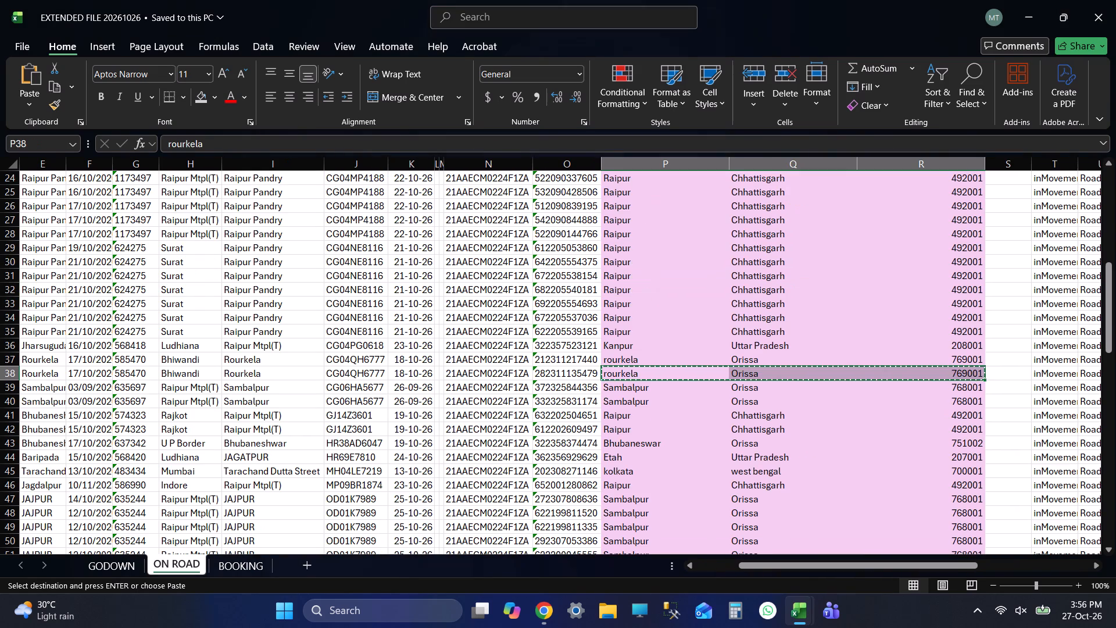
pyautogui.press('Up')
pyautogui.press('Up')
pyautogui.press('Up')
pyautogui.press('Up')
pyautogui.press('Up')
pyautogui.press('Up')
pyautogui.press('Up')
pyautogui.press('Up')
pyautogui.press('Up')
pyautogui.hotkey('shift', 'Right')
pyautogui.hotkey('shift', 'Right')
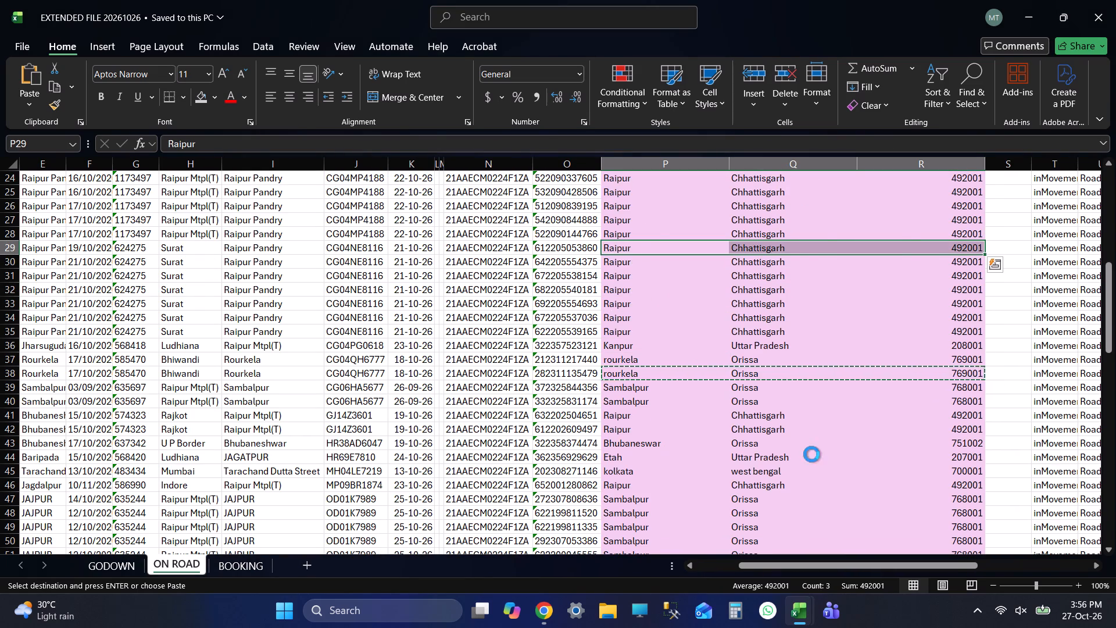
pyautogui.hotkey('ctrl', 'c')
pyautogui.hotkey('alt', 'Tab')
pyautogui.hotkey('shift', 'Down')
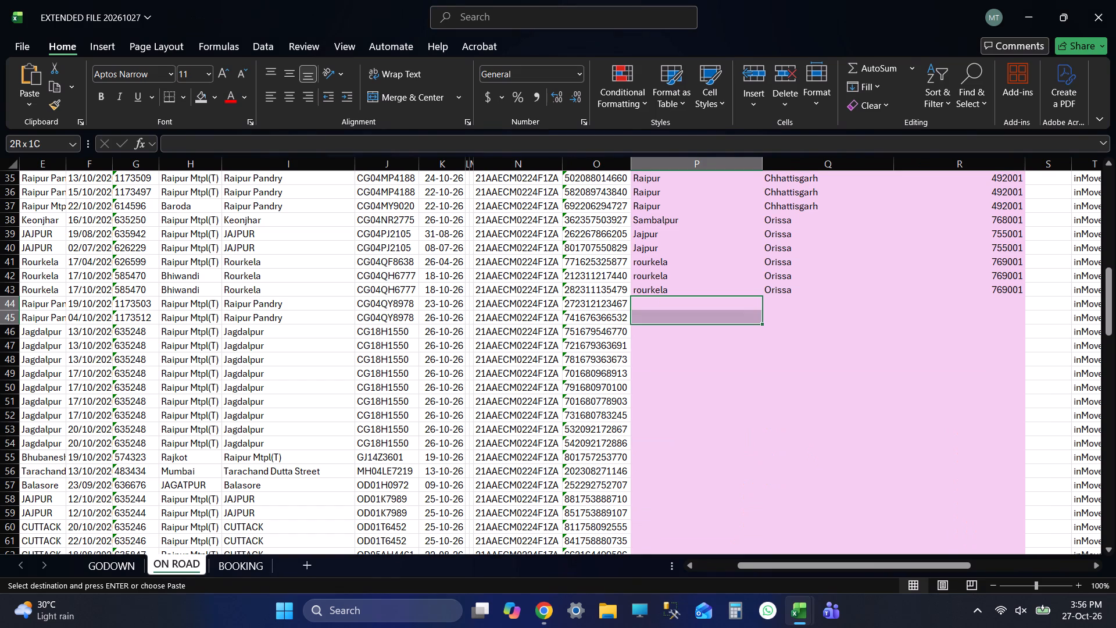
pyautogui.hotkey('ctrl', 'v')
pyautogui.hotkey('ctrl', 'Down')
pyautogui.press('Down')
pyautogui.hotkey('ctrl', 's')
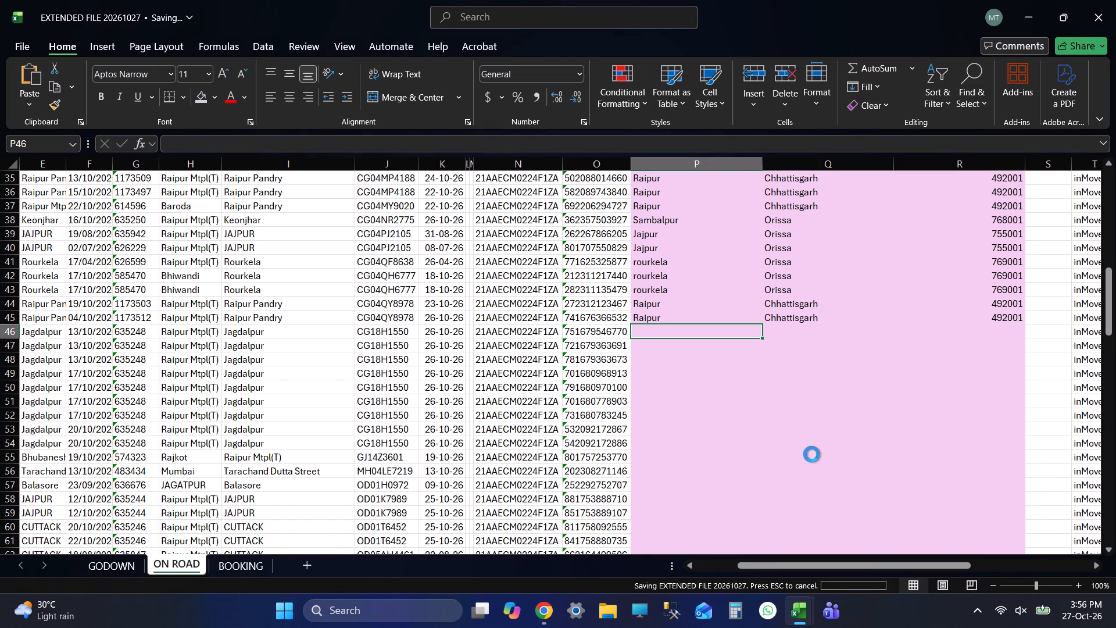
pyautogui.press('Left')
pyautogui.press('Left')
pyautogui.press('Left')
pyautogui.press('Left')
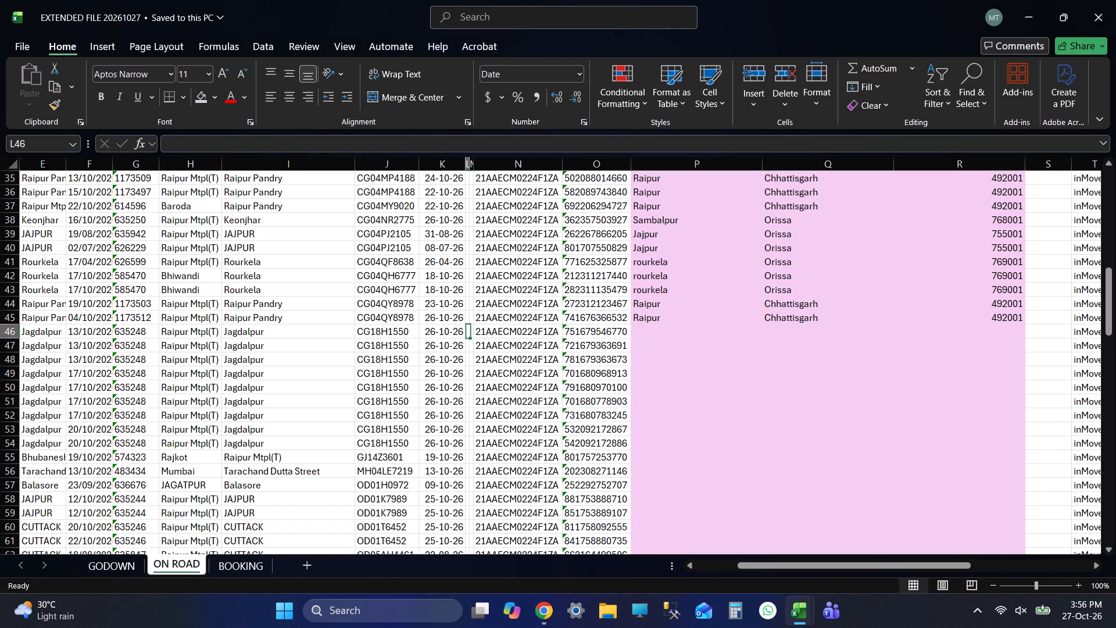
pyautogui.press('Left')
pyautogui.press('Left')
pyautogui.hotkey('ctrl', 'c')
pyautogui.press('Right')
pyautogui.press('Right')
pyautogui.press('Right')
pyautogui.press('Right')
pyautogui.press('Right')
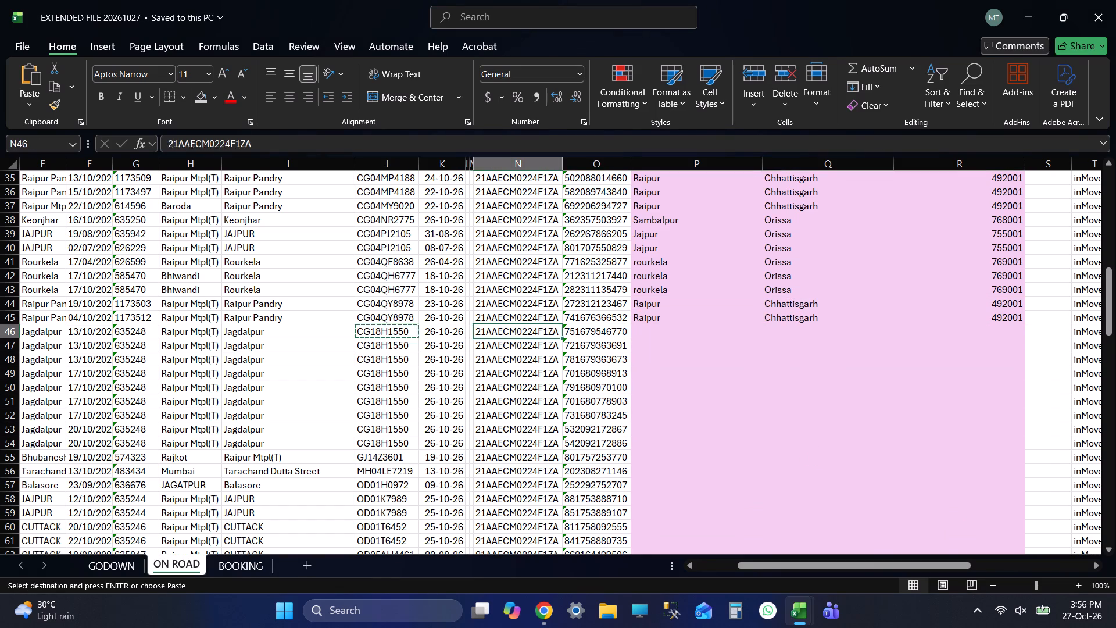
pyautogui.press('Right')
pyautogui.hotkey('alt', 'Tab')
pyautogui.hotkey('alt', 'Tab')
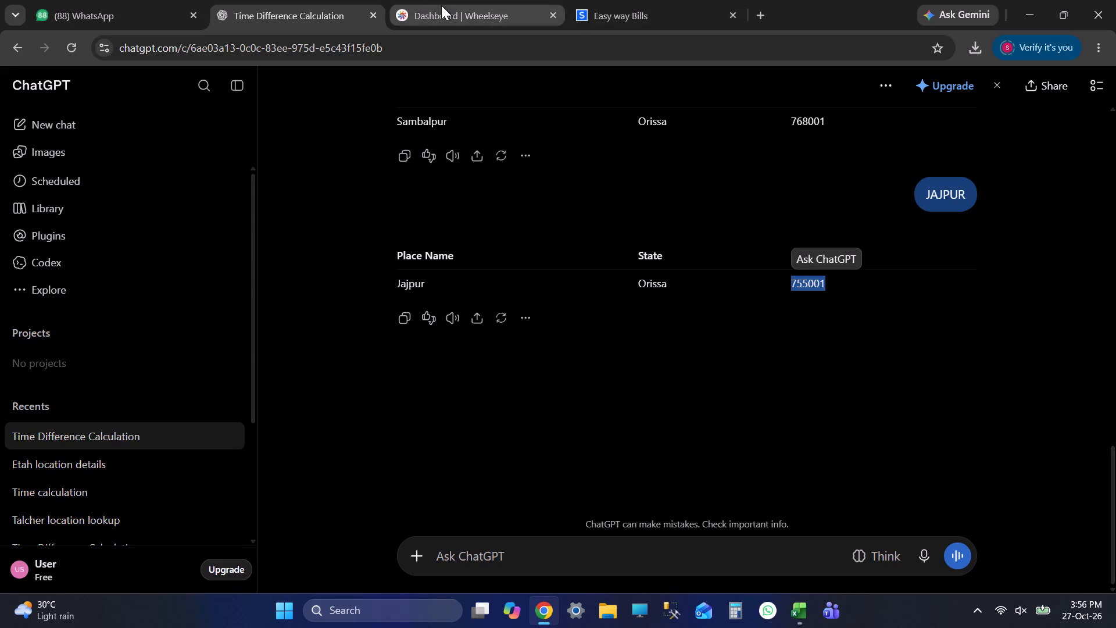
pyautogui.click(441, 5)
pyautogui.click(317, 77)
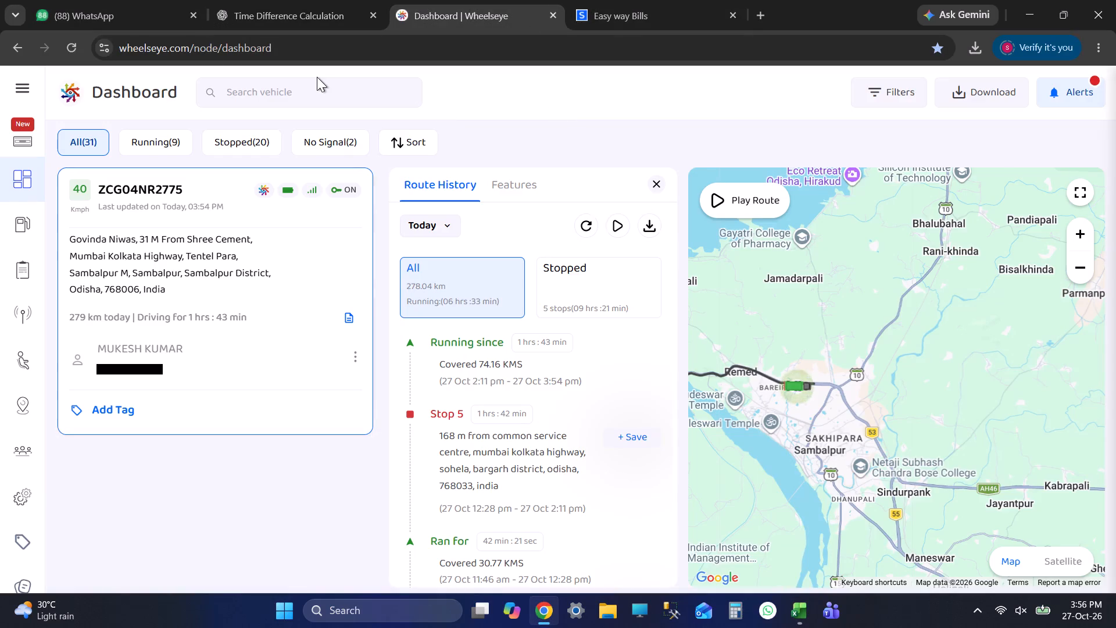
pyautogui.click(659, 0)
pyautogui.click(528, 519)
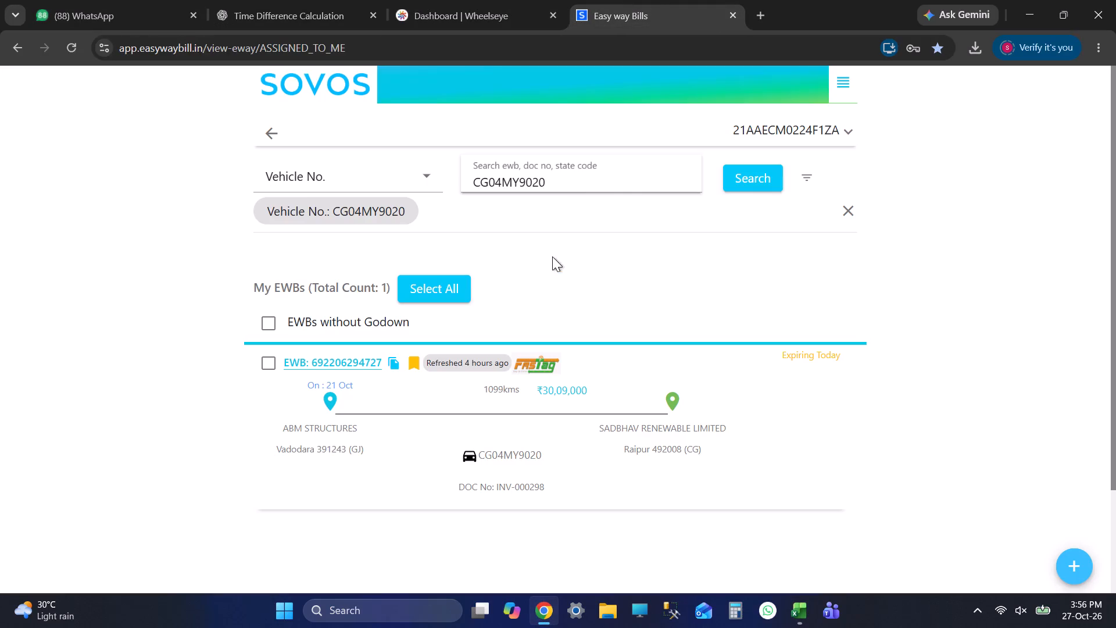
pyautogui.click(535, 196)
pyautogui.doubleClick(535, 185)
pyautogui.hotkey('ctrl', 'v')
pyautogui.click(745, 168)
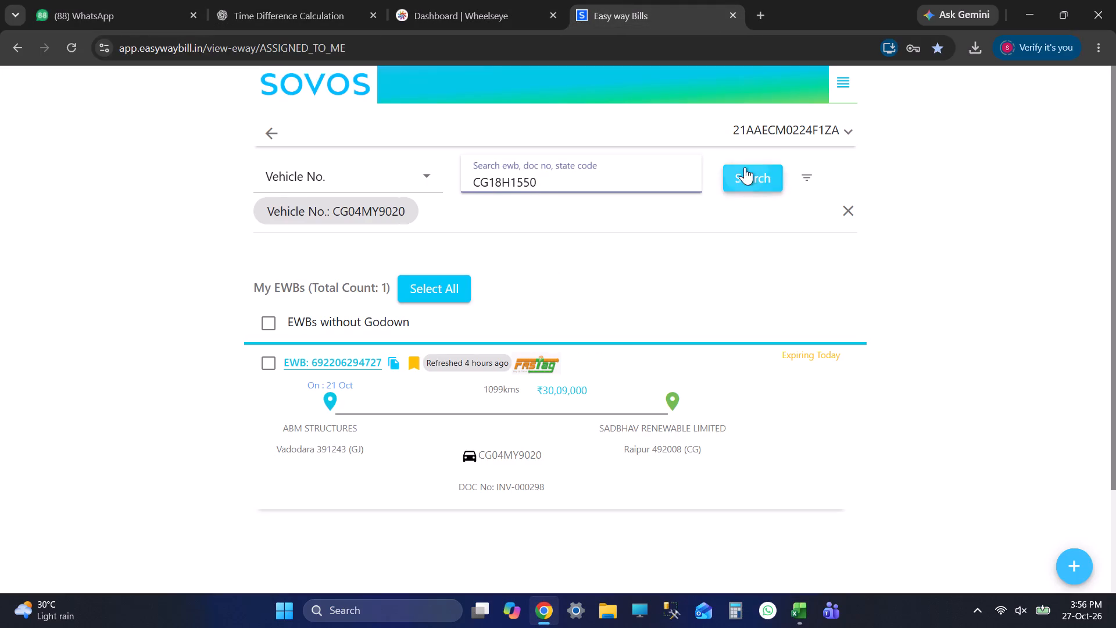
pyautogui.click(534, 374)
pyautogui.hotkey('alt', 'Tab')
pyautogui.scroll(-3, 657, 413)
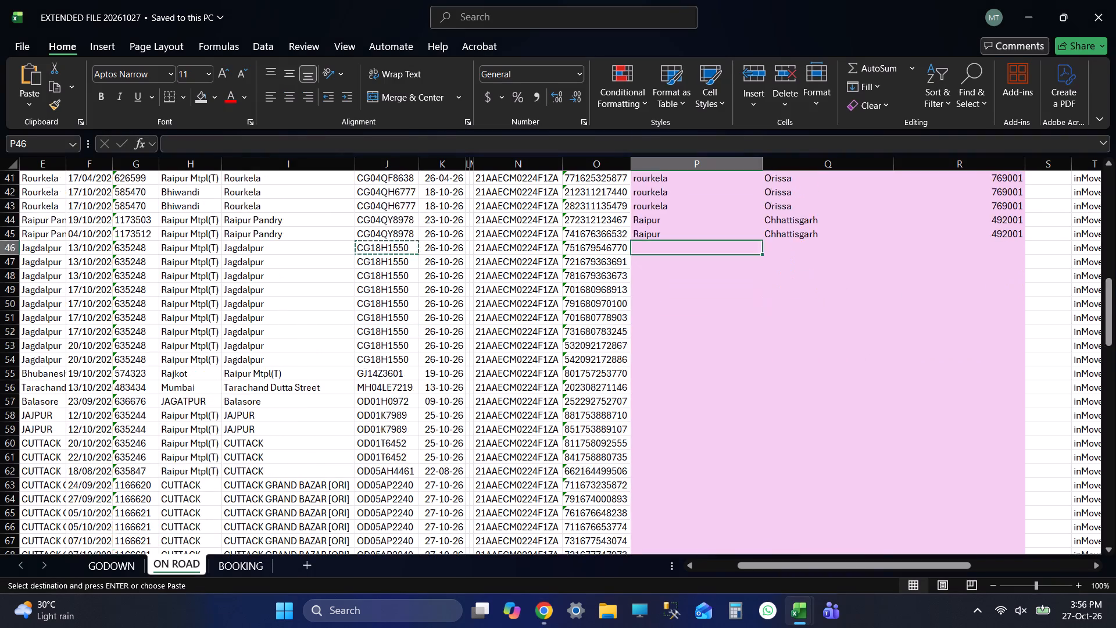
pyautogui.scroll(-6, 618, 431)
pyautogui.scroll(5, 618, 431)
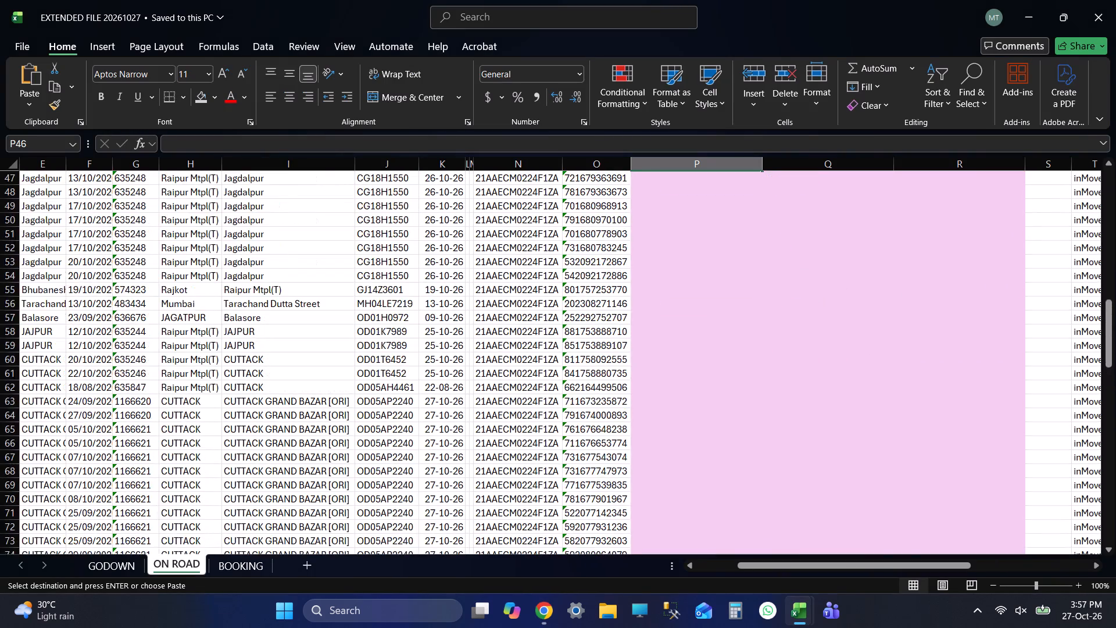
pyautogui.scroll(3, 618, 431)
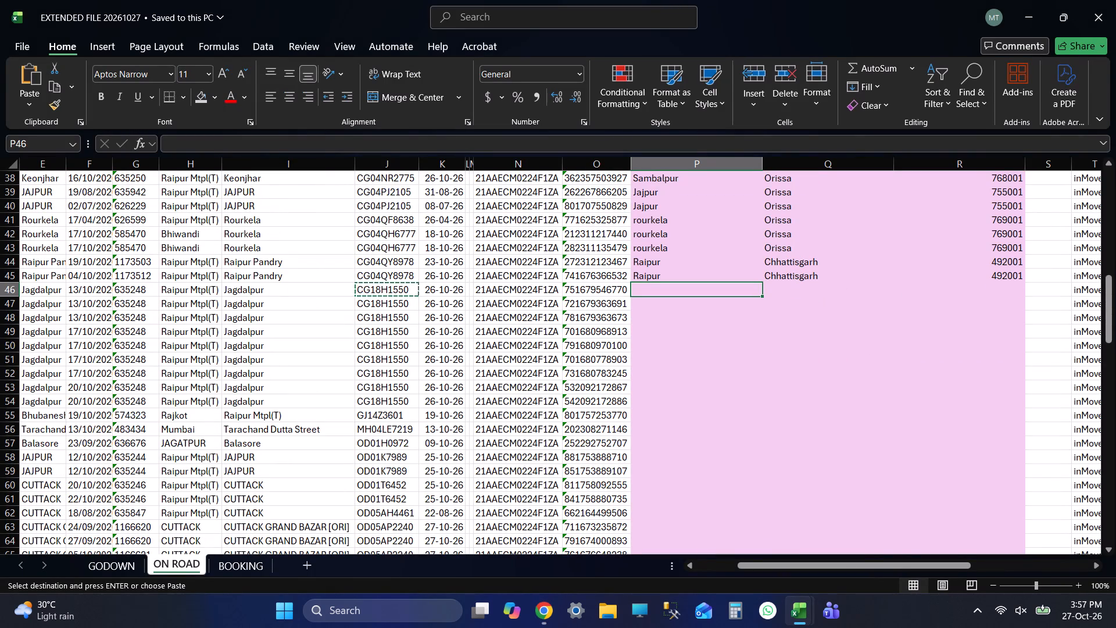
pyautogui.hotkey('alt', 'Tab')
pyautogui.hotkey('alt', 'Tab')
pyautogui.hotkey('alt', 'Tab')
pyautogui.hotkey('alt', 'Tab')
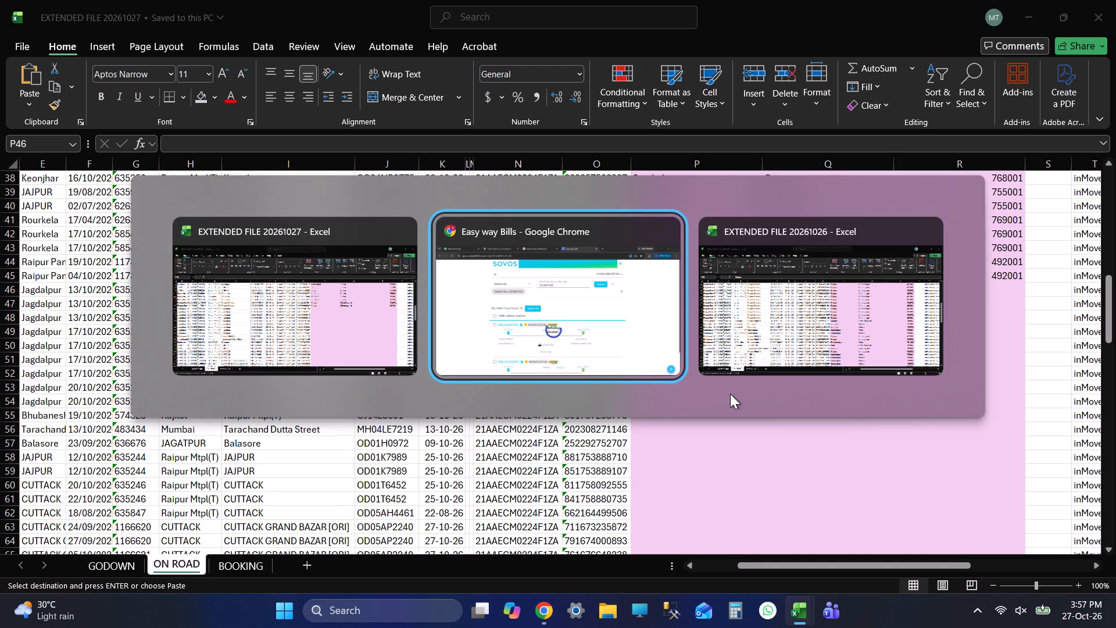
pyautogui.hotkey('alt', 'Tab')
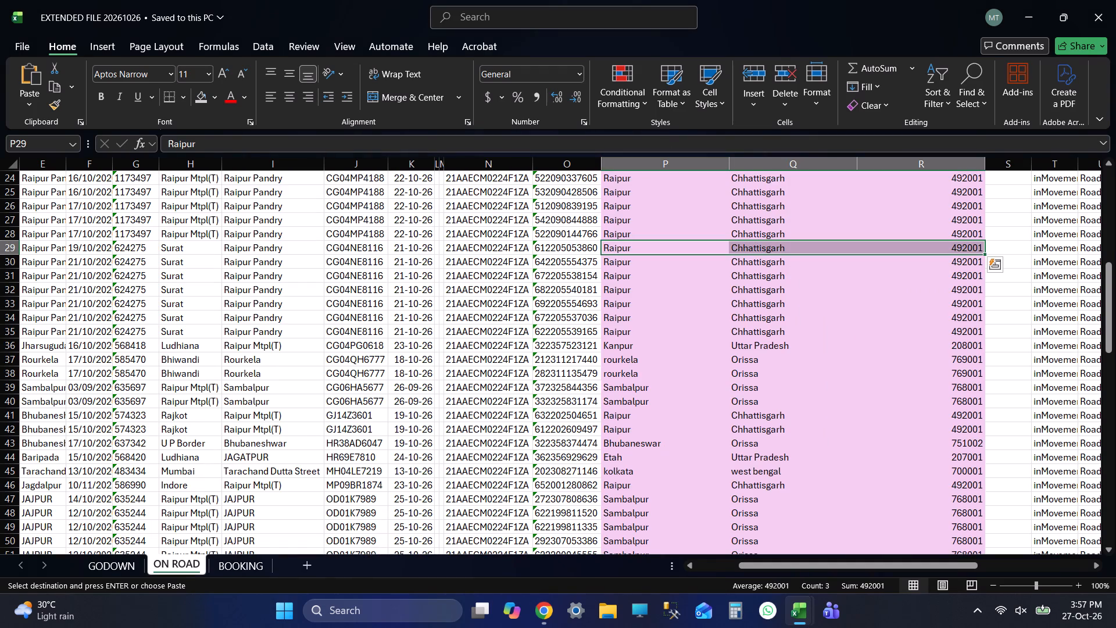
pyautogui.click(666, 164)
pyautogui.hotkey('ctrl', 'f')
pyautogui.write('JAGDAL')
pyautogui.press('Return')
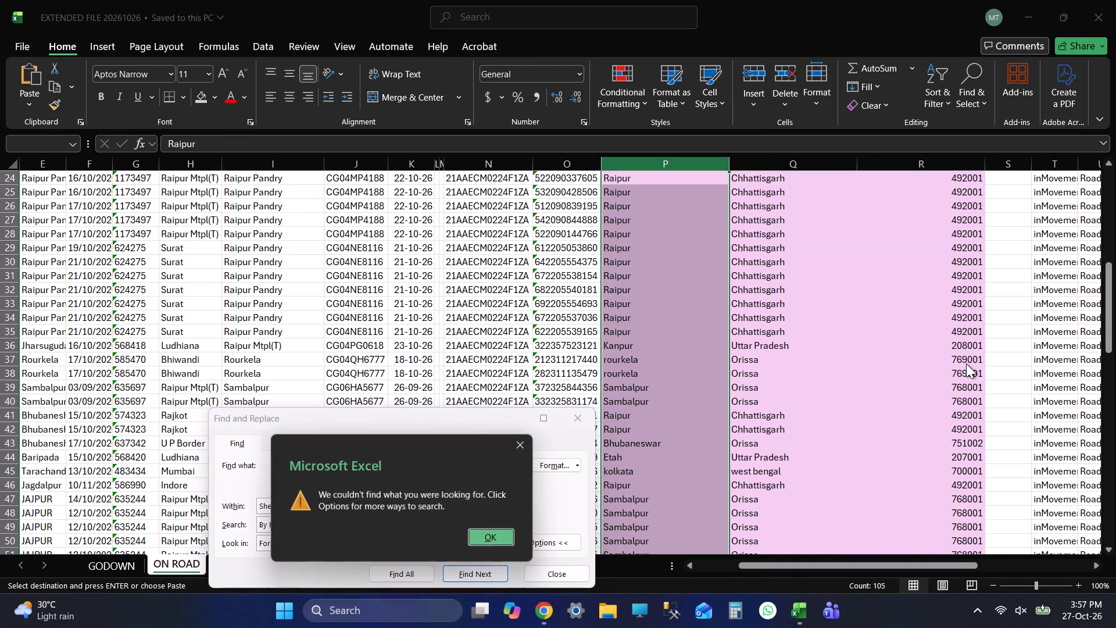
pyautogui.click(470, 541)
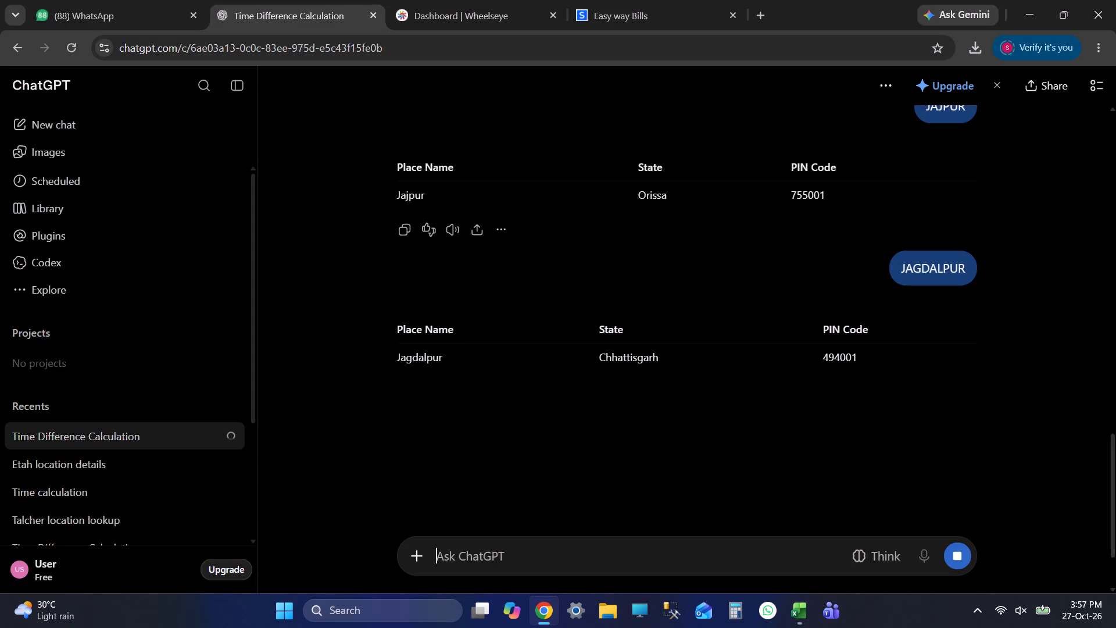
# Copy the place name Jagdalpur from ChatGPT's answer into the Current Place cell of ON ROAD row 46 in Excel.
pyautogui.doubleClick(423, 365)
pyautogui.hotkey('ctrl', 'c')
pyautogui.hotkey('alt', 'Tab')
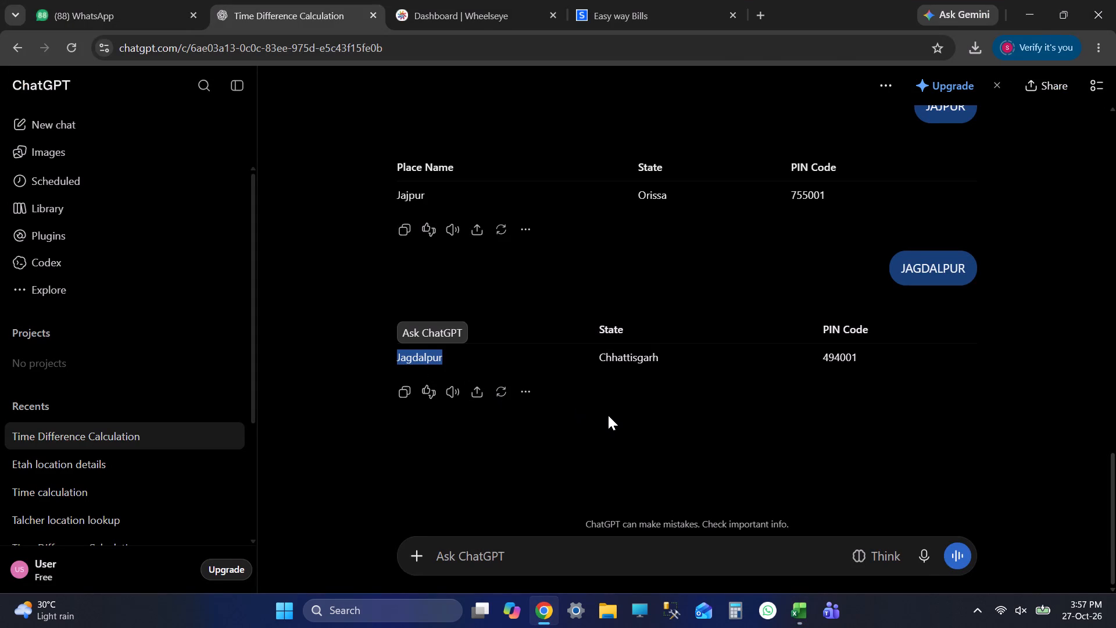
pyautogui.press('F2')
pyautogui.hotkey('ctrl', 'v')
pyautogui.press('Tab')
# Copy the state Chhattisgarh from ChatGPT's answer in Chrome into the state cell of ON ROAD row 46 in Excel.
pyautogui.hotkey('alt', 'Tab')
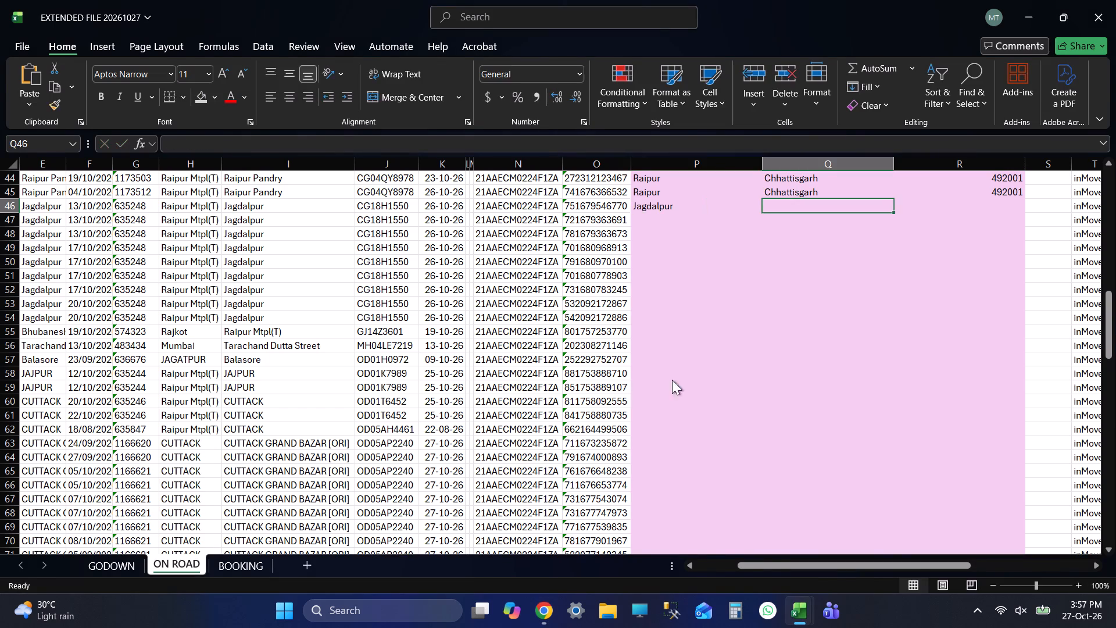
pyautogui.doubleClick(653, 360)
pyautogui.hotkey('ctrl', 'c')
pyautogui.hotkey('alt', 'Tab')
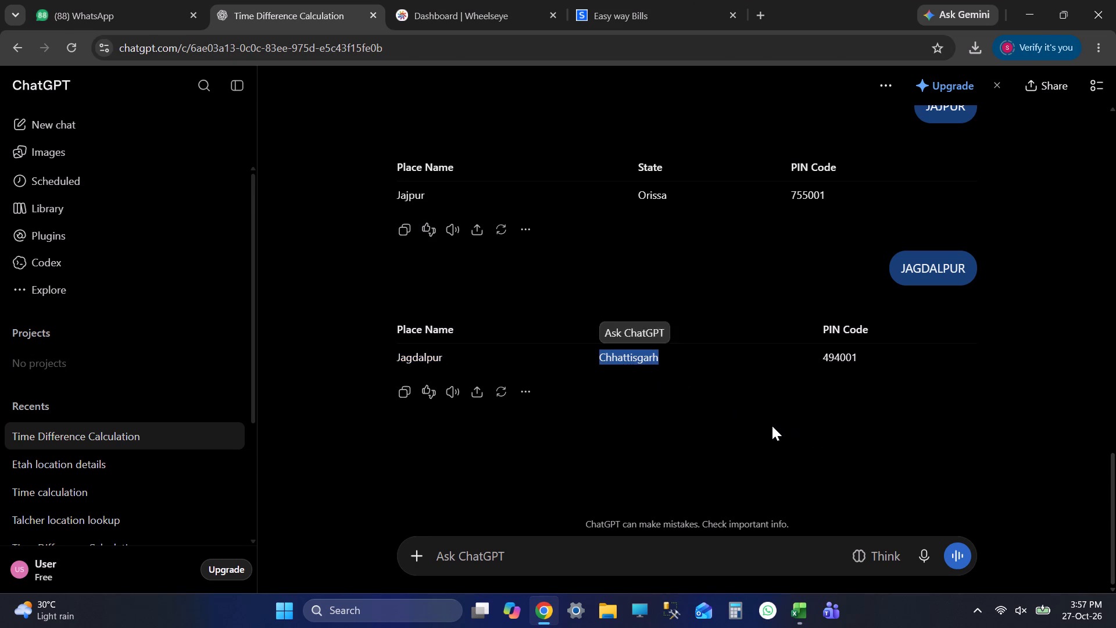
pyautogui.press('F2')
pyautogui.hotkey('ctrl', 'v')
pyautogui.press('Tab')
# Copy PIN code 494001 from ChatGPT's answer in Chrome into ON ROAD row 46 in Excel and save the workbook.
pyautogui.hotkey('alt', 'Tab')
pyautogui.doubleClick(829, 349)
pyautogui.hotkey('ctrl', 'c')
pyautogui.hotkey('alt', 'Tab')
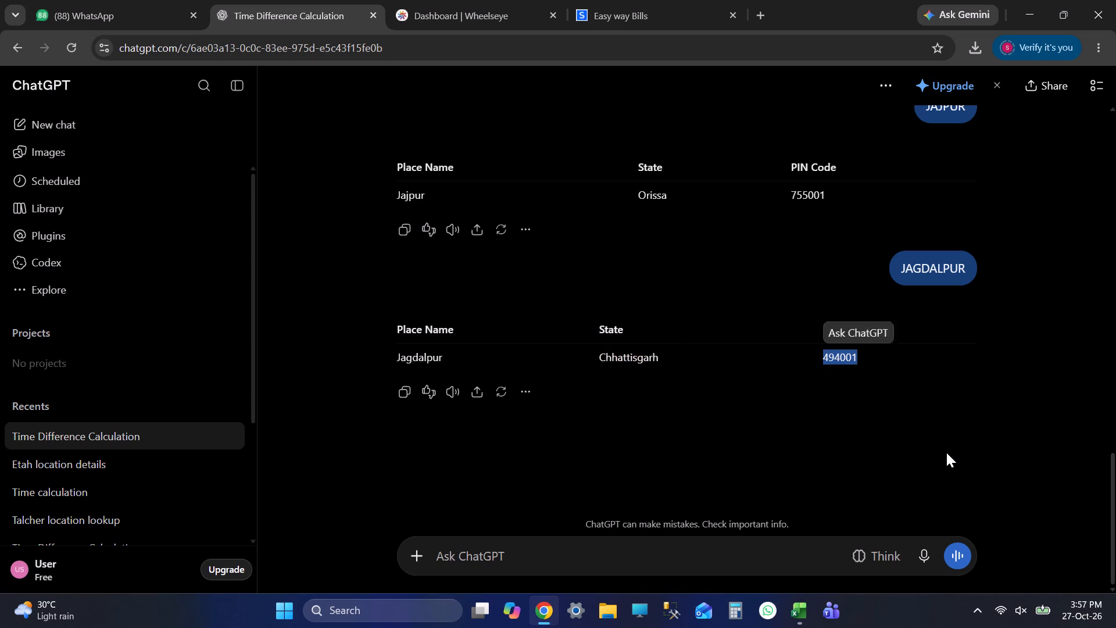
pyautogui.press('F2')
pyautogui.hotkey('ctrl', 'v')
pyautogui.press('Return')
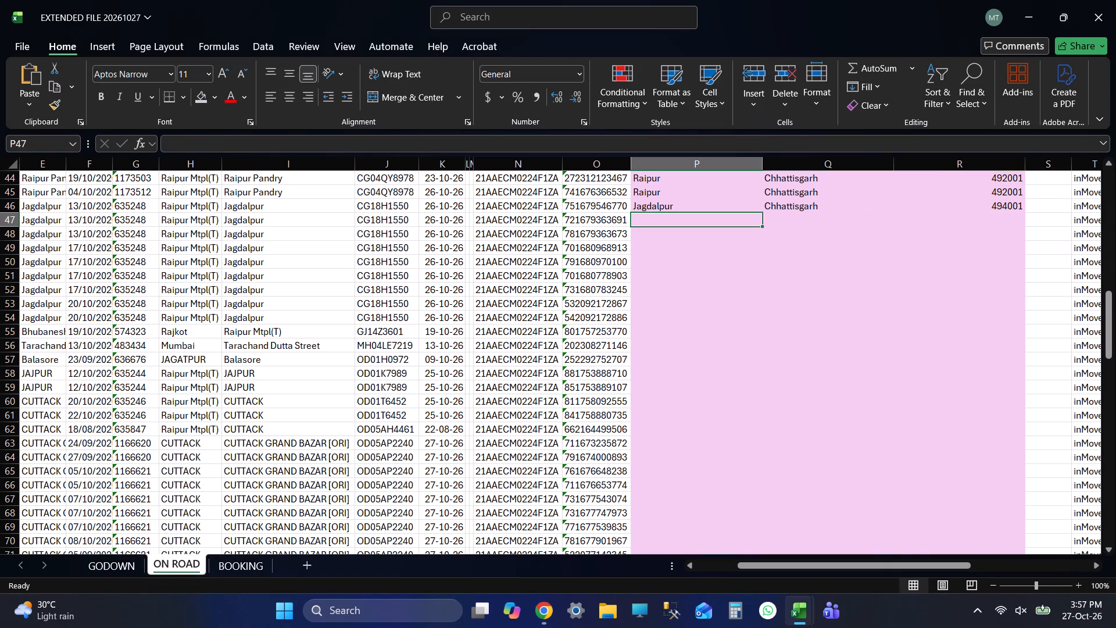
pyautogui.hotkey('ctrl', 's')
pyautogui.press('Up')
pyautogui.hotkey('shift', 'Right')
pyautogui.hotkey('shift', 'Right')
pyautogui.hotkey('ctrl', 'c')
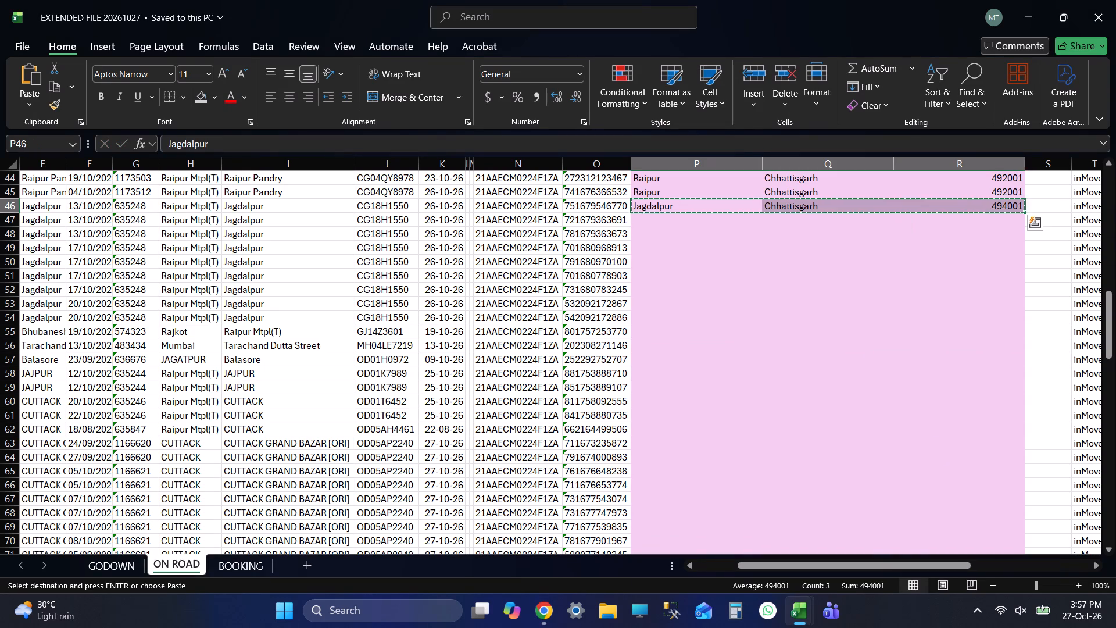
pyautogui.press('Down')
pyautogui.hotkey('shift', 'Down')
pyautogui.hotkey('shift', 'Down')
pyautogui.hotkey('shift', 'Down')
pyautogui.hotkey('shift', 'Down')
pyautogui.hotkey('shift', 'Down')
pyautogui.hotkey('shift', 'Down')
pyautogui.hotkey('shift', 'Down')
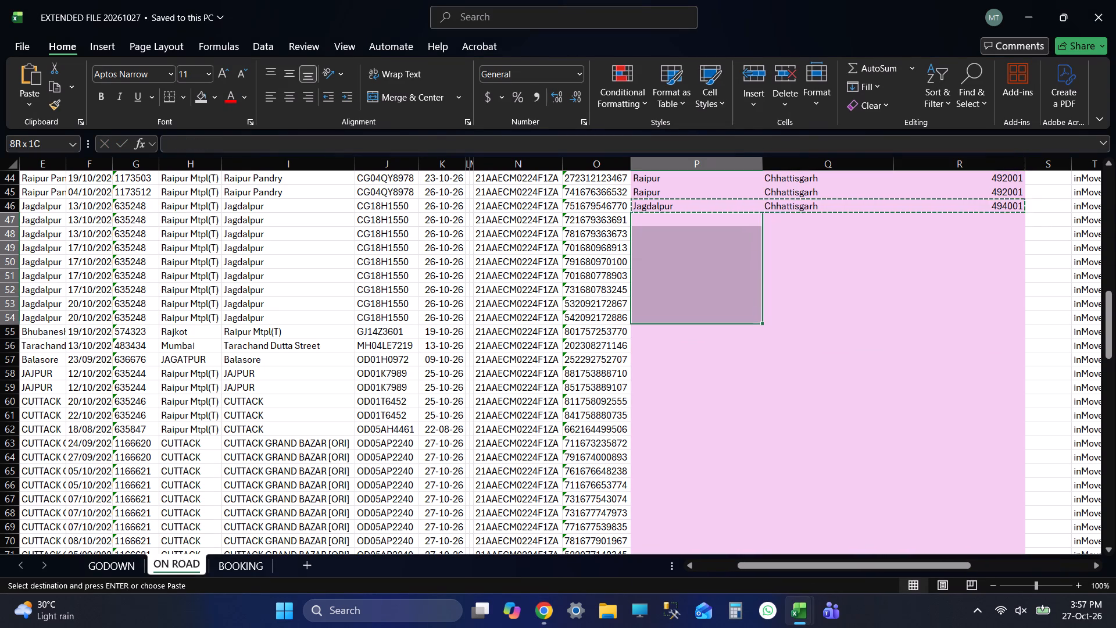
pyautogui.hotkey('ctrl', 'v')
pyautogui.hotkey('ctrl', 'Down')
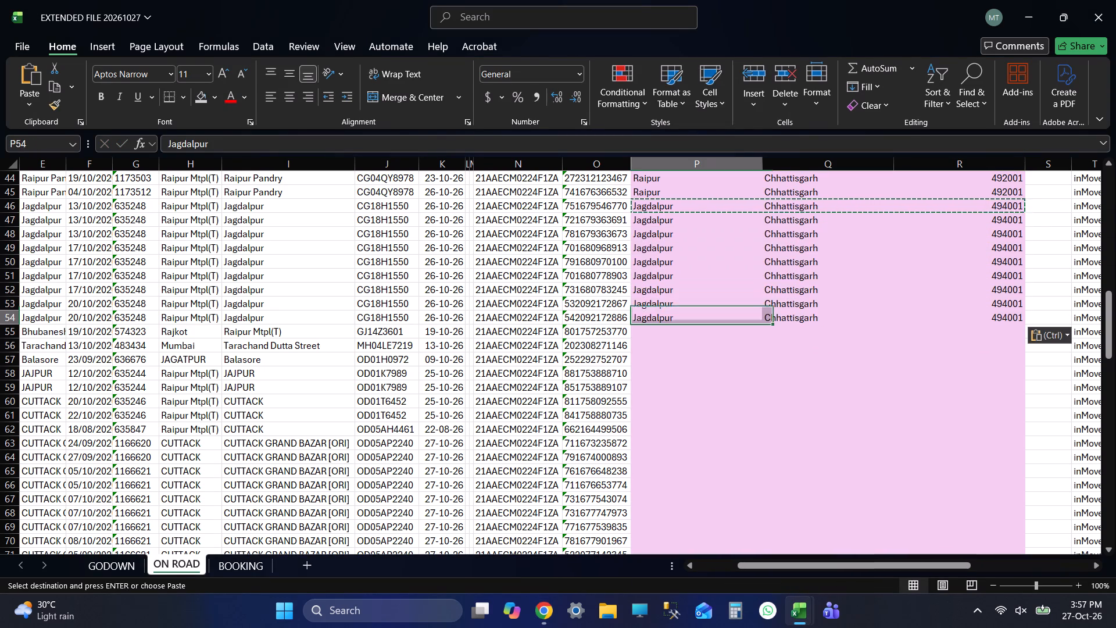
pyautogui.press('Down')
pyautogui.hotkey('ctrl', 's')
pyautogui.scroll(-3, 939, 449)
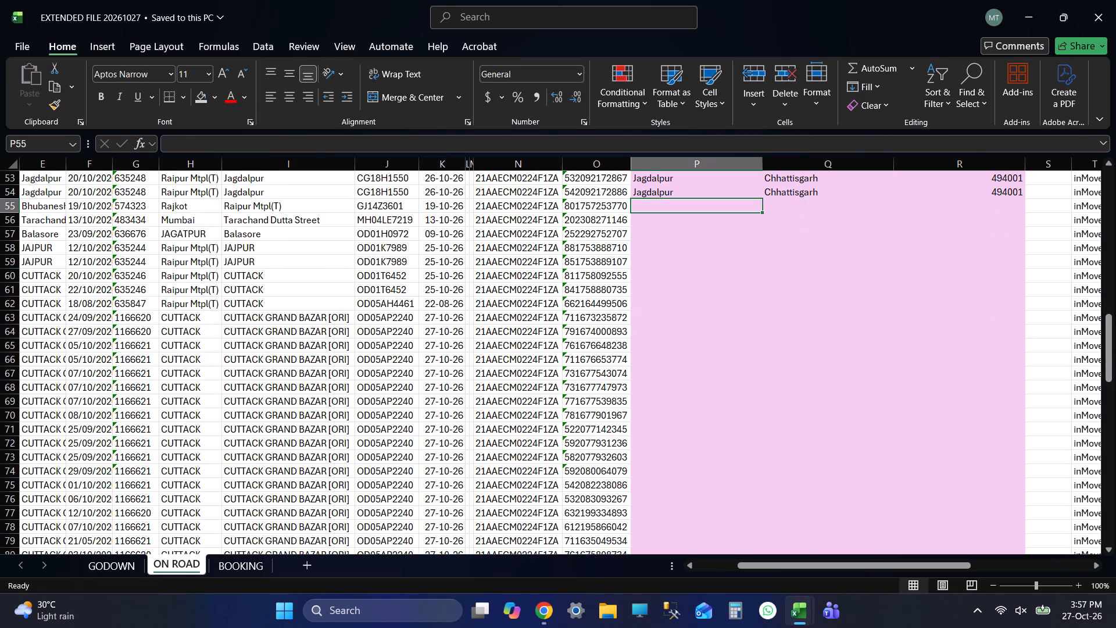
pyautogui.hotkey('shift', 'Tab')
pyautogui.hotkey('shift', 'Tab')
pyautogui.hotkey('shift', 'Tab')
pyautogui.hotkey('shift', 'Tab')
pyautogui.hotkey('shift', 'Tab')
pyautogui.hotkey('shift', 'Tab')
pyautogui.hotkey('shift', 'Tab')
pyautogui.hotkey('shift', 'Tab')
pyautogui.press('Tab')
pyautogui.press('Tab')
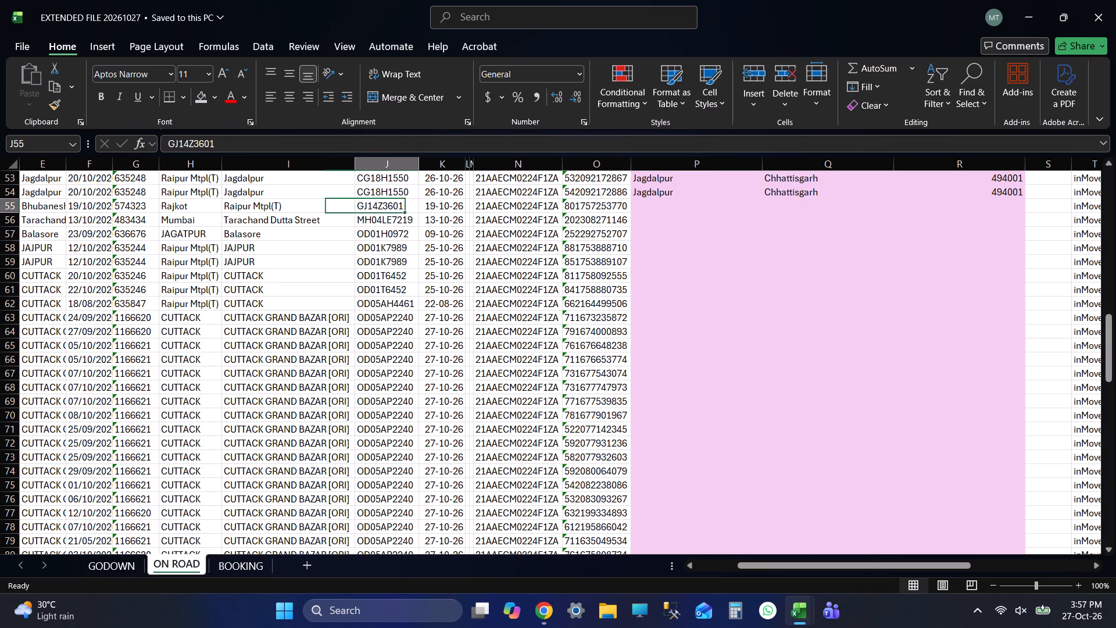
pyautogui.hotkey('ctrl', 'c')
pyautogui.press('Tab')
pyautogui.press('Tab')
pyautogui.press('Tab')
pyautogui.press('Tab')
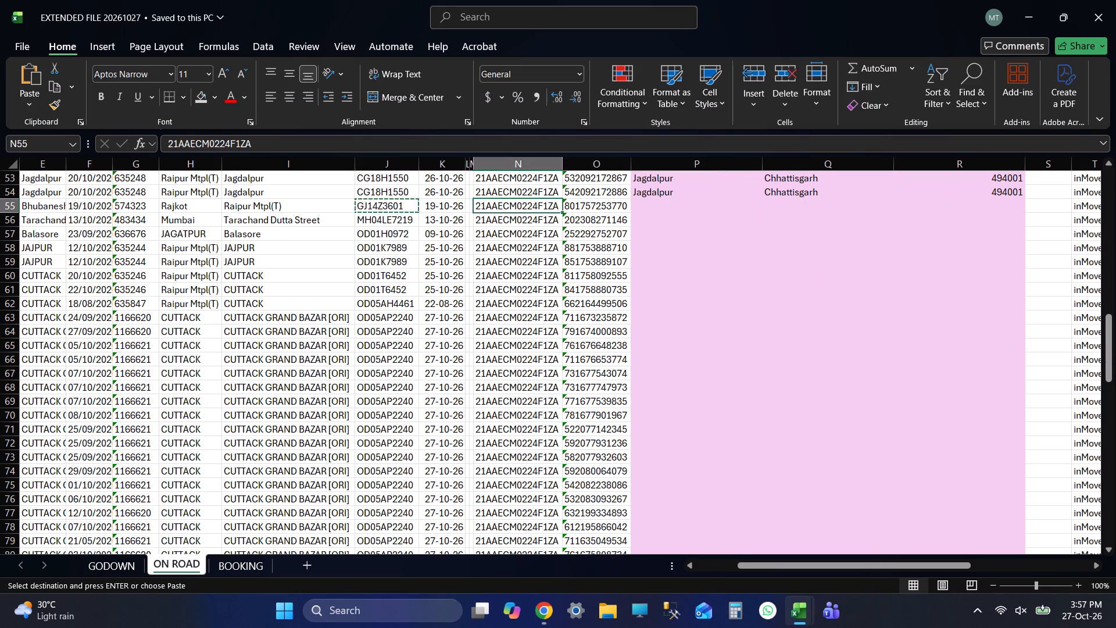
pyautogui.press('Tab')
pyautogui.press('Tab')
pyautogui.hotkey('alt', 'Tab')
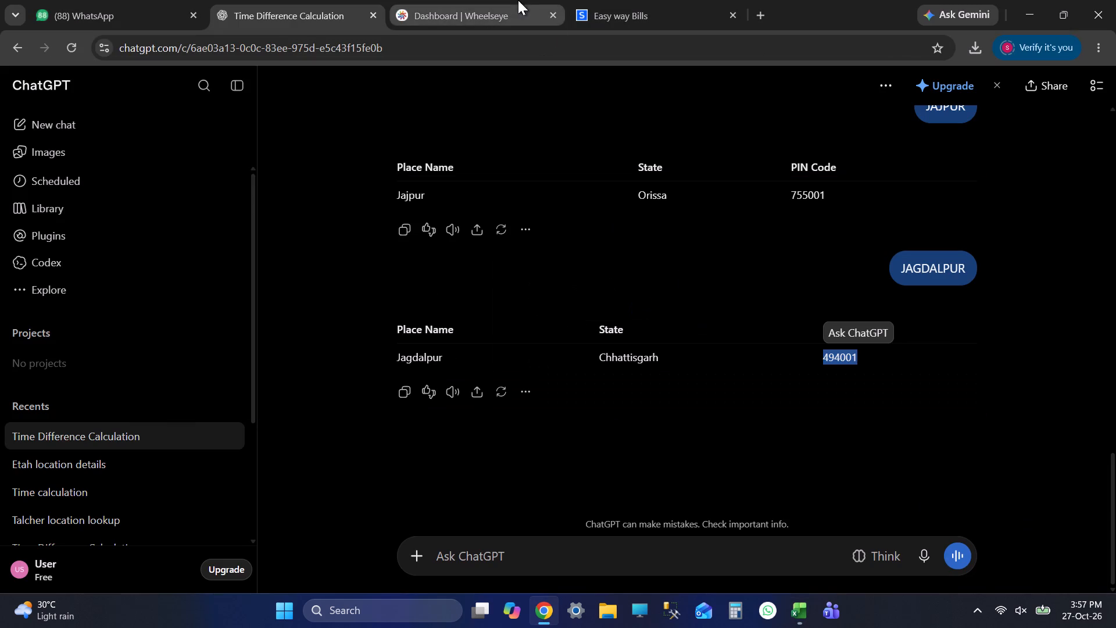
pyautogui.click(468, 0)
pyautogui.click(242, 85)
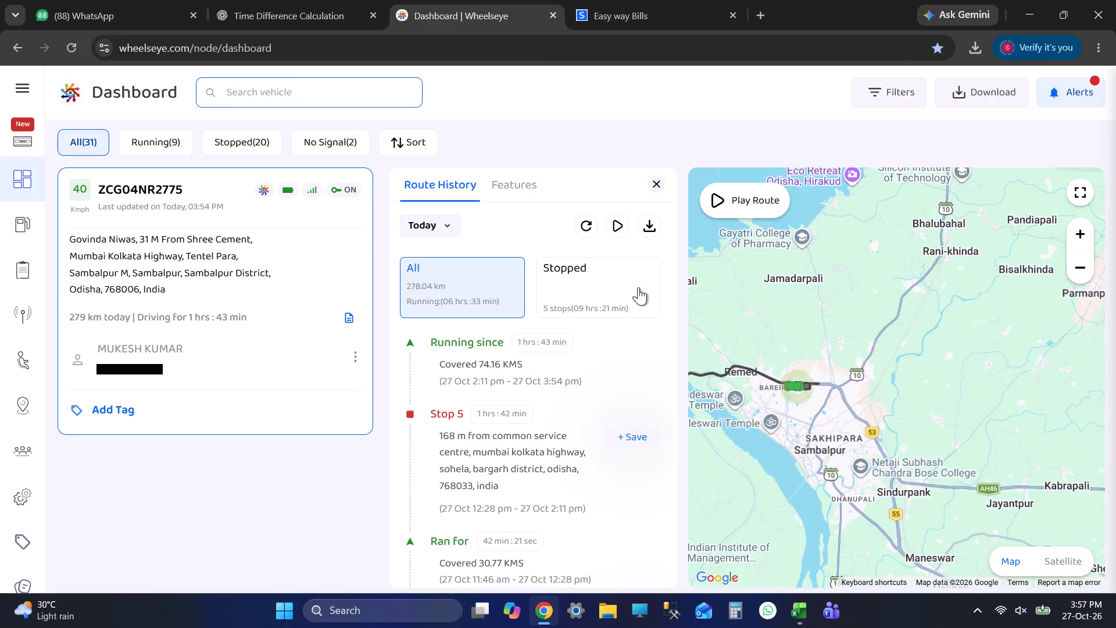
pyautogui.hotkey('ctrl', 'v')
pyautogui.press('Return')
pyautogui.hotkey('alt', 'Tab')
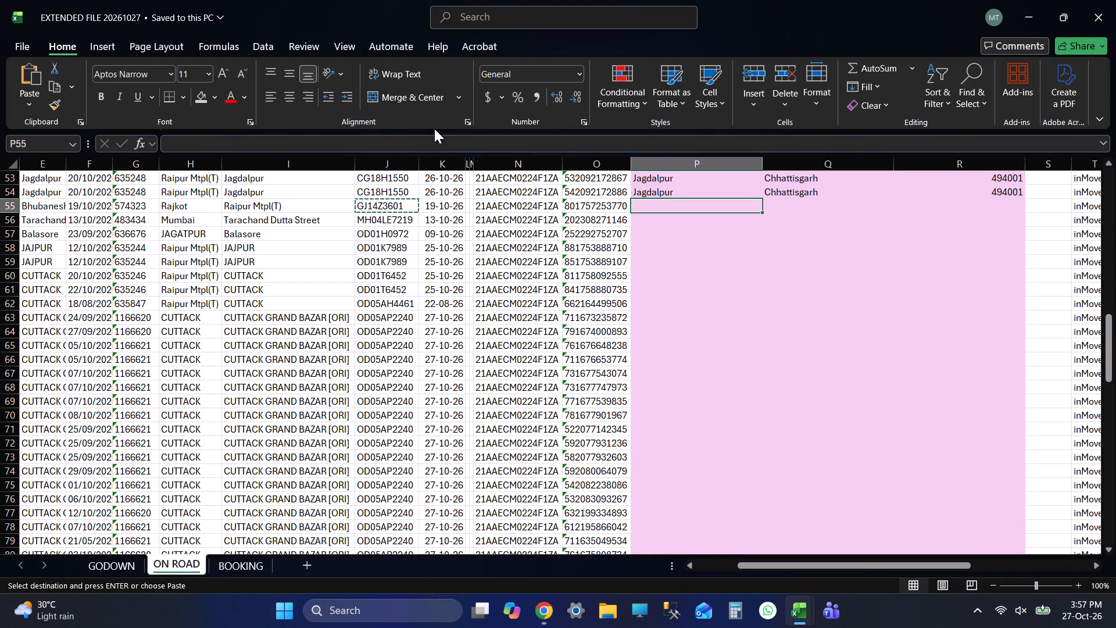
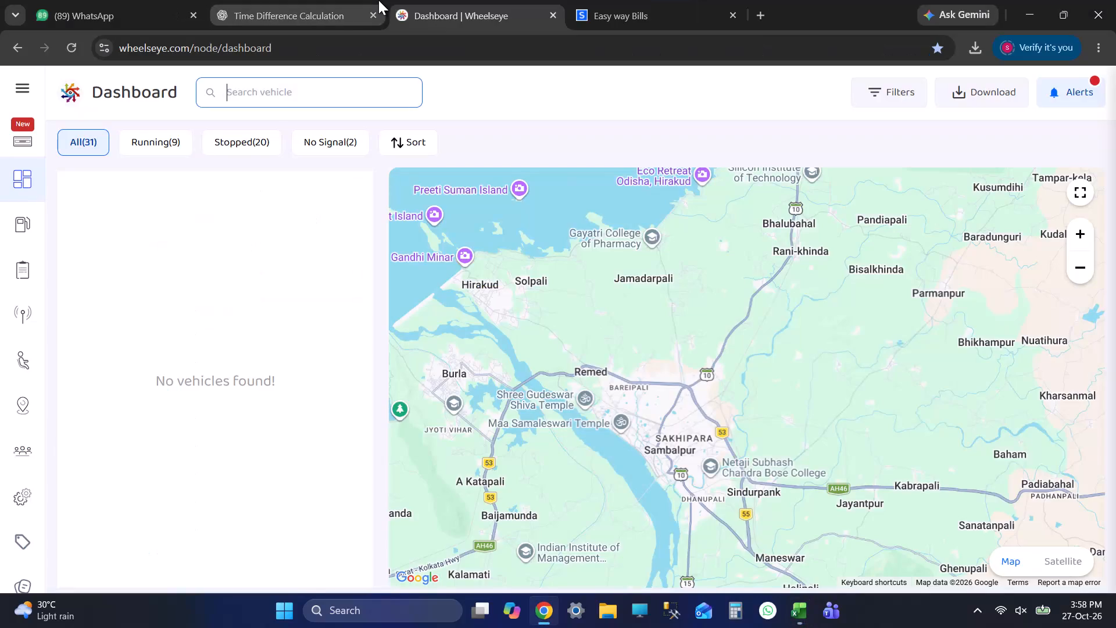
# Copy Raipur, Chhattisgarh and 492001 from row 28 of EXTENDED FILE 20261026 into ON ROAD row 55 of EXTENDED FILE 20261027 and save.
pyautogui.hotkey('alt', 'Tab')
pyautogui.hotkey('alt', 'Tab')
pyautogui.hotkey('alt', 'Tab')
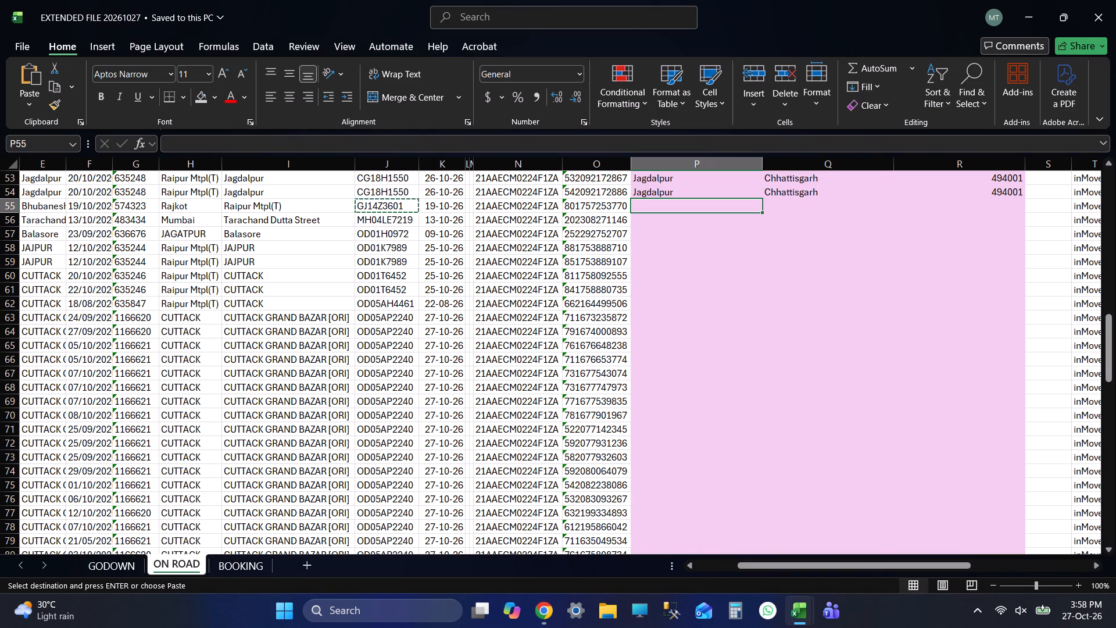
pyautogui.hotkey('alt', 'Tab')
pyautogui.hotkey('alt', 'Tab')
pyautogui.hotkey('alt', 'Tab')
pyautogui.hotkey('alt', 'Tab')
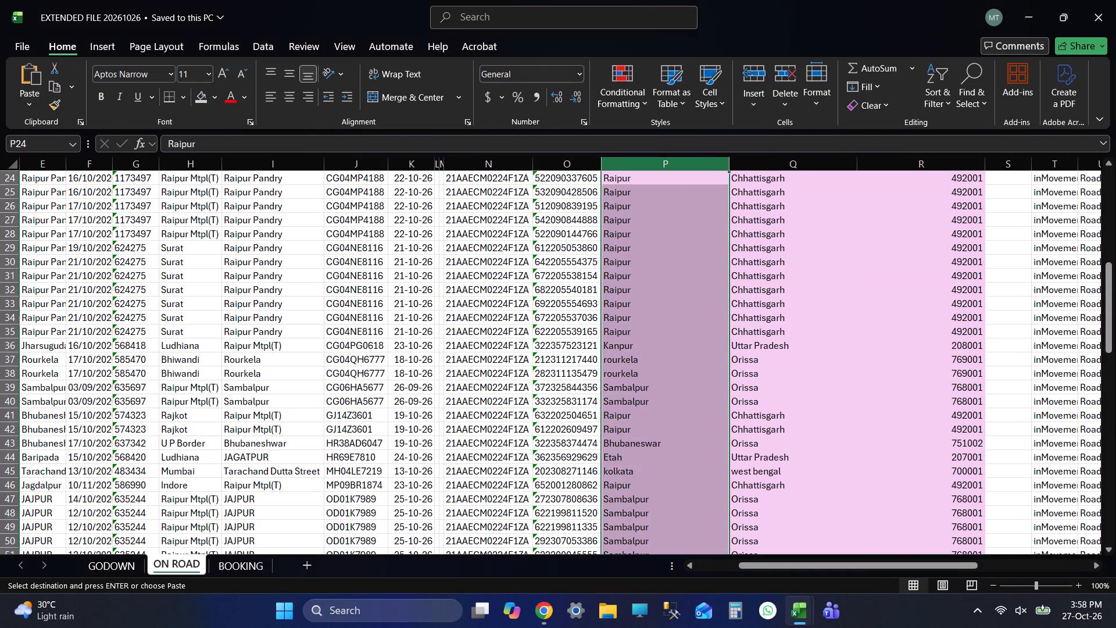
pyautogui.click(680, 235)
pyautogui.hotkey('shift', 'Right')
pyautogui.hotkey('shift', 'Right')
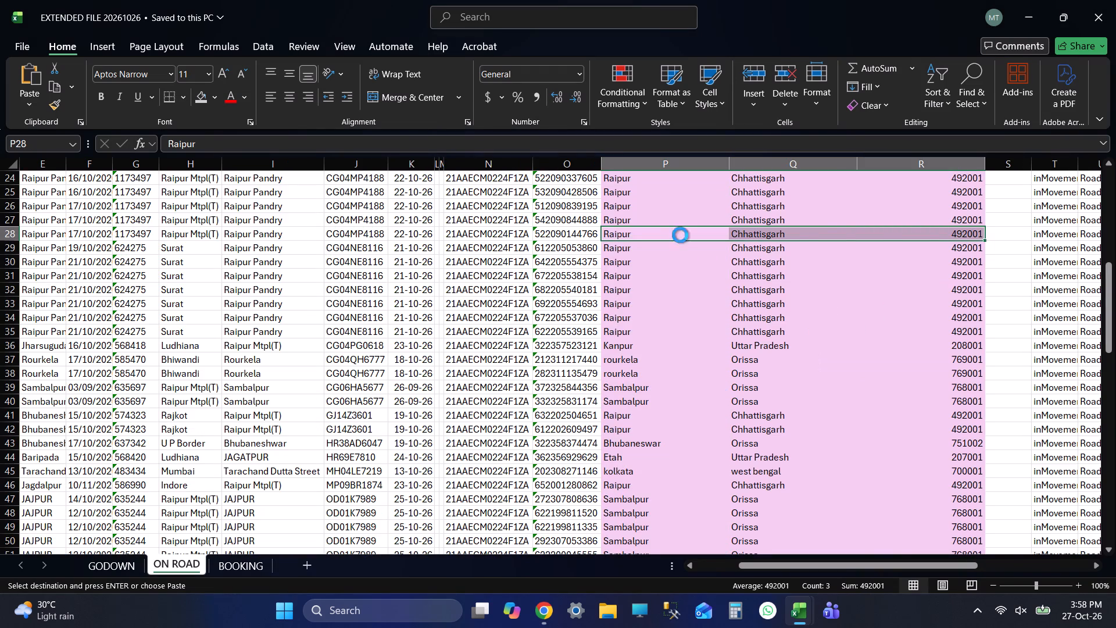
pyautogui.hotkey('ctrl', 'c')
pyautogui.hotkey('alt', 'Tab')
pyautogui.hotkey('ctrl', 'v')
pyautogui.press('Down')
pyautogui.hotkey('ctrl', 's')
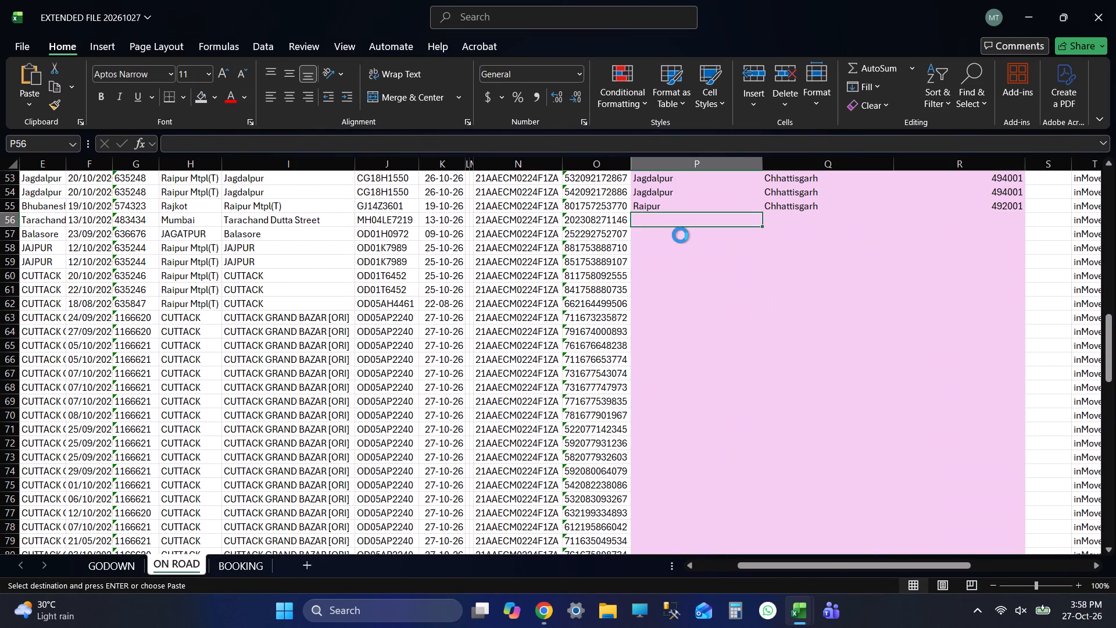
pyautogui.press('Left')
pyautogui.press('Left')
pyautogui.press('Left')
pyautogui.press('Left')
pyautogui.press('Left')
pyautogui.press('Left')
pyautogui.press('Right')
pyautogui.press('Right')
pyautogui.press('Right')
pyautogui.press('Right')
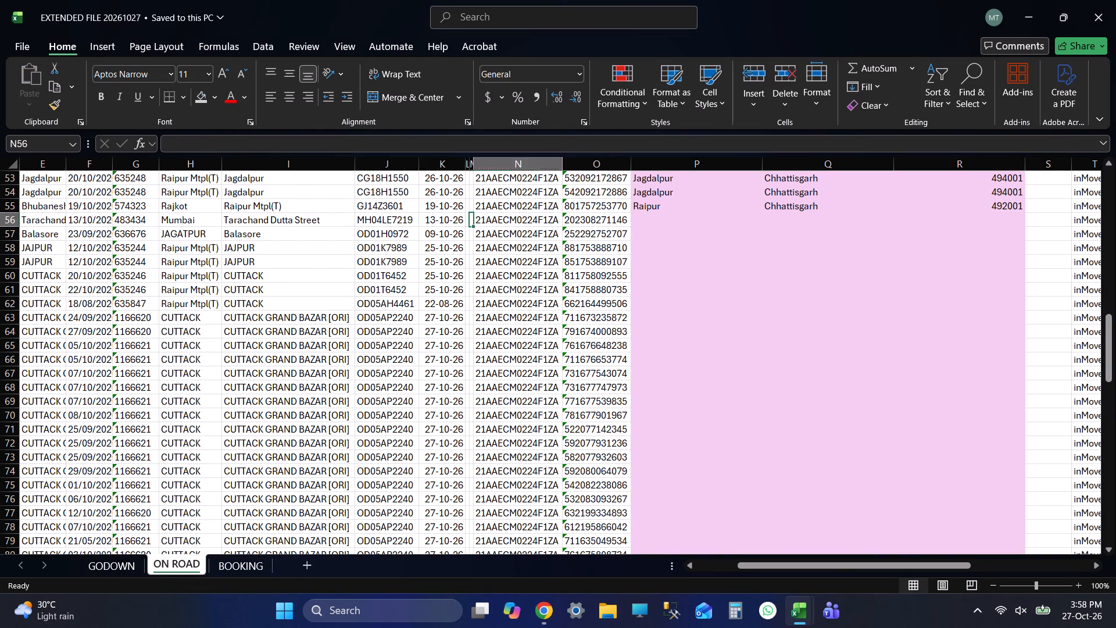
pyautogui.press('Right')
pyautogui.press('Right')
pyautogui.press('Right')
pyautogui.press('Left')
pyautogui.hotkey('alt', 'Tab')
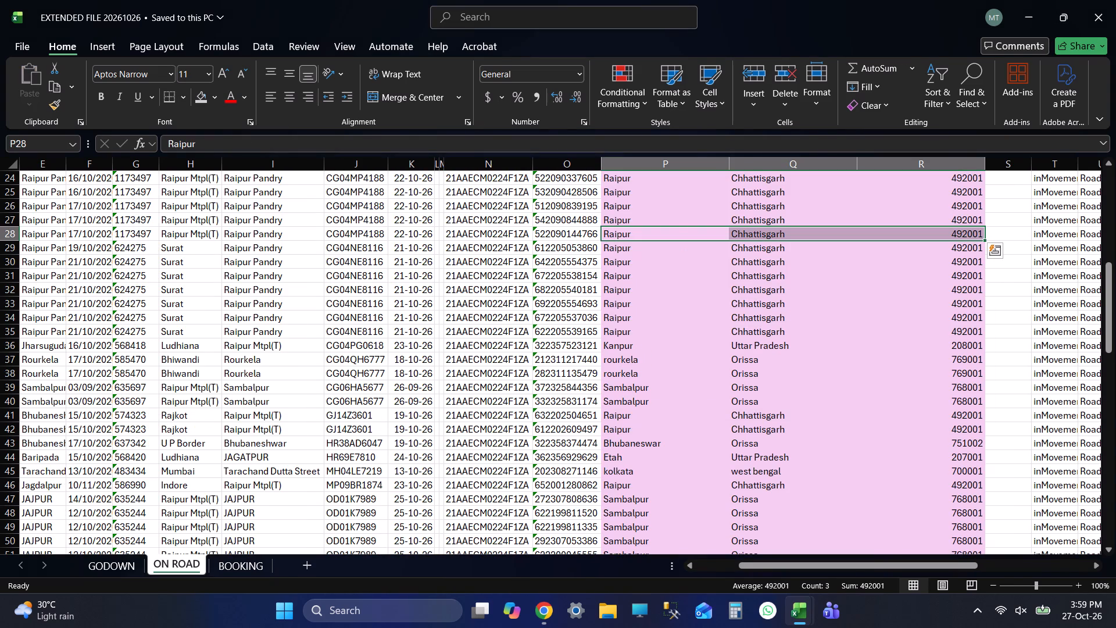
pyautogui.click(629, 459)
pyautogui.click(646, 479)
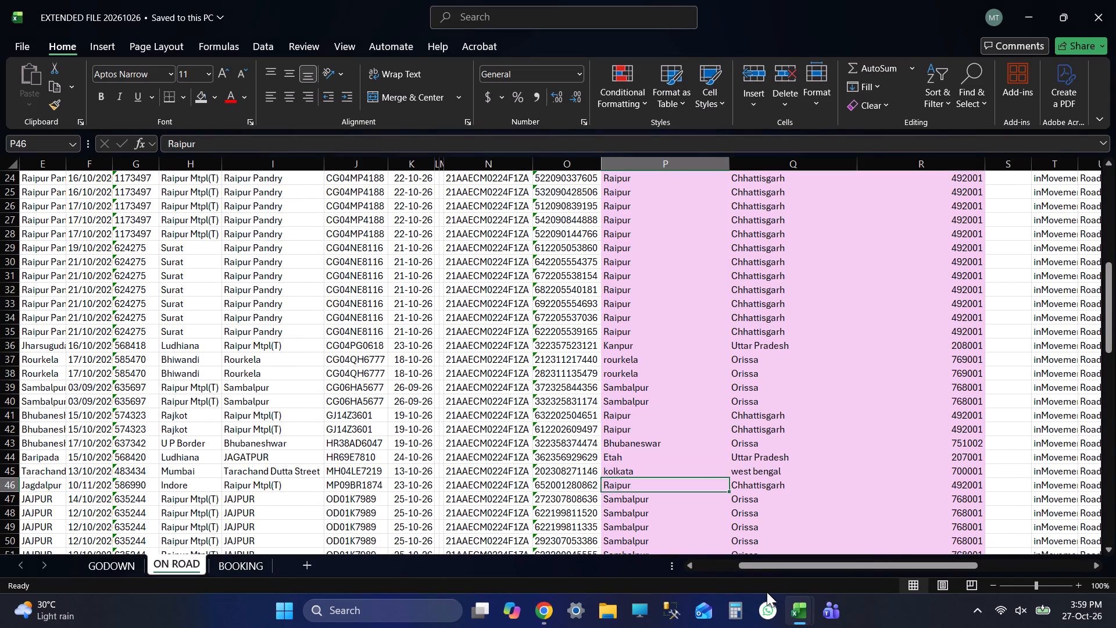
pyautogui.press('Up')
pyautogui.hotkey('shift', 'Right')
pyautogui.hotkey('shift', 'Right')
pyautogui.hotkey('ctrl', 'c')
pyautogui.hotkey('alt', 'Tab')
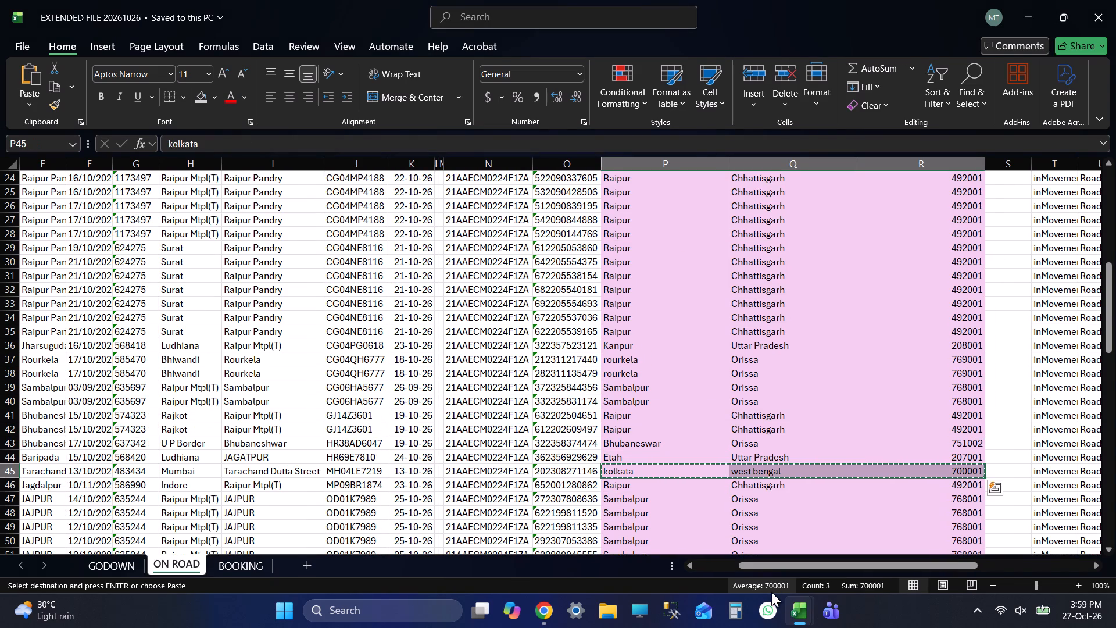
pyautogui.hotkey('ctrl', 'v')
pyautogui.press('Down')
pyautogui.hotkey('ctrl', 's')
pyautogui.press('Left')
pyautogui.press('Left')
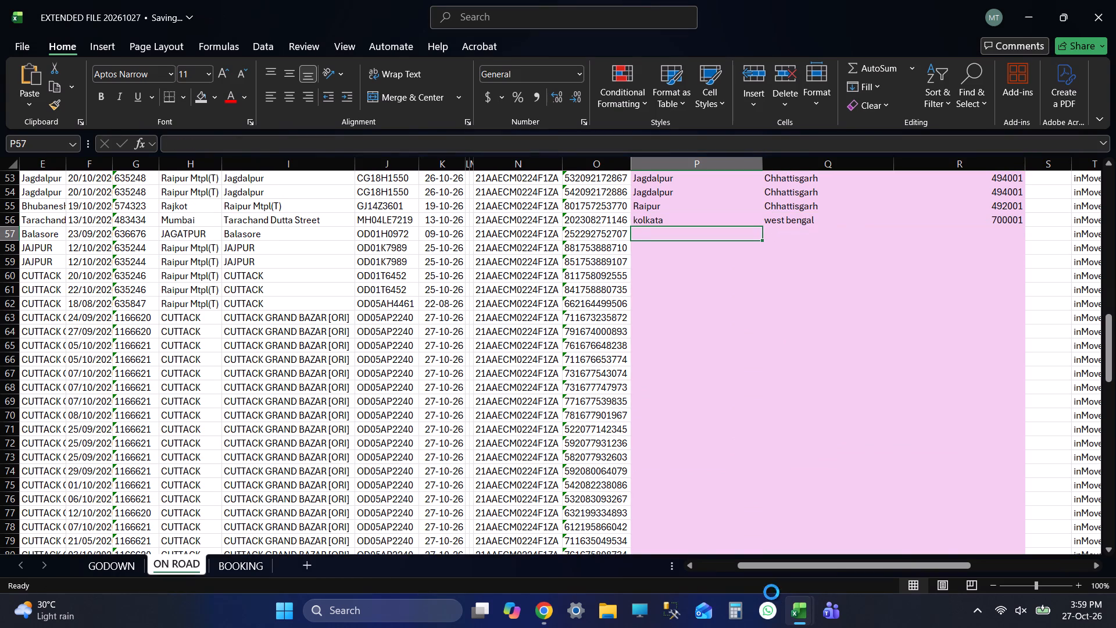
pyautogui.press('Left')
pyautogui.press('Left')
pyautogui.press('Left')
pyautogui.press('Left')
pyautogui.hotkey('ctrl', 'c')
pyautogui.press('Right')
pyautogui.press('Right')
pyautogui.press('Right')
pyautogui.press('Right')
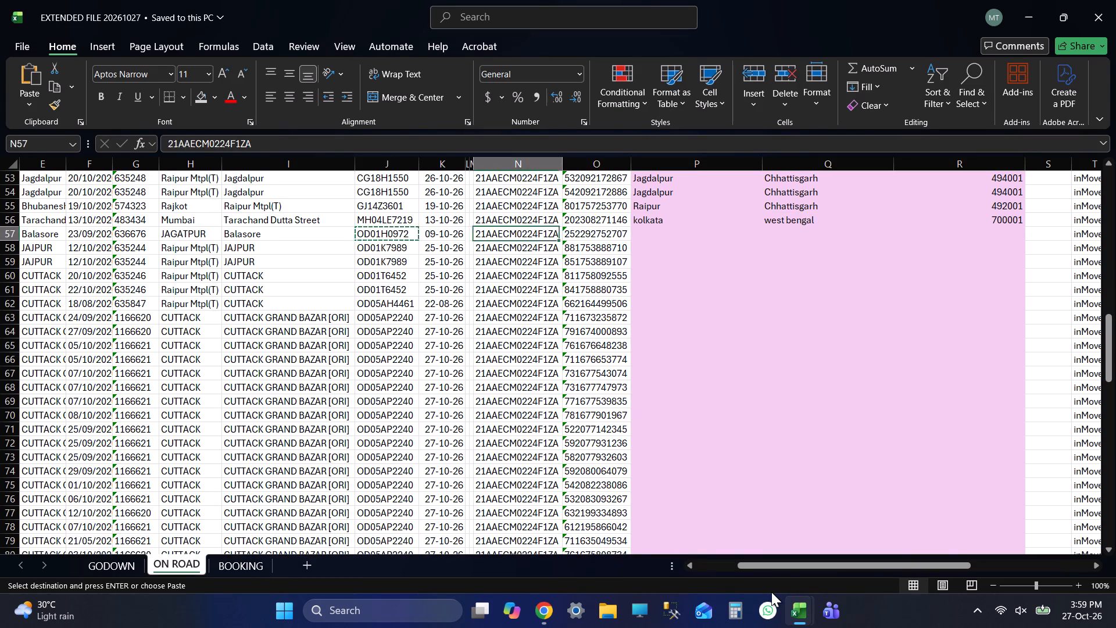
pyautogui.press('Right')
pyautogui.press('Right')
# Search the Current Place column of EXTENDED FILE 20261026 for BALAS, then return to EXTENDED FILE 20261027.
pyautogui.hotkey('alt', 'Tab')
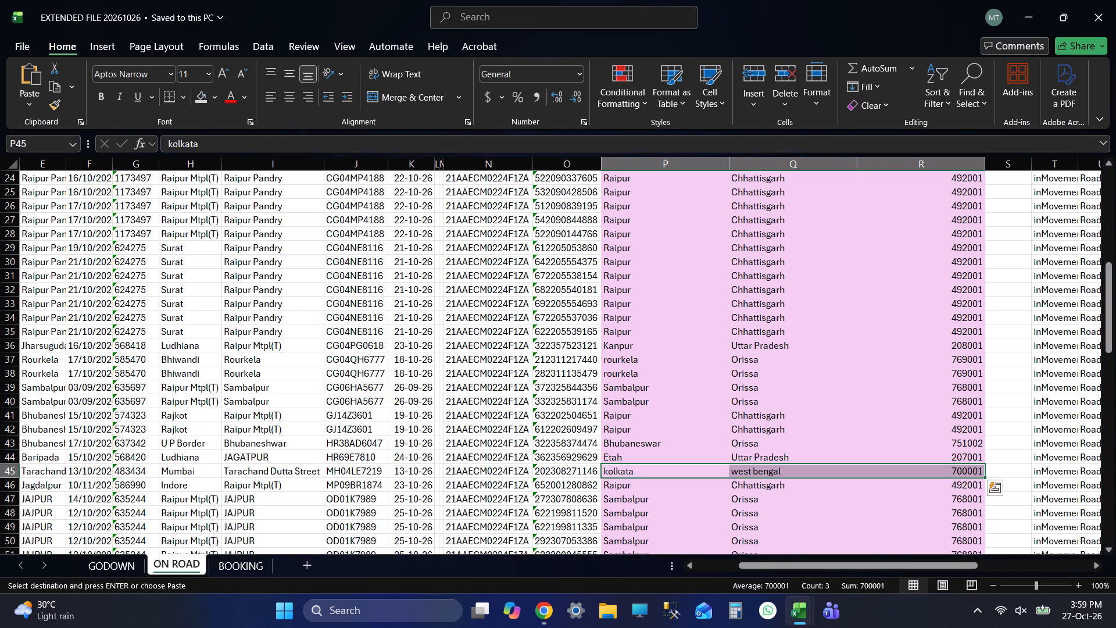
pyautogui.click(652, 163)
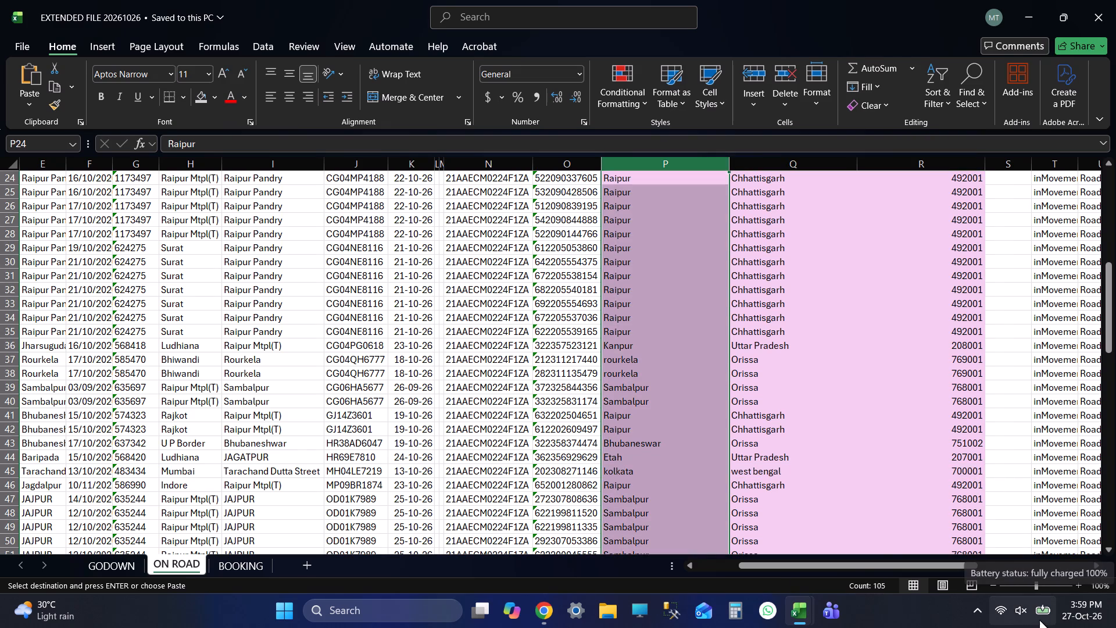
pyautogui.hotkey('ctrl', 'f')
pyautogui.write('BALAS')
pyautogui.press('Return')
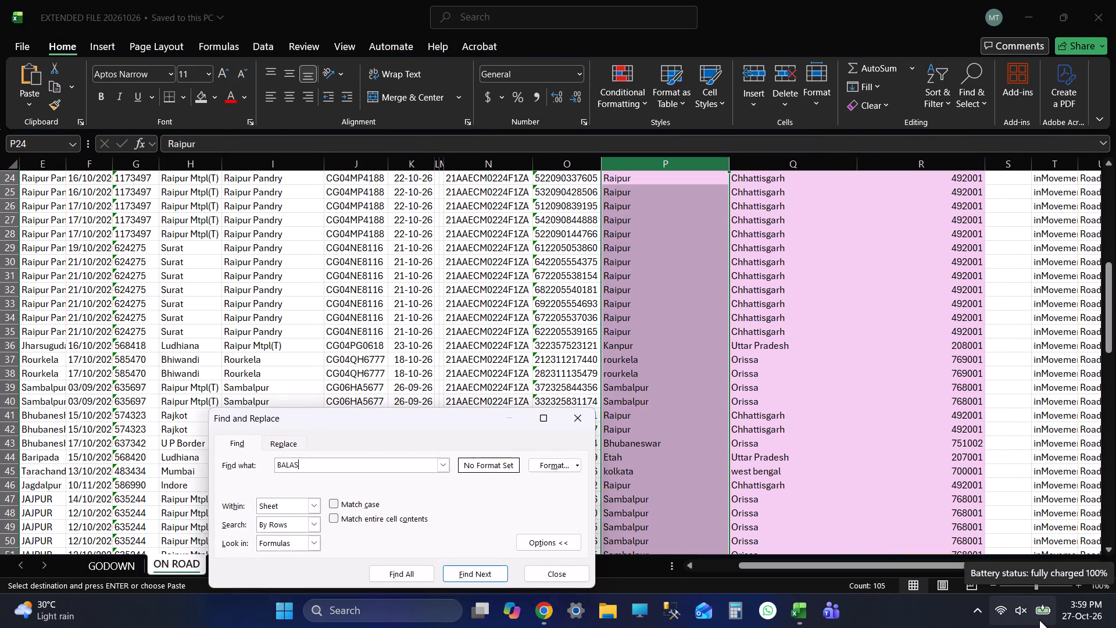
pyautogui.click(496, 536)
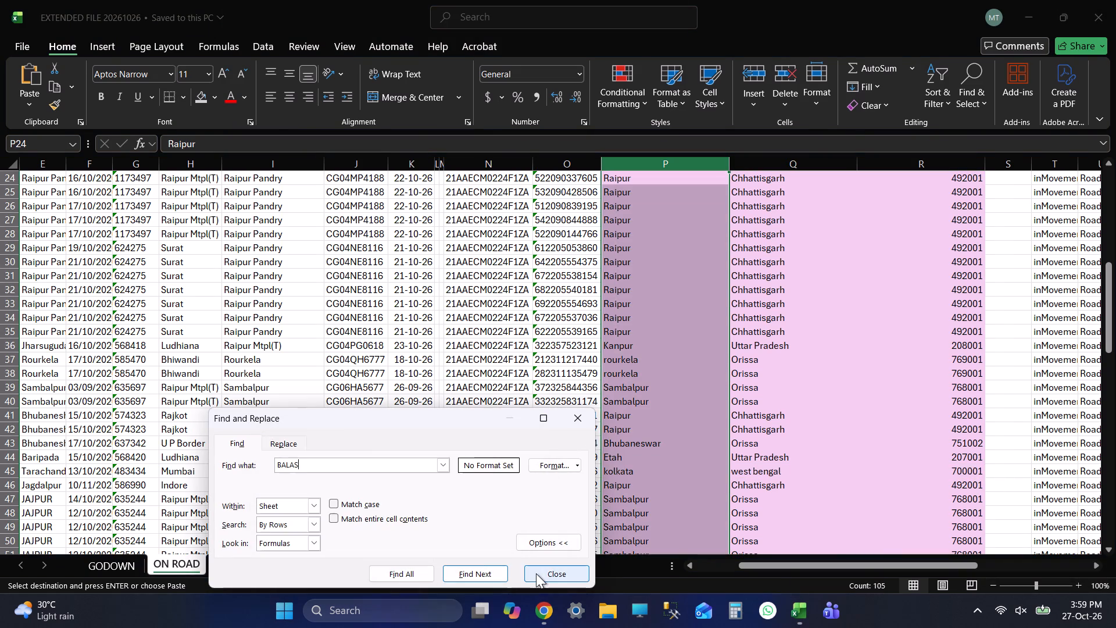
pyautogui.click(536, 573)
pyautogui.hotkey('alt', 'Tab')
pyautogui.hotkey('alt', 'Tab')
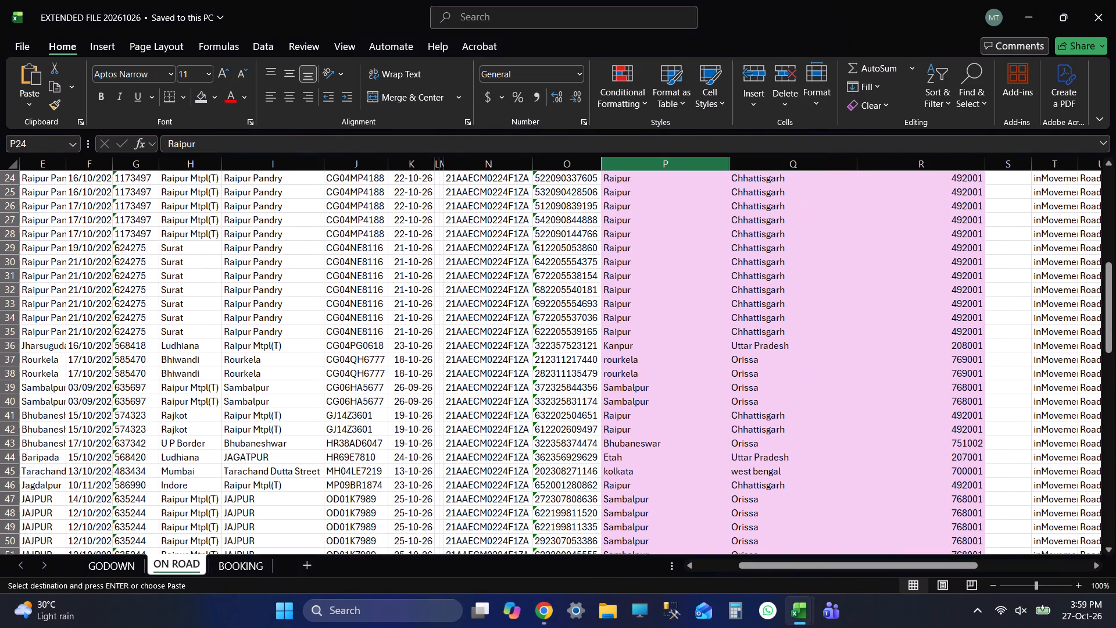
pyautogui.hotkey('ctrl', 'f')
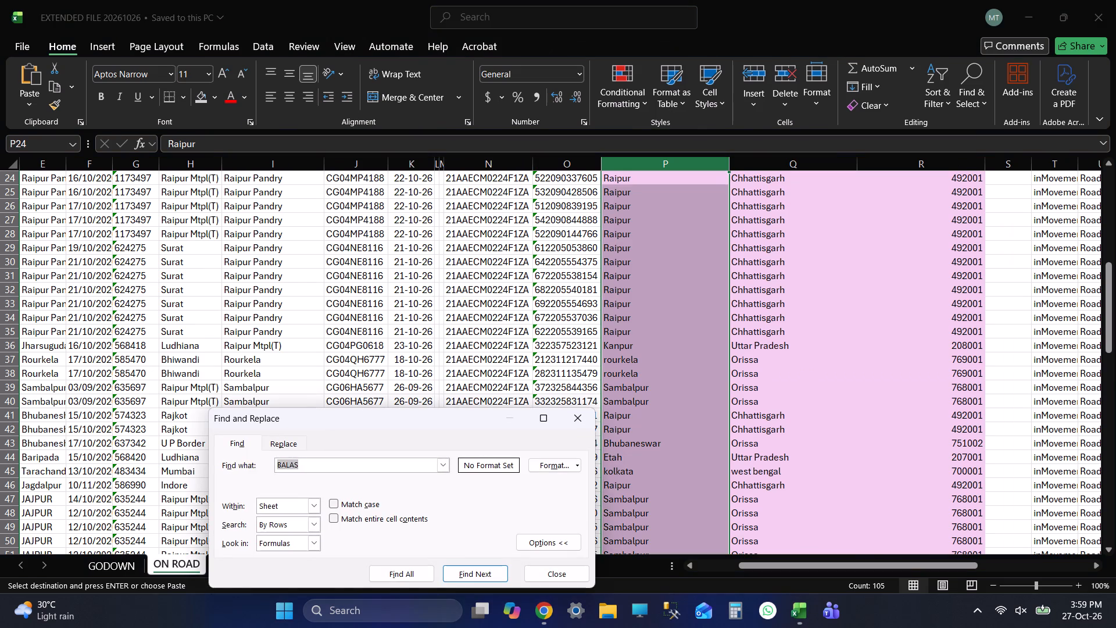
pyautogui.write('BALAS')
pyautogui.press('Return')
pyautogui.press('Return')
pyautogui.click(577, 561)
pyautogui.click(560, 575)
pyautogui.hotkey('alt', 'Tab')
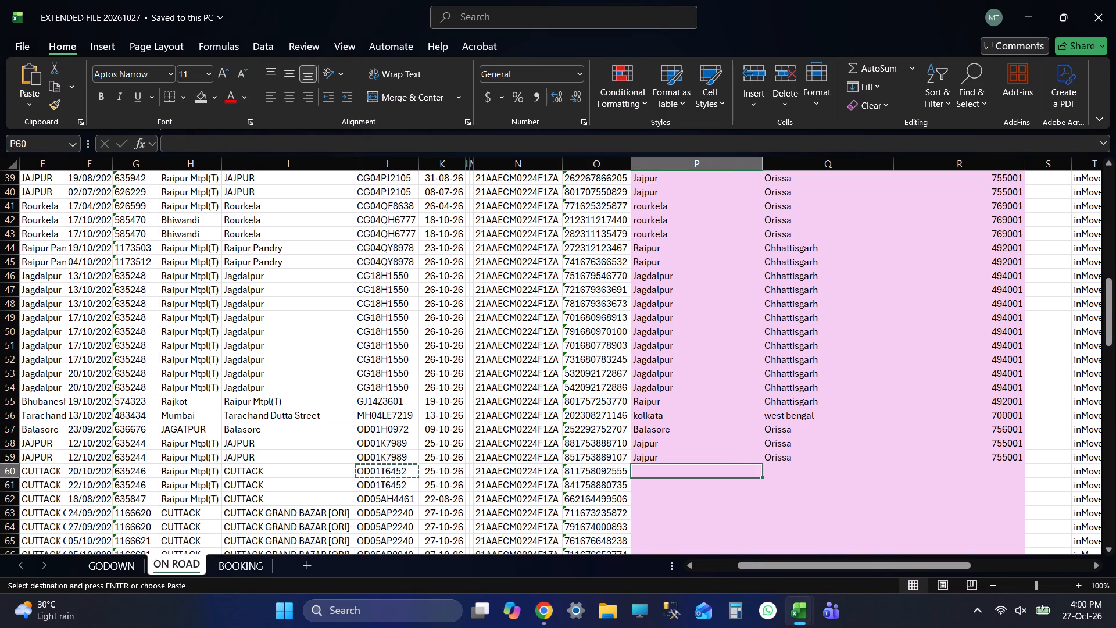
pyautogui.hotkey('alt', 'Tab')
pyautogui.scroll(11, 687, 372)
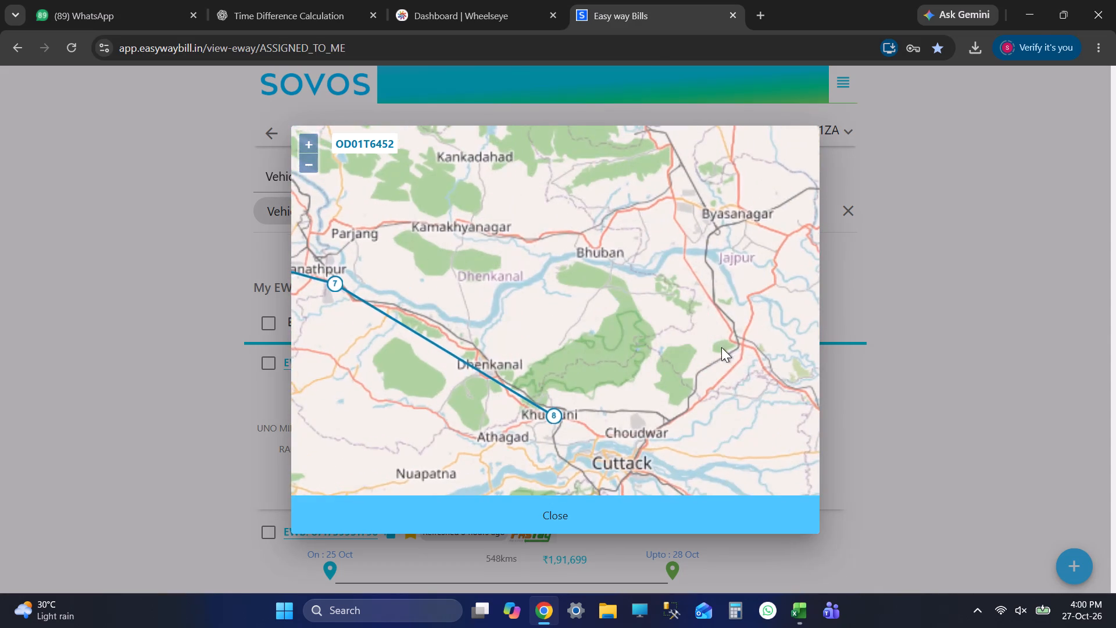
# Switch to EXTENDED FILE 20261026 in Excel and copy Cuttack, Orissa and 753001 from ON ROAD row 71.
pyautogui.hotkey('alt', 'Tab')
pyautogui.hotkey('alt', 'Tab')
pyautogui.hotkey('alt', 'Tab')
pyautogui.scroll(1, 680, 407)
pyautogui.scroll(-5, 680, 409)
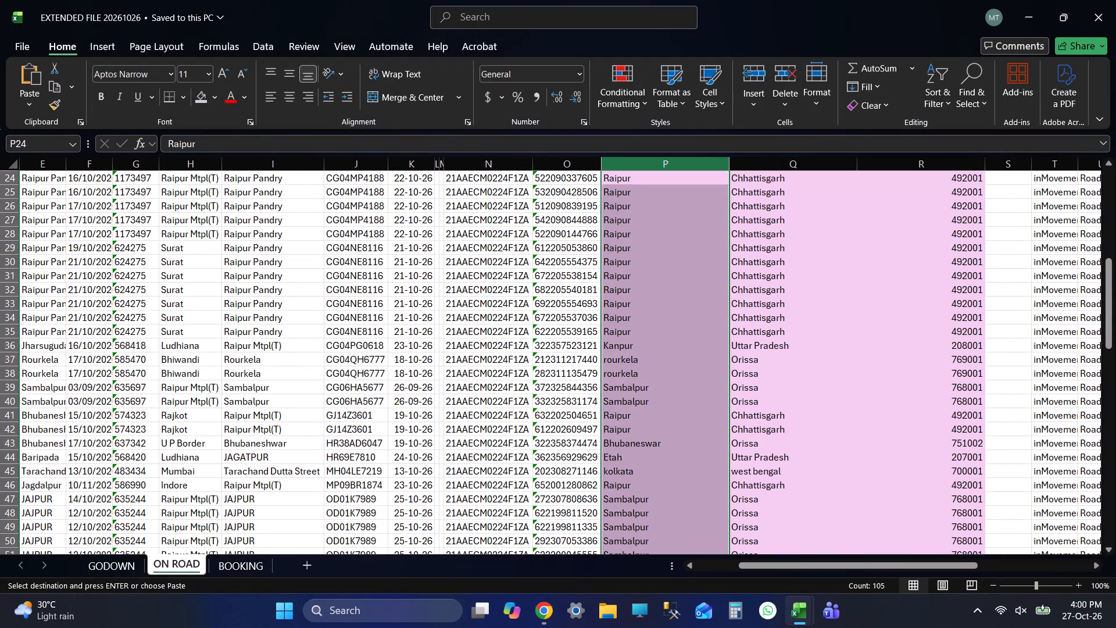
pyautogui.scroll(-6, 689, 390)
pyautogui.scroll(1, 689, 390)
pyautogui.scroll(-4, 689, 390)
pyautogui.scroll(-3, 674, 344)
pyautogui.scroll(1, 667, 362)
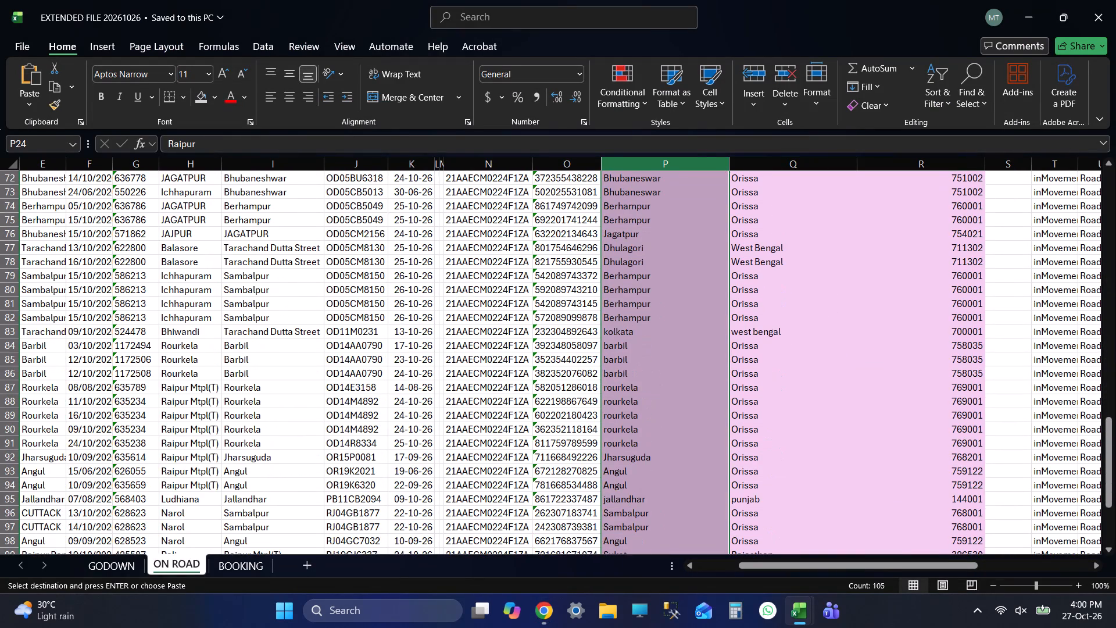
pyautogui.scroll(2, 665, 348)
pyautogui.click(642, 280)
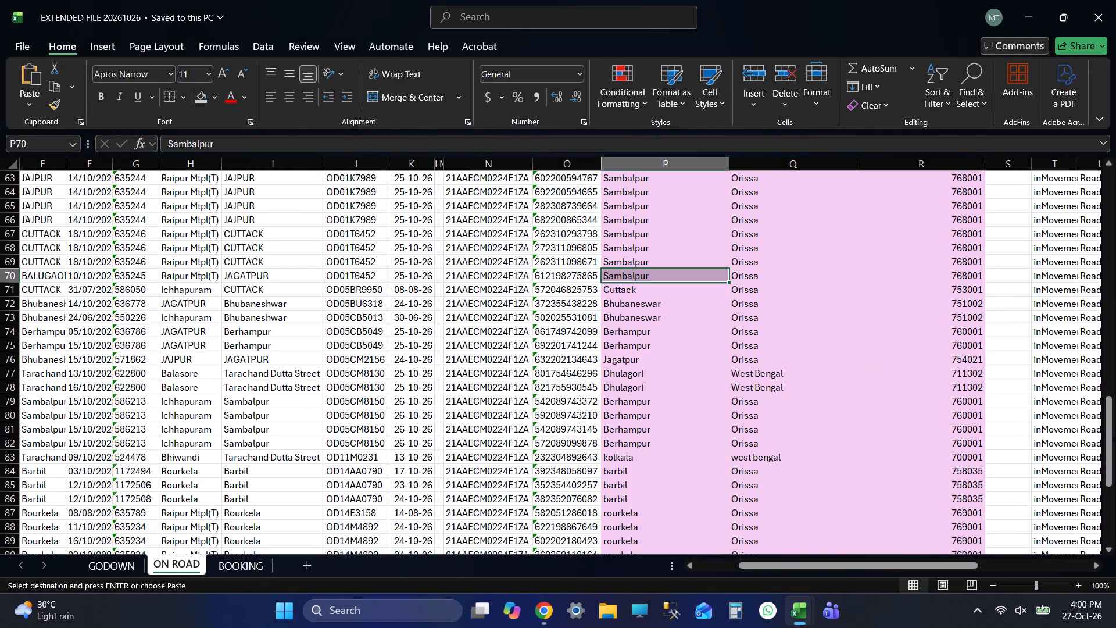
pyautogui.press('Down')
pyautogui.hotkey('shift', 'Right')
pyautogui.hotkey('shift', 'Right')
pyautogui.hotkey('ctrl', 'c')
# Paste Cuttack, Orissa and 753001 into ON ROAD rows 60 to 81 of EXTENDED FILE 20261027 and save it.
pyautogui.hotkey('alt', 'Tab')
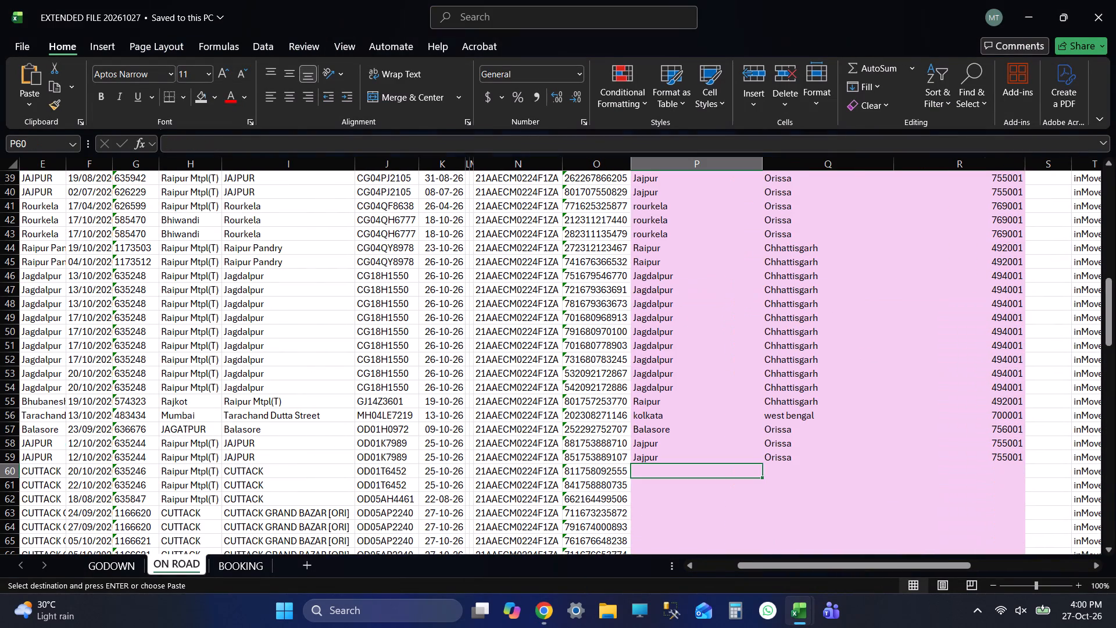
pyautogui.hotkey('shift', 'Down')
pyautogui.hotkey('shift', 'Down')
pyautogui.hotkey('shift', 'Down')
pyautogui.hotkey('shift', 'Down')
pyautogui.hotkey('shift', 'Down')
pyautogui.hotkey('shift', 'Down')
pyautogui.hotkey('shift', 'Down')
pyautogui.hotkey('shift', 'Down')
pyautogui.hotkey('shift', 'Down')
pyautogui.hotkey('shift', 'Down')
pyautogui.hotkey('shift', 'Down')
pyautogui.hotkey('shift', 'Down')
pyautogui.hotkey('shift', 'Down')
pyautogui.hotkey('shift', 'Down')
pyautogui.hotkey('shift', 'Down')
pyautogui.hotkey('shift', 'Down')
pyautogui.hotkey('shift', 'Down')
pyautogui.hotkey('shift', 'Down')
pyautogui.hotkey('shift', 'Down')
pyautogui.hotkey('shift', 'Down')
pyautogui.hotkey('shift', 'Down')
pyautogui.hotkey('shift', 'Down')
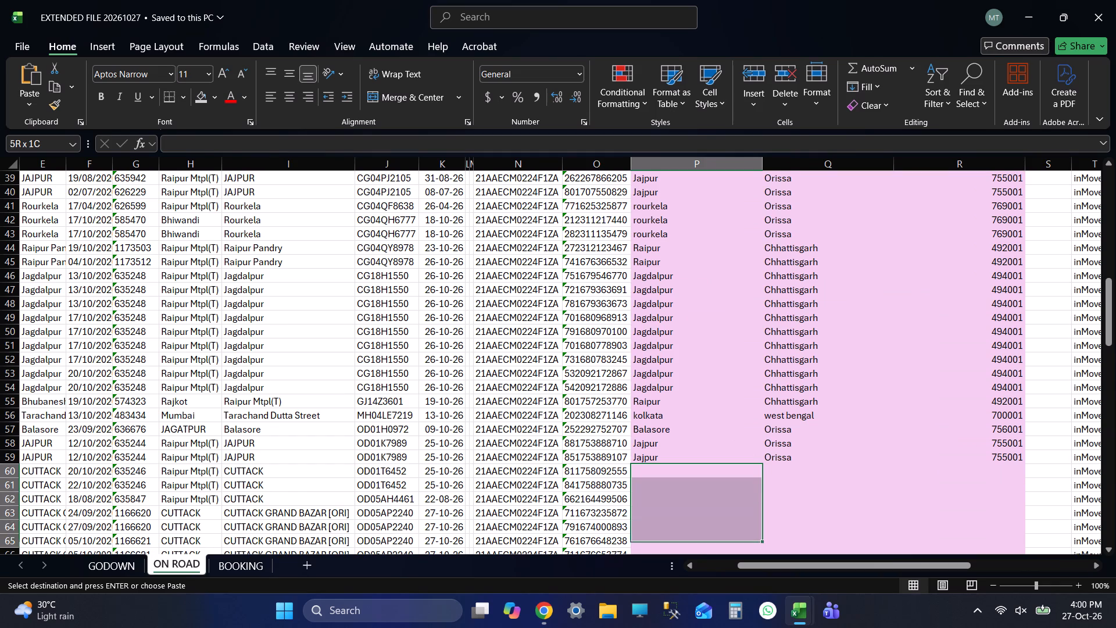
pyautogui.hotkey('shift', 'Up')
pyautogui.hotkey('shift', 'Up')
pyautogui.hotkey('shift', 'Up')
pyautogui.hotkey('shift', 'Up')
pyautogui.hotkey('shift', 'Up')
pyautogui.hotkey('shift', 'Up')
pyautogui.hotkey('shift', 'Up')
pyautogui.hotkey('shift', 'Up')
pyautogui.hotkey('shift', 'Up')
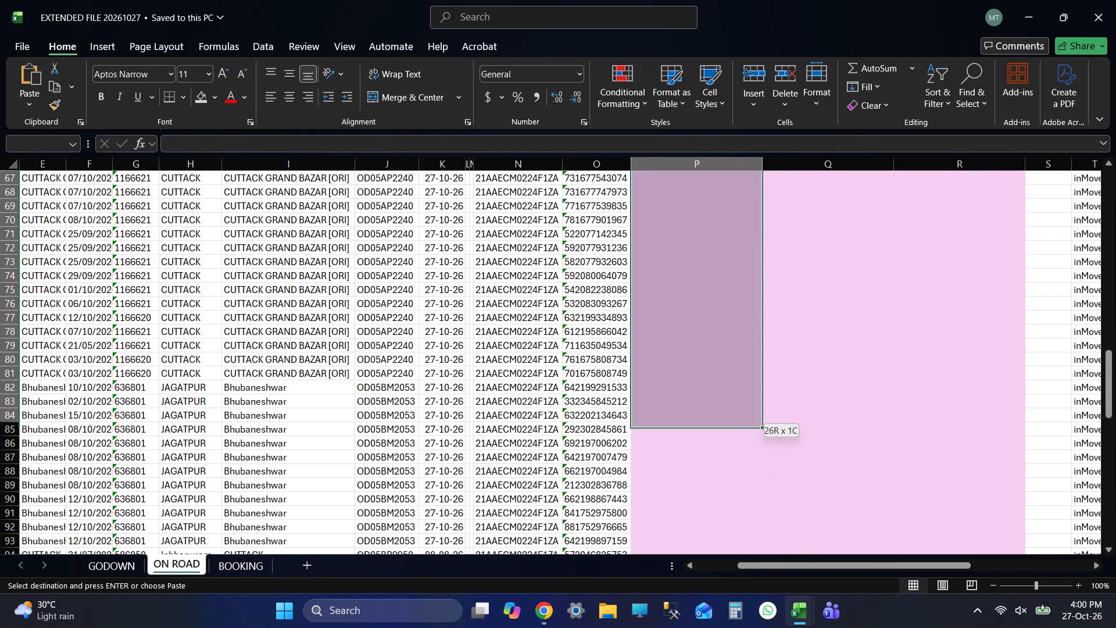
pyautogui.hotkey('shift', 'Up')
pyautogui.hotkey('shift', 'Up')
pyautogui.hotkey('shift', 'Up')
pyautogui.hotkey('ctrl', 'v')
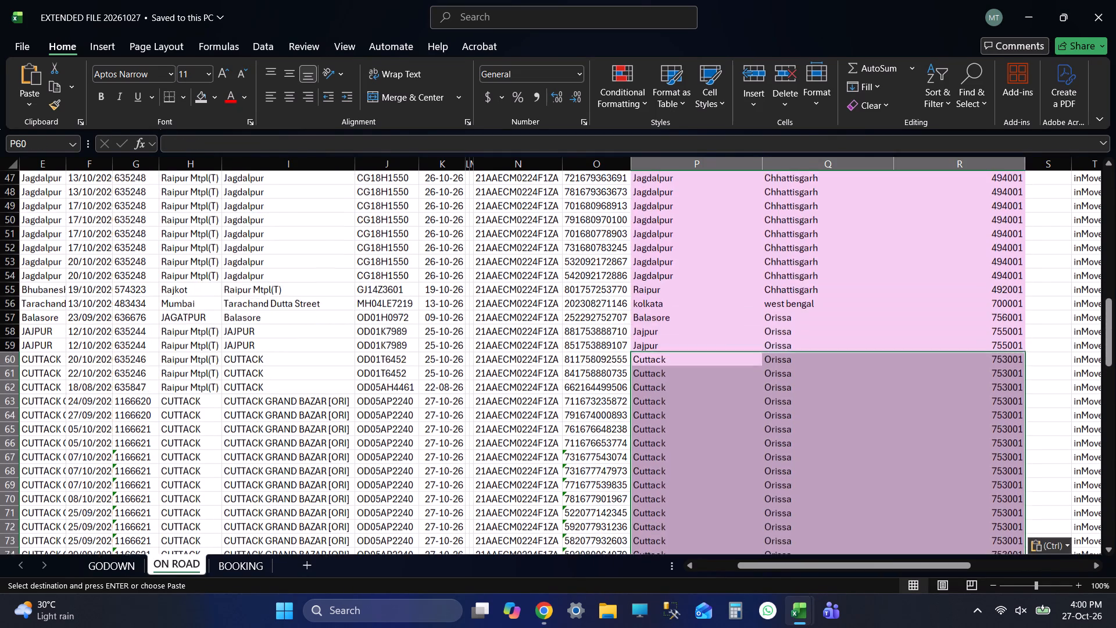
pyautogui.hotkey('ctrl', 'Down')
pyautogui.press('Down')
pyautogui.hotkey('ctrl', 's')
# Examine the destinations and vehicle numbers of the unfilled ON ROAD rows from row 82 down.
pyautogui.scroll(-6, 678, 308)
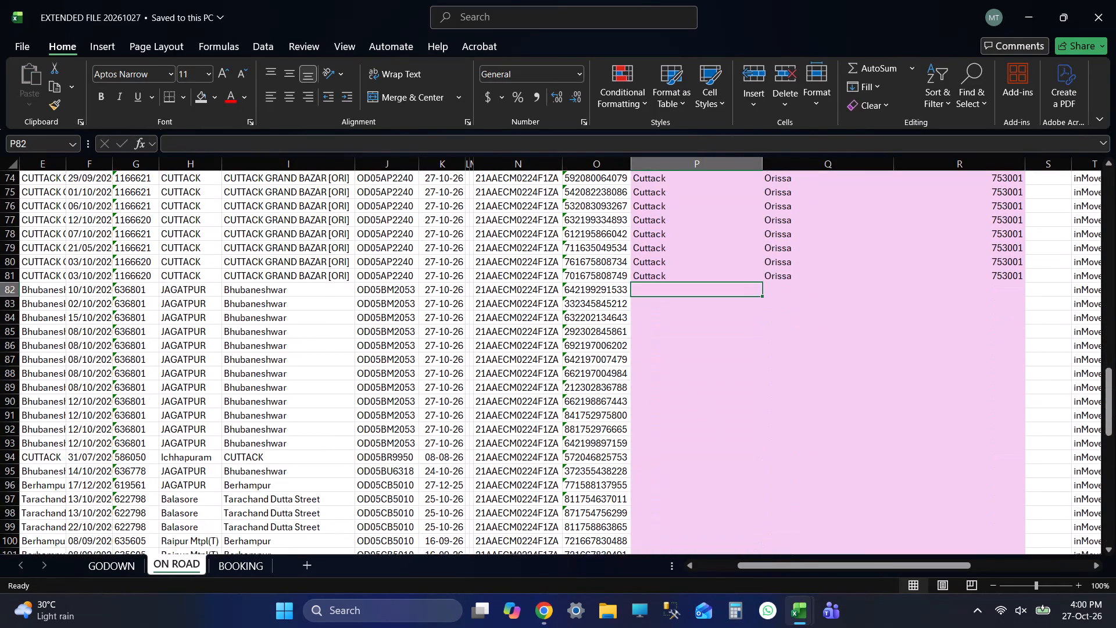
pyautogui.scroll(-3, 691, 345)
pyautogui.scroll(1, 691, 345)
pyautogui.hotkey('shift', 'Tab')
pyautogui.hotkey('shift', 'Tab')
pyautogui.hotkey('shift', 'Tab')
pyautogui.hotkey('shift', 'Tab')
pyautogui.hotkey('shift', 'Tab')
pyautogui.hotkey('shift', 'Tab')
pyautogui.hotkey('shift', 'Tab')
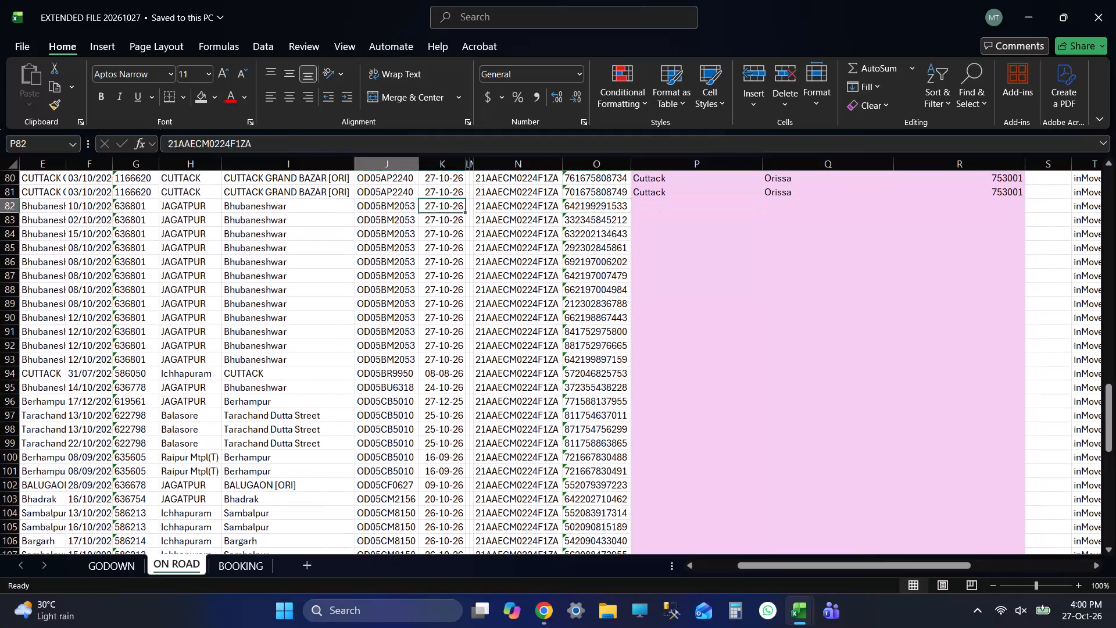
pyautogui.press('Tab')
pyautogui.press('Tab')
pyautogui.press('Tab')
pyautogui.press('Tab')
pyautogui.press('Tab')
pyautogui.press('Tab')
pyautogui.press('Tab')
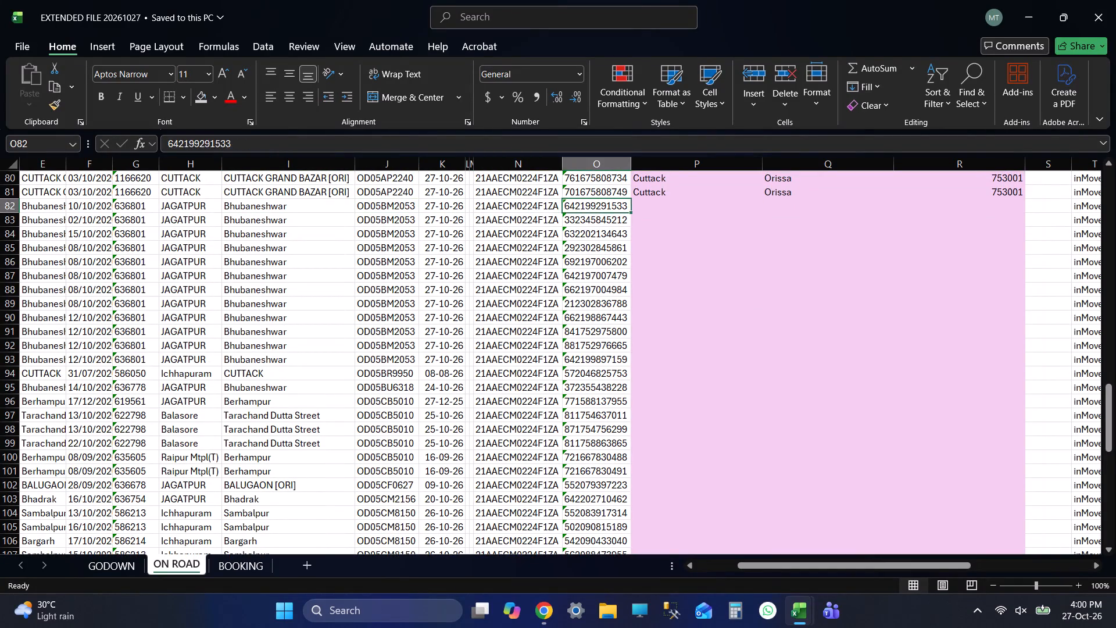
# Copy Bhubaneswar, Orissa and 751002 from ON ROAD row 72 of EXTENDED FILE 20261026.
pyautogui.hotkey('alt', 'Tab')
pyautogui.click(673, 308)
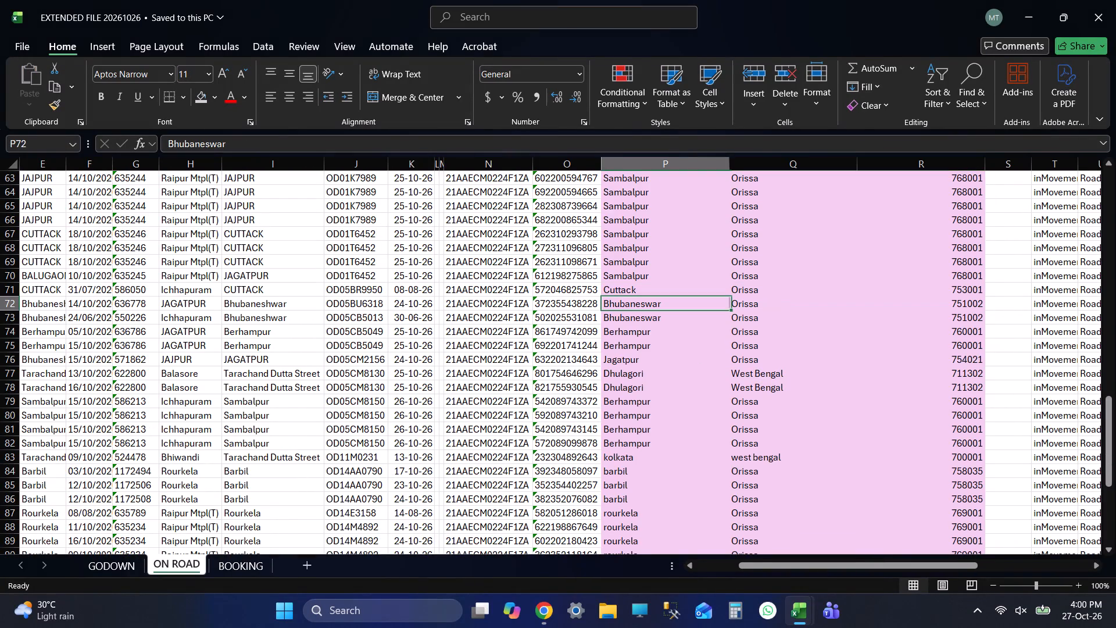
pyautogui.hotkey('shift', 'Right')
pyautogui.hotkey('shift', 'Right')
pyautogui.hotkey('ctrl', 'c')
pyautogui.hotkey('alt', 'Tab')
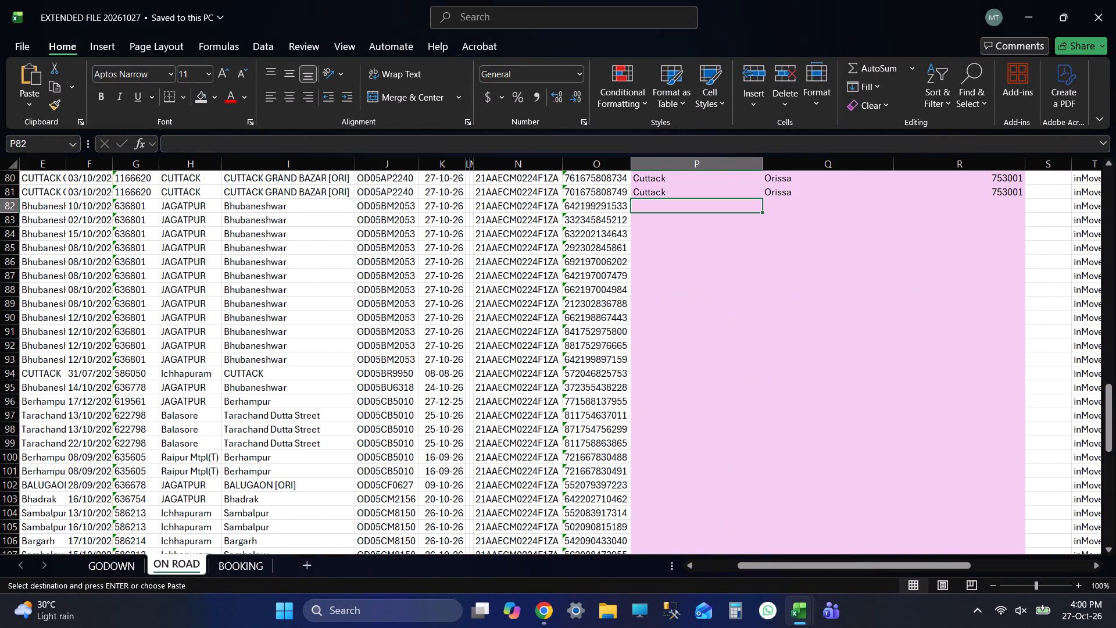
# Select the empty current-place cells of ON ROAD rows 82 to 93 in EXTENDED FILE 20261027.
pyautogui.hotkey('shift', 'Down')
pyautogui.hotkey('shift', 'Down')
pyautogui.hotkey('shift', 'Down')
pyautogui.hotkey('shift', 'Down')
pyautogui.hotkey('shift', 'Down')
pyautogui.hotkey('shift', 'Down')
pyautogui.hotkey('shift', 'Down')
pyautogui.hotkey('shift', 'Down')
pyautogui.hotkey('shift', 'Down')
pyautogui.hotkey('shift', 'Down')
pyautogui.hotkey('shift', 'Down')
pyautogui.hotkey('shift', 'Down')
pyautogui.hotkey('shift', 'Up')
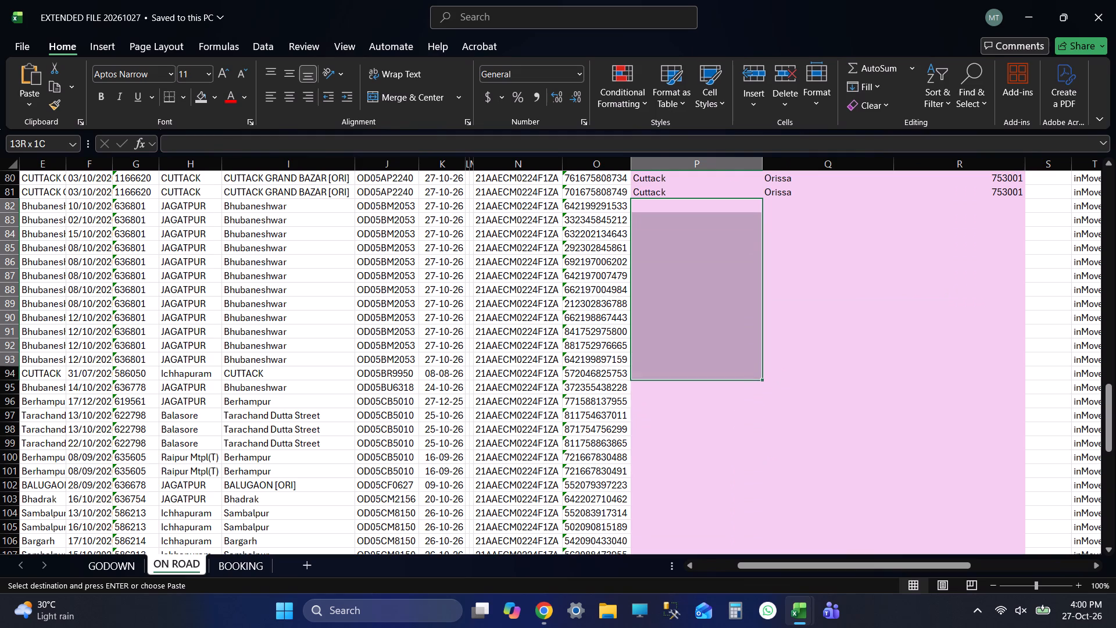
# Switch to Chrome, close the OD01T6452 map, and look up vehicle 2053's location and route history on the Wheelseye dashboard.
pyautogui.hotkey('alt', 'Tab')
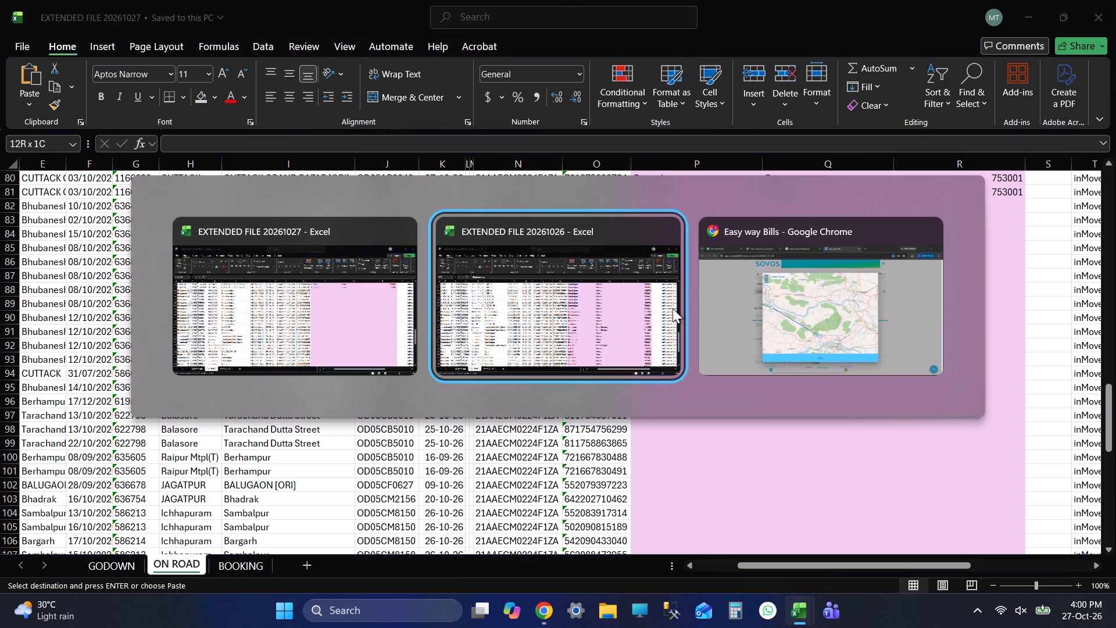
pyautogui.hotkey('alt', 'Tab')
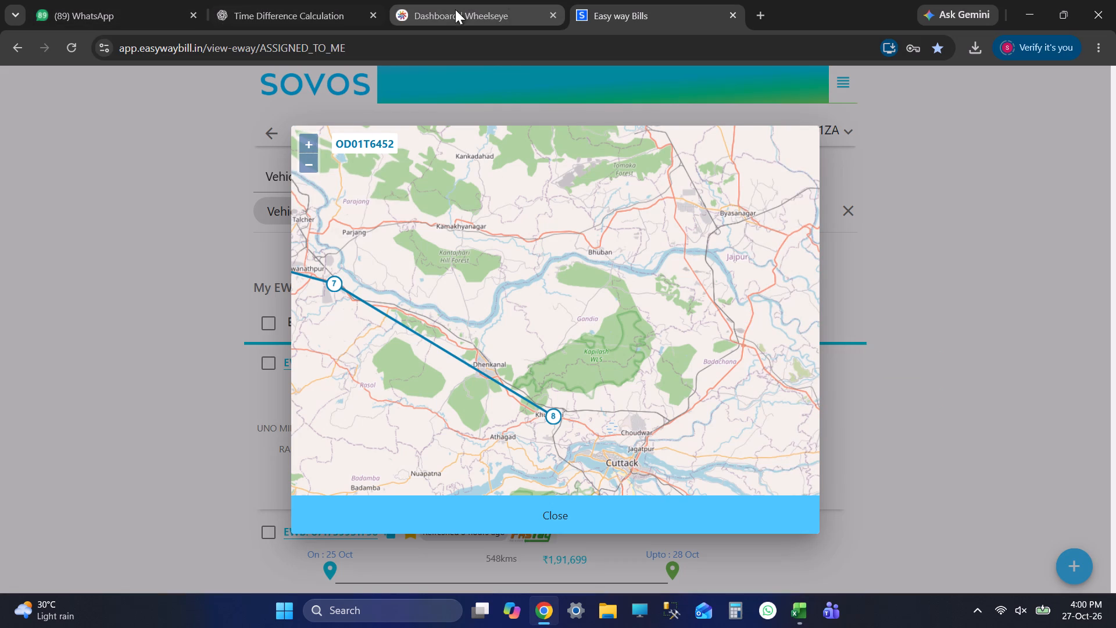
pyautogui.click(573, 520)
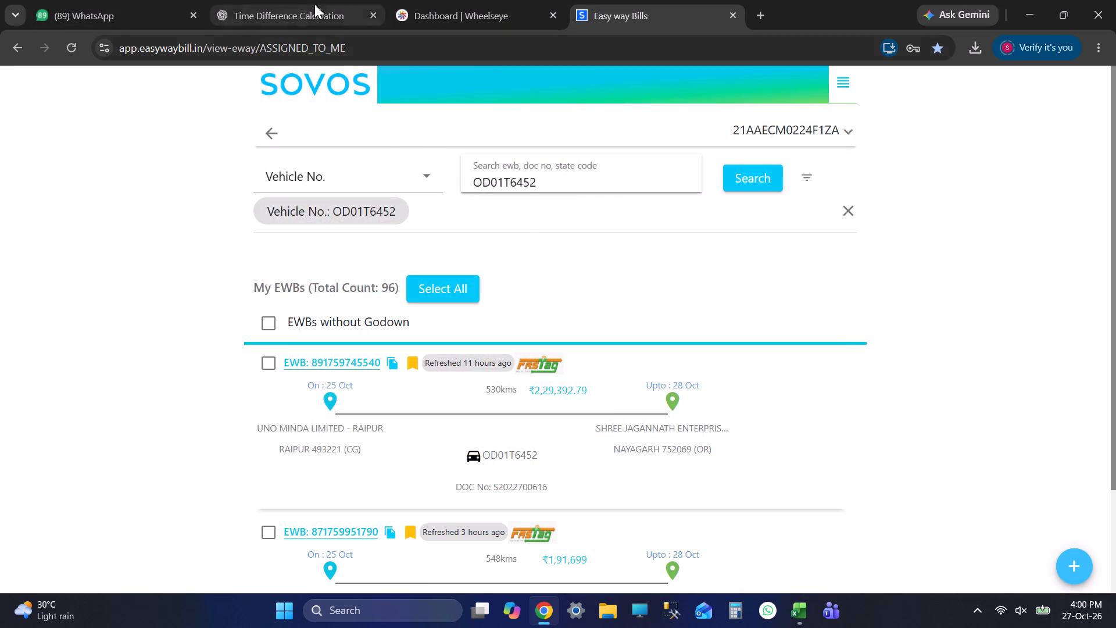
pyautogui.click(455, 0)
pyautogui.click(314, 87)
pyautogui.write('2053')
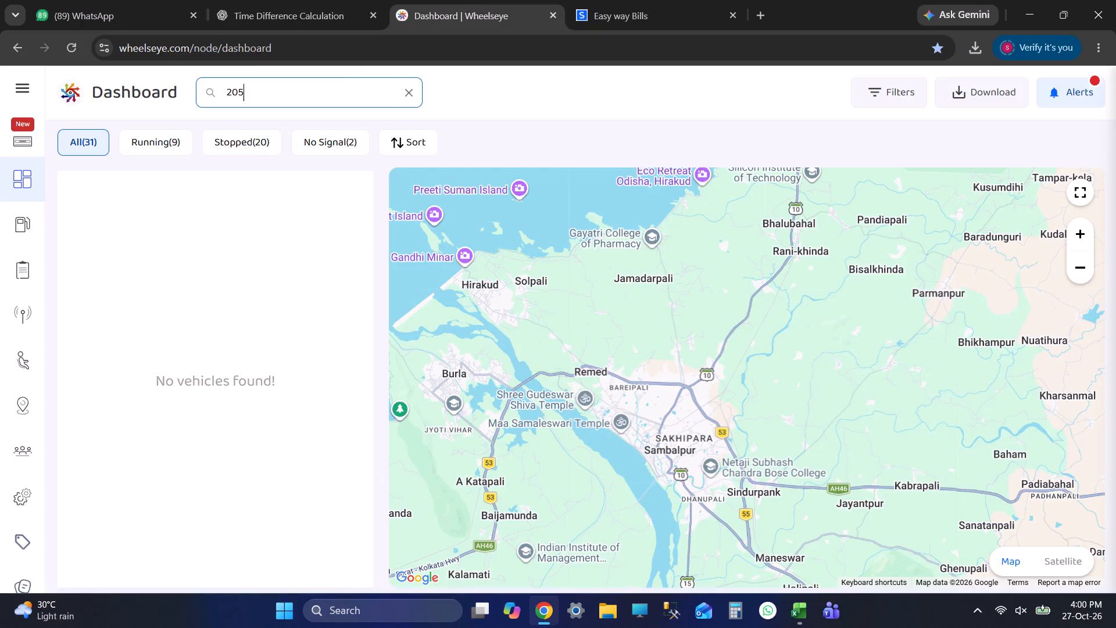
pyautogui.press('Return')
pyautogui.click(198, 347)
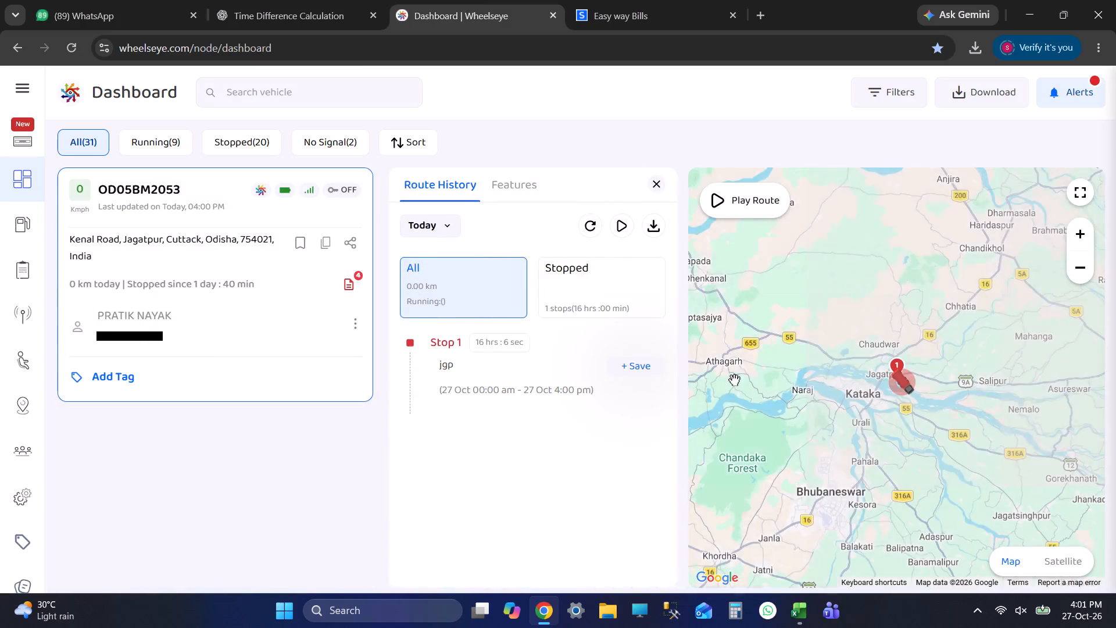
pyautogui.hotkey('alt', 'Tab')
pyautogui.hotkey('alt', 'Tab')
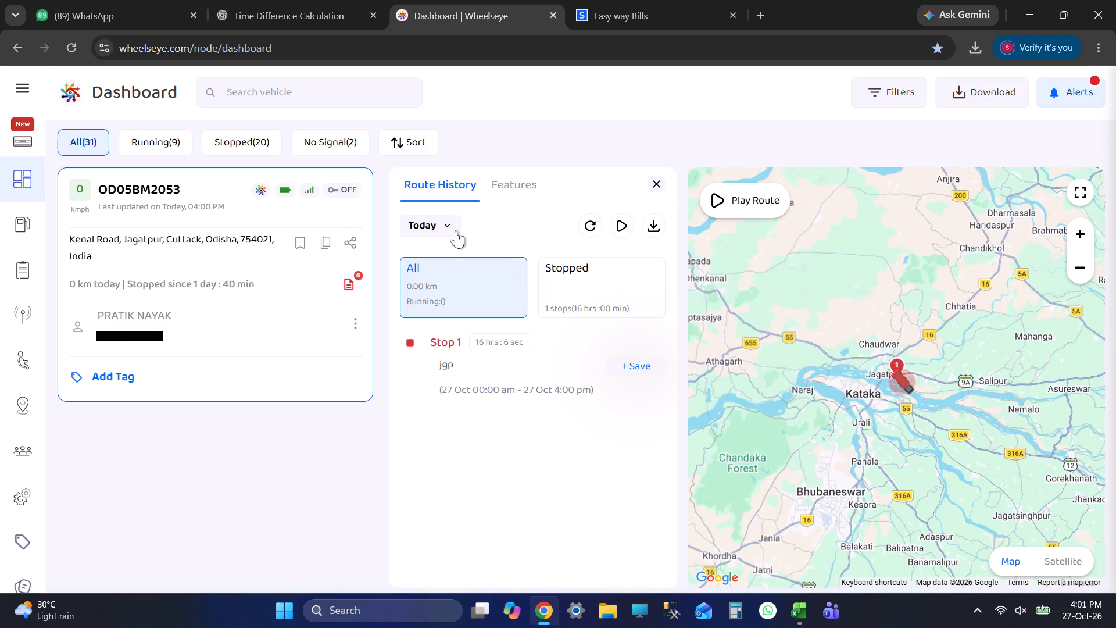
pyautogui.click(451, 229)
pyautogui.click(482, 330)
pyautogui.click(538, 361)
# In EXTENDED FILE 20261026, find JAGAT in the ON ROAD place column and copy Jagatpur, Orissa and 754021 from row 76.
pyautogui.hotkey('alt', 'Tab')
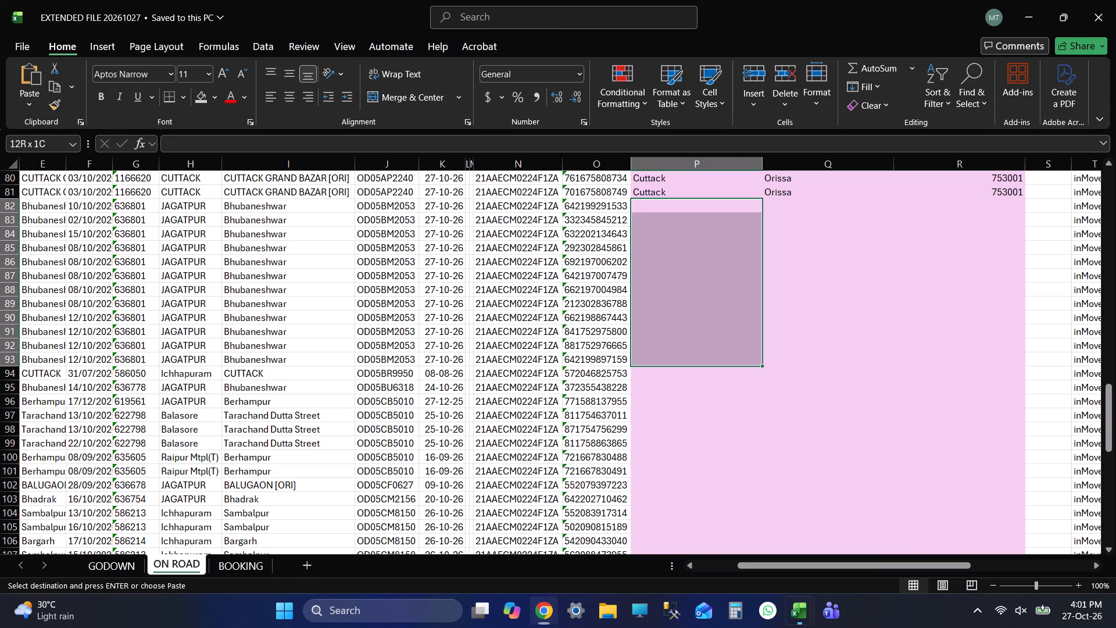
pyautogui.hotkey('alt', 'Tab')
pyautogui.hotkey('alt', 'Tab')
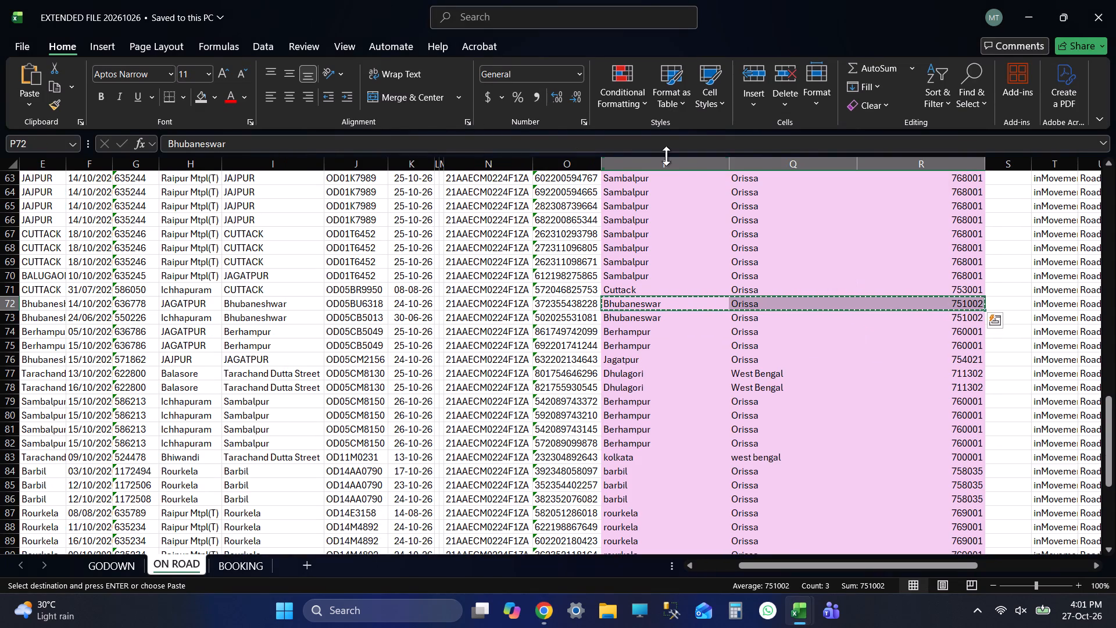
pyautogui.click(652, 159)
pyautogui.hotkey('ctrl', 'f')
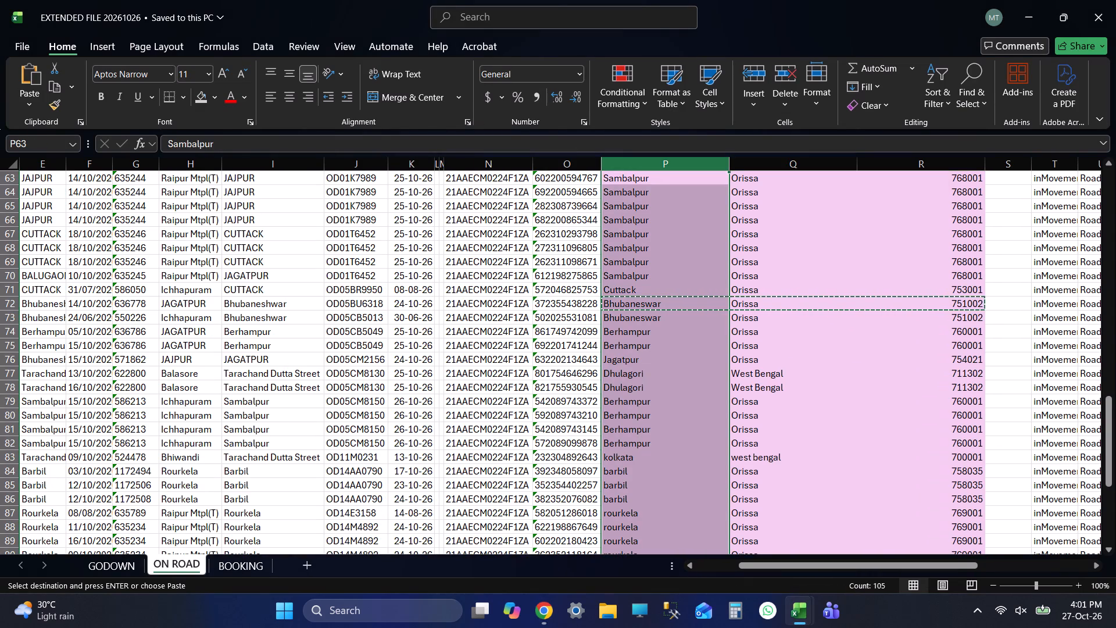
pyautogui.write('JAGAT')
pyautogui.press('Return')
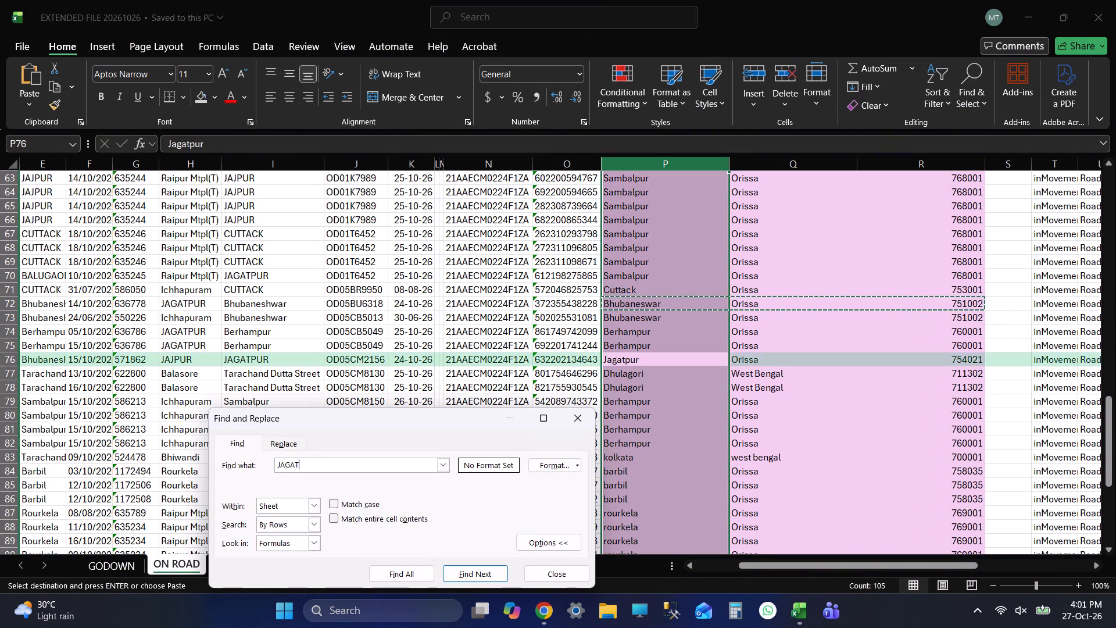
pyautogui.click(686, 356)
pyautogui.hotkey('shift', 'Right')
pyautogui.hotkey('shift', 'Right')
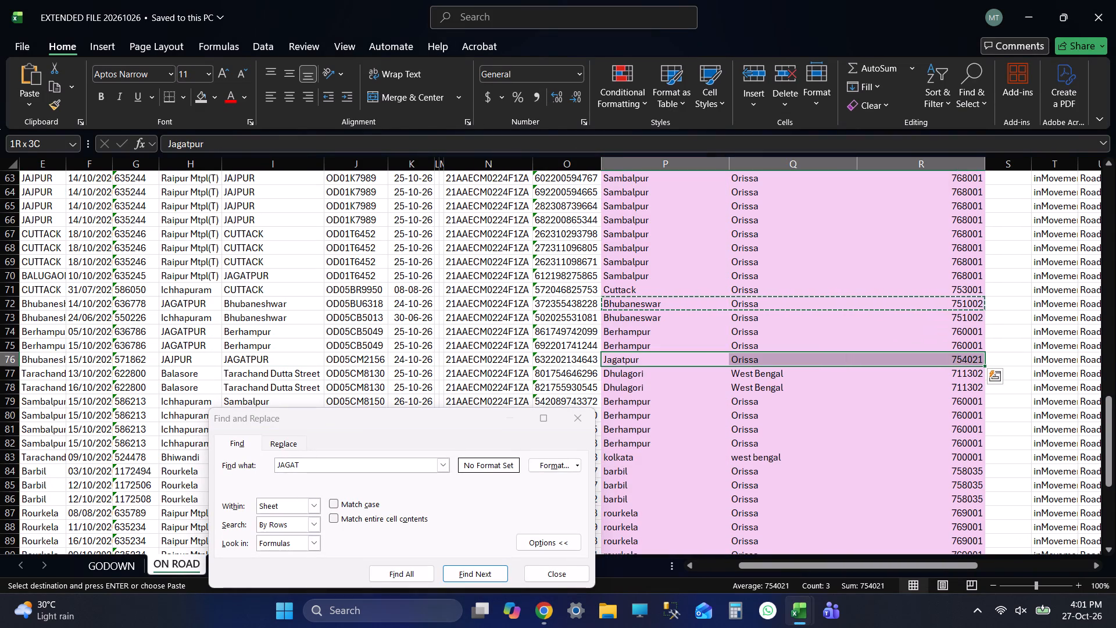
pyautogui.hotkey('ctrl', 'c')
pyautogui.click(565, 581)
# Paste Jagatpur, Orissa and 754021 into ON ROAD rows 82 to 93 of EXTENDED FILE 20261027 and save it.
pyautogui.hotkey('alt', 'Tab')
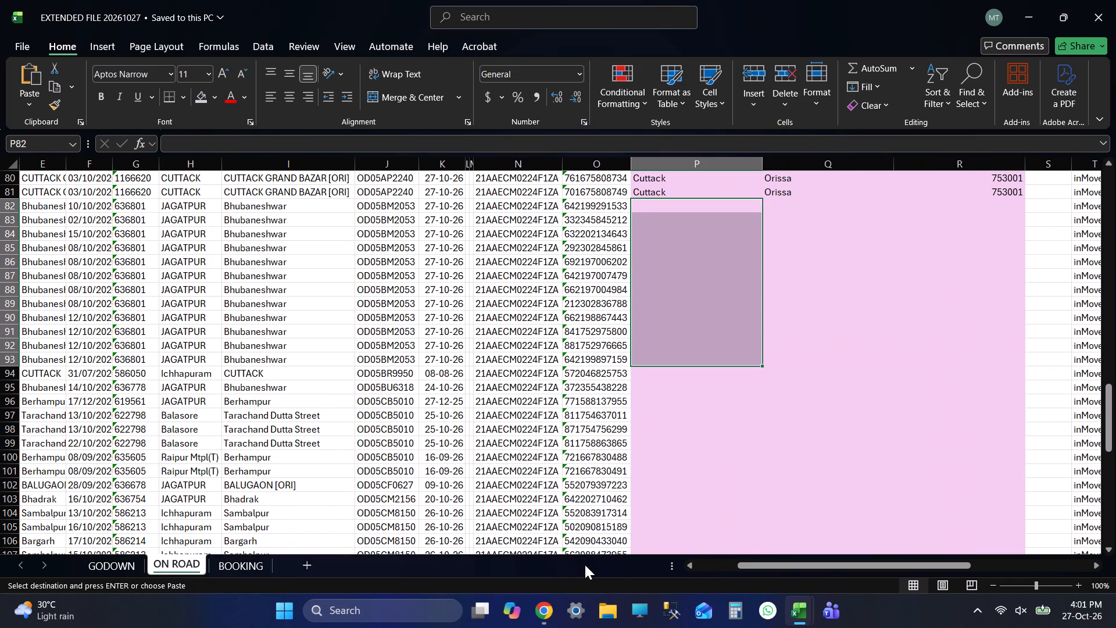
pyautogui.hotkey('ctrl', 'v')
pyautogui.hotkey('ctrl', 'Down')
pyautogui.press('Down')
pyautogui.hotkey('ctrl', 's')
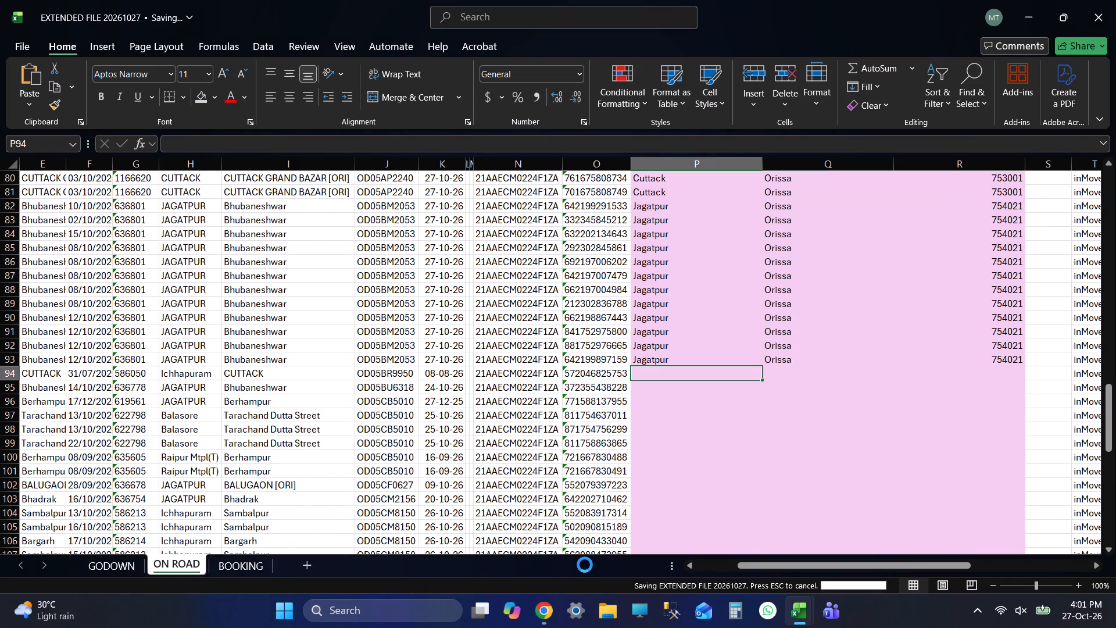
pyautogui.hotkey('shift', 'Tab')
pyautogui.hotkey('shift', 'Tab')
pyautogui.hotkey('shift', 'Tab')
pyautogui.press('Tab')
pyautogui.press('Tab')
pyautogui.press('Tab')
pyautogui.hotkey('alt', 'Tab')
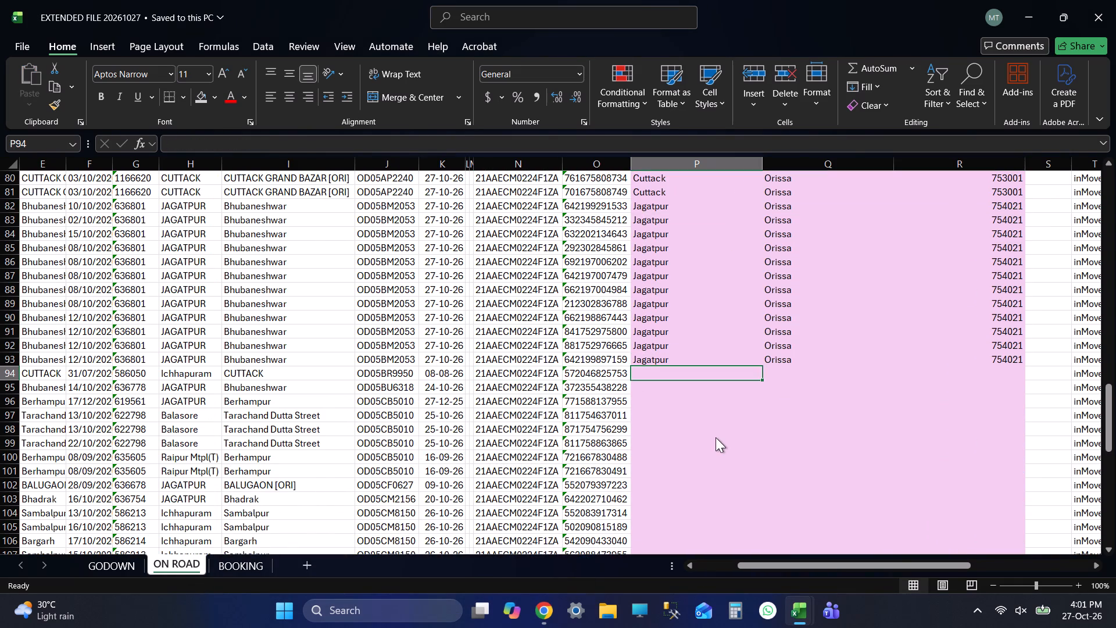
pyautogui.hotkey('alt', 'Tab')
# Copy Cuttack, Orissa and 753001 from ON ROAD row 81 into row 94 and save the workbook.
pyautogui.press('Up')
pyautogui.press('Up')
pyautogui.press('Up')
pyautogui.press('Up')
pyautogui.press('Up')
pyautogui.press('Up')
pyautogui.press('Up')
pyautogui.press('Up')
pyautogui.press('Up')
pyautogui.press('Up')
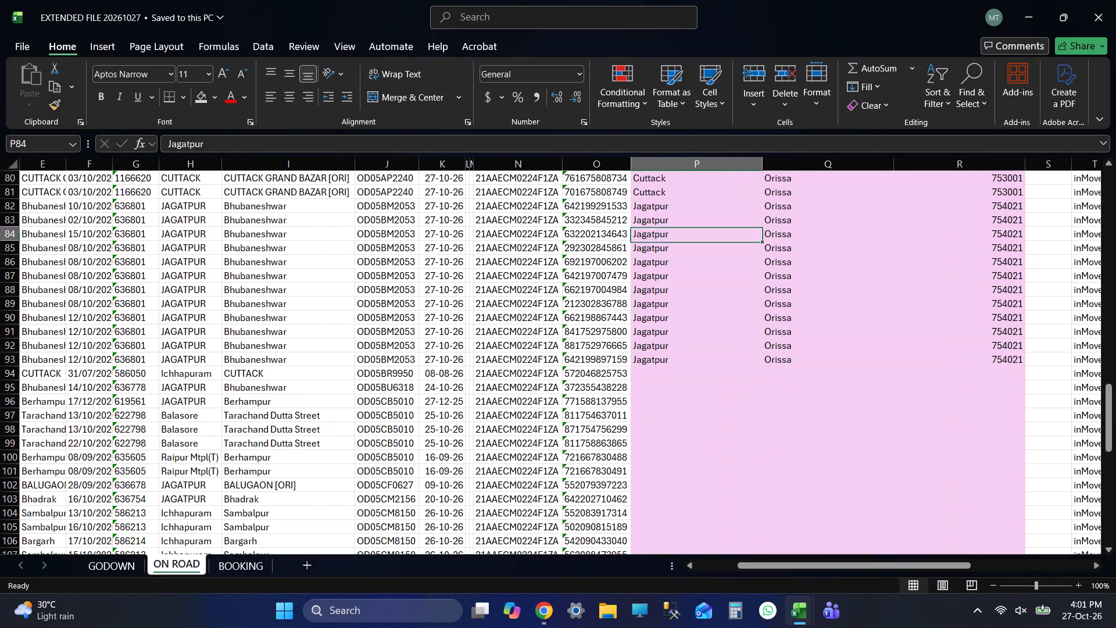
pyautogui.press('Up')
pyautogui.press('Up')
pyautogui.press('Up')
pyautogui.hotkey('shift', 'Right')
pyautogui.hotkey('shift', 'Right')
pyautogui.hotkey('ctrl', 'c')
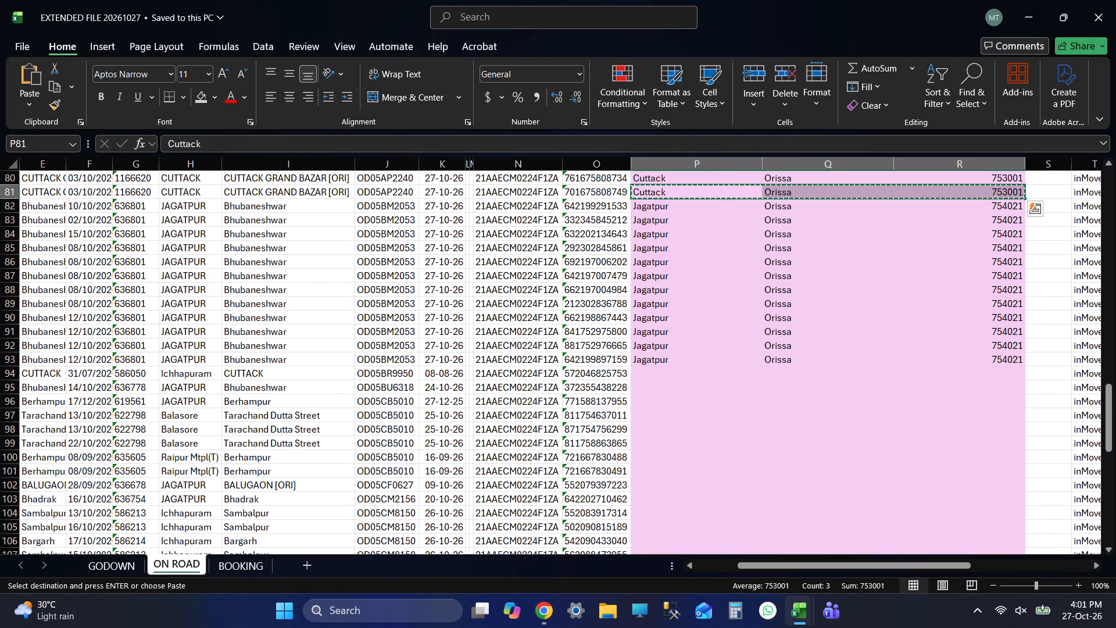
pyautogui.hotkey('ctrl', 'Down')
pyautogui.press('Down')
pyautogui.hotkey('ctrl', 'v')
pyautogui.press('Down')
pyautogui.hotkey('ctrl', 's')
pyautogui.press('Left')
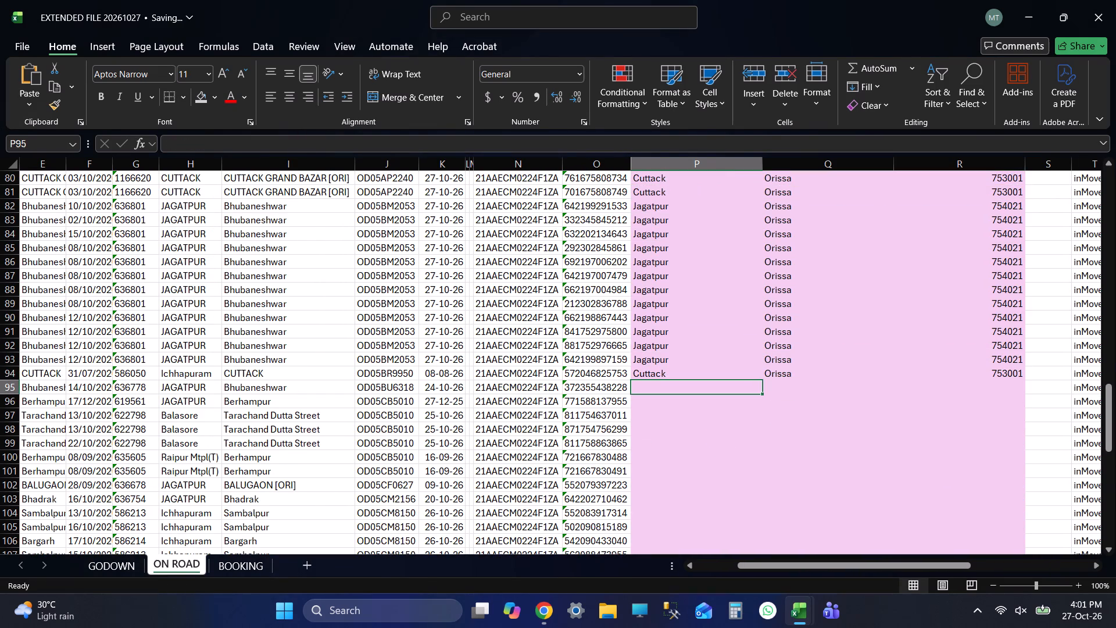
pyautogui.press('Left')
pyautogui.press('Left')
pyautogui.press('Left')
pyautogui.press('Left')
pyautogui.press('Left')
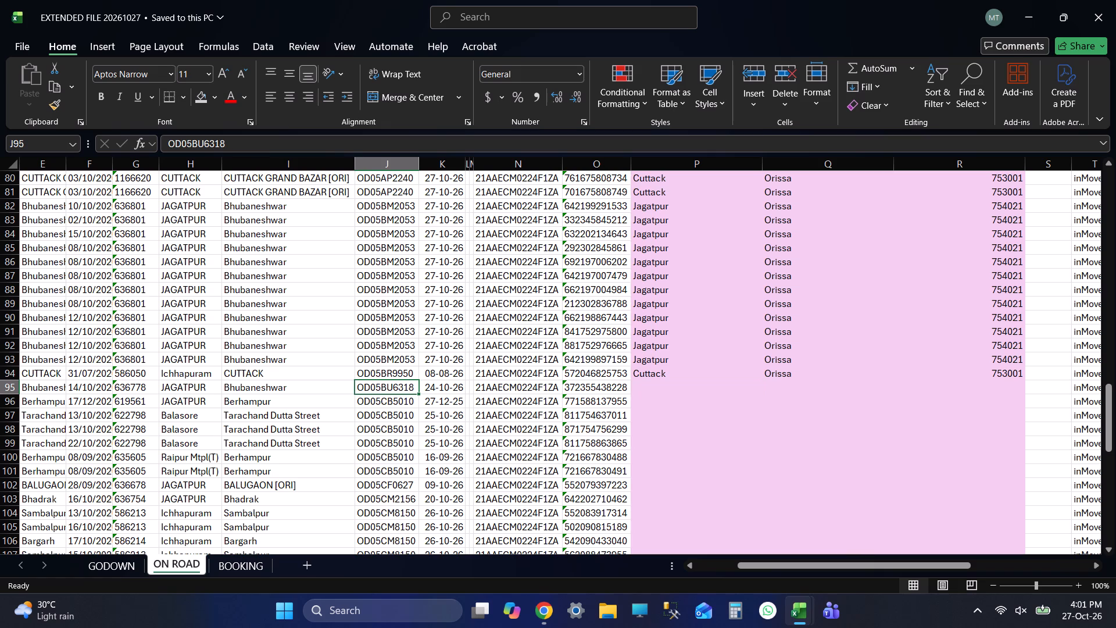
pyautogui.hotkey('ctrl', 'c')
pyautogui.hotkey('ctrl', 'Right')
pyautogui.press('Right')
pyautogui.press('Right')
pyautogui.press('Right')
pyautogui.press('Right')
pyautogui.hotkey('alt', 'Tab')
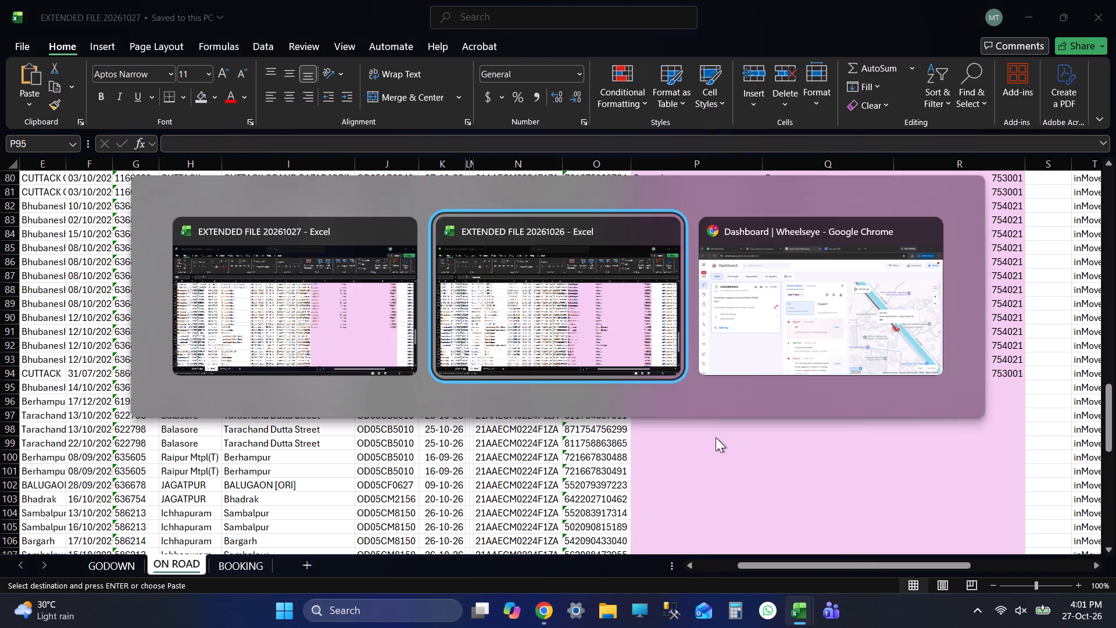
pyautogui.hotkey('alt', 'Tab')
pyautogui.click(635, 0)
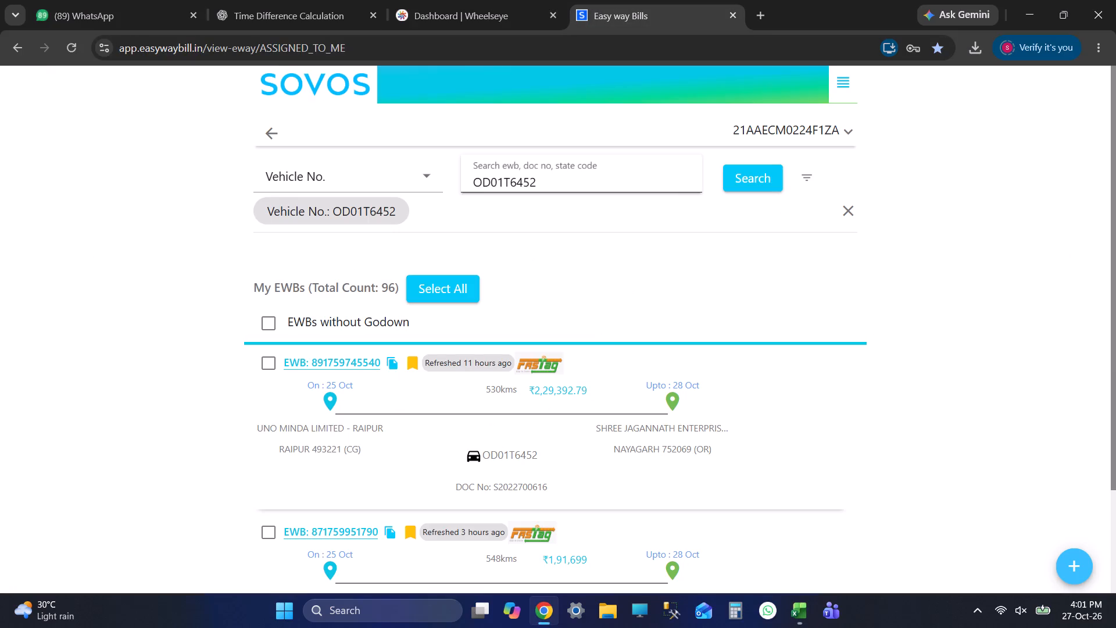
pyautogui.doubleClick(528, 185)
pyautogui.hotkey('ctrl', 'v')
pyautogui.click(727, 173)
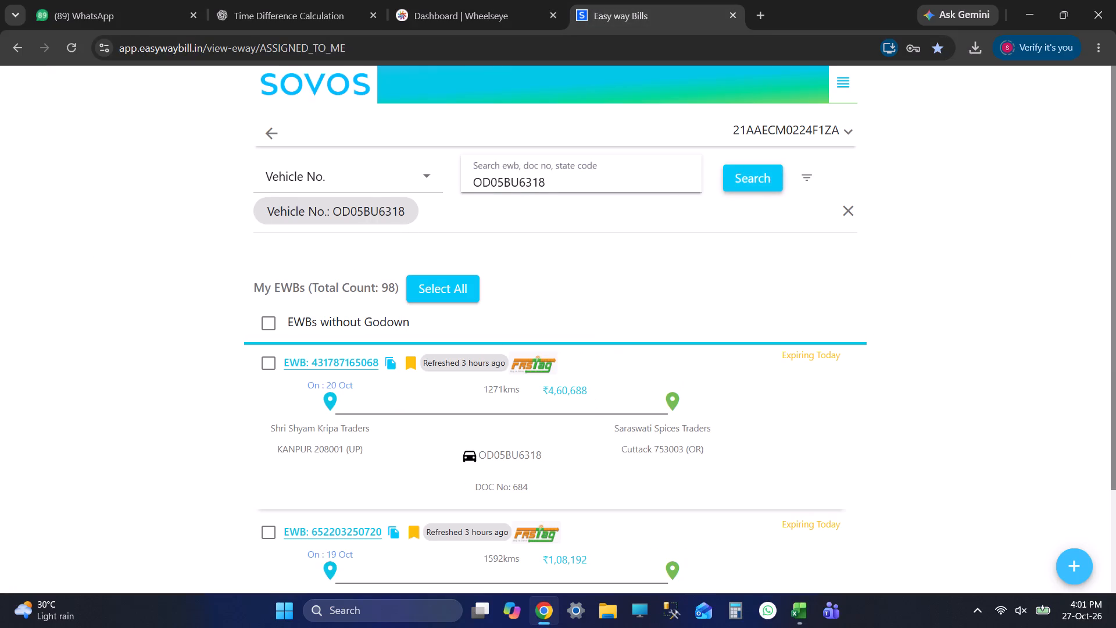
pyautogui.click(543, 360)
# Return to Excel and copy Bhubaneswar, Orissa and 751002 from ON ROAD row 73 of EXTENDED FILE 20261026.
pyautogui.hotkey('alt', 'Tab')
pyautogui.scroll(-4, 556, 393)
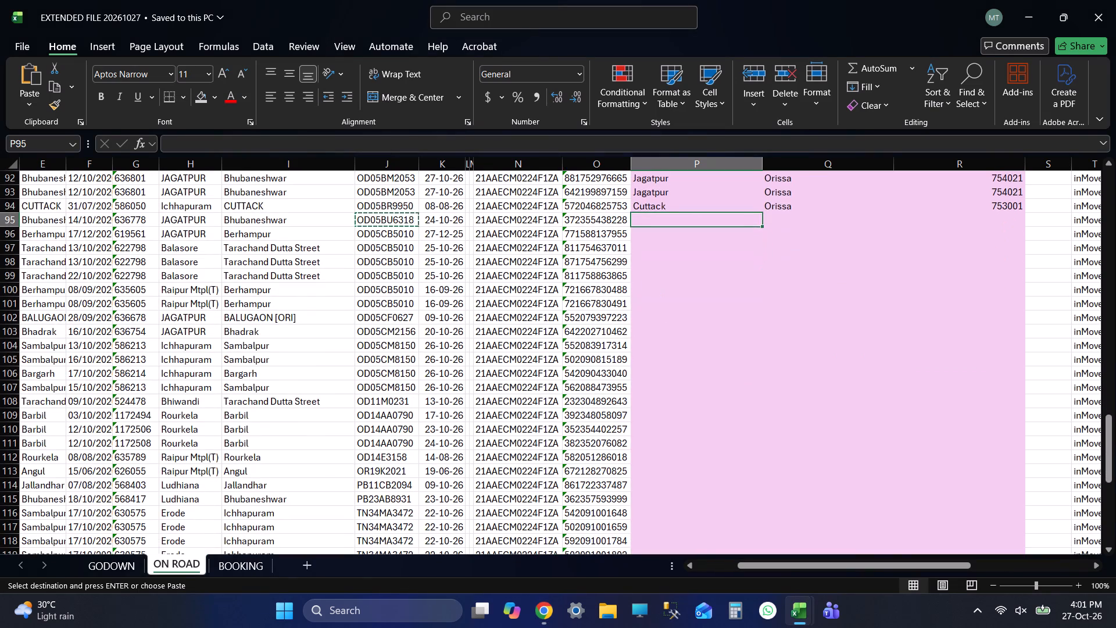
pyautogui.scroll(1, 601, 402)
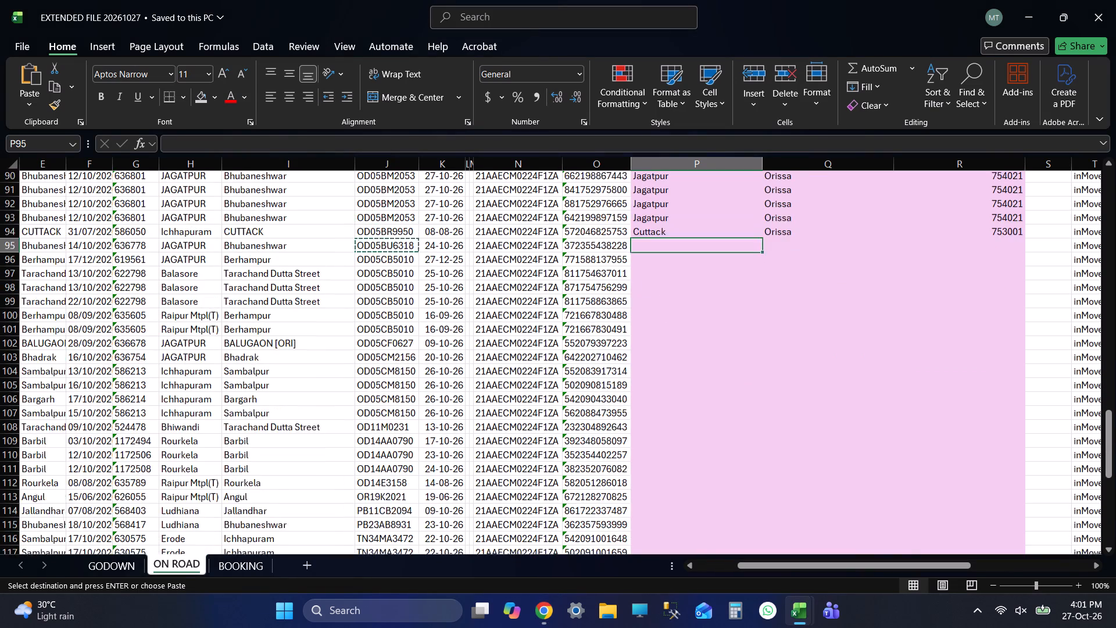
pyautogui.scroll(1, 601, 402)
pyautogui.hotkey('alt', 'Tab')
pyautogui.hotkey('alt', 'Tab')
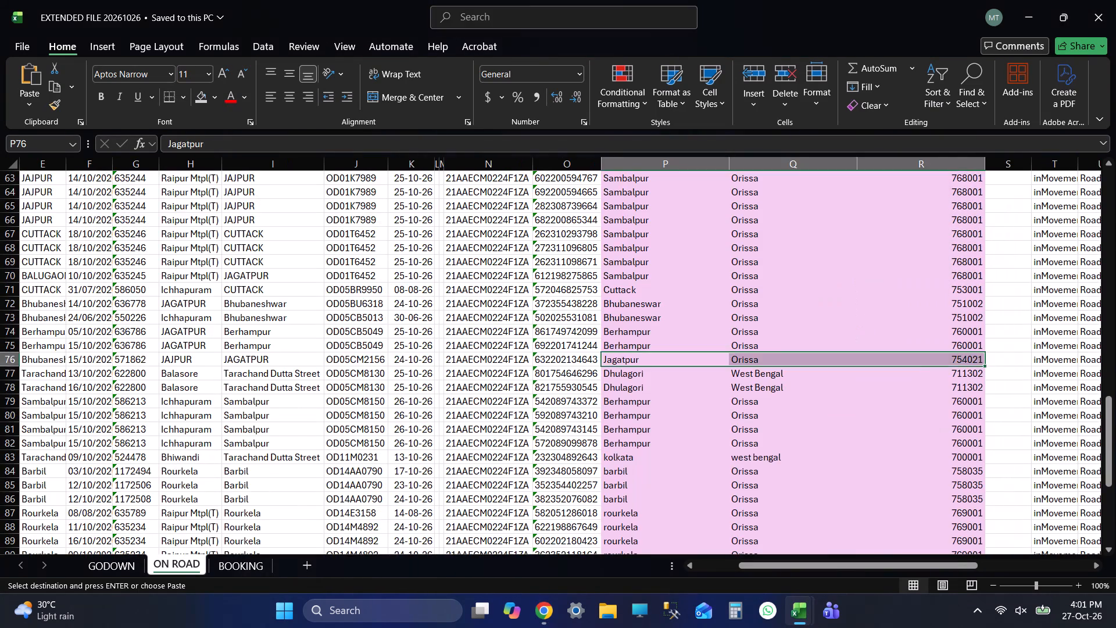
pyautogui.hotkey('alt', 'Tab')
pyautogui.hotkey('alt', 'Tab')
pyautogui.press('Up')
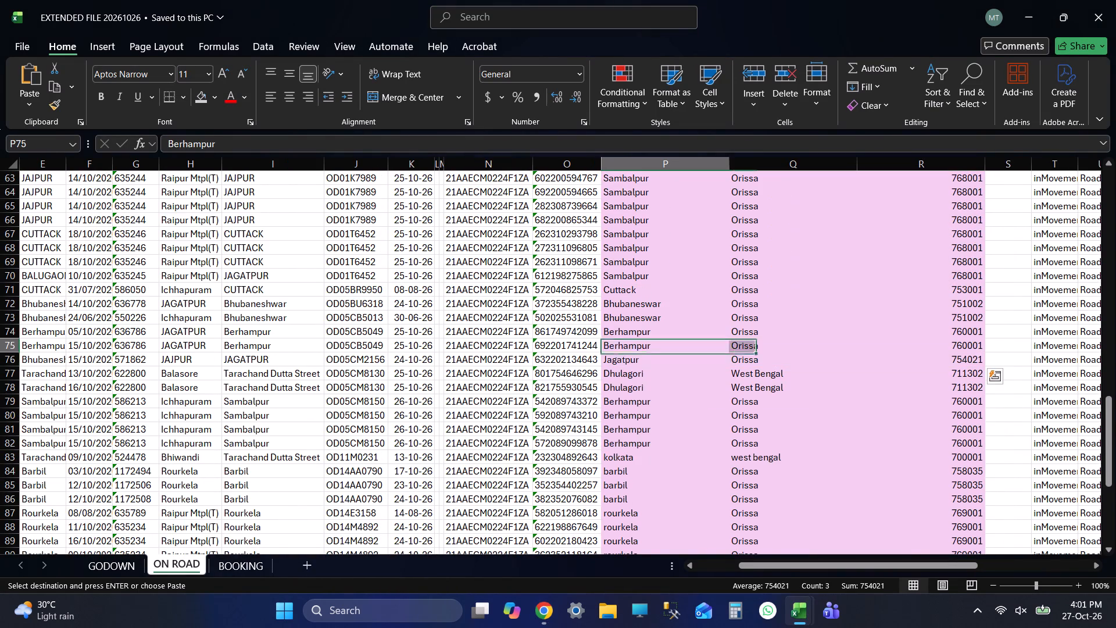
pyautogui.press('Up')
pyautogui.press('Up')
pyautogui.hotkey('shift', 'Right')
pyautogui.hotkey('shift', 'Right')
pyautogui.hotkey('ctrl', 'c')
# Paste Bhubaneswar, Orissa and 751002 into ON ROAD row 95 of EXTENDED FILE 20261027 and save it.
pyautogui.hotkey('alt', 'Tab')
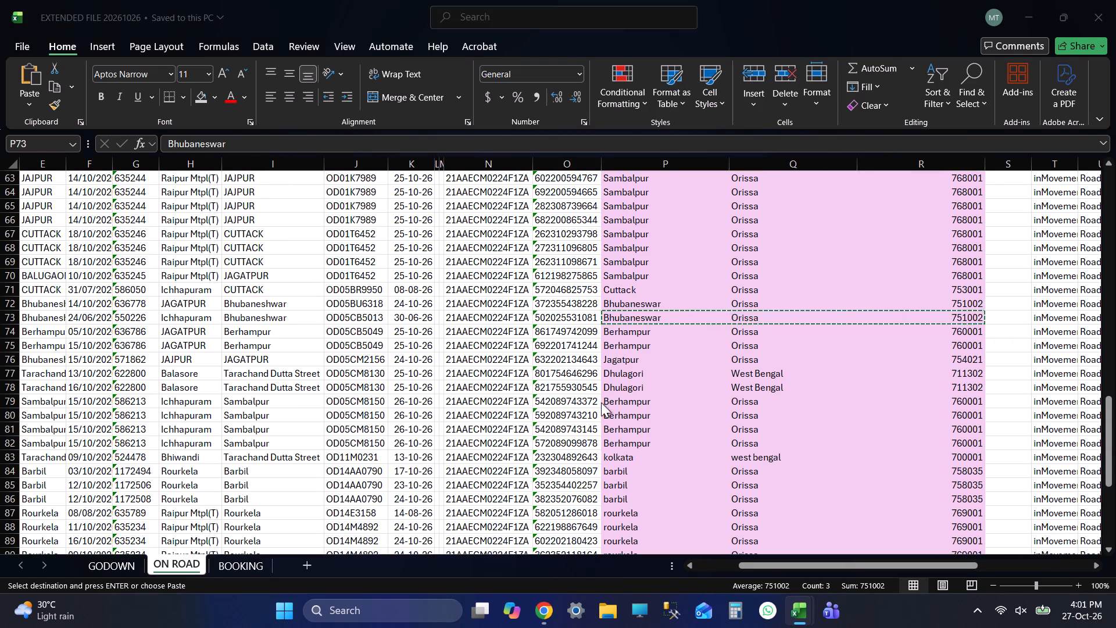
pyautogui.hotkey('ctrl', 'v')
pyautogui.press('Down')
pyautogui.hotkey('ctrl', 's')
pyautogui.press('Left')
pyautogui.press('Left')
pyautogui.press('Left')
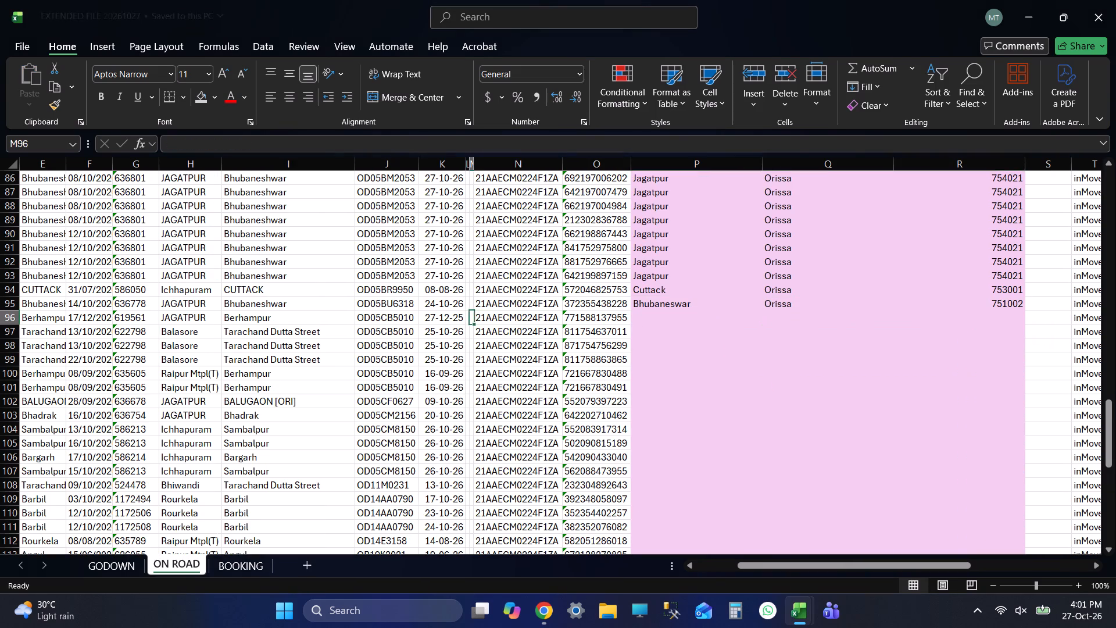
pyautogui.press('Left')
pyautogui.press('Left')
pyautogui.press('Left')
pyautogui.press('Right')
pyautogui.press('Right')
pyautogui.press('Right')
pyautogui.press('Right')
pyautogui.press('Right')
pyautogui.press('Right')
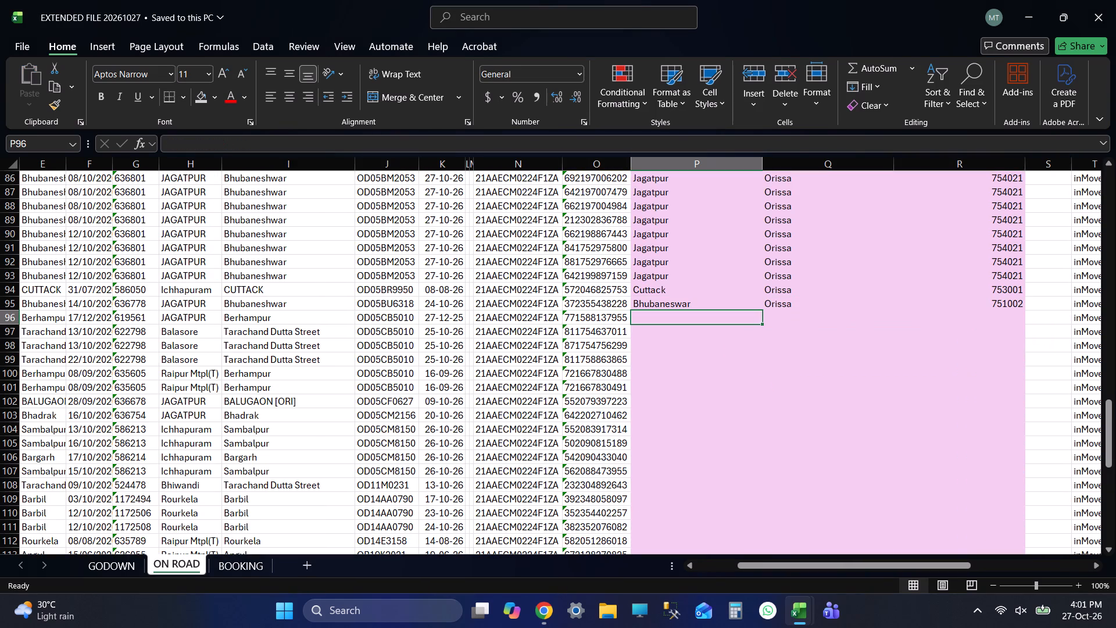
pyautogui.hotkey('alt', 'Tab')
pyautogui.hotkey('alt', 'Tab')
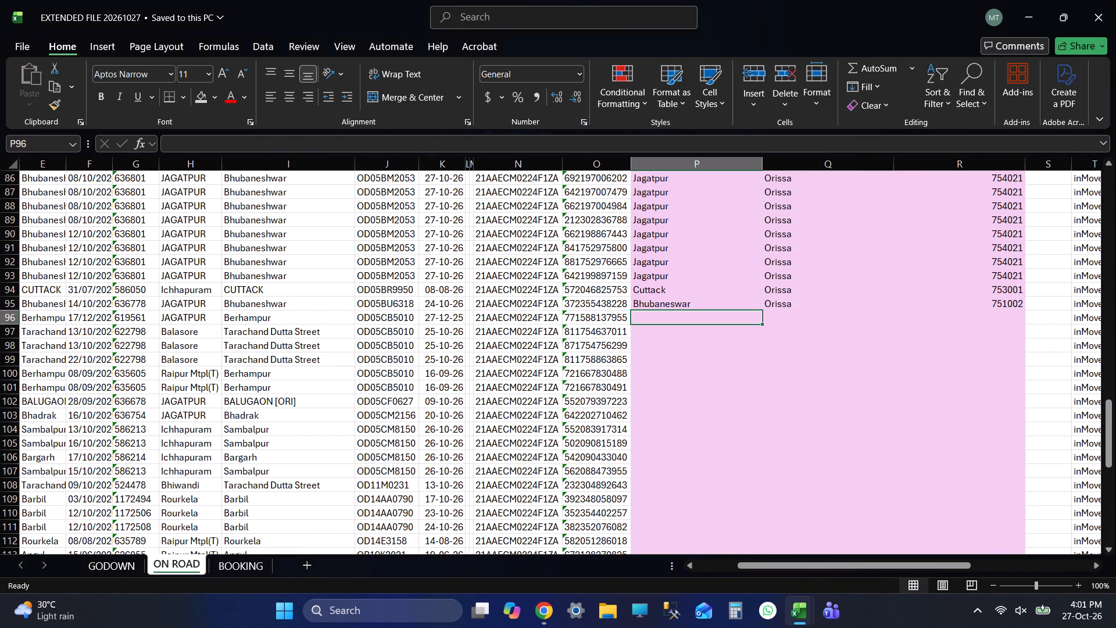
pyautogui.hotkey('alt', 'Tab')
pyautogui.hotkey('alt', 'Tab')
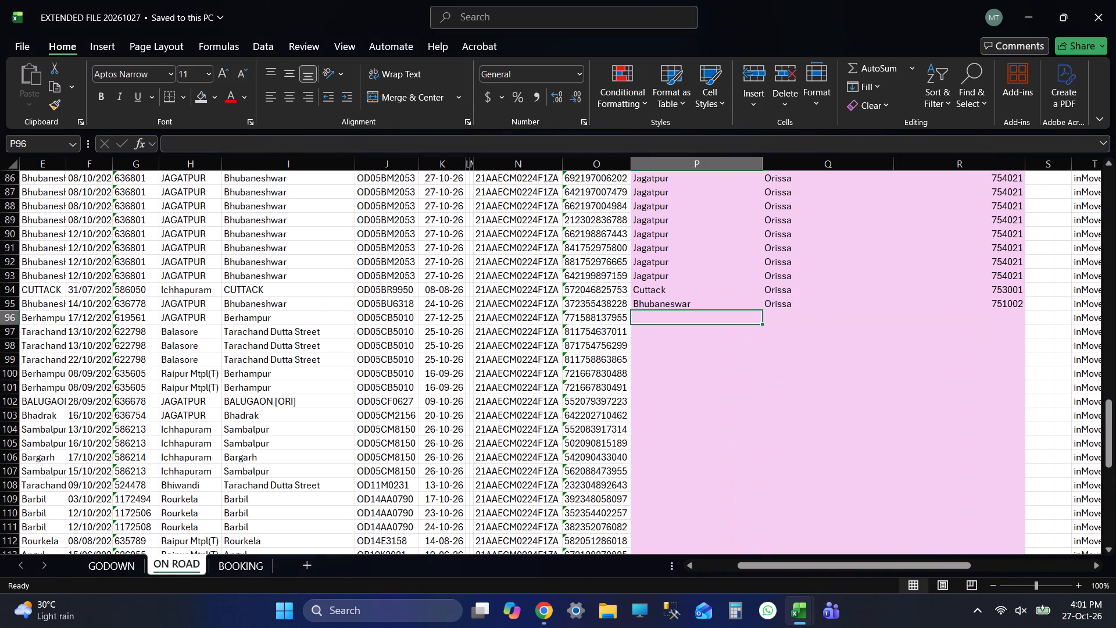
# Switch to EXTENDED FILE 20261026 and copy Berhampur, Orissa and 760001 from ON ROAD row 74.
pyautogui.hotkey('alt', 'Tab')
pyautogui.click(684, 166)
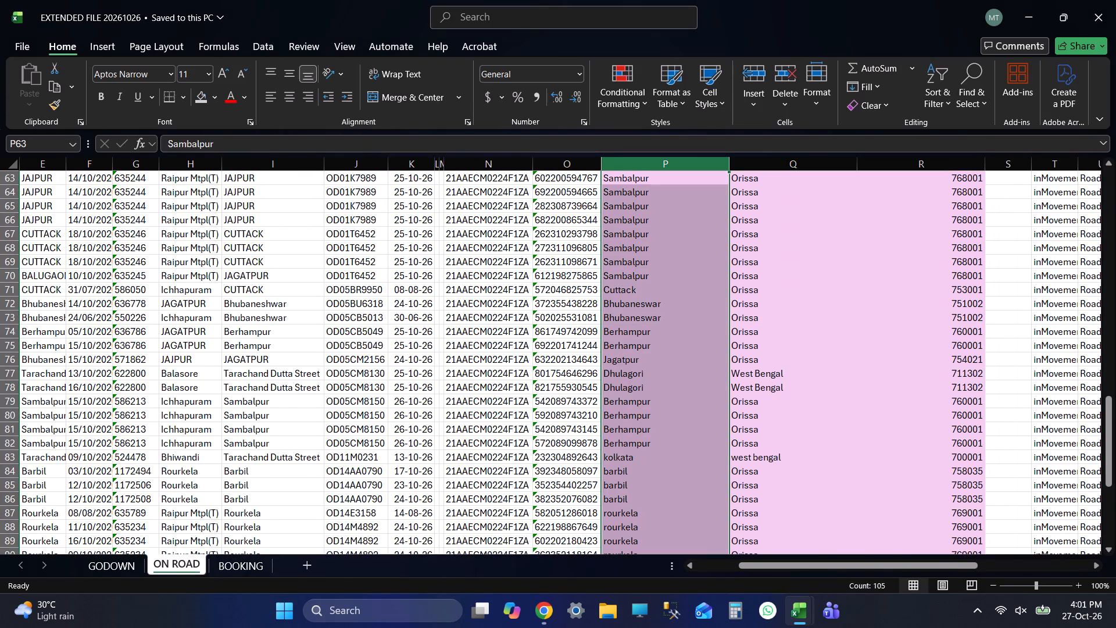
pyautogui.click(642, 330)
pyautogui.hotkey('shift', 'Right')
pyautogui.hotkey('shift', 'Right')
pyautogui.hotkey('ctrl', 'c')
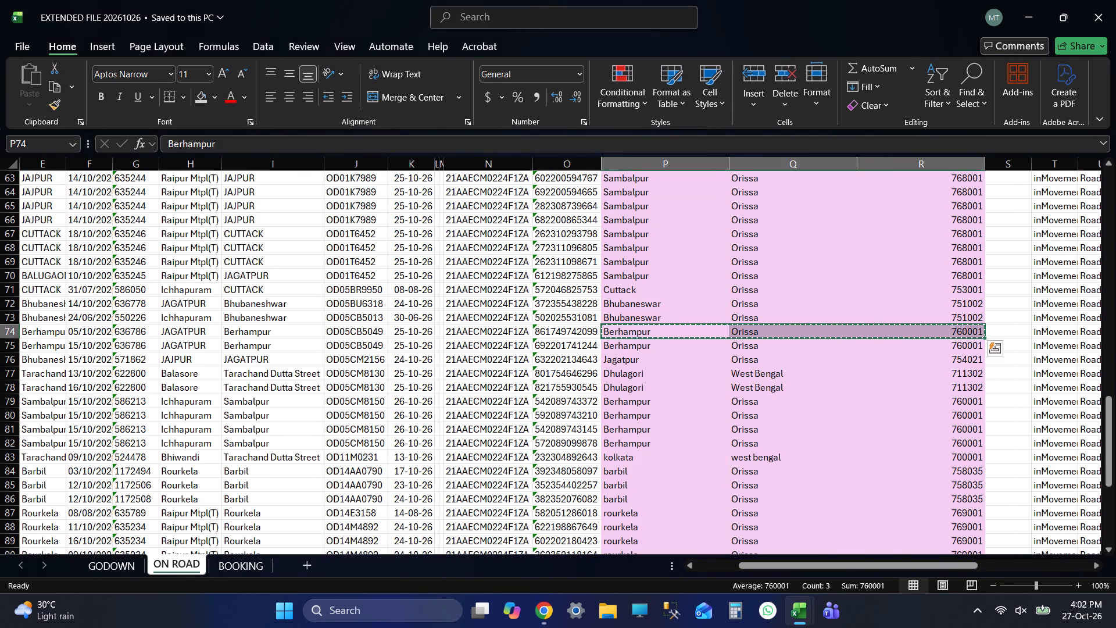
# Paste Berhampur, Orissa and 760001 into ON ROAD row 96 of EXTENDED FILE 20261027 and save it.
pyautogui.hotkey('alt', 'Tab')
pyautogui.hotkey('ctrl', 'v')
pyautogui.press('Down')
pyautogui.hotkey('ctrl', 's')
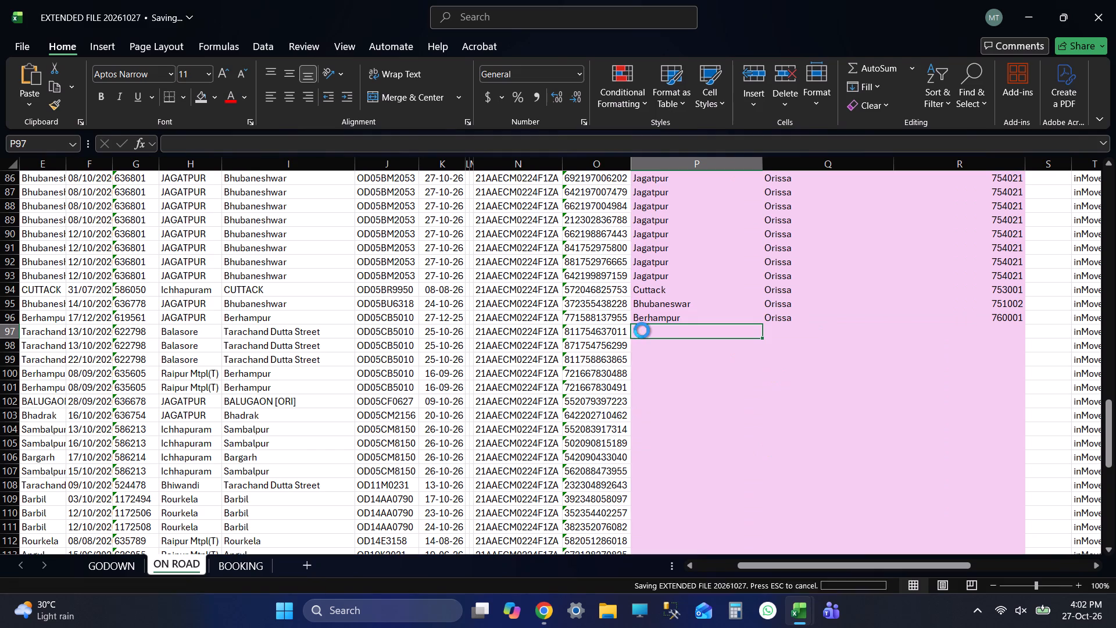
# Review ON ROAD row 97's destination, vehicle and expiry details to decide its current place.
pyautogui.press('Left')
pyautogui.press('Left')
pyautogui.press('Left')
pyautogui.press('Left')
pyautogui.press('Left')
pyautogui.press('Left')
pyautogui.press('Right')
pyautogui.press('Right')
pyautogui.press('Right')
pyautogui.press('Right')
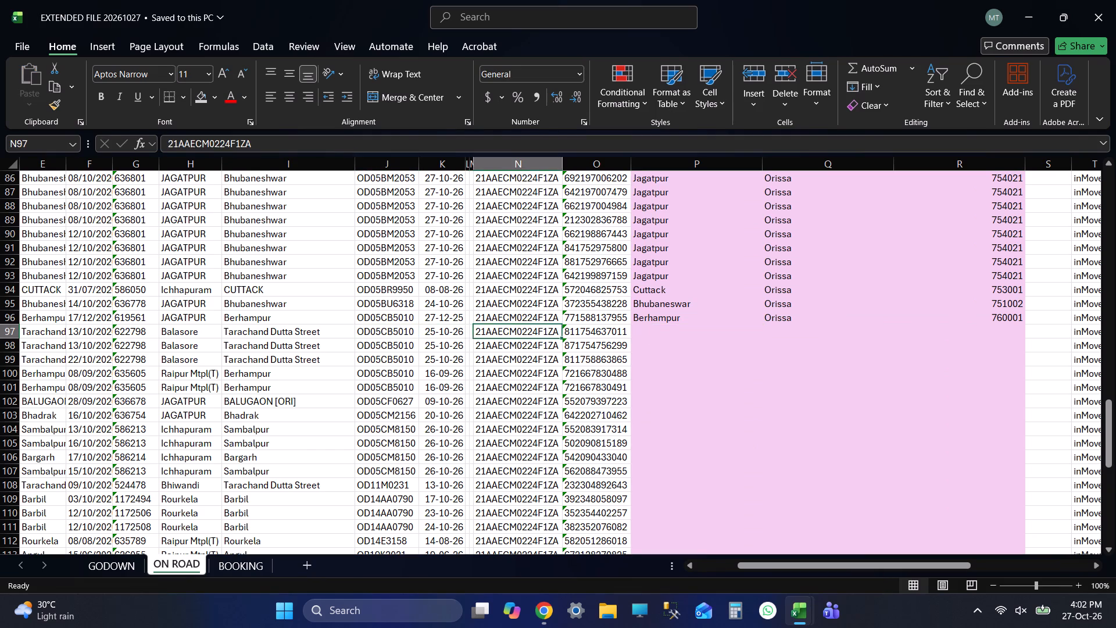
pyautogui.press('Left')
pyautogui.press('Left')
pyautogui.press('Right')
pyautogui.press('Right')
pyautogui.press('Right')
pyautogui.press('Right')
# Switch to EXTENDED FILE 20261026, search for KOLKATA, and copy kolkata, west bengal and 700001 from ON ROAD row 83.
pyautogui.hotkey('alt', 'Tab')
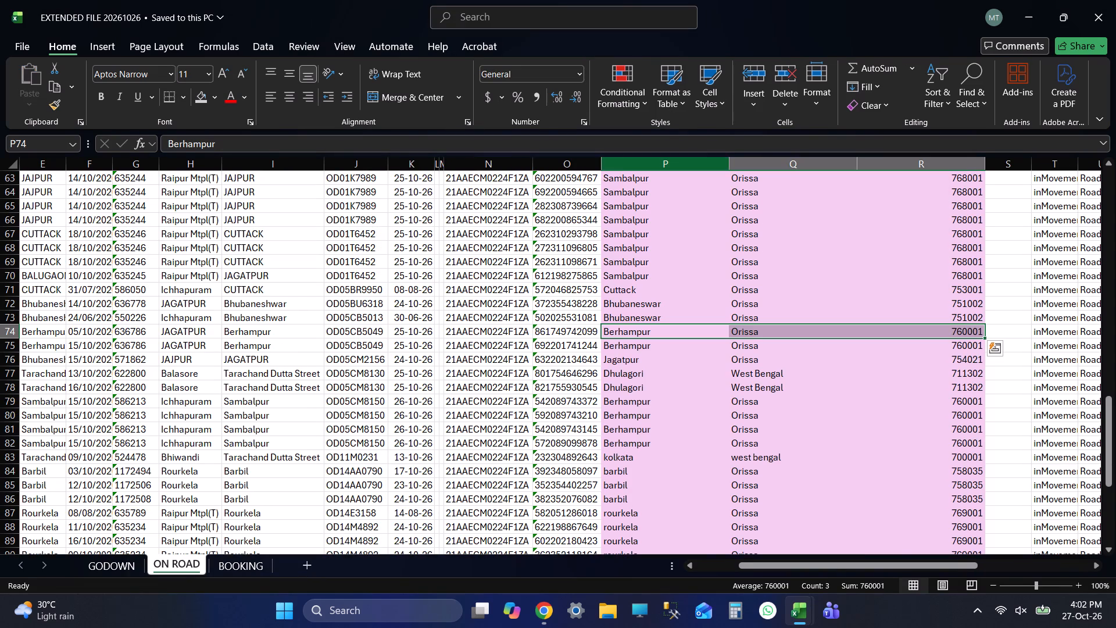
pyautogui.click(666, 162)
pyautogui.hotkey('ctrl', 'g')
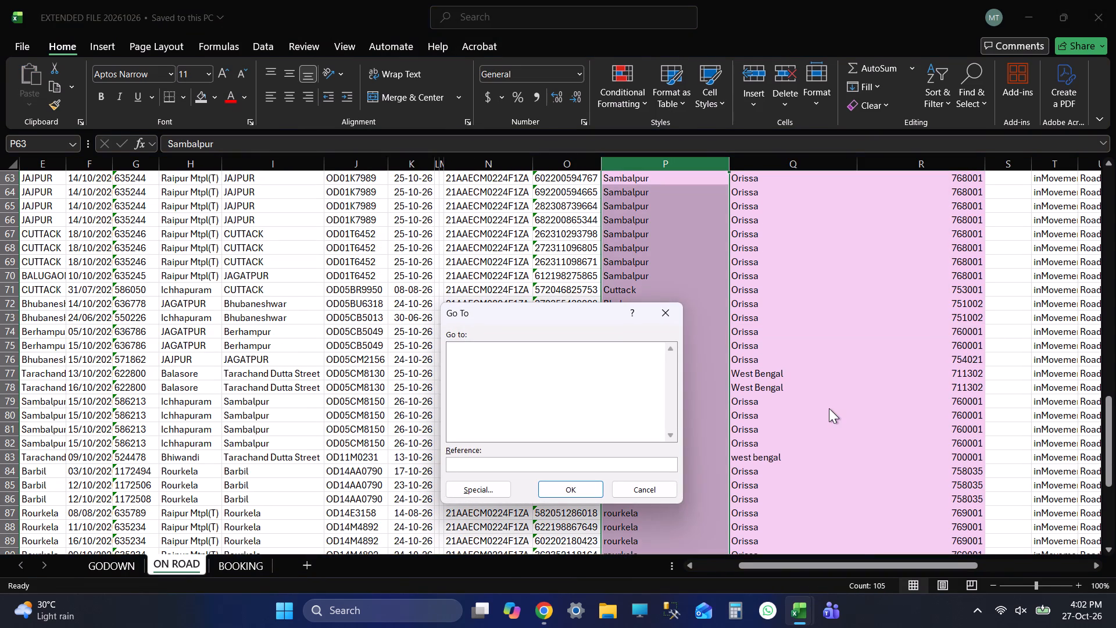
pyautogui.click(678, 316)
pyautogui.hotkey('ctrl', 'f')
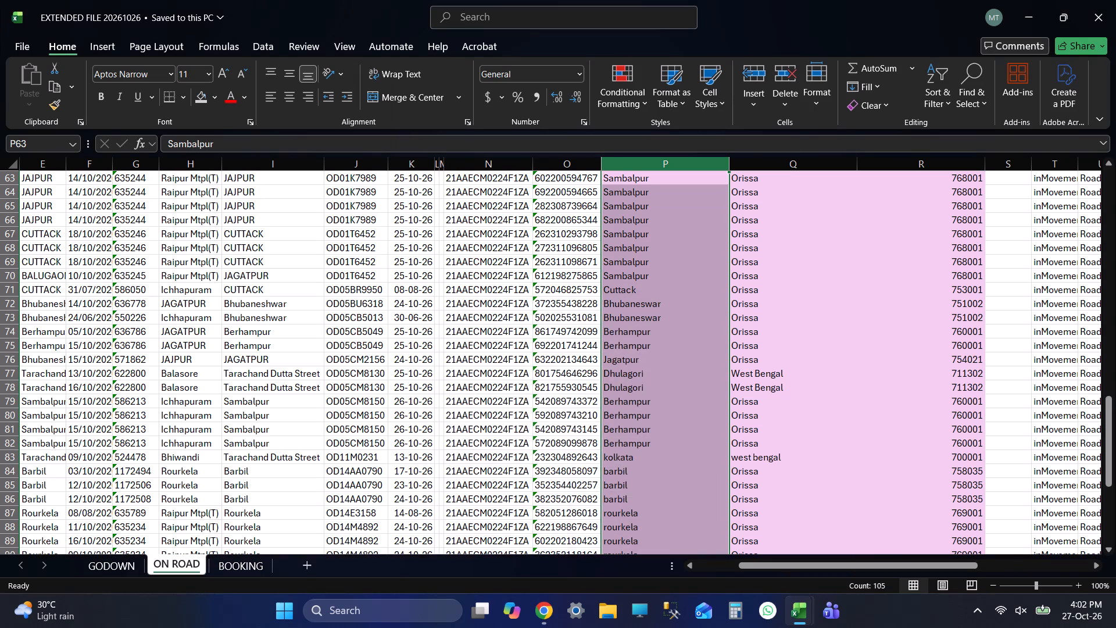
pyautogui.write('KOLKATA')
pyautogui.press('Return')
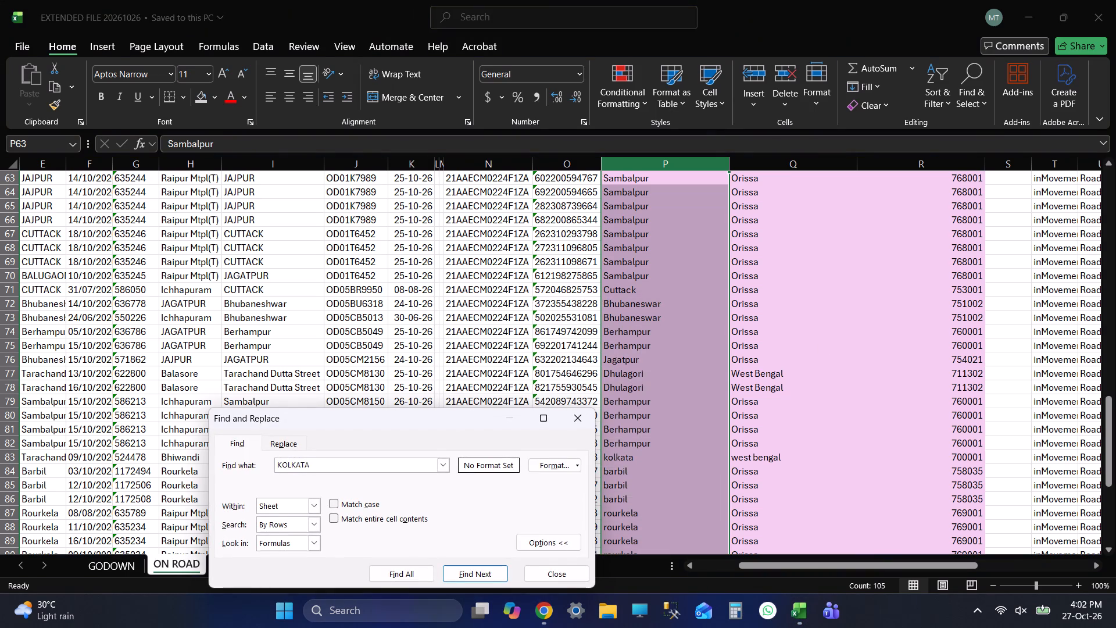
pyautogui.click(639, 458)
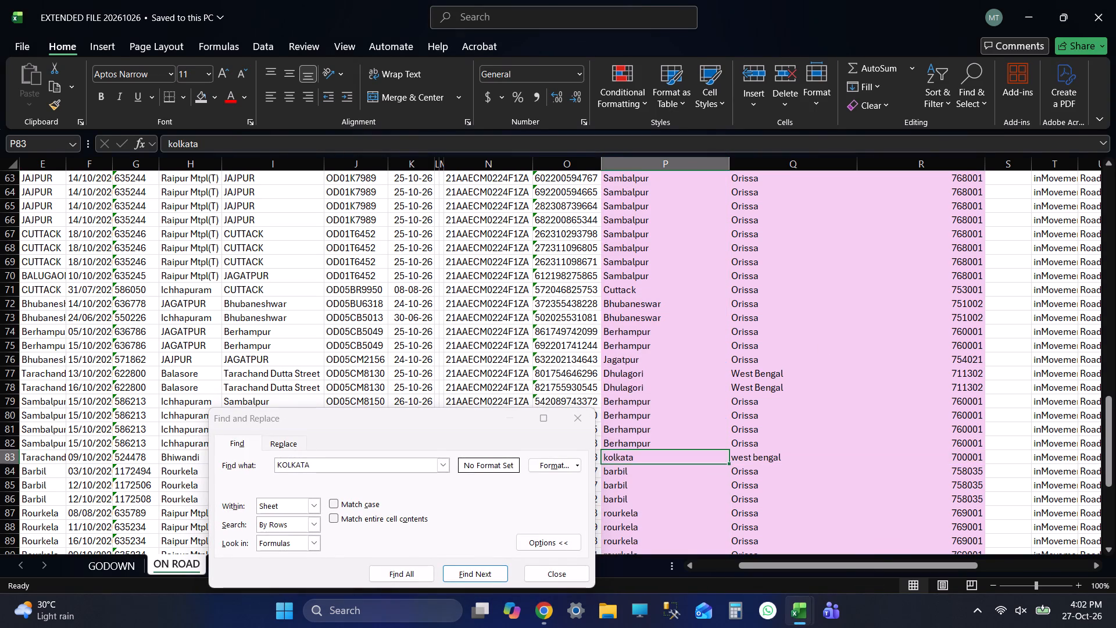
pyautogui.hotkey('shift', 'Right')
pyautogui.hotkey('shift', 'Right')
pyautogui.hotkey('ctrl', 'c')
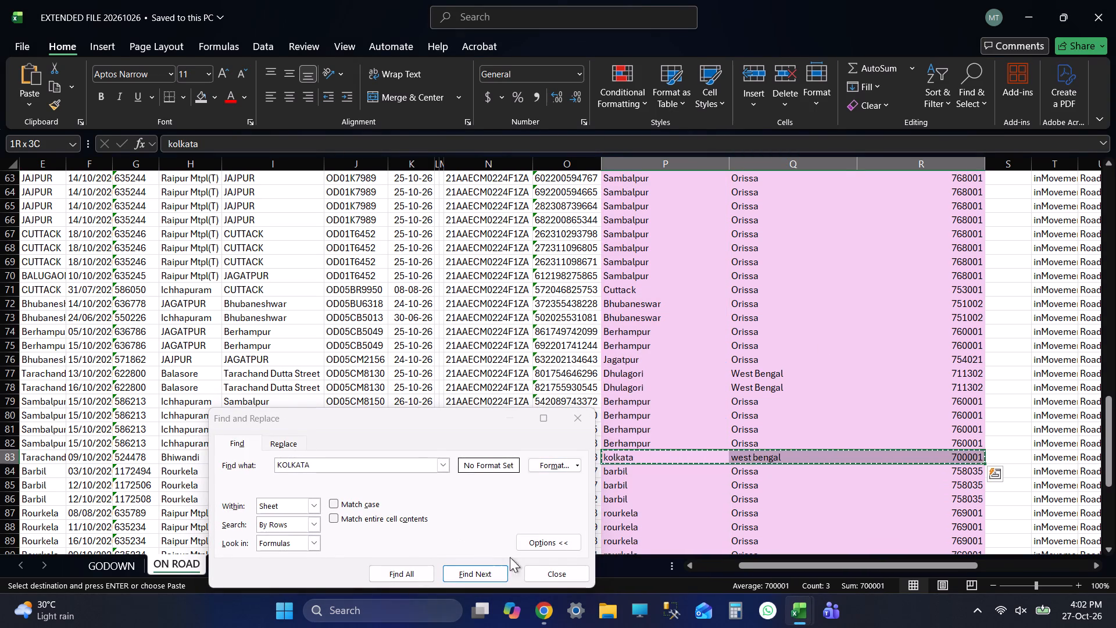
pyautogui.click(543, 576)
# Paste kolkata, west bengal and 700001 into ON ROAD rows 97 to 99 of EXTENDED FILE 20261027 and save it.
pyautogui.hotkey('alt', 'Tab')
pyautogui.hotkey('shift', 'Down')
pyautogui.hotkey('shift', 'Down')
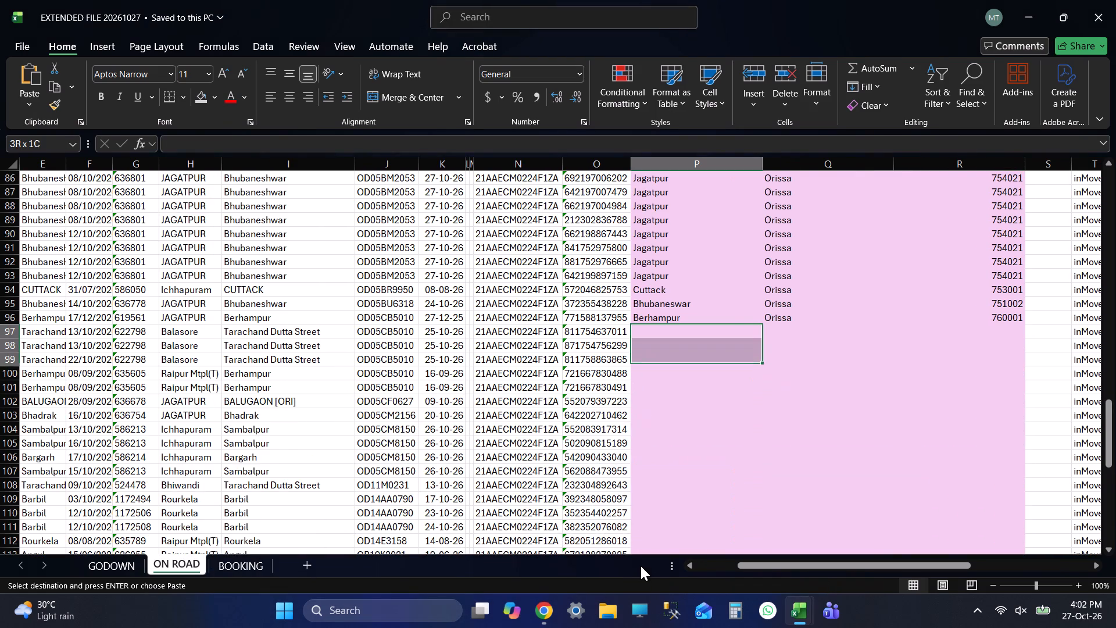
pyautogui.hotkey('shift', 'Down')
pyautogui.hotkey('shift', 'Up')
pyautogui.hotkey('ctrl', 'v')
pyautogui.hotkey('ctrl', 'Down')
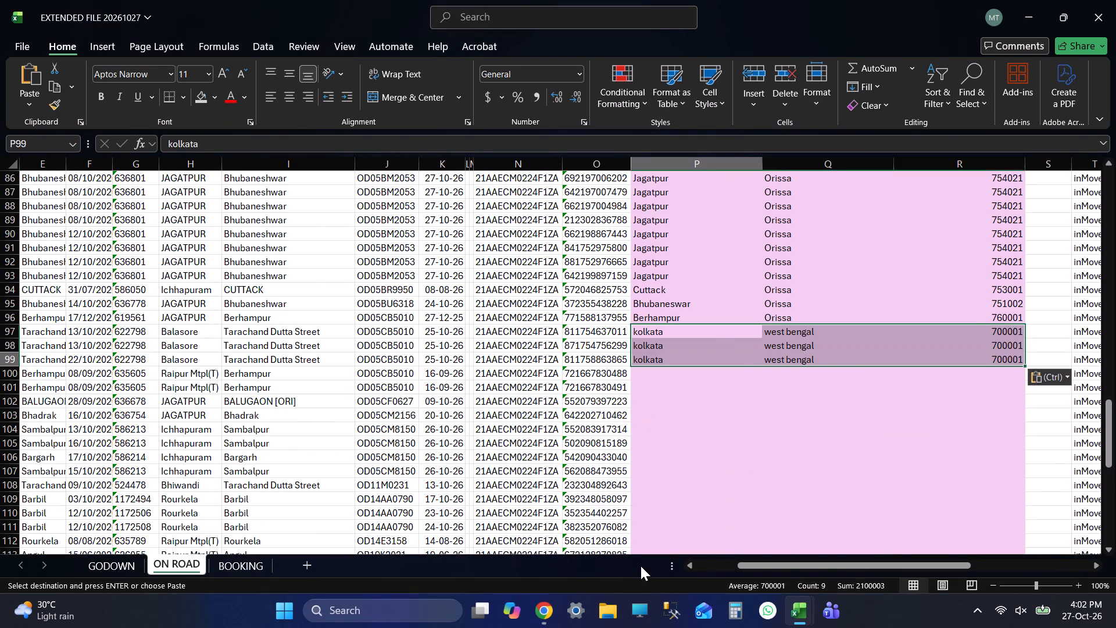
pyautogui.press('Down')
pyautogui.hotkey('ctrl', 's')
# Review ON ROAD row 100's destination, vehicle and expiry details to decide its current place.
pyautogui.scroll(-5, 641, 363)
pyautogui.scroll(1, 652, 382)
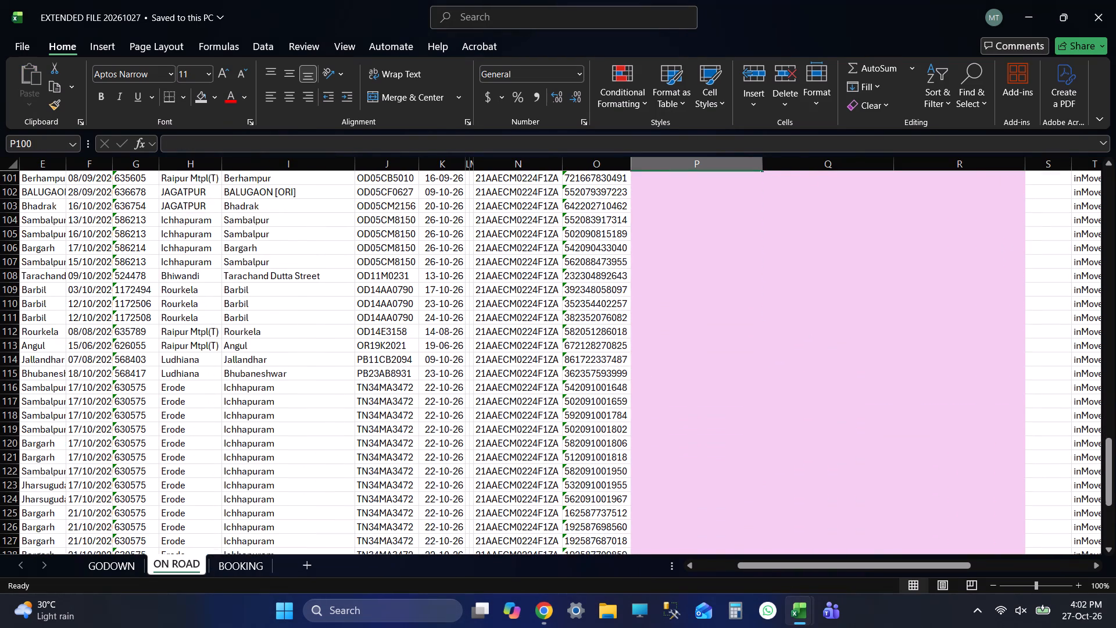
pyautogui.hotkey('shift', 'Tab')
pyautogui.hotkey('shift', 'Tab')
pyautogui.hotkey('shift', 'Tab')
pyautogui.hotkey('shift', 'Tab')
pyautogui.hotkey('shift', 'Tab')
pyautogui.press('Tab')
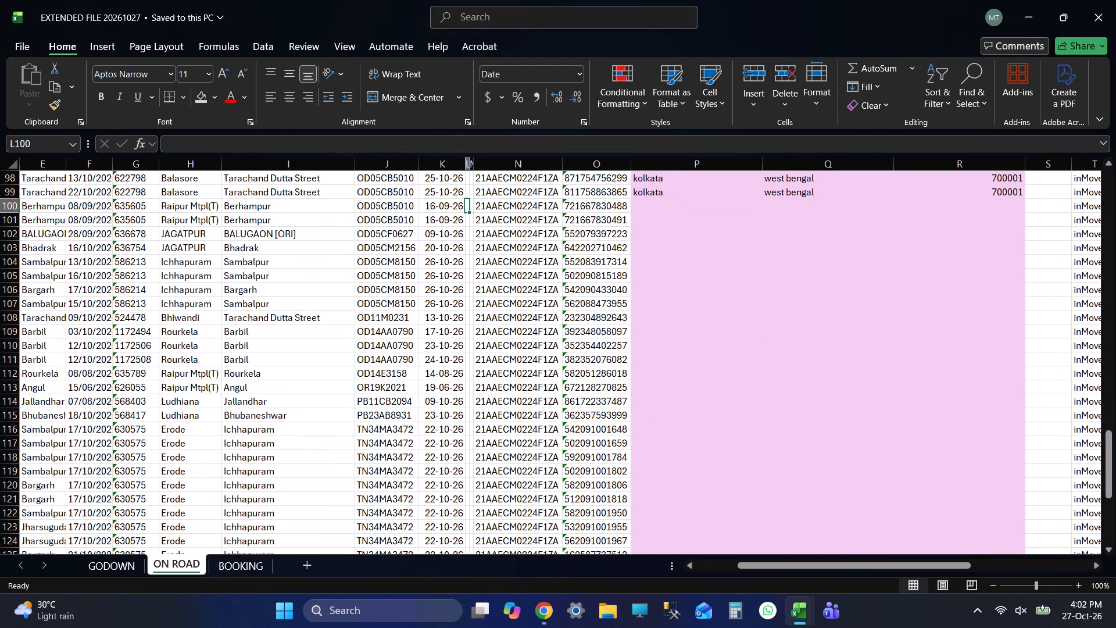
pyautogui.press('Tab')
pyautogui.press('Tab')
pyautogui.press('Tab')
pyautogui.press('Tab')
# Copy Berhampur, Orissa and 760001 from row 75 of EXTENDED FILE 20261026 into ON ROAD rows 100 and 101 of EXTENDED FILE 20261027 and save.
pyautogui.hotkey('alt', 'Tab')
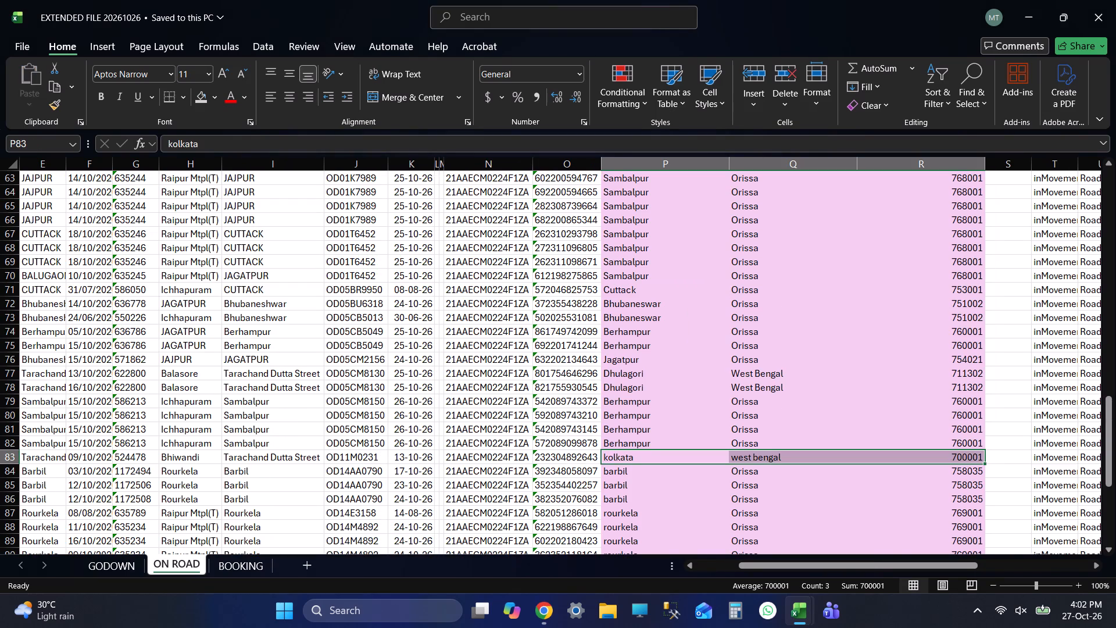
pyautogui.click(671, 344)
pyautogui.hotkey('shift', 'Right')
pyautogui.hotkey('shift', 'Right')
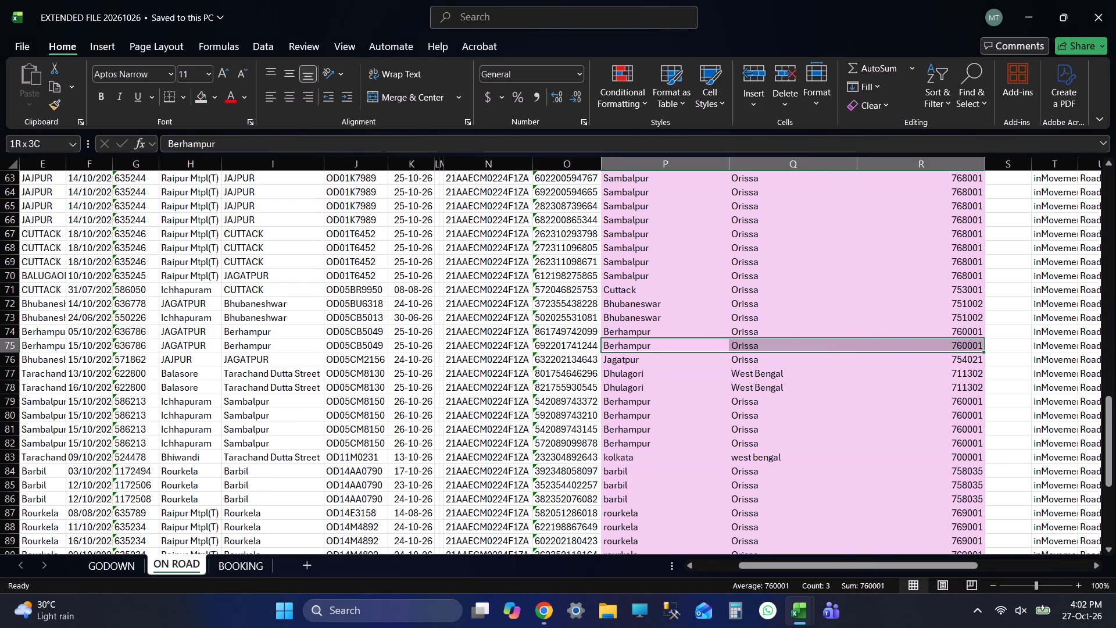
pyautogui.hotkey('ctrl', 'c')
pyautogui.hotkey('alt', 'Tab')
pyautogui.hotkey('shift', 'Down')
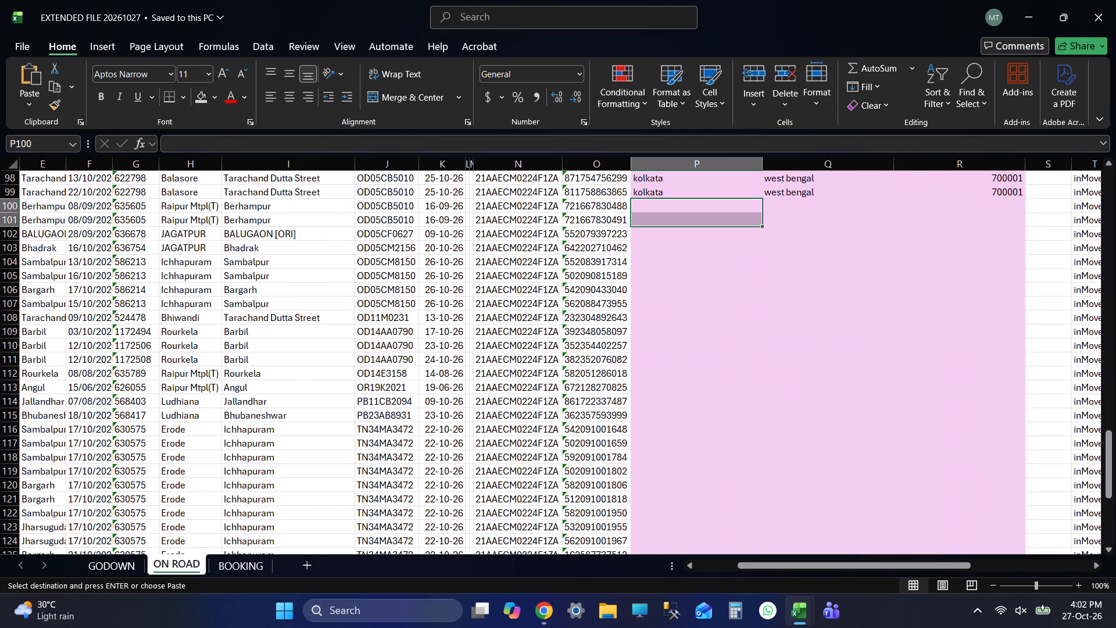
pyautogui.hotkey('ctrl', 'v')
pyautogui.press('Down')
pyautogui.press('Down')
pyautogui.hotkey('ctrl', 's')
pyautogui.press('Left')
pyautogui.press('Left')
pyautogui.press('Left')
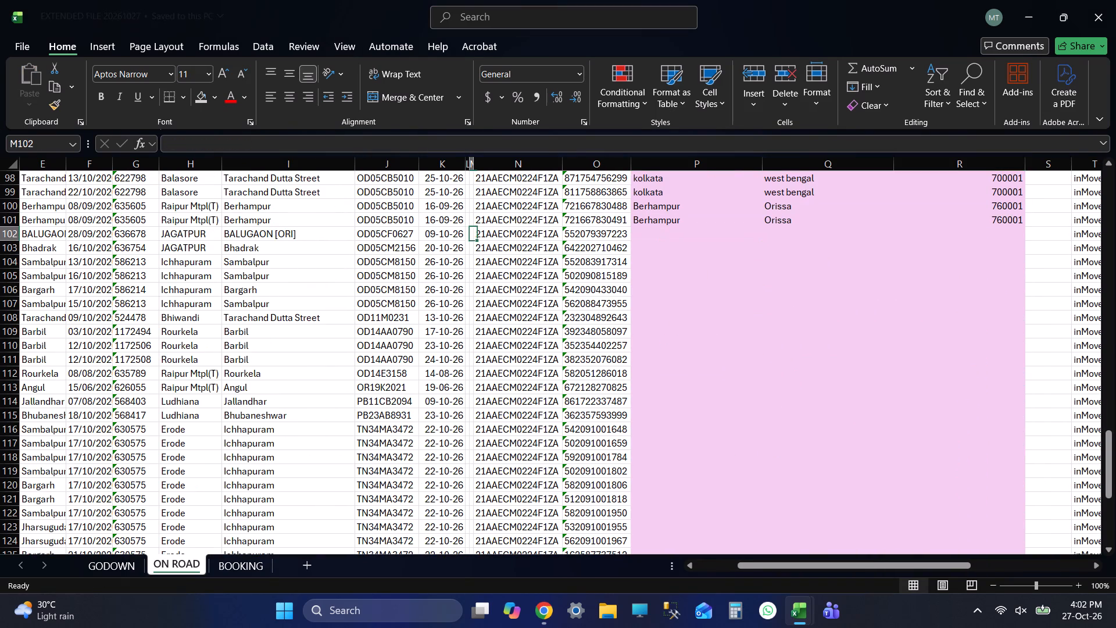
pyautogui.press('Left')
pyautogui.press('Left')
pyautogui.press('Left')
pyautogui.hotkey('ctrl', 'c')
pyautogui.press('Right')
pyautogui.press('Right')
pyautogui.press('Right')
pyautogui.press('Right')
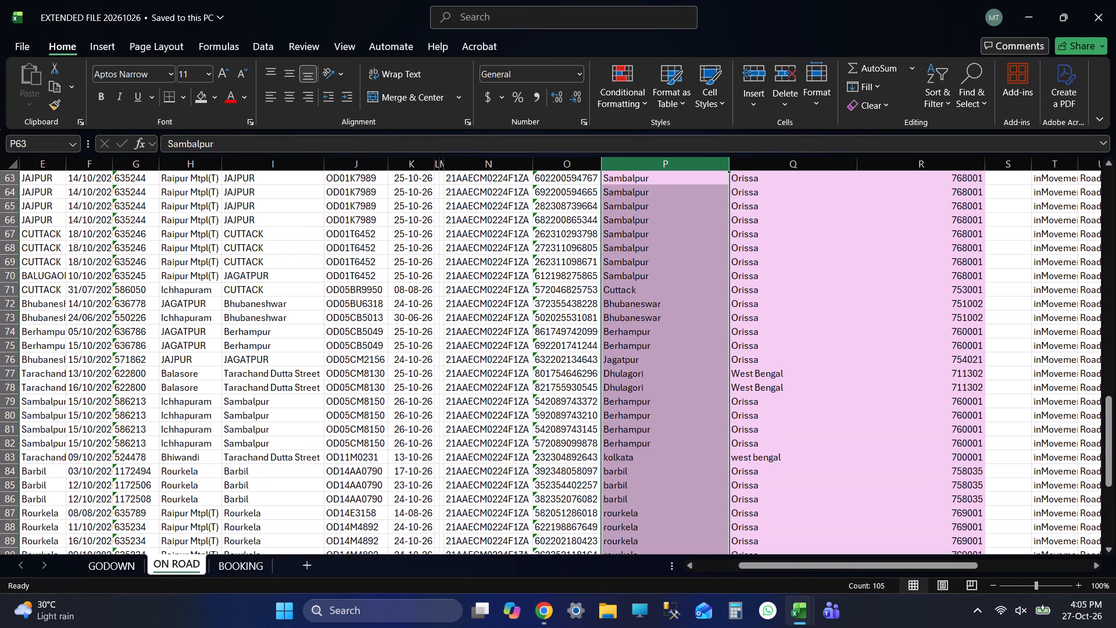
pyautogui.hotkey('ctrl', 'f')
pyautogui.write('KOLKATA')
pyautogui.press('Return')
pyautogui.click(631, 463)
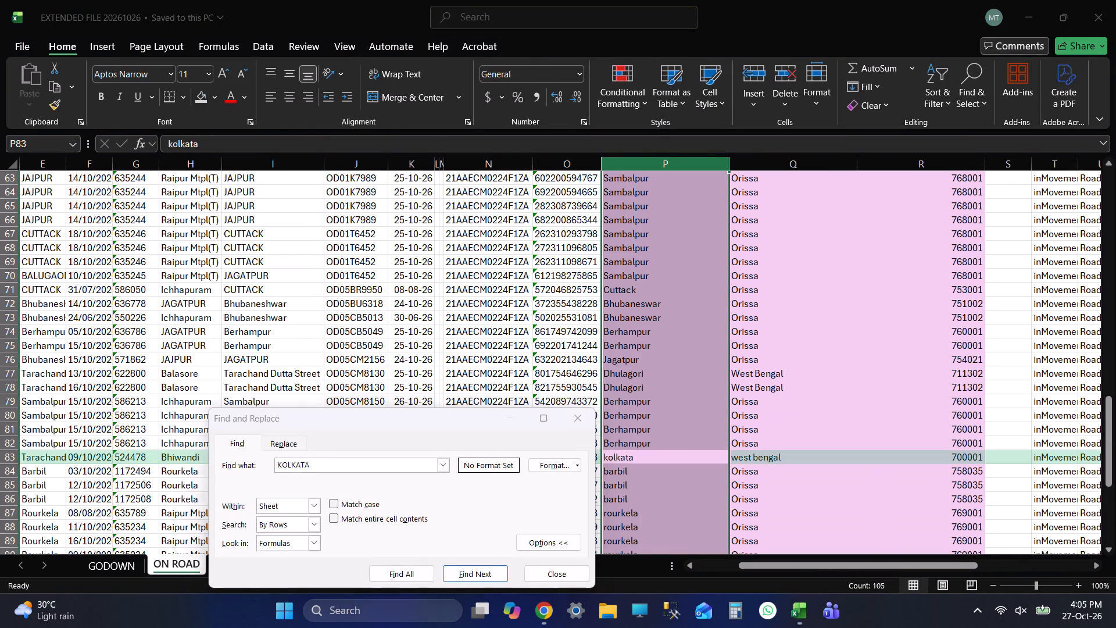
pyautogui.hotkey('shift', 'Right')
pyautogui.hotkey('shift', 'Right')
pyautogui.hotkey('ctrl', 'c')
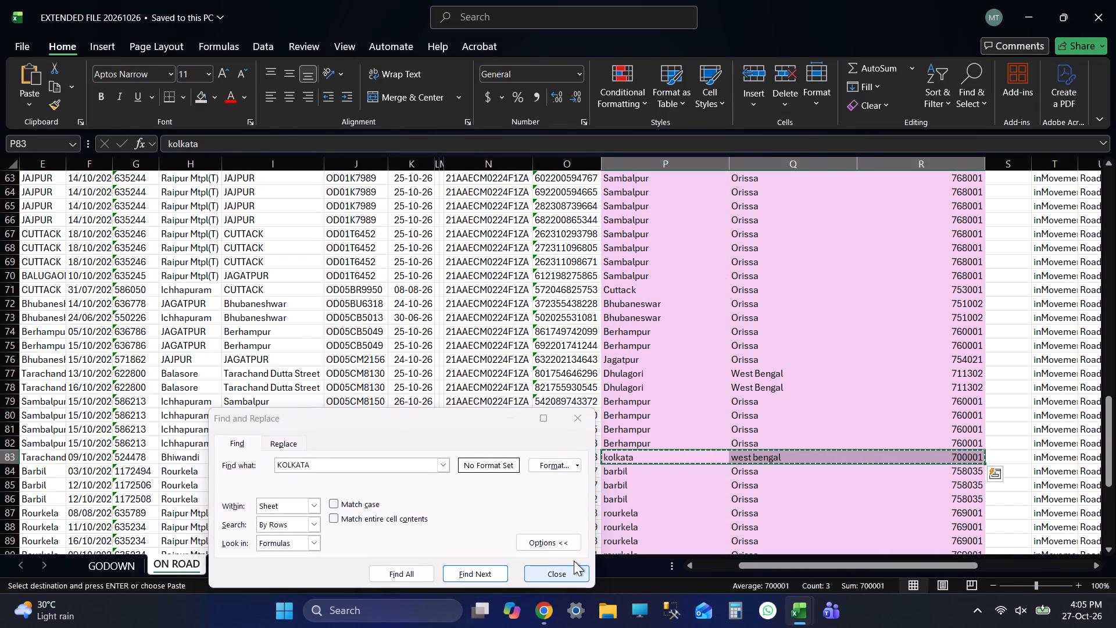
pyautogui.click(553, 565)
# Paste kolkata, west bengal and 700001 into ON ROAD row 108 of EXTENDED FILE 20261027 and save it.
pyautogui.hotkey('alt', 'Tab')
pyautogui.hotkey('ctrl', 'v')
pyautogui.press('Down')
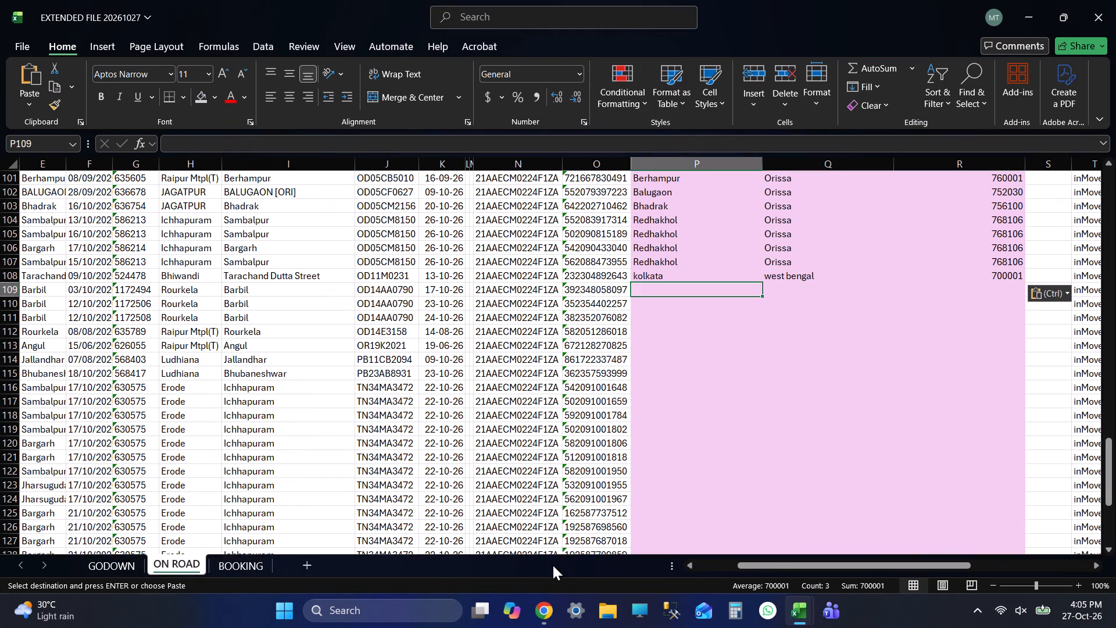
pyautogui.hotkey('ctrl', 's')
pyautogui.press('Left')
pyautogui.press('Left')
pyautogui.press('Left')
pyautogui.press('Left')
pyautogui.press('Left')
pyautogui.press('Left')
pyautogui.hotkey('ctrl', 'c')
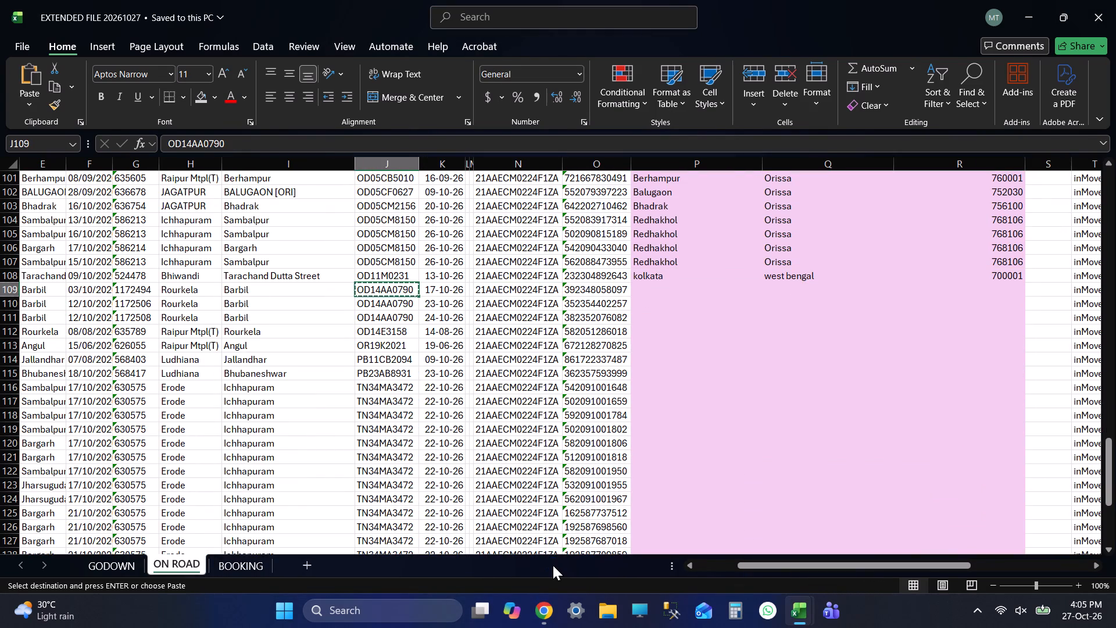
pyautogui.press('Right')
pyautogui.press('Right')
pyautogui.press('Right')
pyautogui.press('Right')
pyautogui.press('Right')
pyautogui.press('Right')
# Copy barbil, Orissa and 758035 from row 85 of EXTENDED FILE 20261026 into rows 109 to 111 of EXTENDED FILE 20261027 and save.
pyautogui.hotkey('alt', 'Tab')
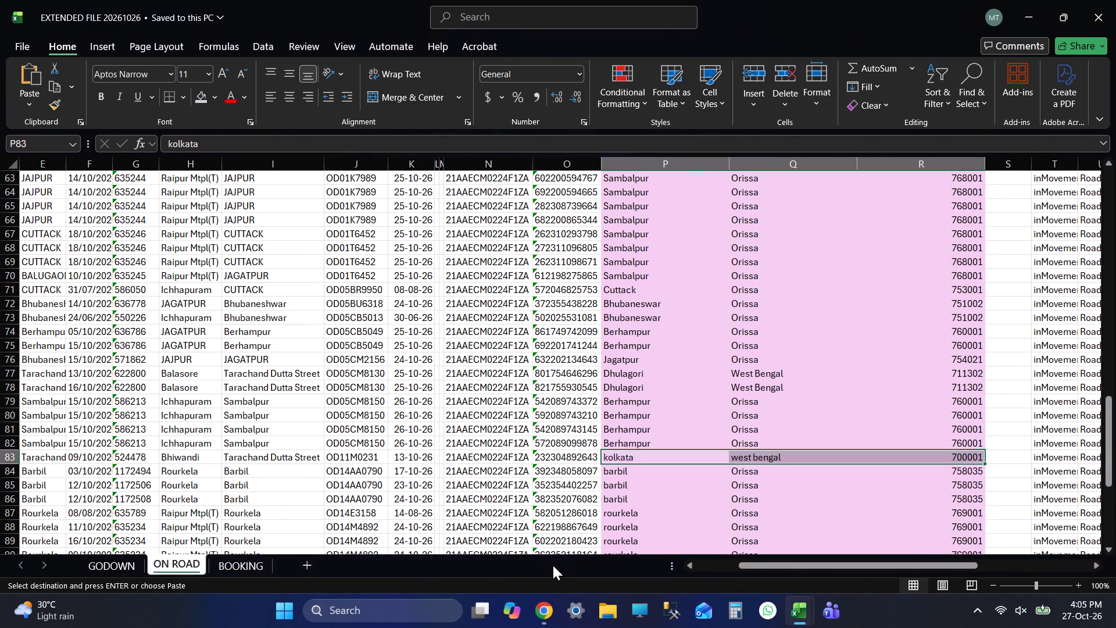
pyautogui.click(655, 158)
pyautogui.hotkey('alt', 'Tab')
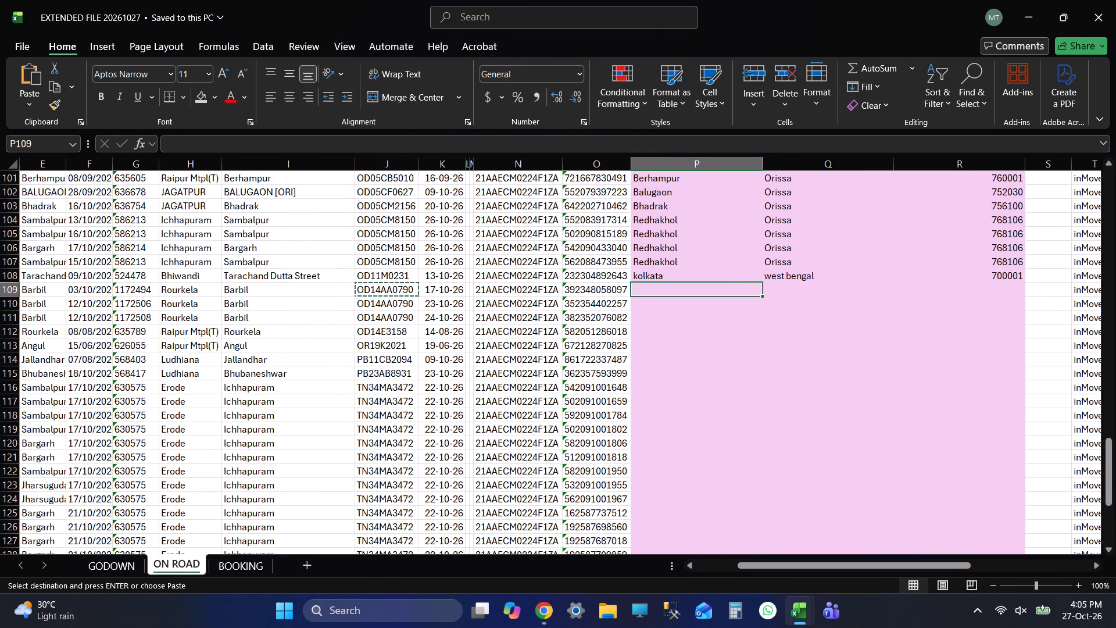
pyautogui.hotkey('alt', 'Tab')
pyautogui.click(660, 479)
pyautogui.hotkey('shift', 'Right')
pyautogui.hotkey('shift', 'Right')
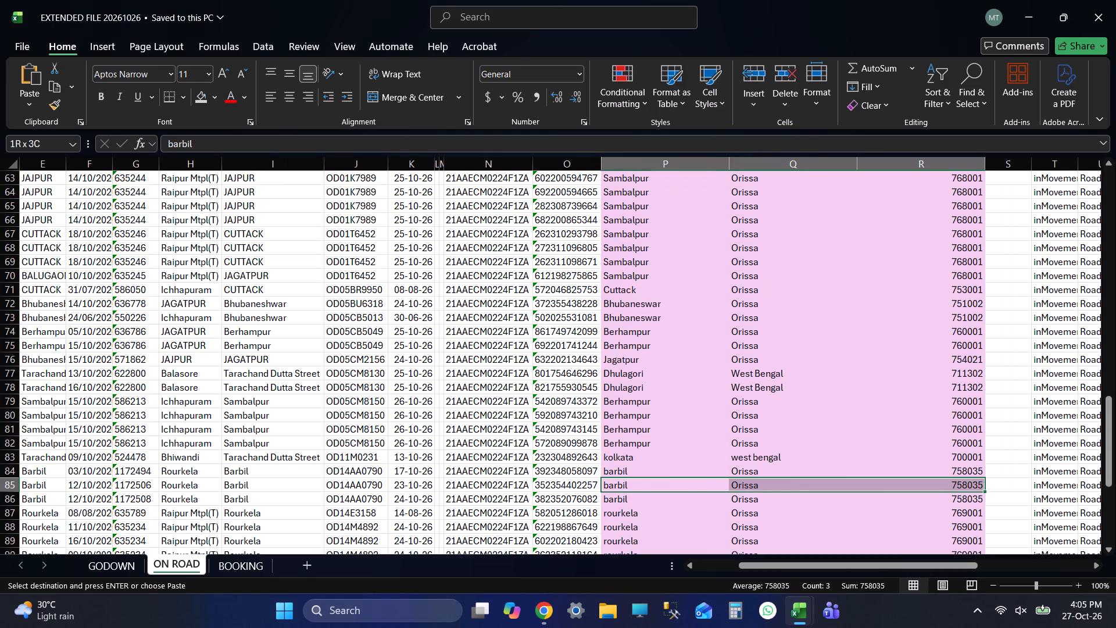
pyautogui.hotkey('ctrl', 'c')
pyautogui.hotkey('alt', 'Tab')
pyautogui.hotkey('shift', 'Down')
pyautogui.hotkey('shift', 'Down')
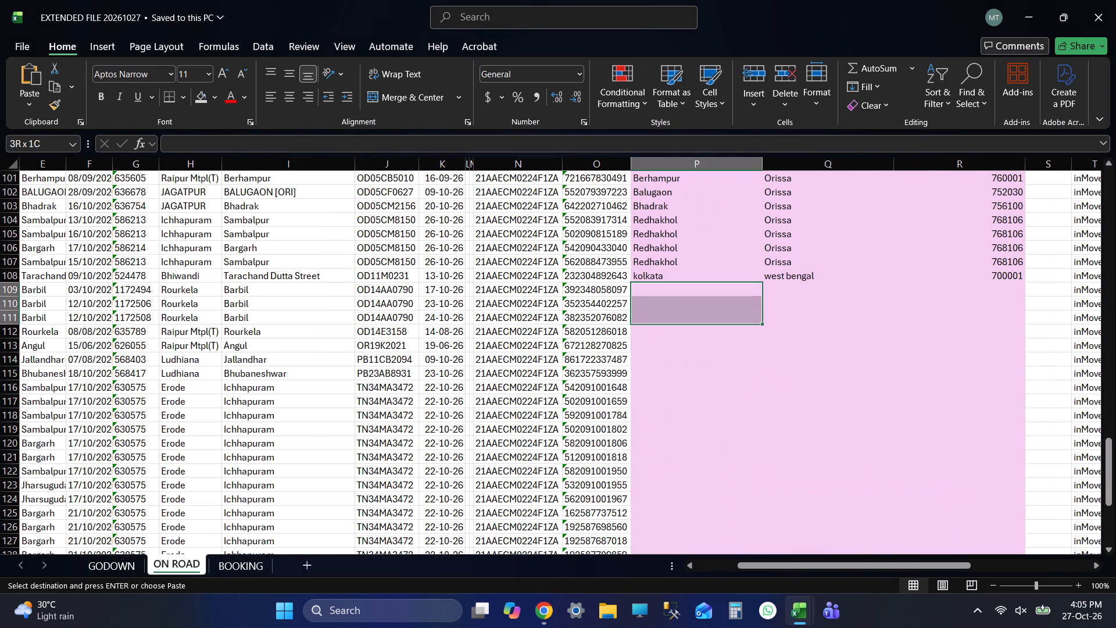
pyautogui.hotkey('ctrl', 'v')
pyautogui.hotkey('ctrl', 'Down')
pyautogui.press('Down')
pyautogui.hotkey('ctrl', 's')
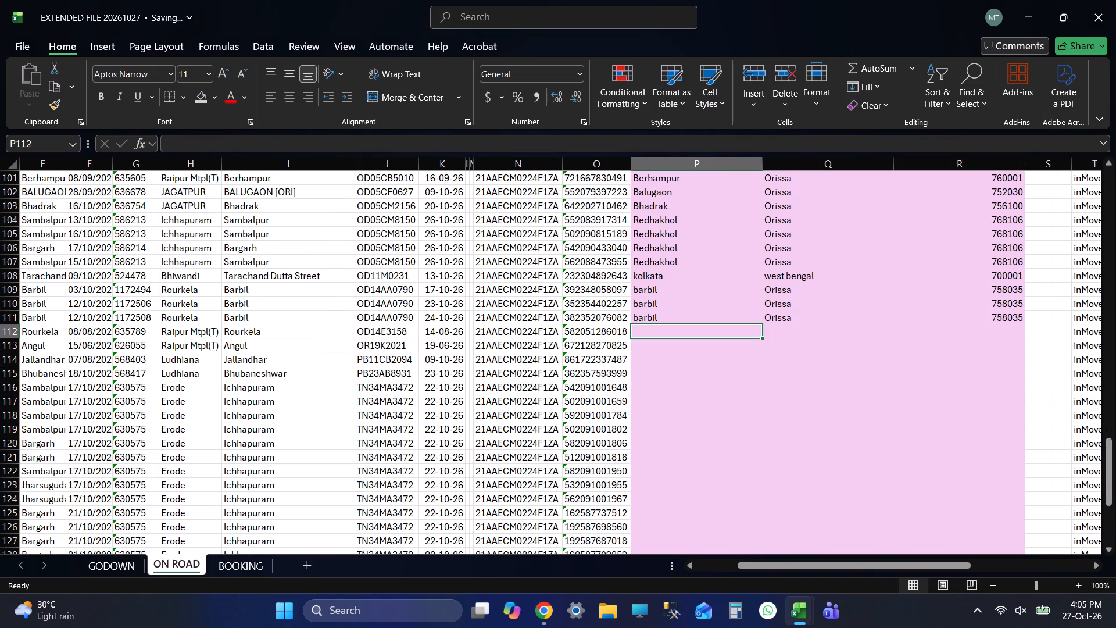
# Switch to EXTENDED FILE 20261026 and copy the rourkela, Orissa and 769001 entry from ON ROAD row 88.
pyautogui.scroll(-4, 660, 463)
pyautogui.scroll(1, 656, 462)
pyautogui.hotkey('shift', 'Tab')
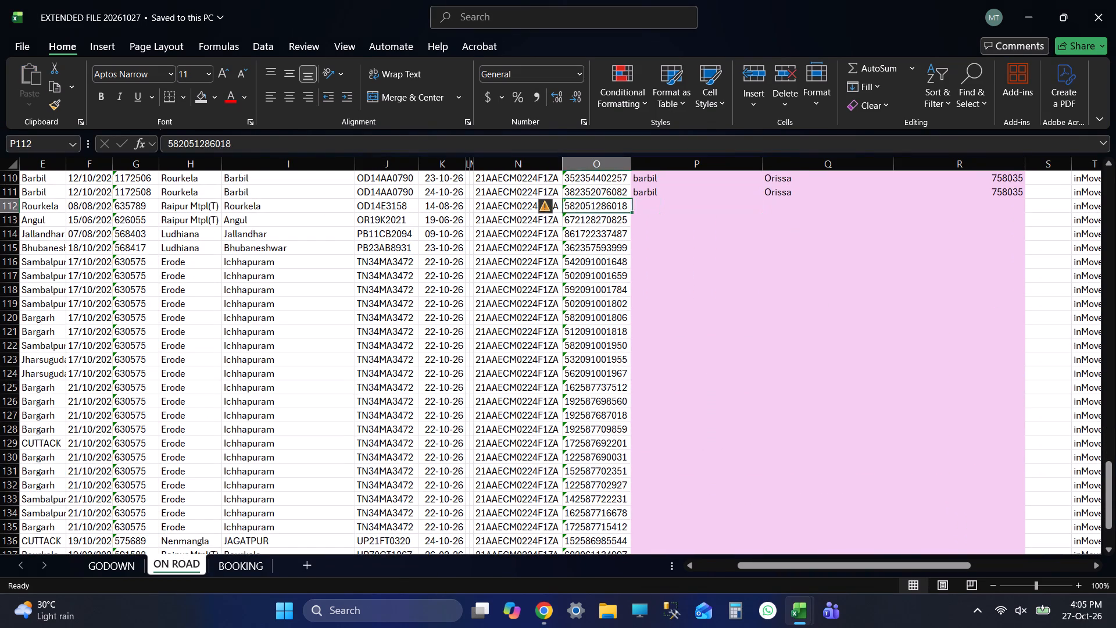
pyautogui.hotkey('shift', 'Tab')
pyautogui.hotkey('shift', 'Tab')
pyautogui.hotkey('shift', 'Tab')
pyautogui.press('Tab')
pyautogui.press('Tab')
pyautogui.press('Tab')
pyautogui.press('Tab')
pyautogui.hotkey('alt', 'Tab')
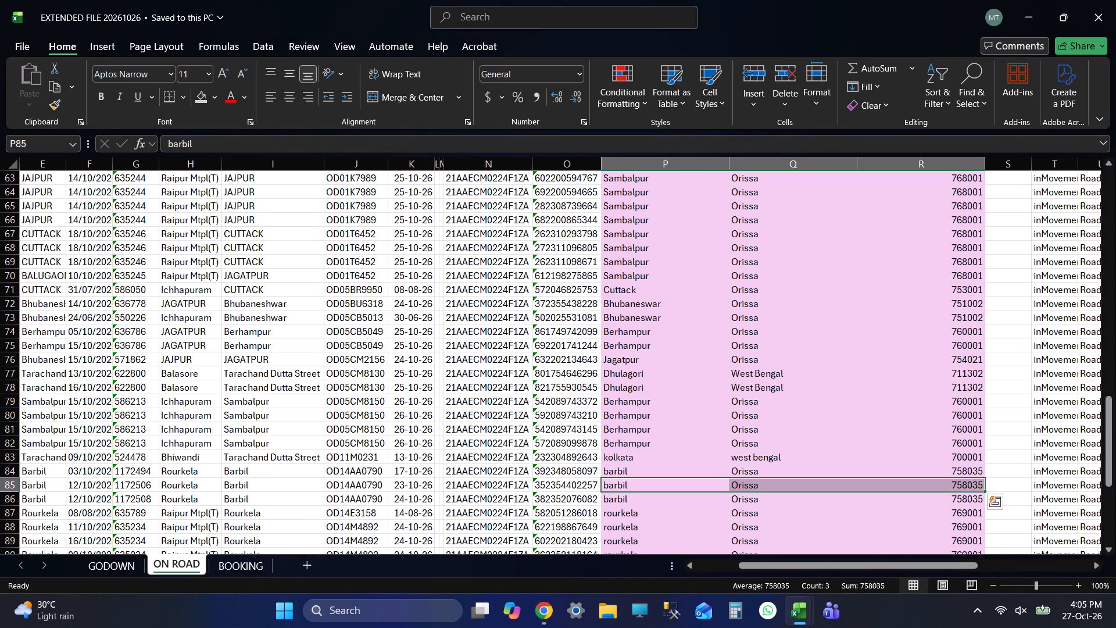
pyautogui.hotkey('alt', 'Tab')
pyautogui.hotkey('alt', 'Tab')
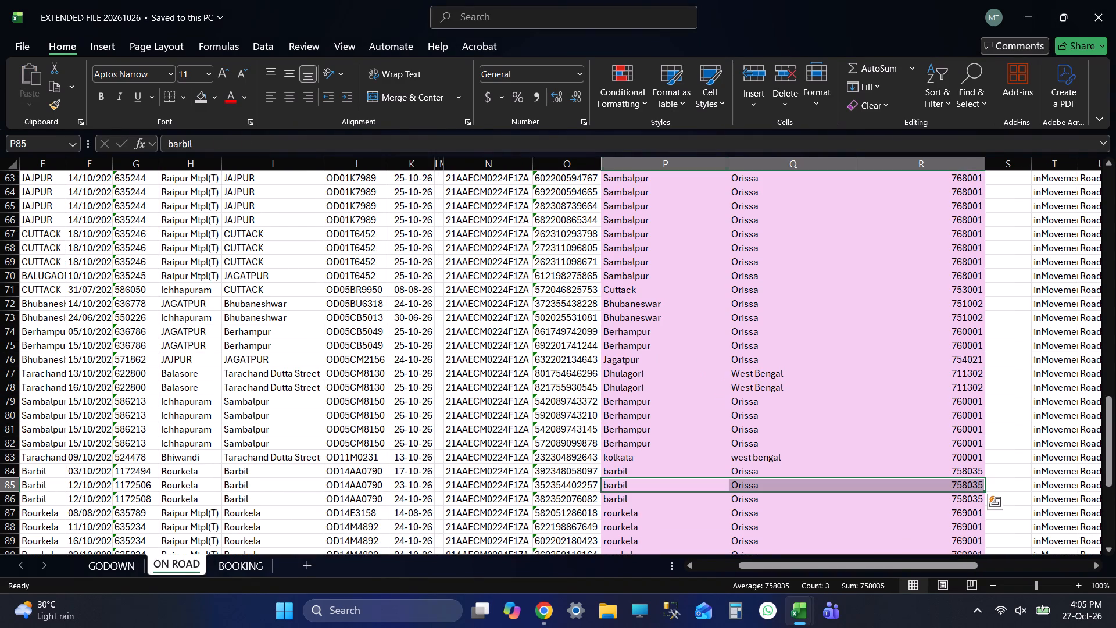
pyautogui.click(673, 165)
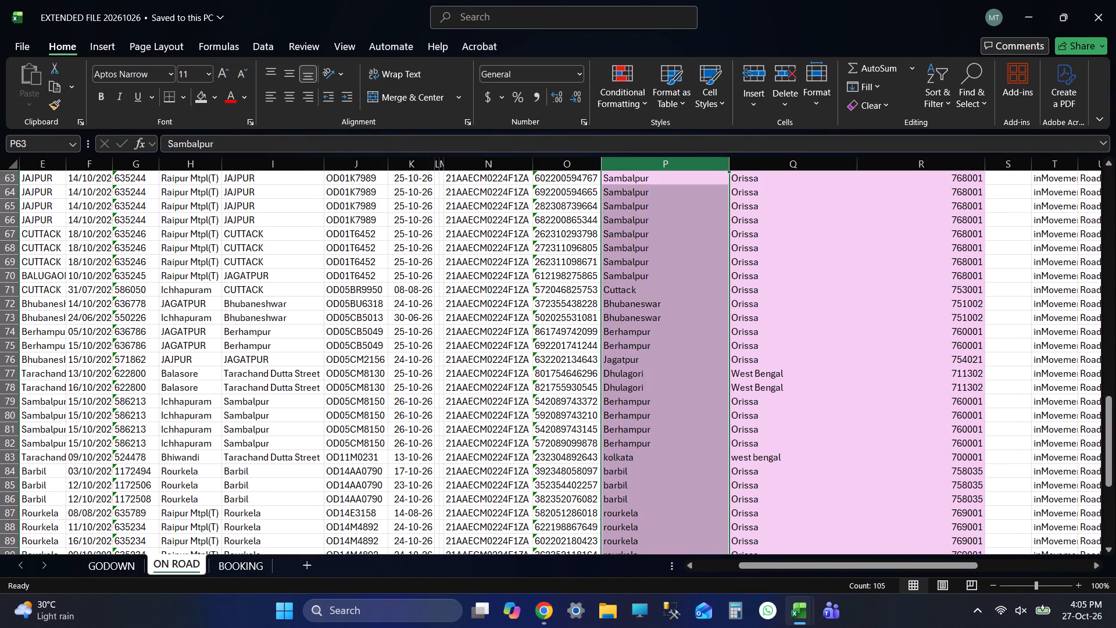
pyautogui.click(631, 522)
pyautogui.hotkey('shift', 'Right')
pyautogui.hotkey('shift', 'Right')
pyautogui.hotkey('ctrl', 'c')
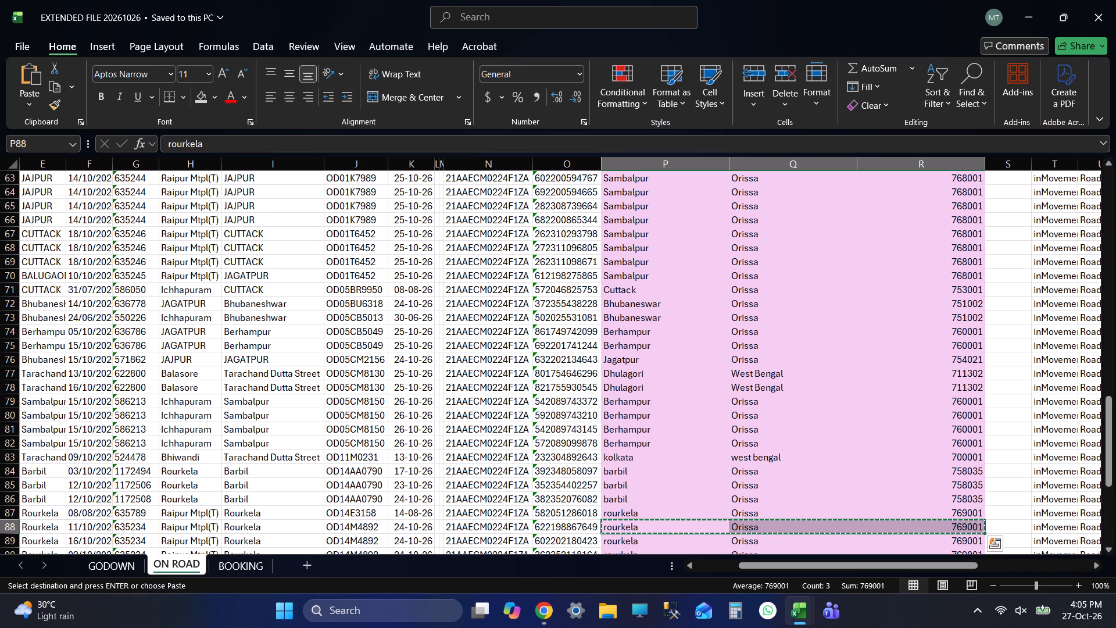
# Paste rourkela, Orissa and 769001 into ON ROAD row 112 of EXTENDED FILE 20261027 and save it.
pyautogui.hotkey('alt', 'Tab')
pyautogui.hotkey('ctrl', 'v')
pyautogui.press('Down')
pyautogui.hotkey('ctrl', 's')
# Examine row 113's vehicle number, date and e-way bill details, ending at that row's empty place cell.
pyautogui.press('Left')
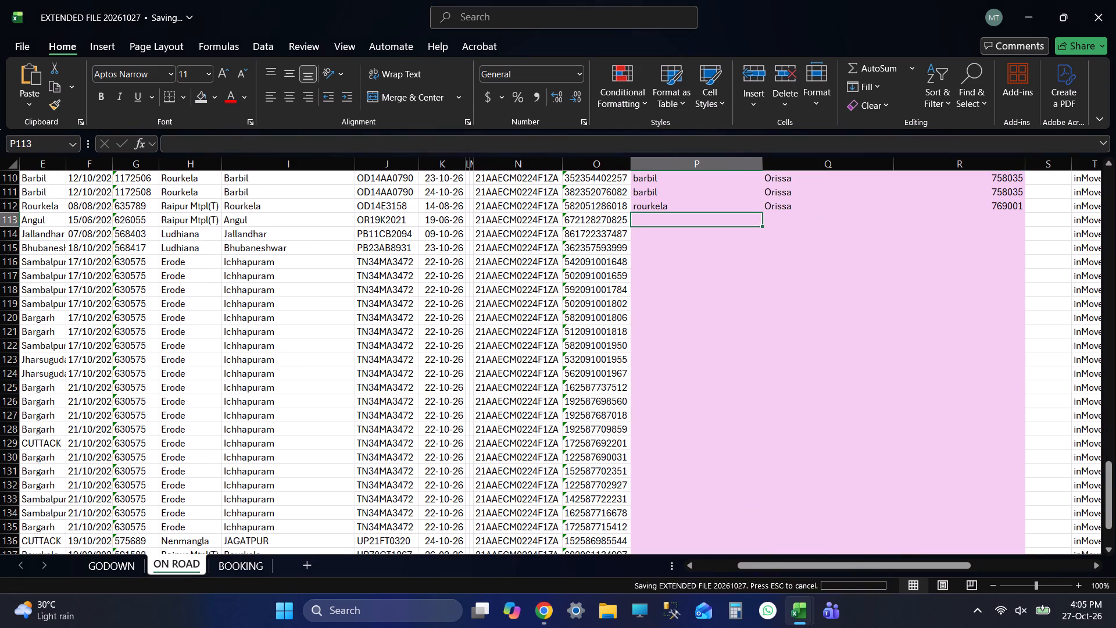
pyautogui.press('Left')
pyautogui.press('Left')
pyautogui.press('Left')
pyautogui.press('Left')
pyautogui.press('Left')
pyautogui.press('Right')
pyautogui.press('Right')
pyautogui.press('Right')
pyautogui.press('Right')
pyautogui.press('Right')
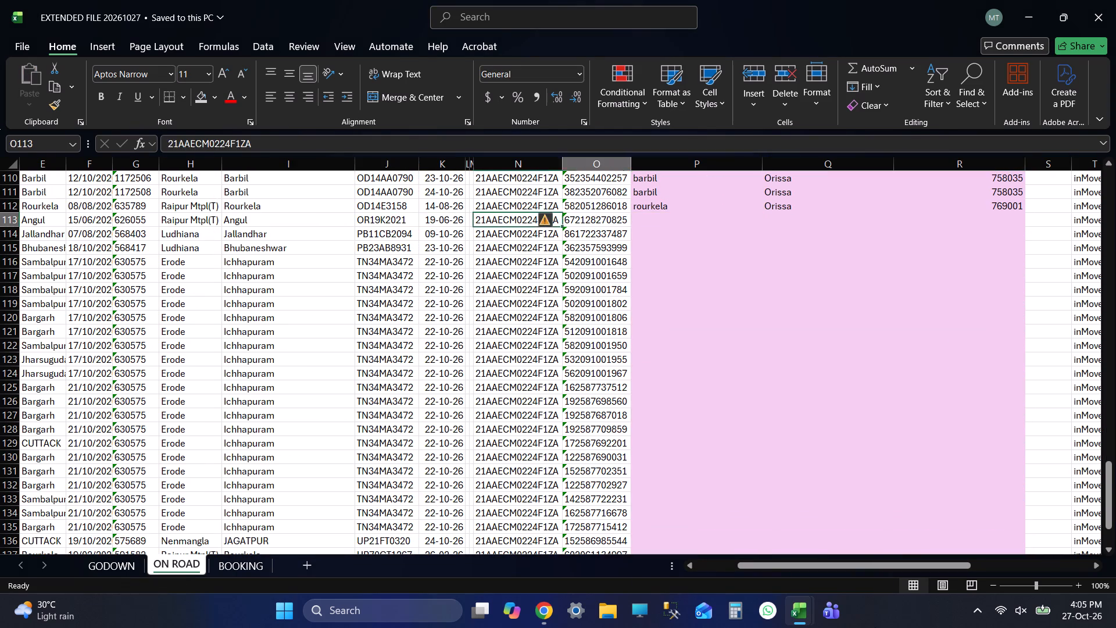
pyautogui.press('Right')
pyautogui.press('Left')
pyautogui.press('Left')
pyautogui.press('Left')
pyautogui.press('Left')
pyautogui.press('Left')
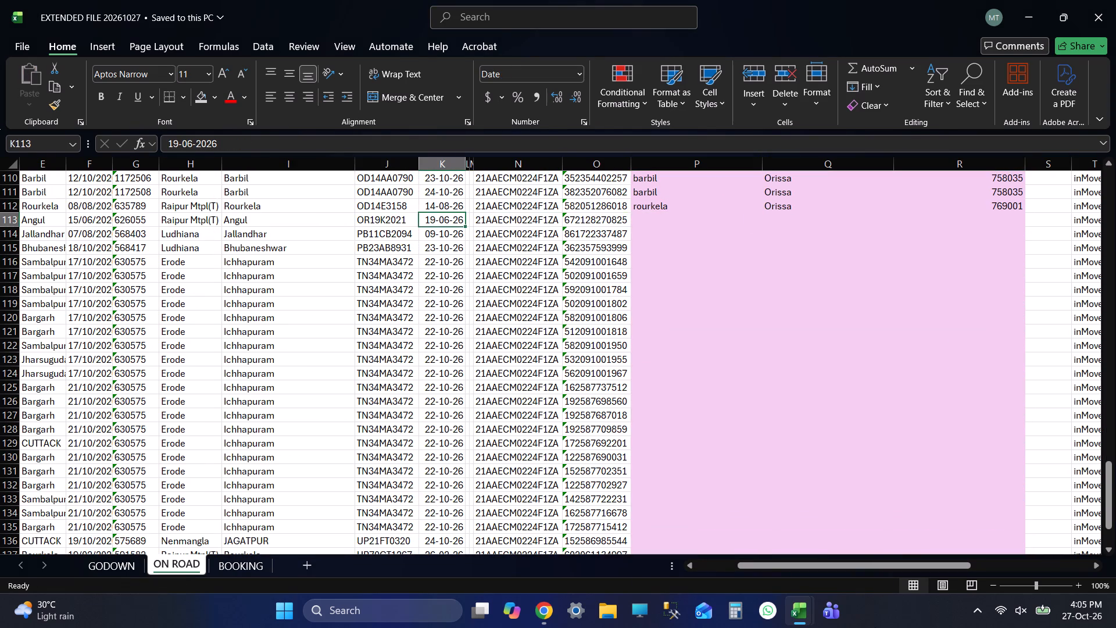
pyautogui.press('Right')
pyautogui.press('Right')
pyautogui.press('Right')
pyautogui.press('Right')
pyautogui.press('Right')
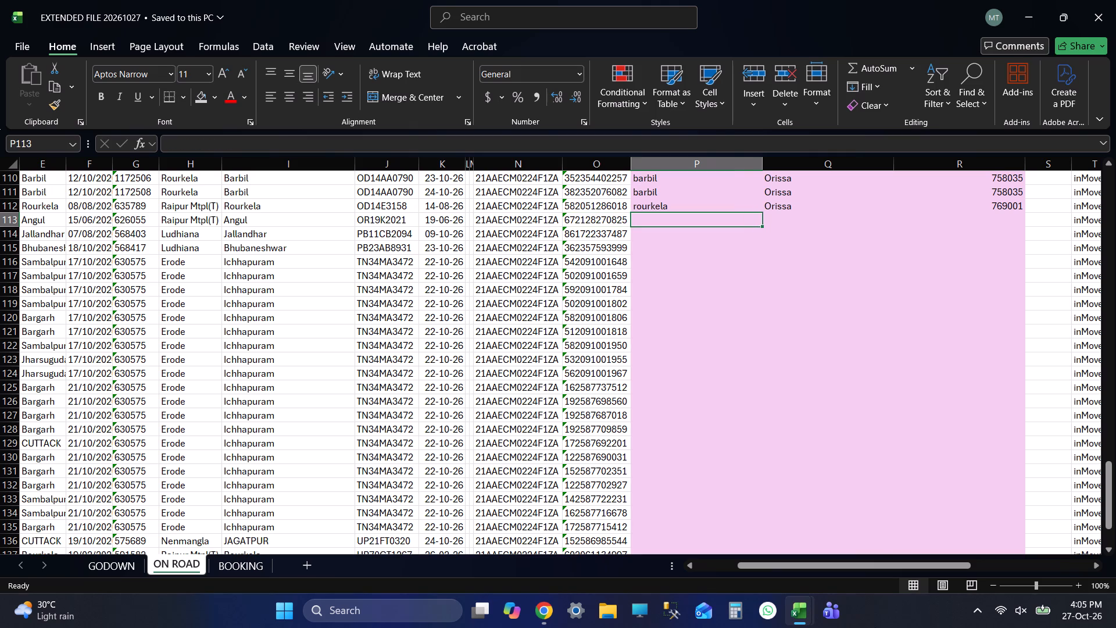
# Switch to EXTENDED FILE 20261026 and find ANGUL in the ON ROAD place column.
pyautogui.hotkey('alt', 'Tab')
pyautogui.hotkey('alt', 'Tab')
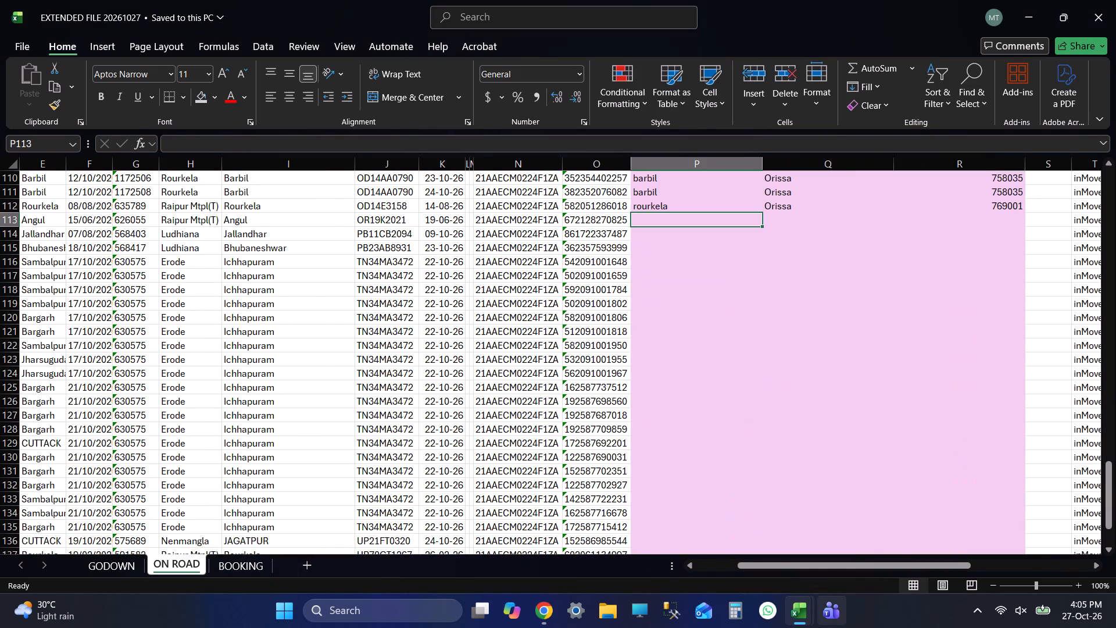
pyautogui.hotkey('alt', 'Tab')
pyautogui.hotkey('alt', 'Tab')
pyautogui.hotkey('alt', 'Tab')
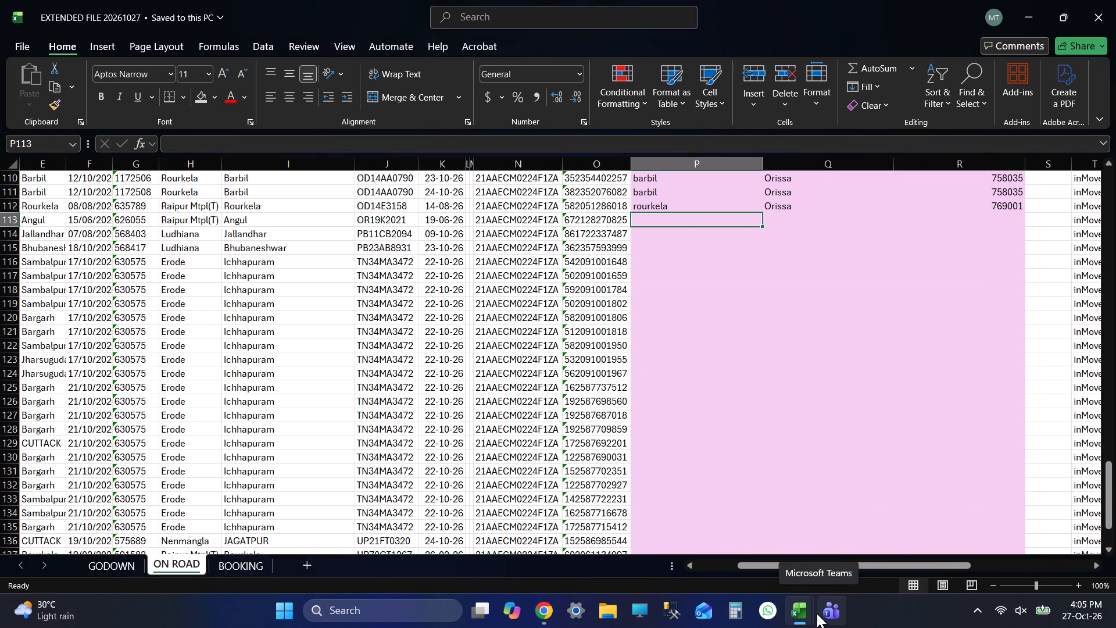
pyautogui.hotkey('alt', 'Tab')
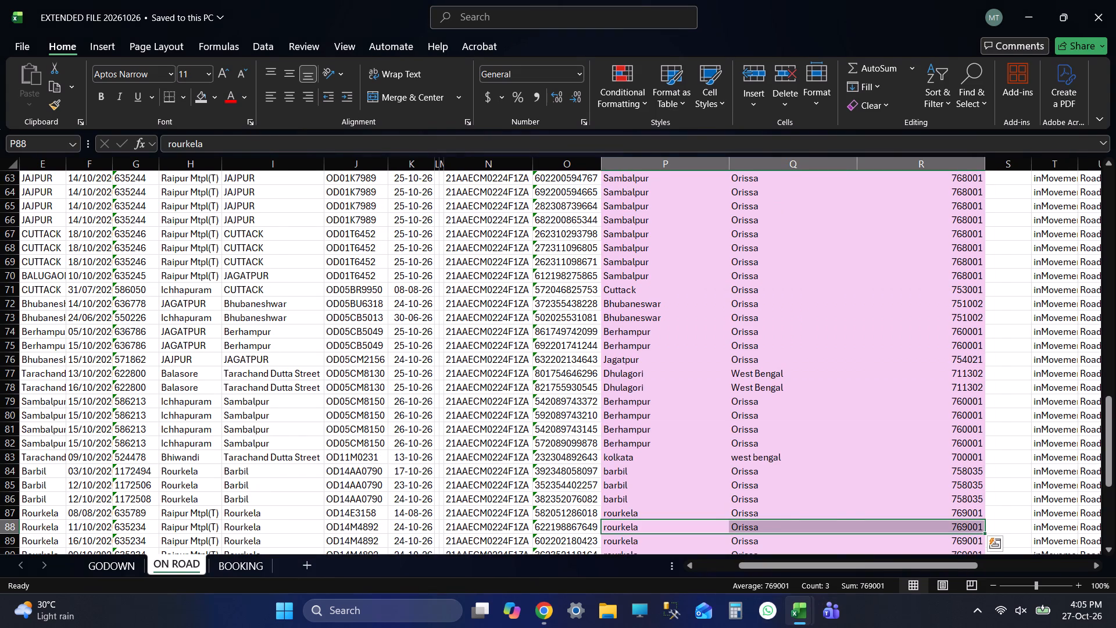
pyautogui.click(668, 167)
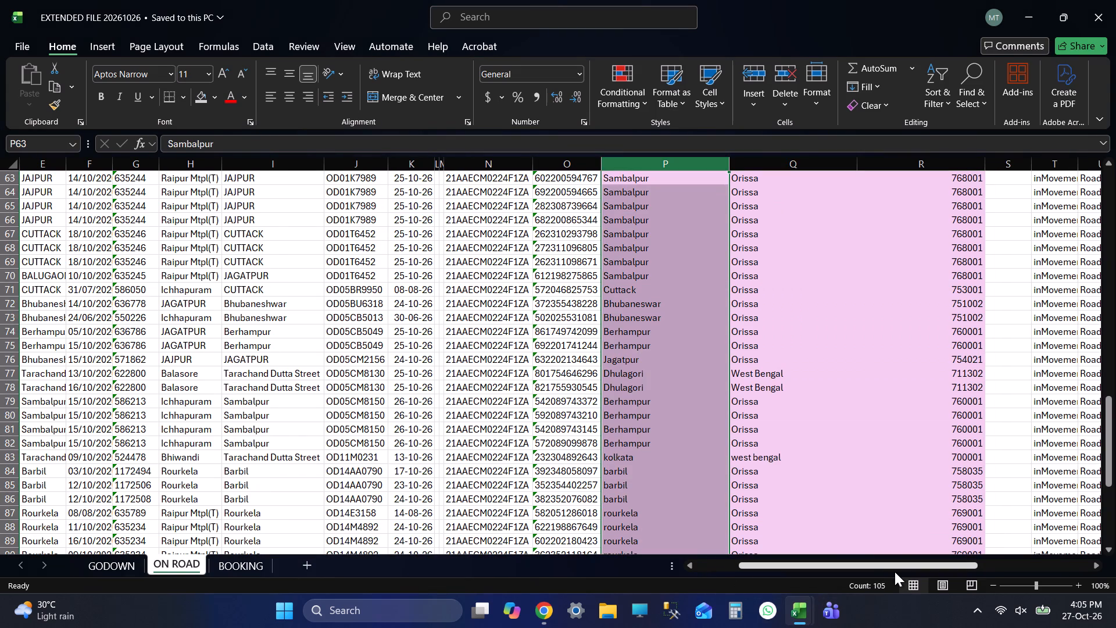
pyautogui.hotkey('ctrl', 'f')
pyautogui.write('ANGUL')
pyautogui.press('Return')
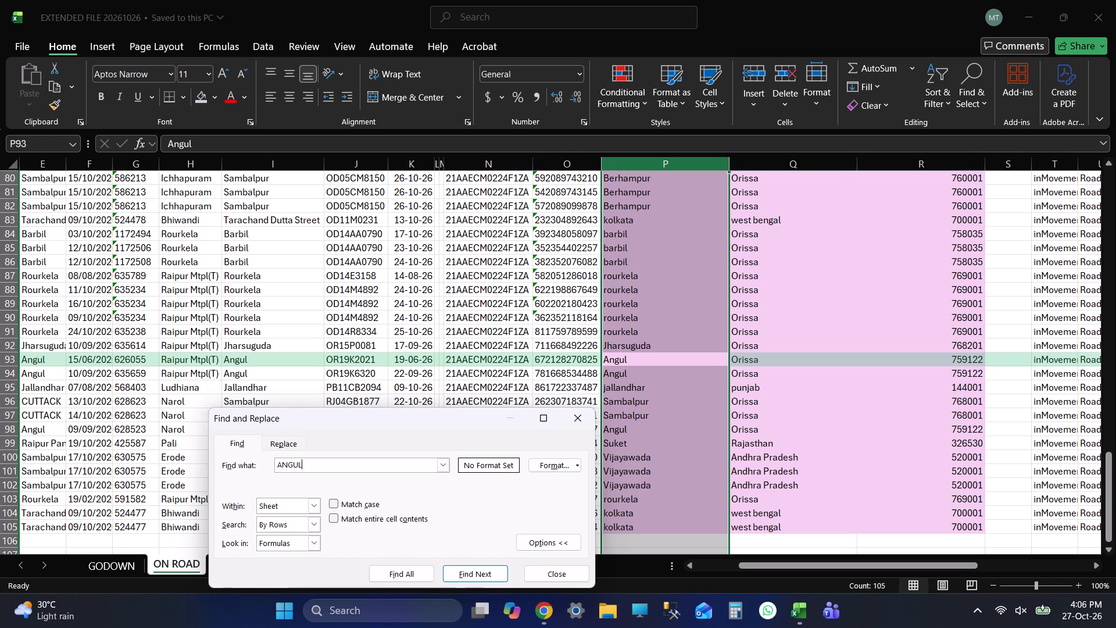
pyautogui.click(557, 573)
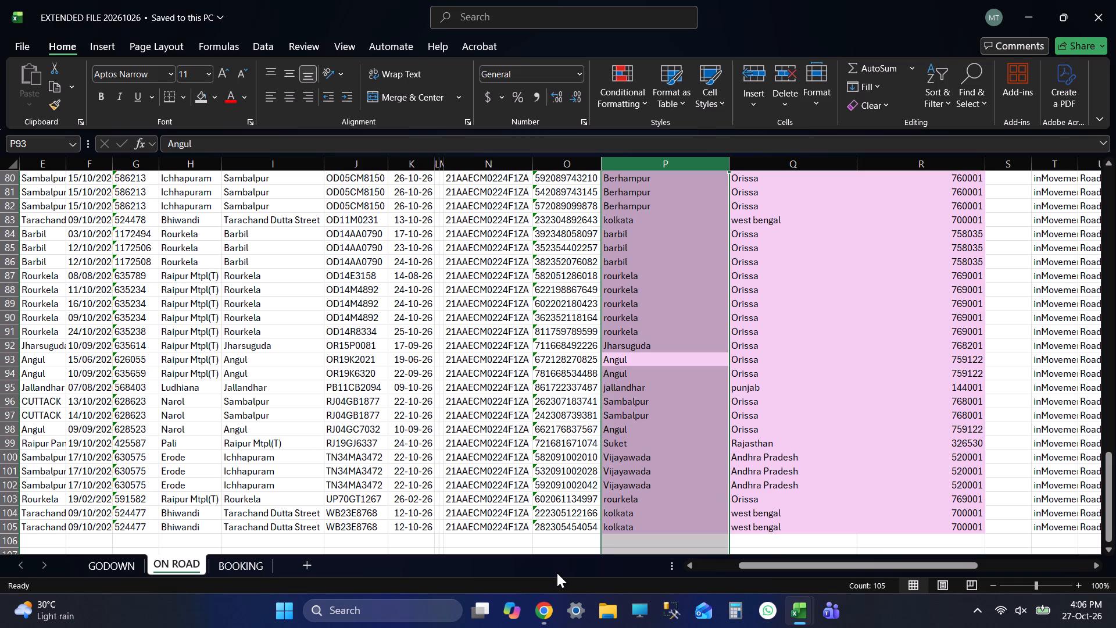
# Copy the Angul, Orissa and 759122 entry from ON ROAD row 93 of EXTENDED FILE 20261026.
pyautogui.hotkey('alt', 'Tab')
pyautogui.hotkey('alt', 'Tab')
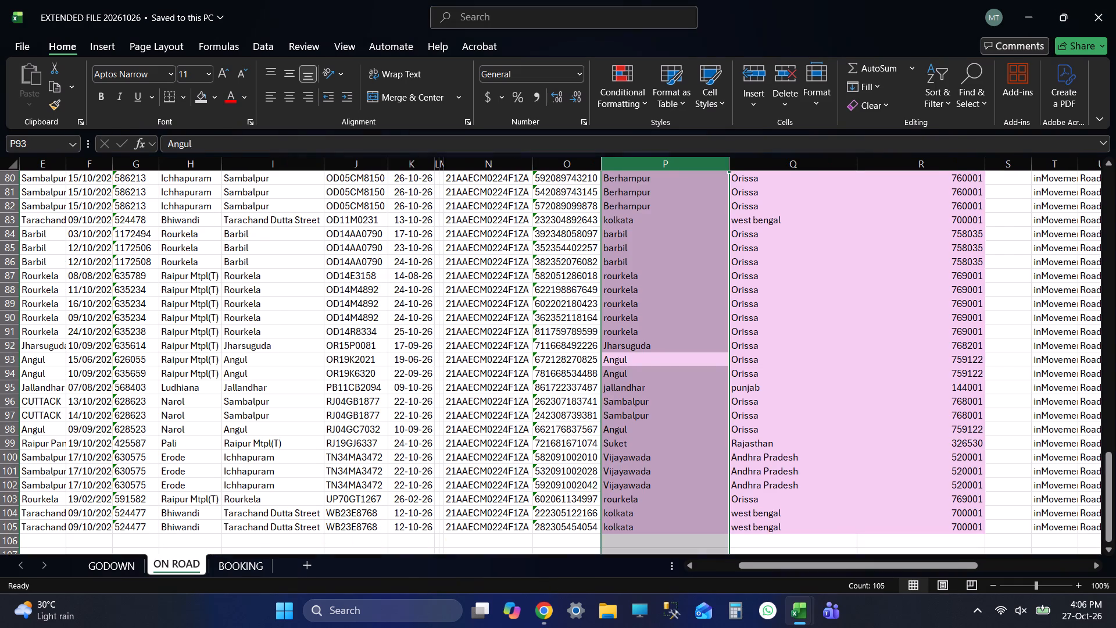
pyautogui.click(692, 358)
pyautogui.hotkey('shift', 'Right')
pyautogui.hotkey('shift', 'Right')
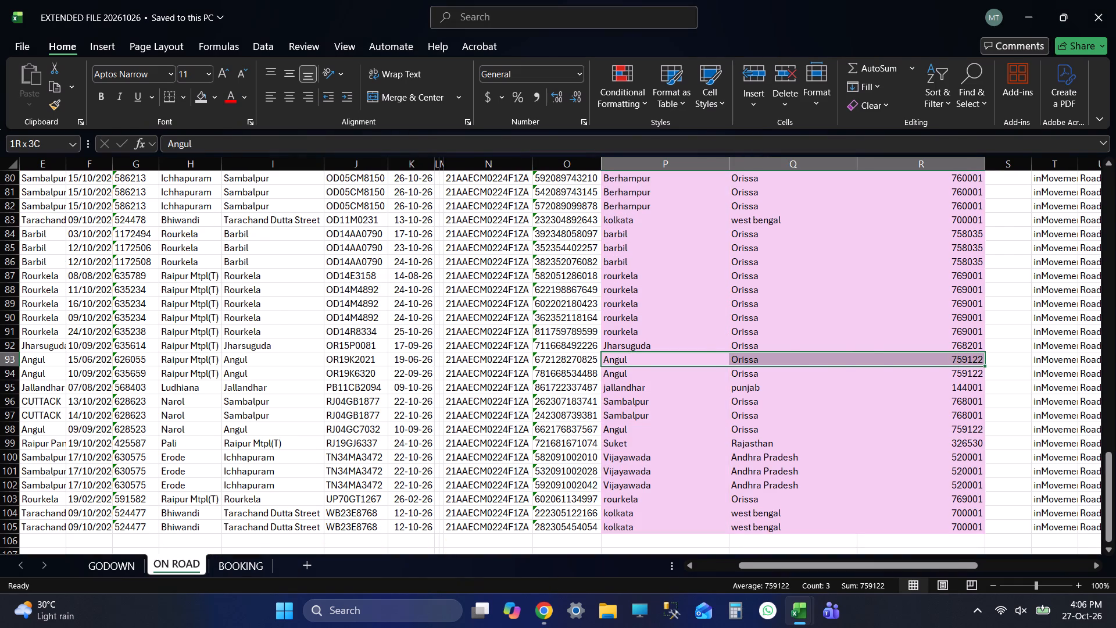
pyautogui.hotkey('ctrl', 'c')
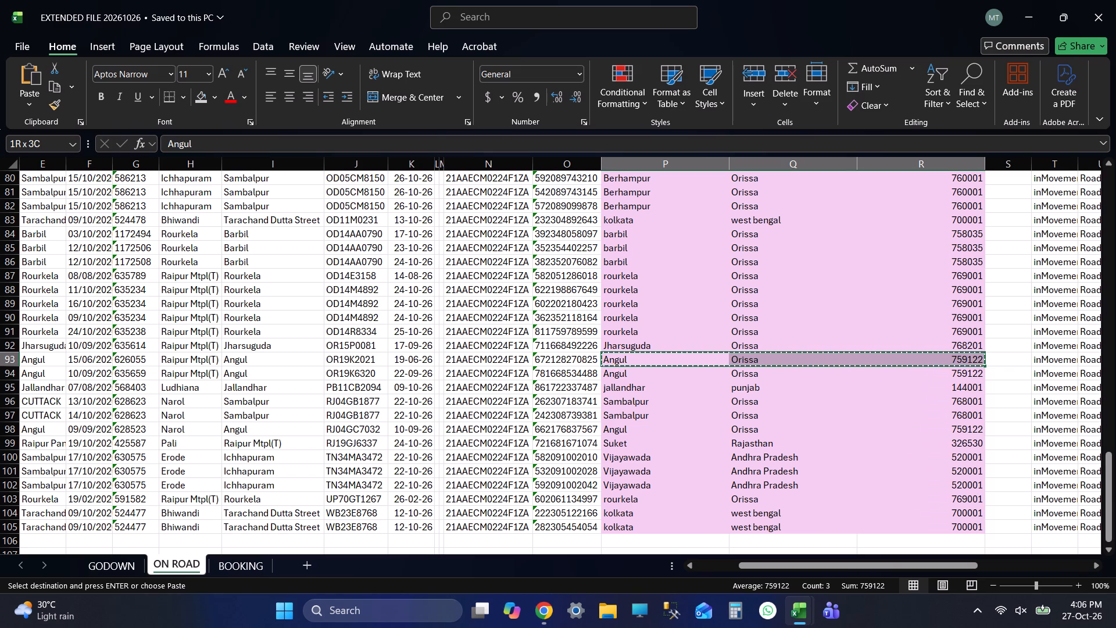
pyautogui.hotkey('ctrl', 'c')
pyautogui.hotkey('ctrl', 'c')
pyautogui.hotkey('ctrl', 'c')
pyautogui.hotkey('ctrl', 'c')
pyautogui.hotkey('ctrl', 'c')
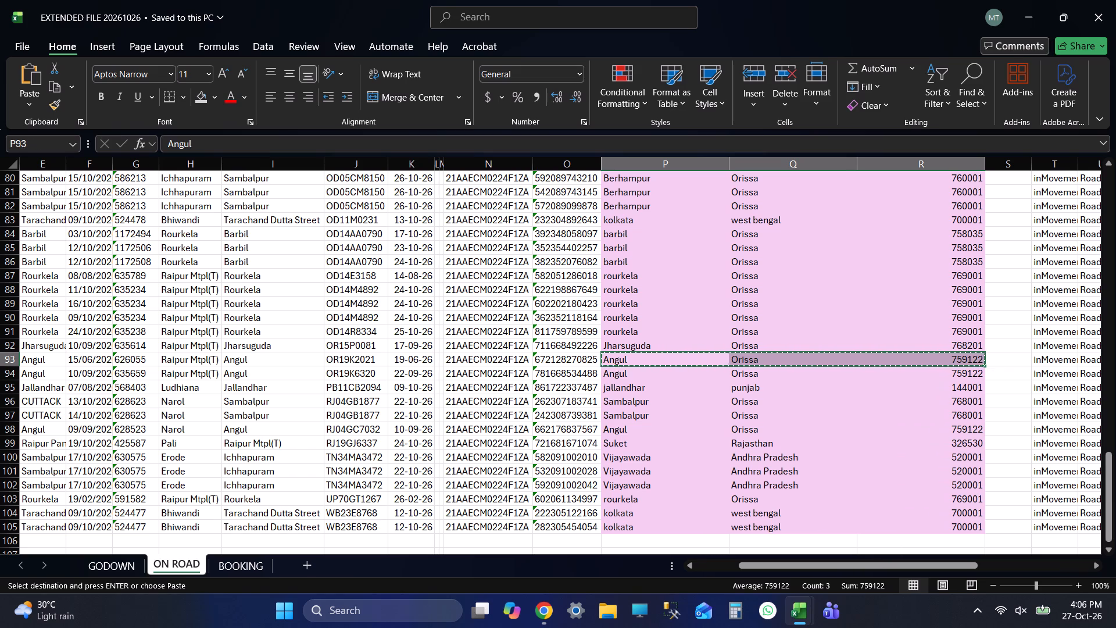
pyautogui.hotkey('ctrl', 'c')
pyautogui.hotkey('ctrl', 'c')
pyautogui.hotkey('ctrl', 'c')
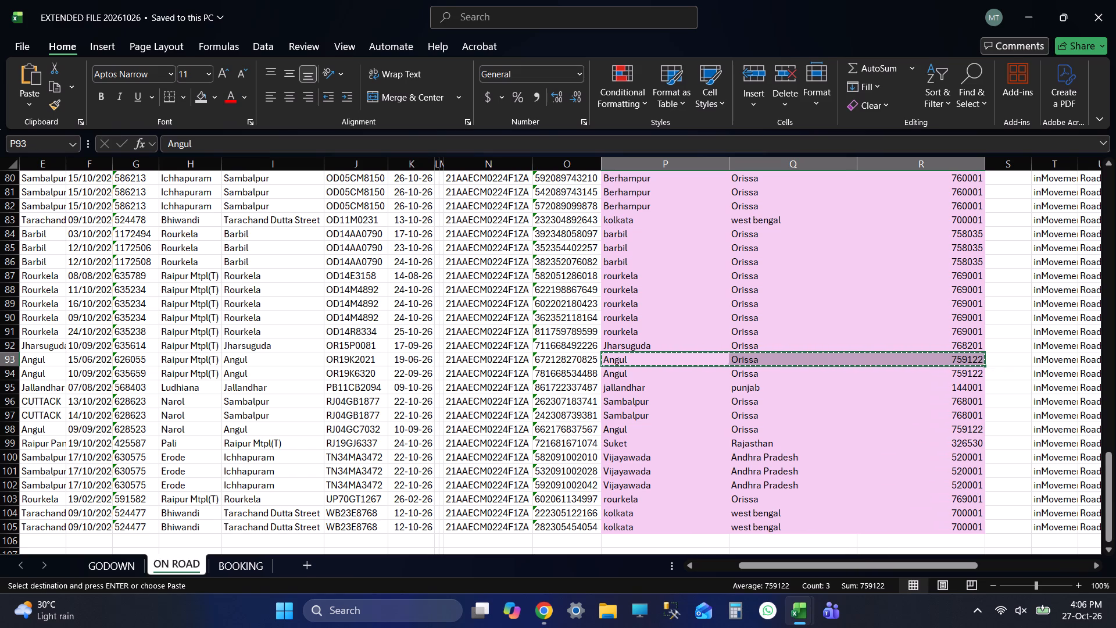
pyautogui.hotkey('ctrl', 'c')
pyautogui.hotkey('ctrl', 'c')
pyautogui.hotkey('ctrl', 'c')
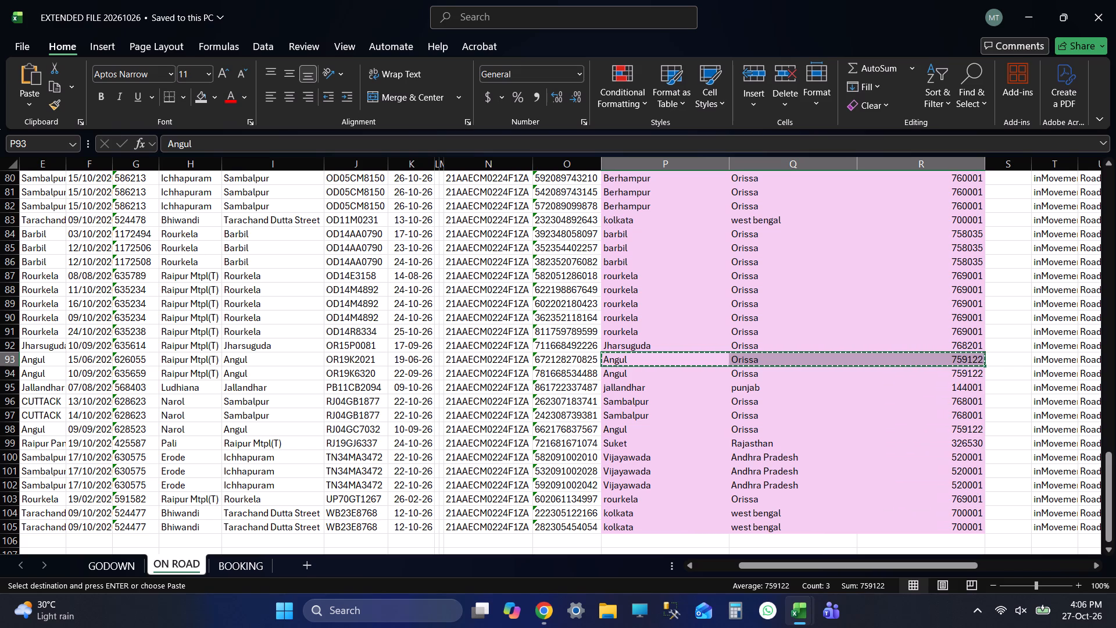
pyautogui.hotkey('ctrl', 'c')
pyautogui.hotkey('ctrl', 'c')
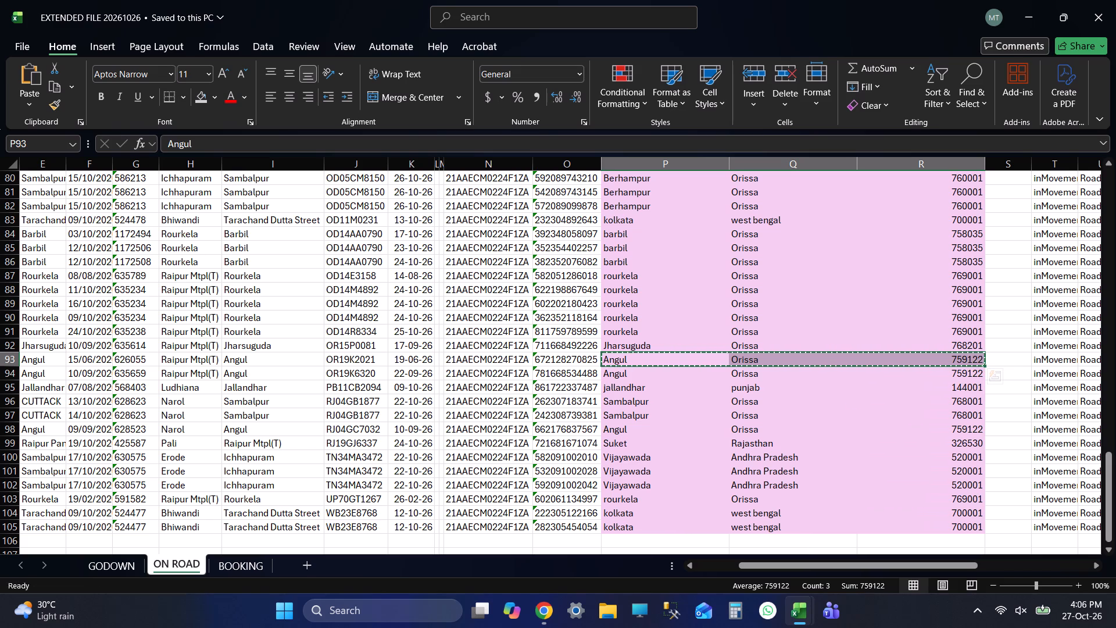
pyautogui.hotkey('ctrl', 'c')
pyautogui.hotkey('ctrl', 'c')
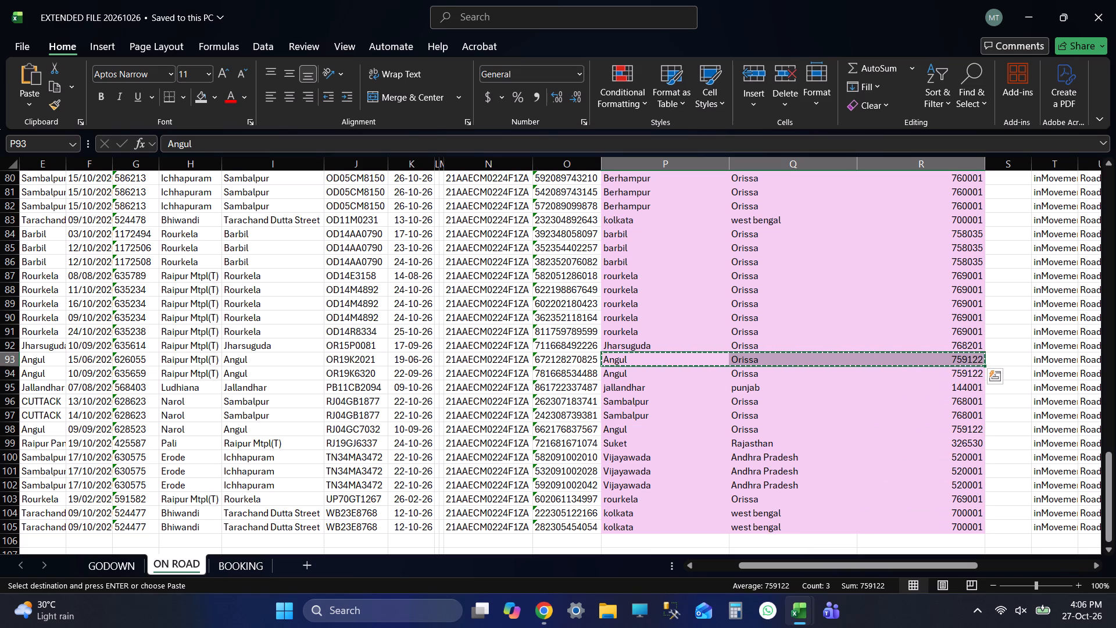
# Paste Angul, Orissa and 759122 into ON ROAD row 113 of EXTENDED FILE 20261027 and save it.
pyautogui.hotkey('alt', 'Tab')
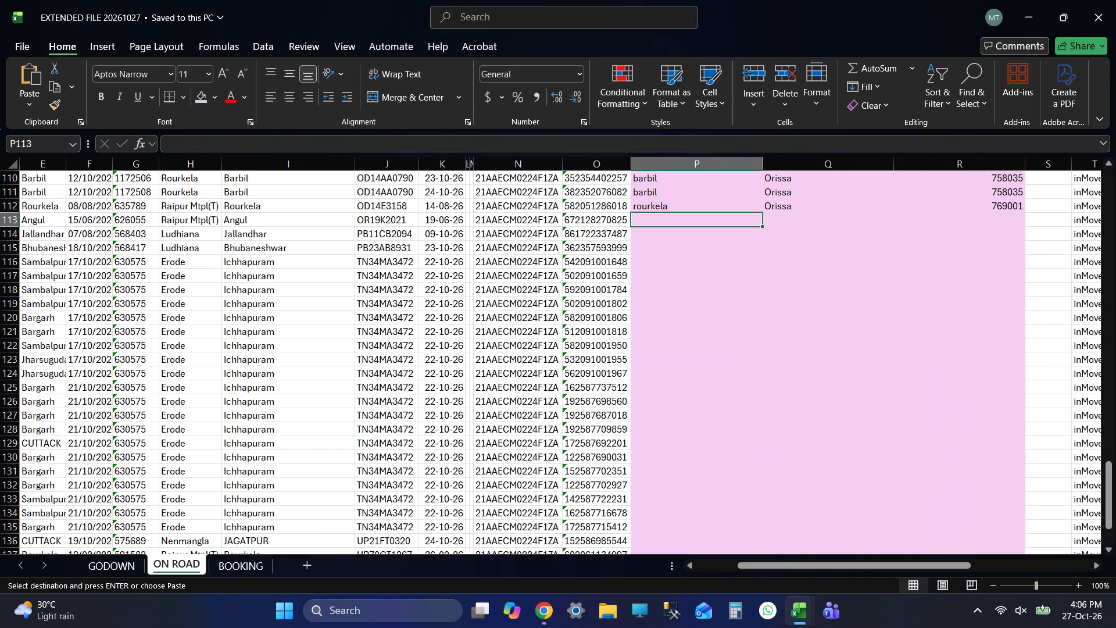
pyautogui.hotkey('ctrl', 'v')
pyautogui.press('Down')
pyautogui.hotkey('ctrl', 's')
pyautogui.press('Left')
pyautogui.press('Left')
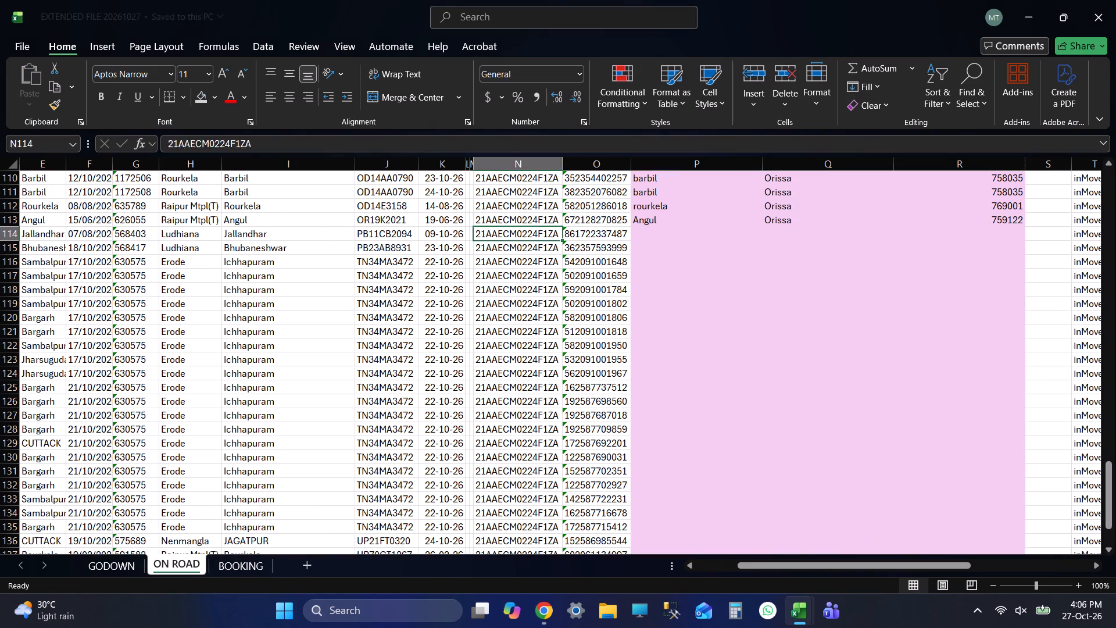
pyautogui.press('Left')
pyautogui.press('Left')
pyautogui.press('Left')
pyautogui.press('Left')
pyautogui.hotkey('ctrl', 'c')
pyautogui.press('Right')
pyautogui.press('Right')
pyautogui.press('Right')
pyautogui.press('Right')
pyautogui.press('Right')
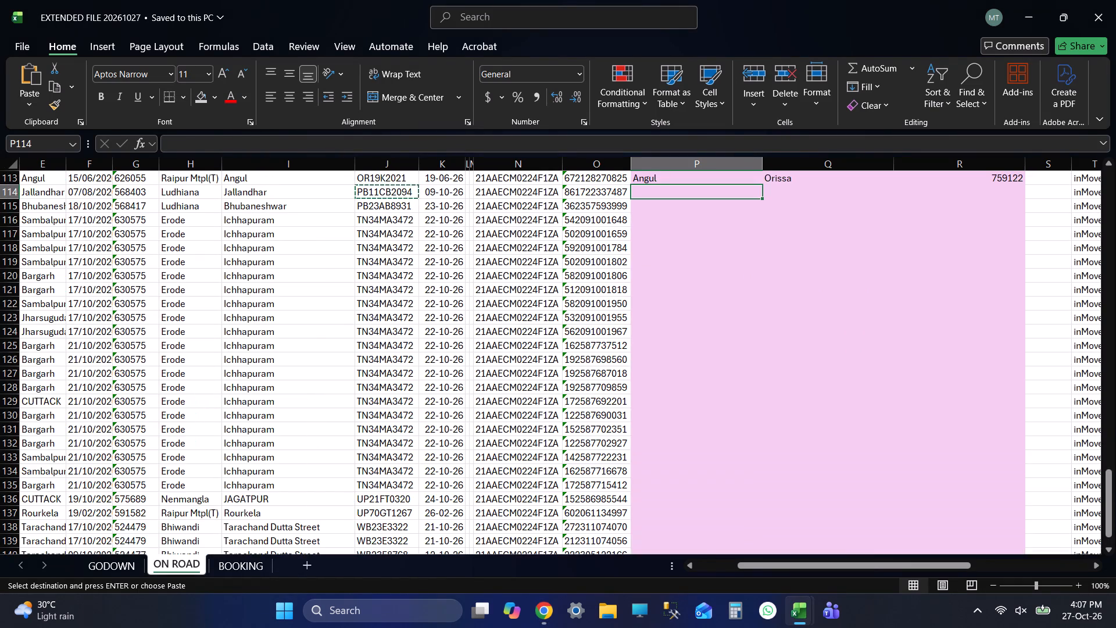
pyautogui.hotkey('alt', 'Tab')
pyautogui.hotkey('alt', 'Tab')
pyautogui.hotkey('alt', 'Tab')
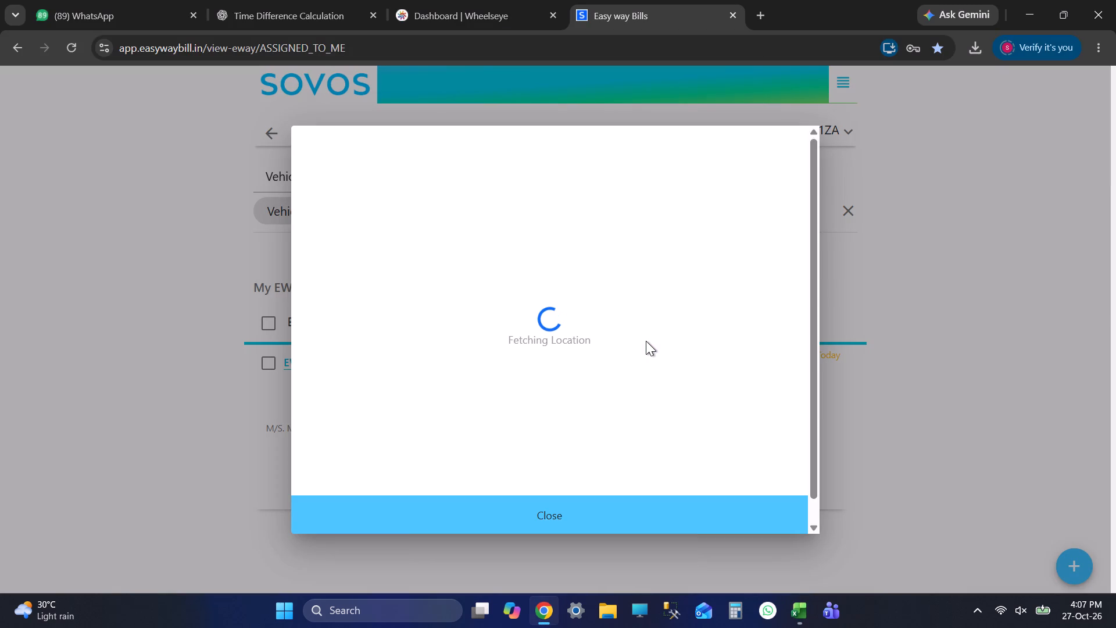
pyautogui.hotkey('alt', 'Tab')
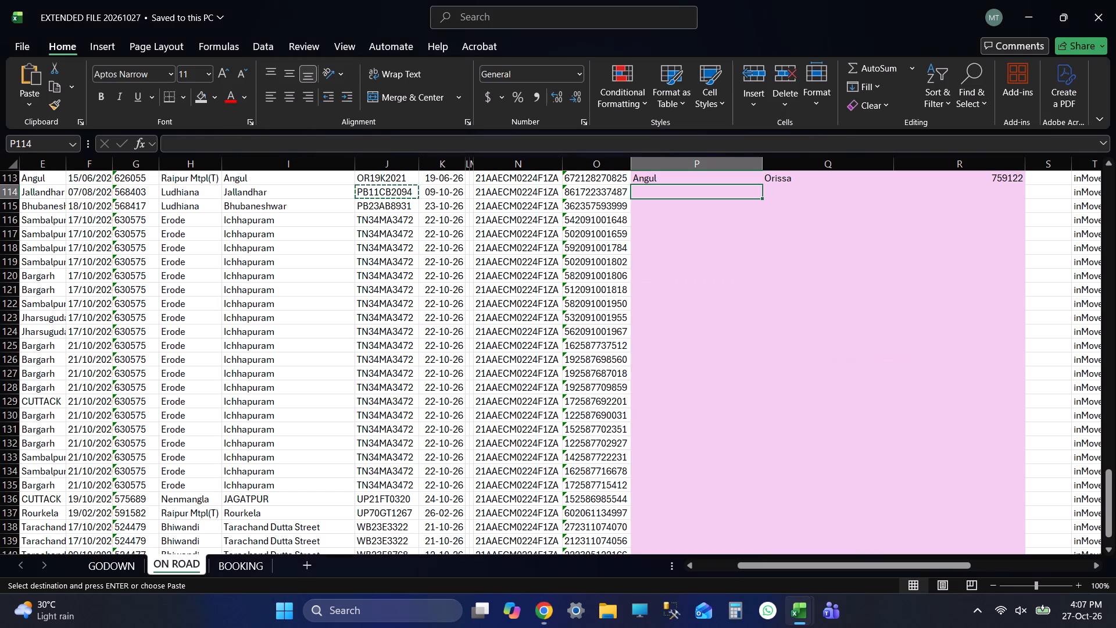
pyautogui.hotkey('alt', 'Tab')
pyautogui.click(580, 512)
pyautogui.hotkey('alt', 'Tab')
# Copy jallandhar, punjab and 144001 from row 95 of EXTENDED FILE 20261026 into ON ROAD row 114 of EXTENDED FILE 20261027 and save.
pyautogui.hotkey('alt', 'Tab')
pyautogui.hotkey('alt', 'Tab')
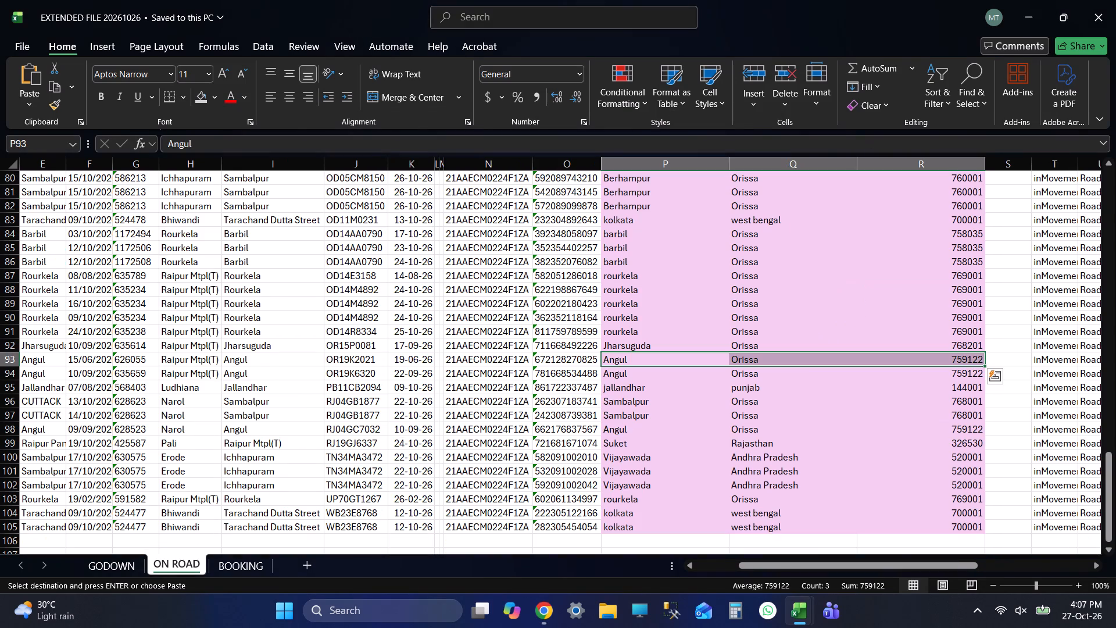
pyautogui.click(632, 384)
pyautogui.hotkey('shift', 'Right')
pyautogui.hotkey('shift', 'Right')
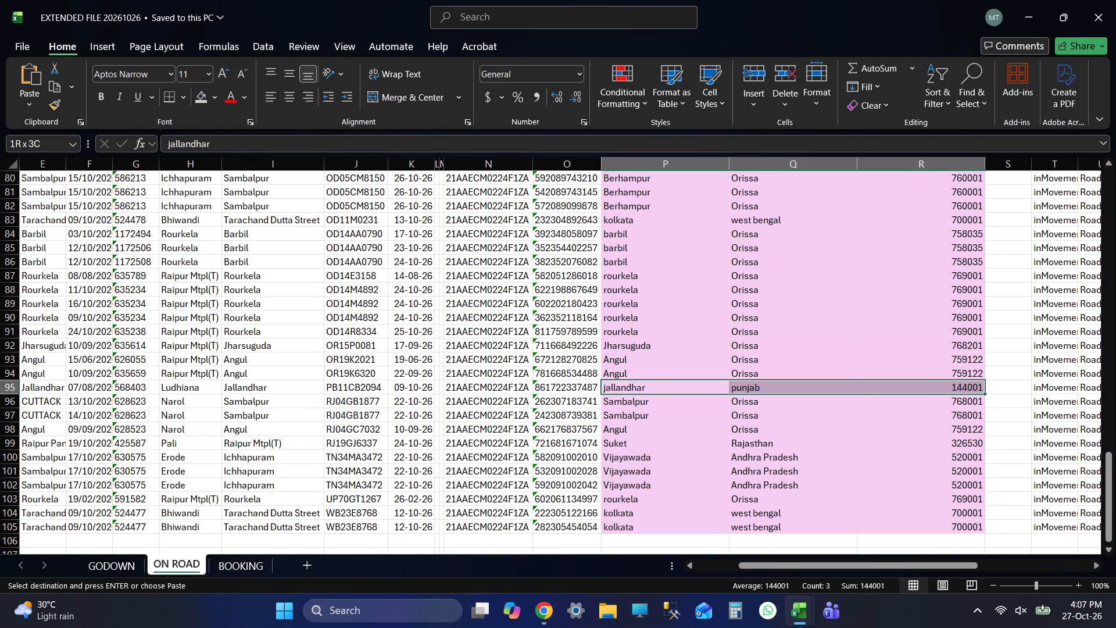
pyautogui.hotkey('ctrl', 'c')
pyautogui.hotkey('alt', 'Tab')
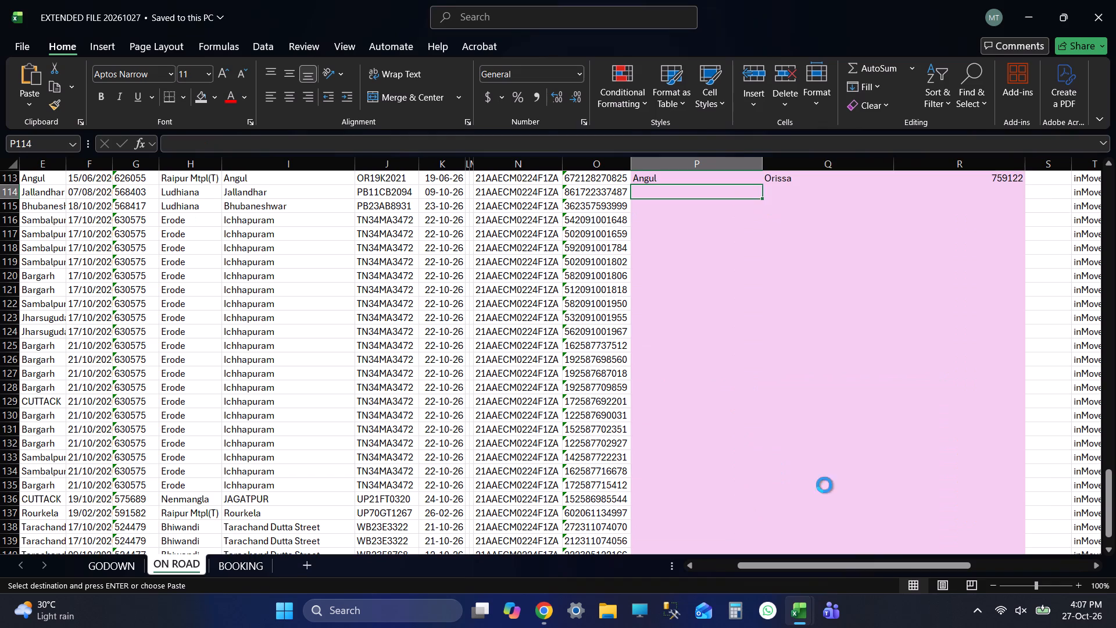
pyautogui.hotkey('ctrl', 'v')
pyautogui.press('Down')
pyautogui.hotkey('ctrl', 's')
pyautogui.press('Left')
pyautogui.press('Left')
pyautogui.press('Left')
pyautogui.press('Left')
pyautogui.press('Left')
pyautogui.press('Left')
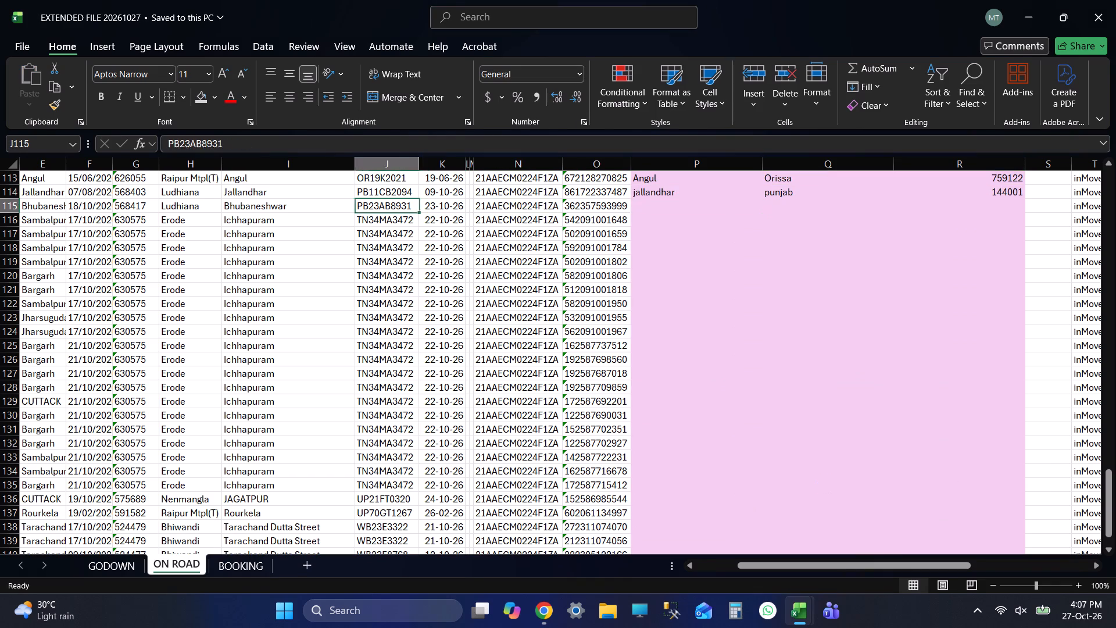
pyautogui.press('Left')
pyautogui.press('Right')
pyautogui.hotkey('ctrl', 'c')
pyautogui.press('Right')
pyautogui.press('Right')
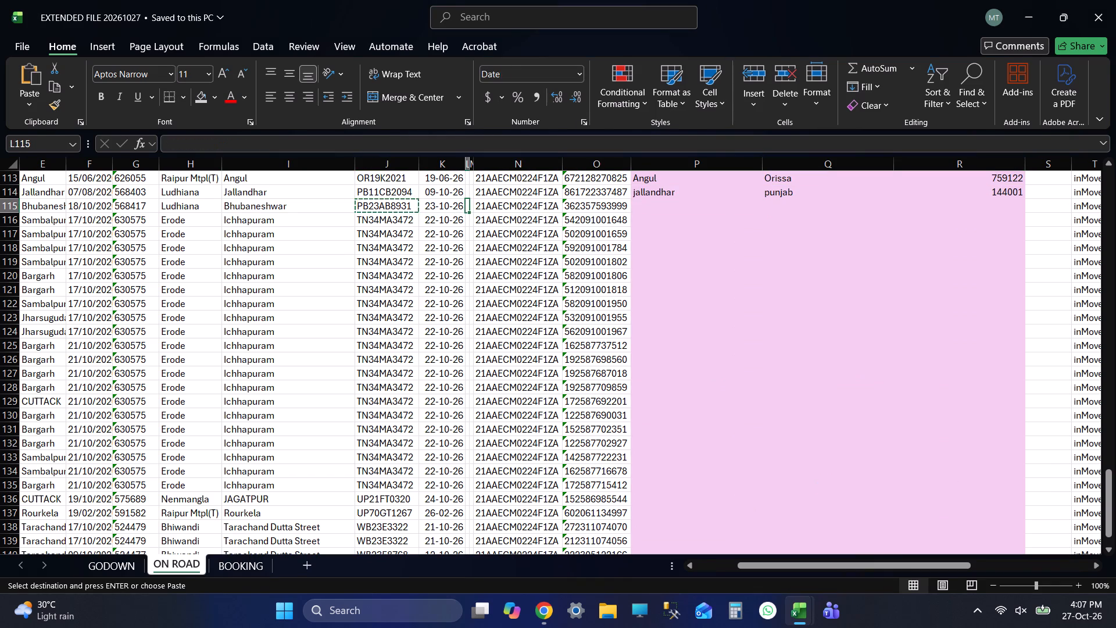
pyautogui.press('Right')
pyautogui.press('Right')
pyautogui.press('Right')
pyautogui.press('Right')
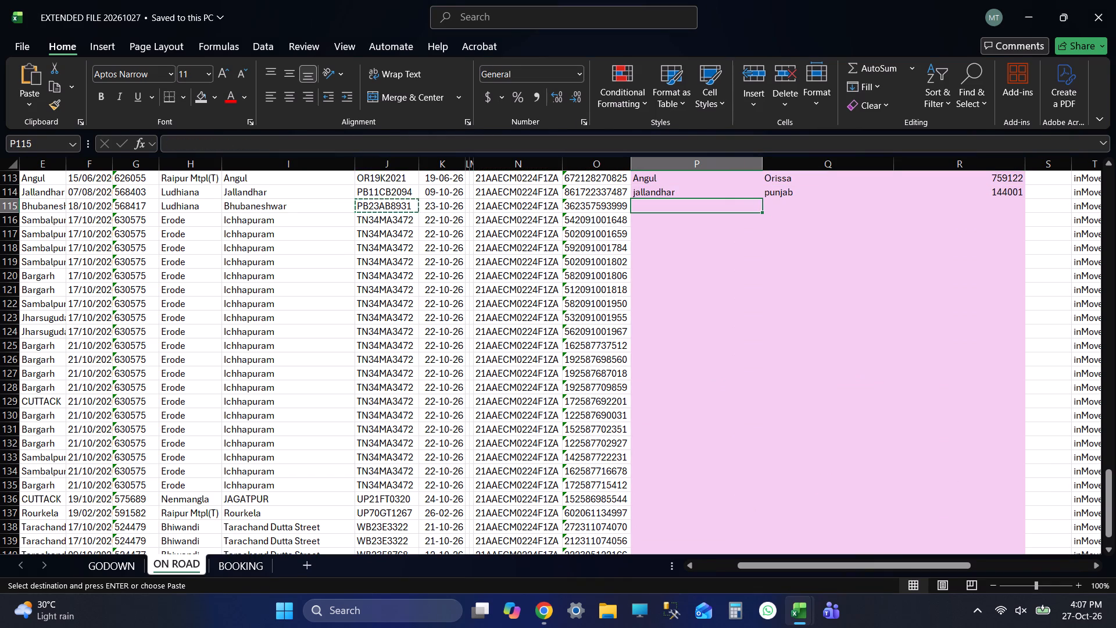
pyautogui.hotkey('alt', 'Tab')
pyautogui.hotkey('alt', 'Tab')
pyautogui.click(559, 188)
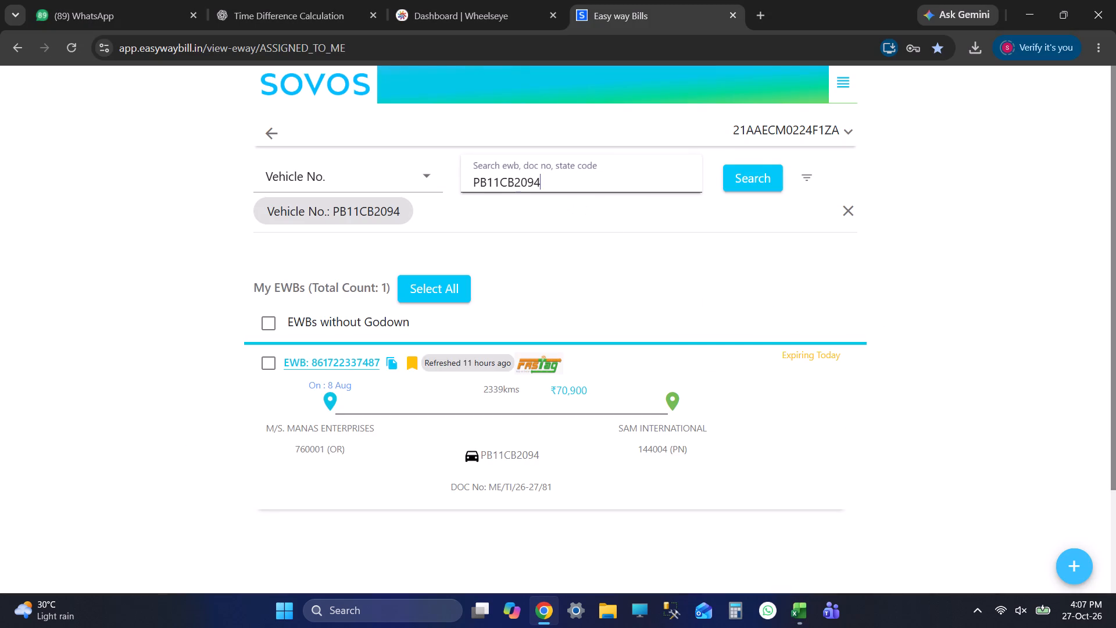
pyautogui.click(555, 188)
pyautogui.keyDown('ctrl'); pyautogui.click(555, 188); pyautogui.keyUp('ctrl')
pyautogui.hotkey('ctrl', 'v')
pyautogui.click(735, 174)
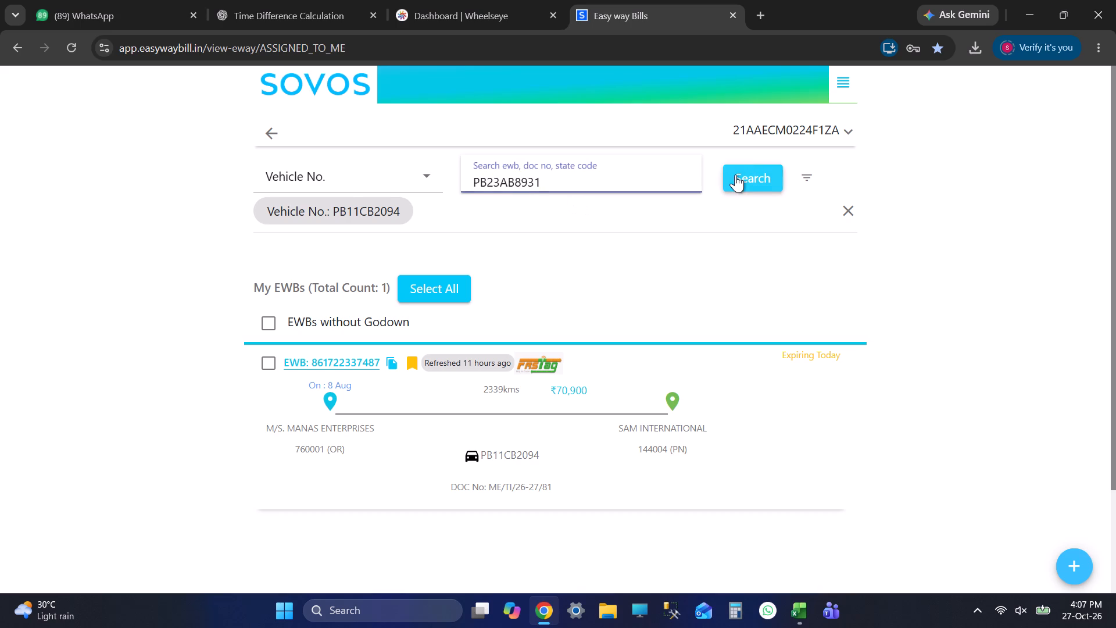
pyautogui.click(531, 374)
pyautogui.click(541, 358)
pyautogui.hotkey('alt', 'Tab')
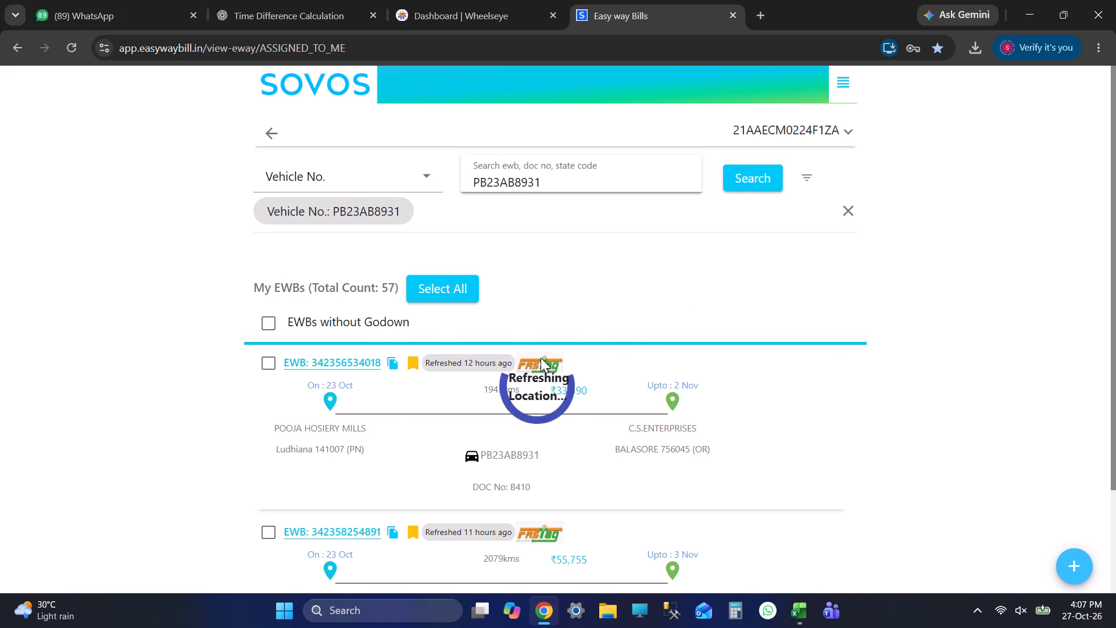
pyautogui.scroll(-1, 606, 334)
pyautogui.scroll(1, 608, 348)
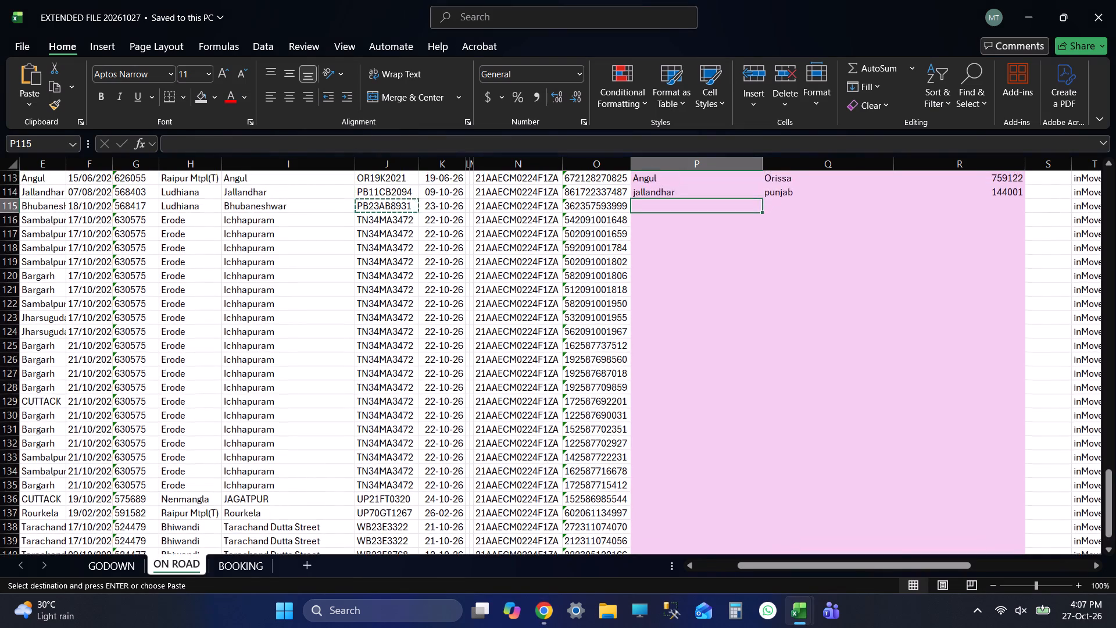
pyautogui.hotkey('alt', 'Tab')
pyautogui.hotkey('alt', 'Tab')
pyautogui.hotkey('alt', 'Tab')
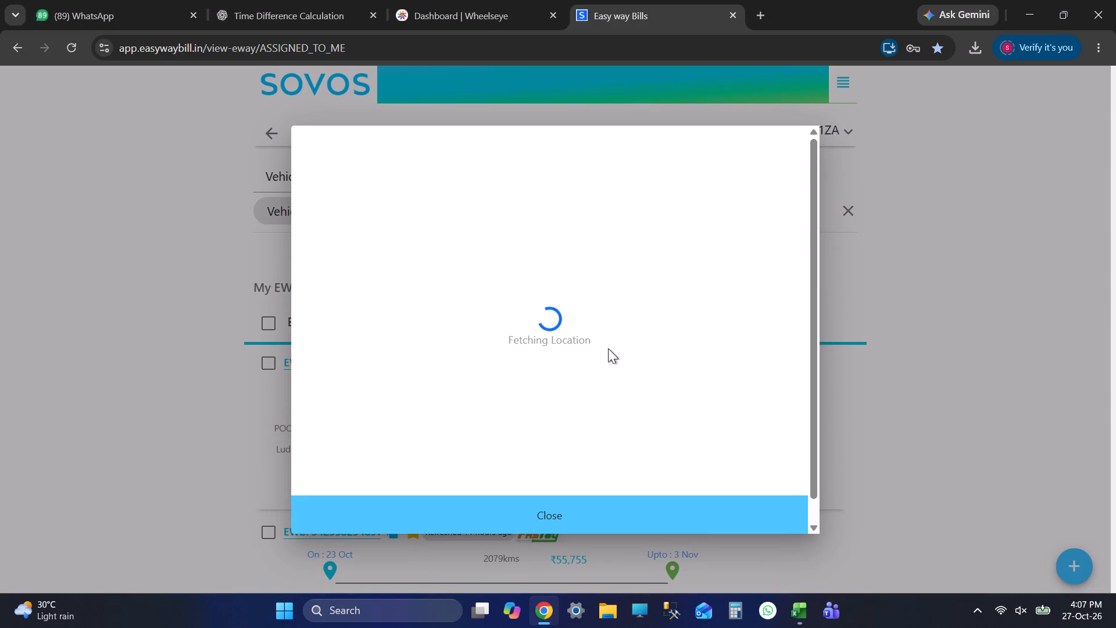
pyautogui.hotkey('alt', 'Tab')
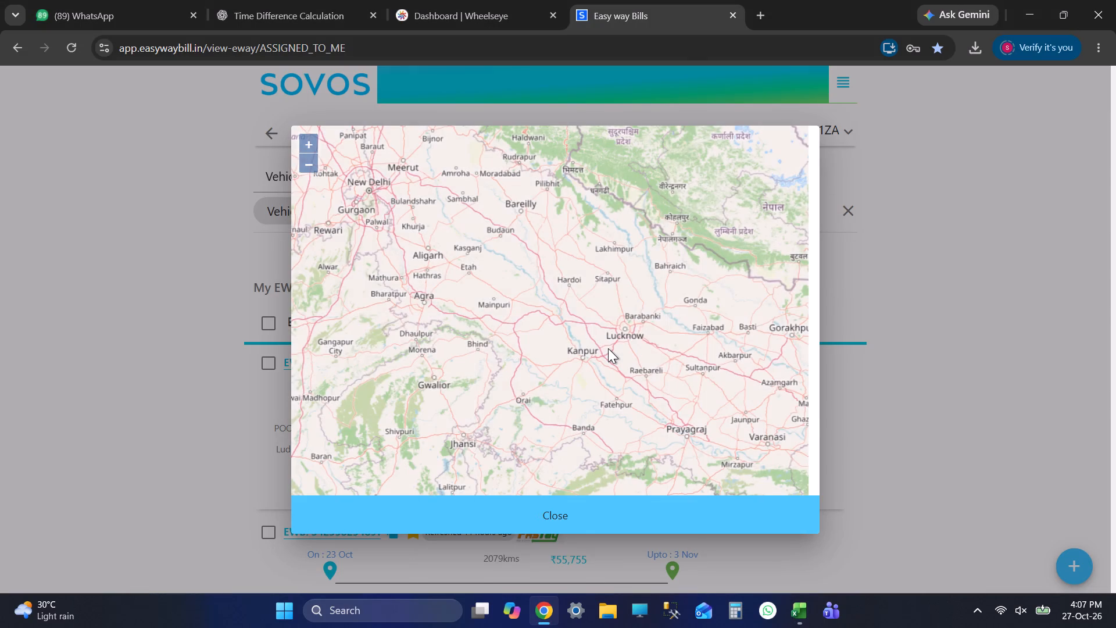
pyautogui.hotkey('alt', 'Tab')
pyautogui.hotkey('alt', 'Tab')
pyautogui.hotkey('alt', 'Tab')
pyautogui.moveTo(728, 395); pyautogui.dragTo(523, 279)
pyautogui.scroll(1, 696, 393)
pyautogui.moveTo(684, 393); pyautogui.dragTo(504, 241)
pyautogui.scroll(-4, 504, 241)
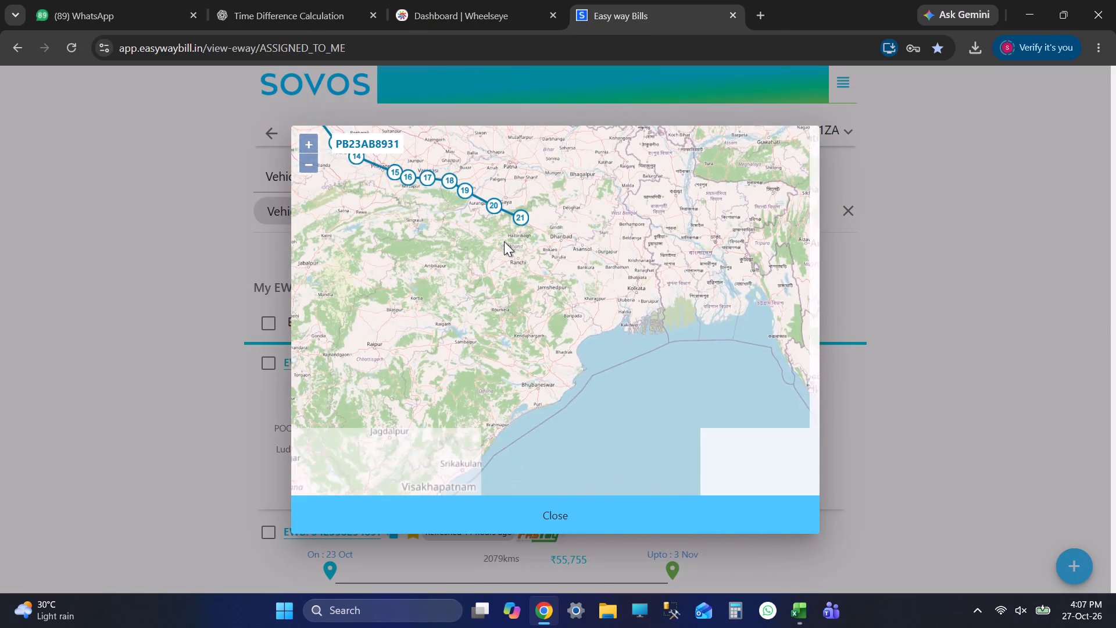
pyautogui.hotkey('alt', 'Tab')
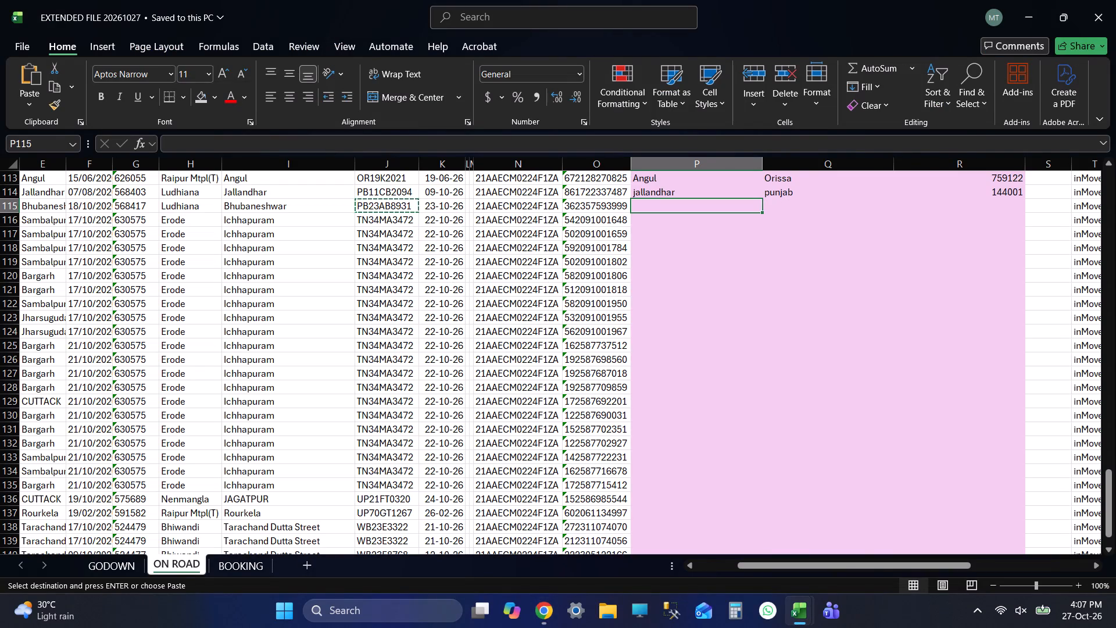
pyautogui.scroll(1, 661, 227)
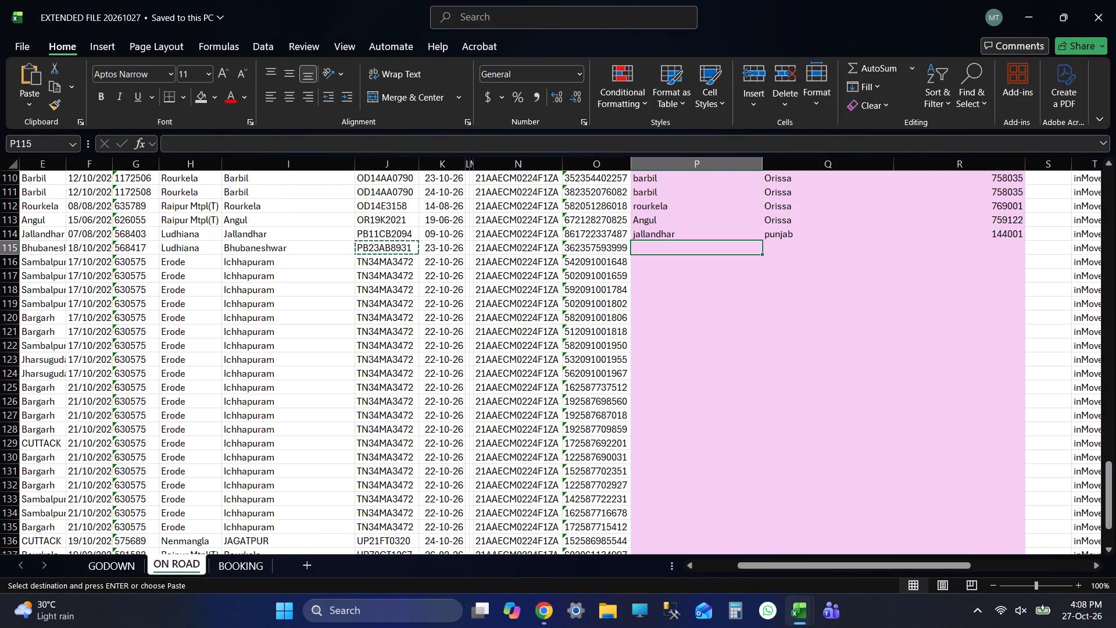
pyautogui.hotkey('alt', 'Tab')
pyautogui.scroll(4, 493, 191)
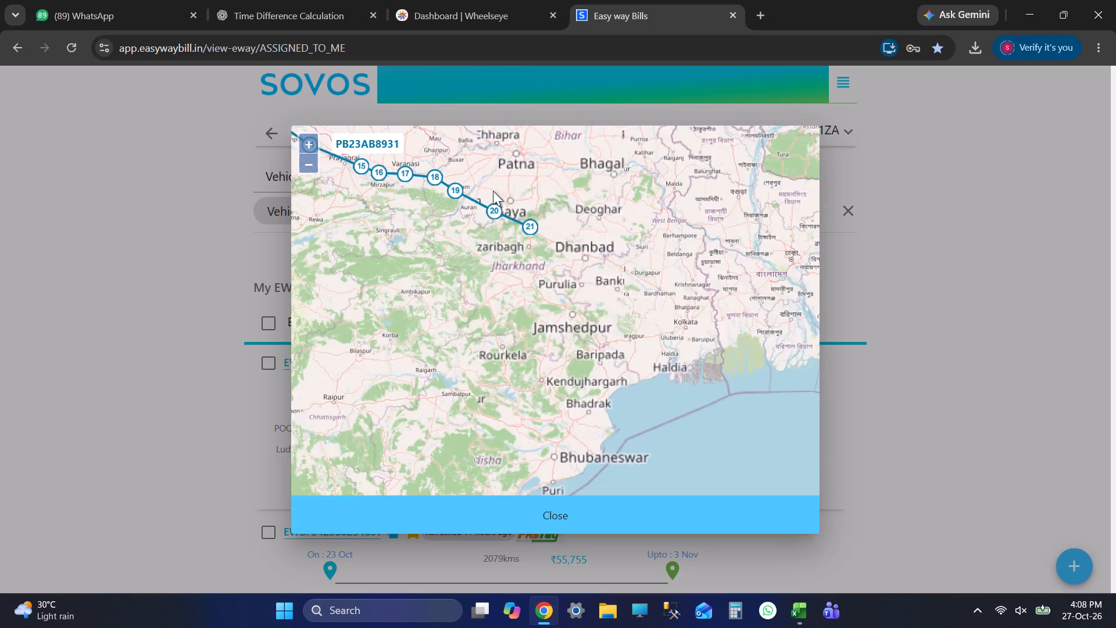
pyautogui.scroll(3, 574, 231)
pyautogui.scroll(4, 532, 268)
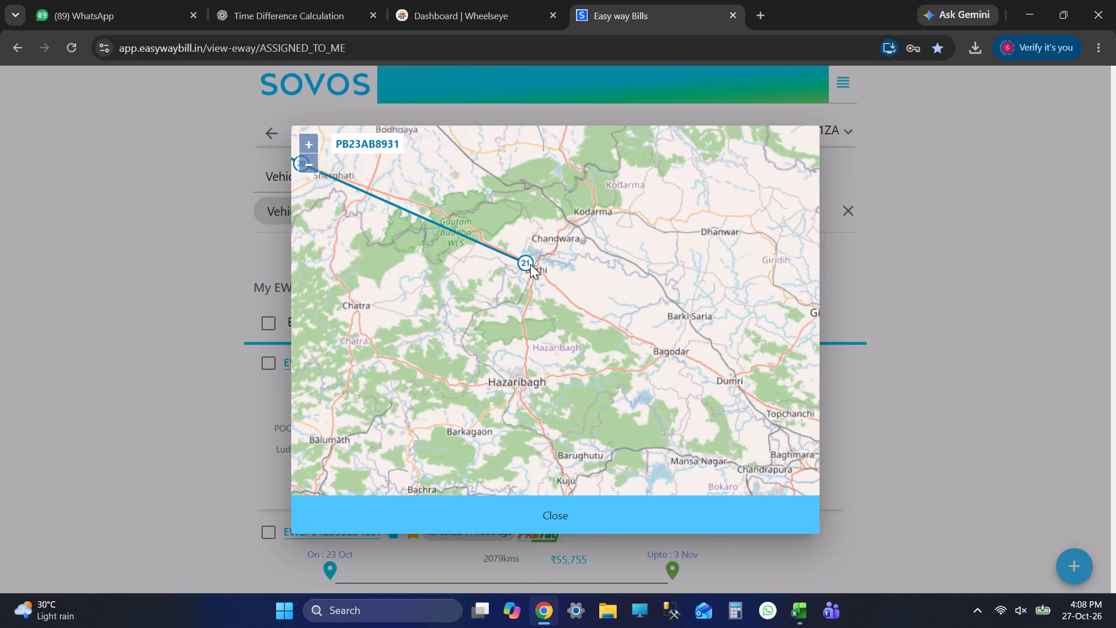
pyautogui.click(530, 264)
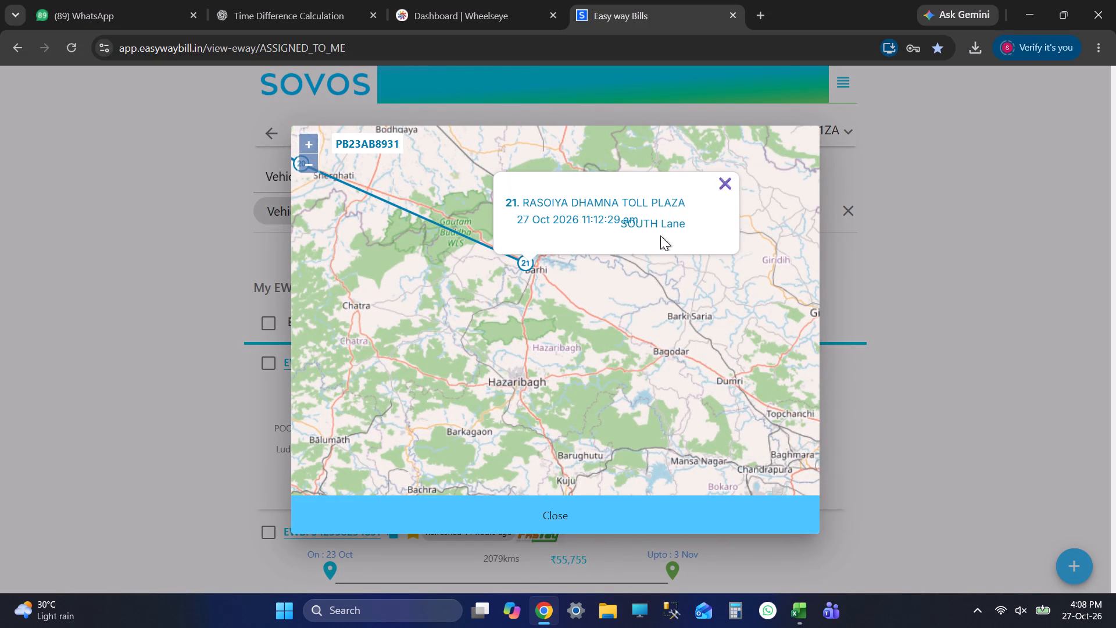
pyautogui.click(725, 183)
pyautogui.hotkey('alt', 'Tab')
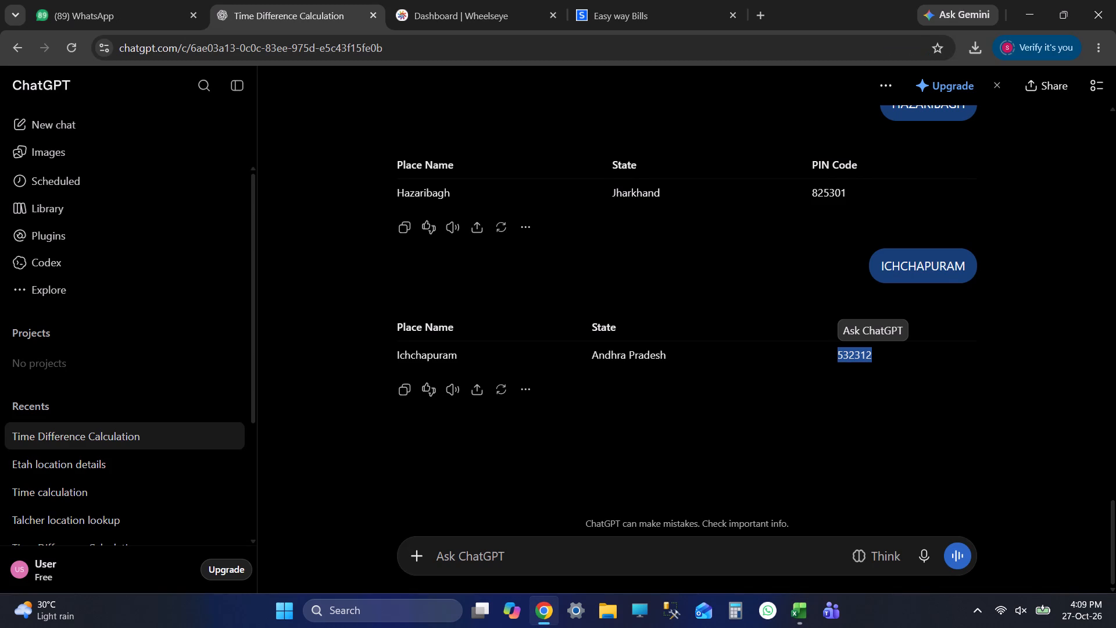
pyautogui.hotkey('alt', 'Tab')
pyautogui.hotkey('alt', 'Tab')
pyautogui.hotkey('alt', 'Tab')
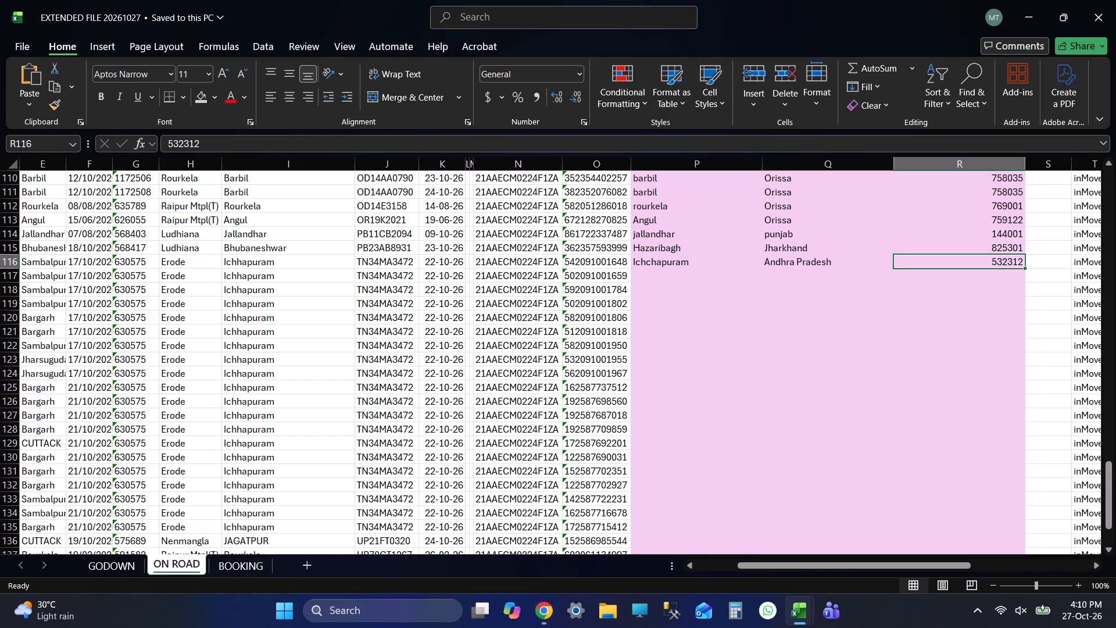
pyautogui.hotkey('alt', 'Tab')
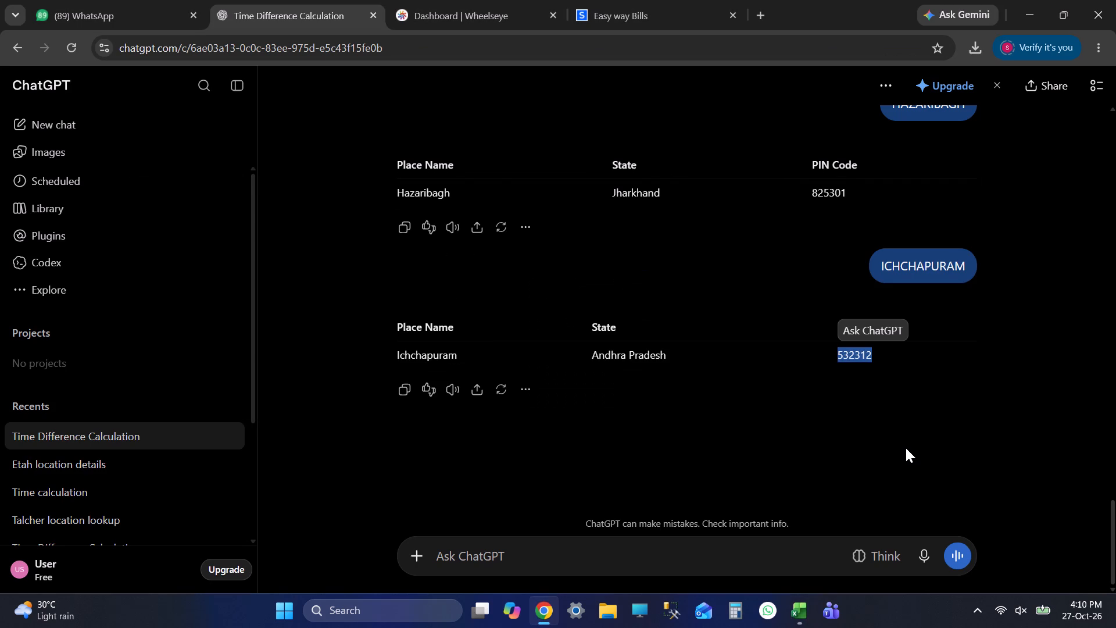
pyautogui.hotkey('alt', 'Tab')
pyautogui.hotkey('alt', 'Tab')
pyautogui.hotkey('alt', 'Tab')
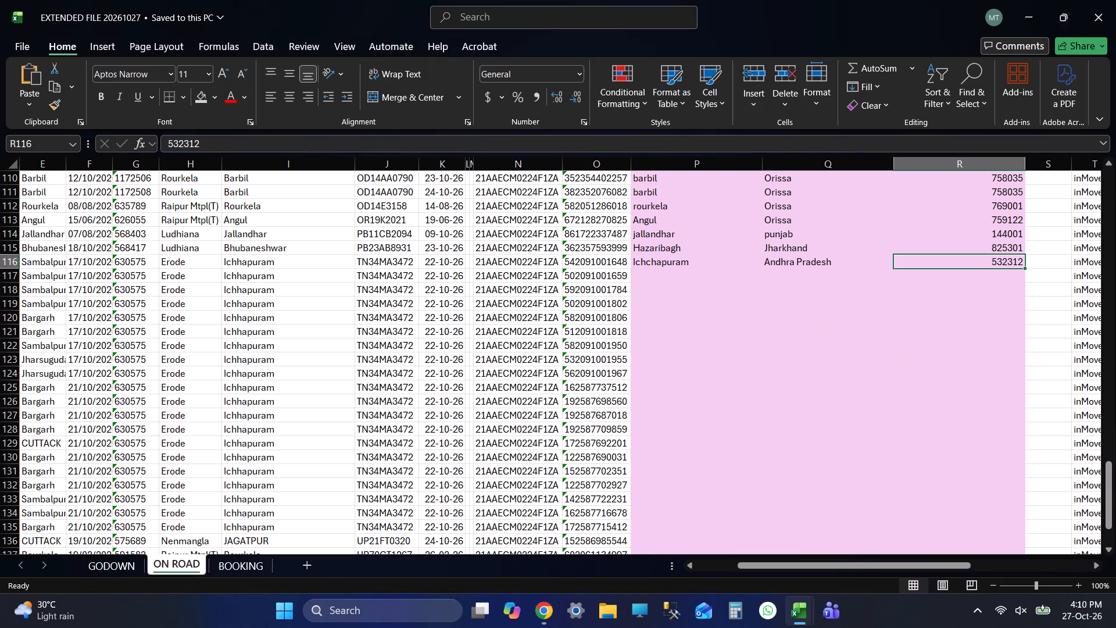
# Copy row 116's Ichchapuram, Andhra Pradesh and 532312 entries into ON ROAD rows 117 to 135 and save the workbook.
pyautogui.hotkey('alt', 'Tab')
pyautogui.hotkey('alt', 'Tab')
pyautogui.press('Return')
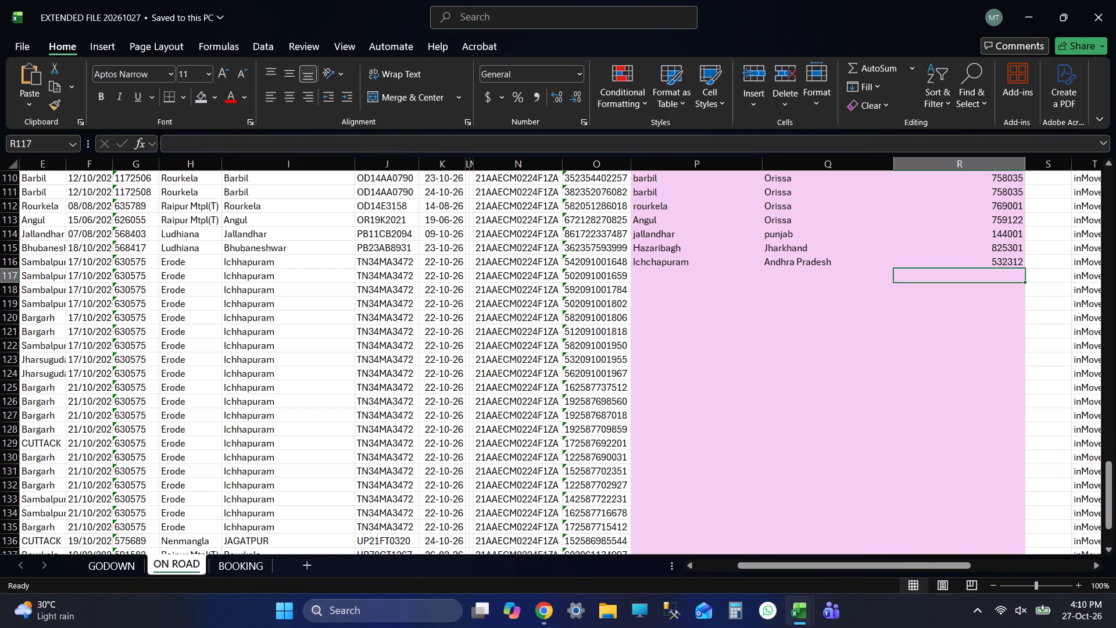
pyautogui.hotkey('ctrl', 's')
pyautogui.hotkey('shift', 'Tab')
pyautogui.hotkey('shift', 'Tab')
pyautogui.hotkey('shift', 'Tab')
pyautogui.hotkey('shift', 'Tab')
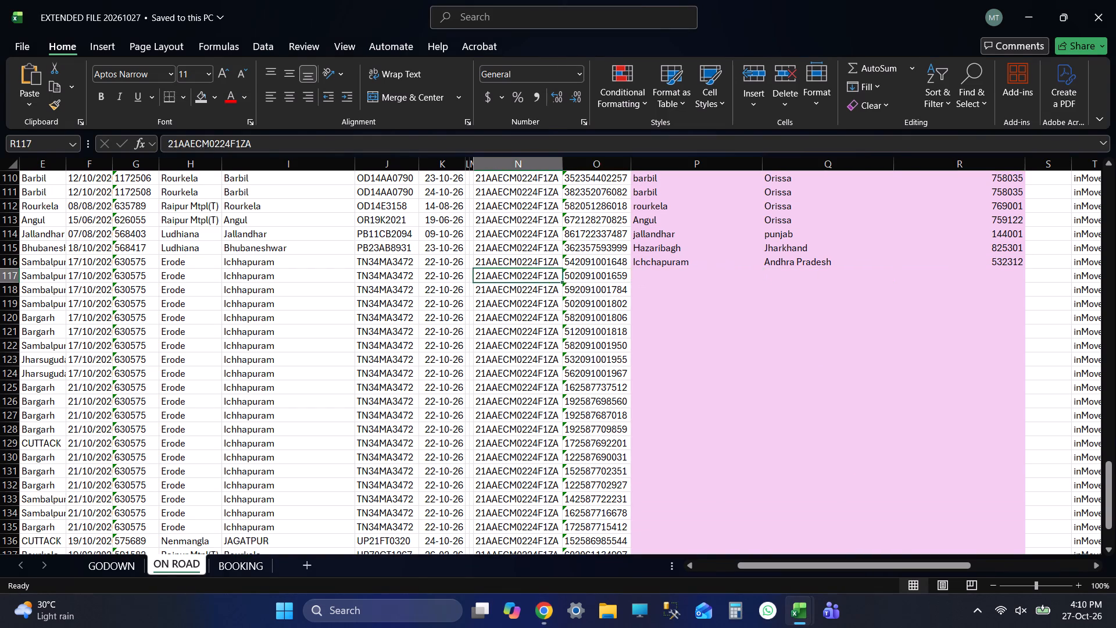
pyautogui.press('Tab')
pyautogui.press('Tab')
pyautogui.press('Tab')
pyautogui.hotkey('shift', 'Tab')
pyautogui.press('Up')
pyautogui.hotkey('shift', 'Right')
pyautogui.hotkey('shift', 'Right')
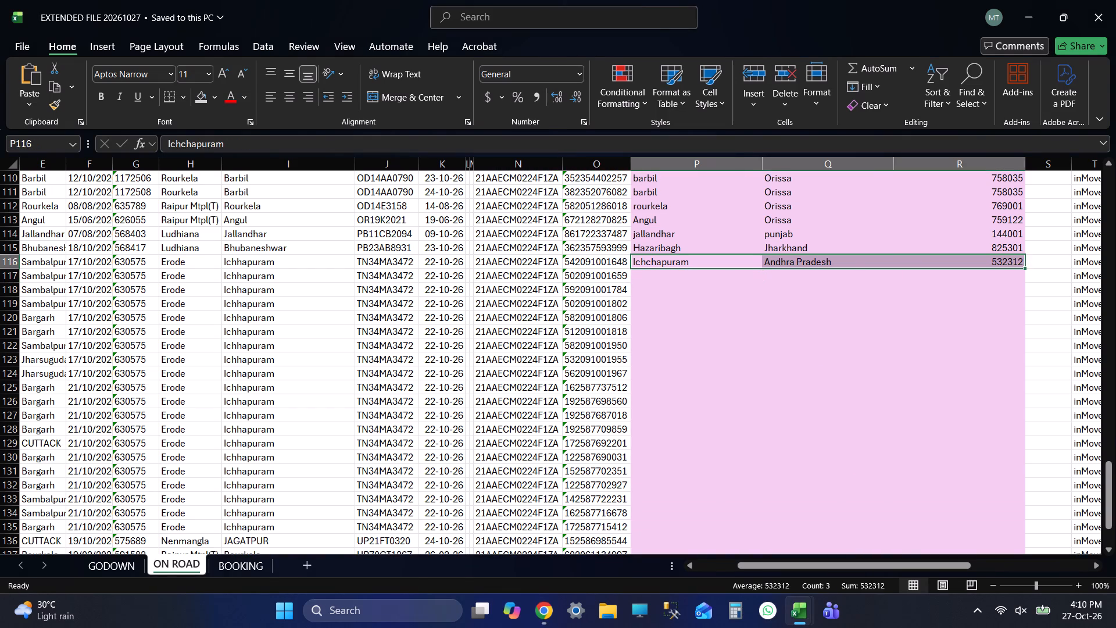
pyautogui.hotkey('ctrl', 'c')
pyautogui.press('Down')
pyautogui.hotkey('shift', 'Down')
pyautogui.hotkey('shift', 'Down')
pyautogui.hotkey('shift', 'Down')
pyautogui.hotkey('shift', 'Down')
pyautogui.hotkey('shift', 'Down')
pyautogui.hotkey('shift', 'Down')
pyautogui.hotkey('shift', 'Down')
pyautogui.hotkey('shift', 'Down')
pyautogui.hotkey('shift', 'Down')
pyautogui.hotkey('shift', 'Down')
pyautogui.hotkey('shift', 'Down')
pyautogui.hotkey('shift', 'Down')
pyautogui.hotkey('shift', 'Down')
pyautogui.hotkey('shift', 'Down')
pyautogui.hotkey('shift', 'Down')
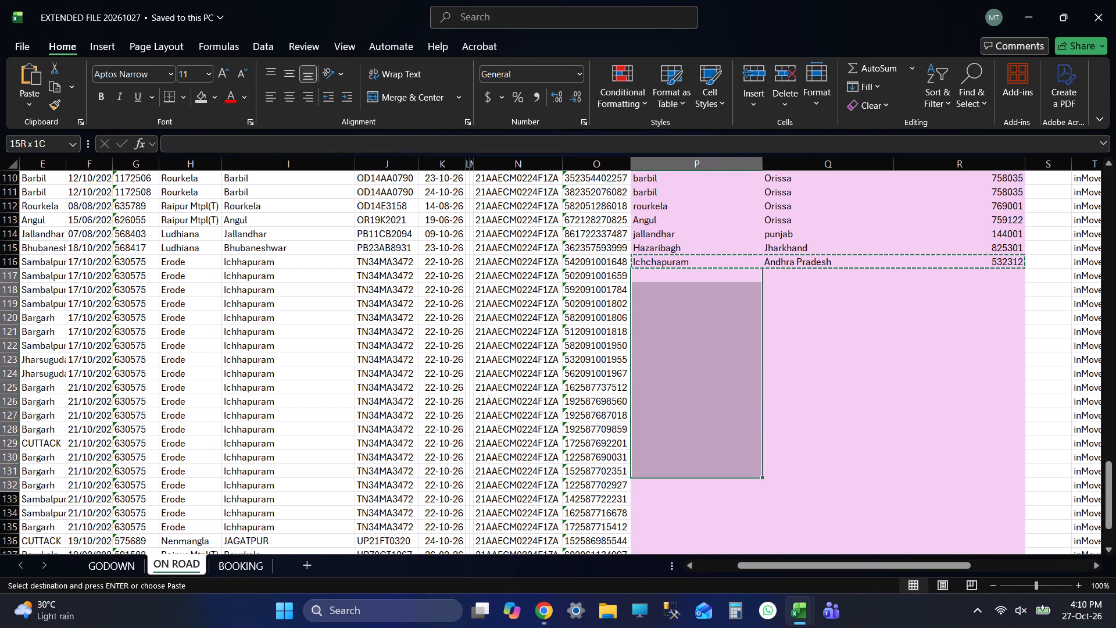
pyautogui.hotkey('shift', 'Down')
pyautogui.hotkey('shift', 'Down')
pyautogui.hotkey('shift', 'Down')
pyautogui.hotkey('ctrl', 'v')
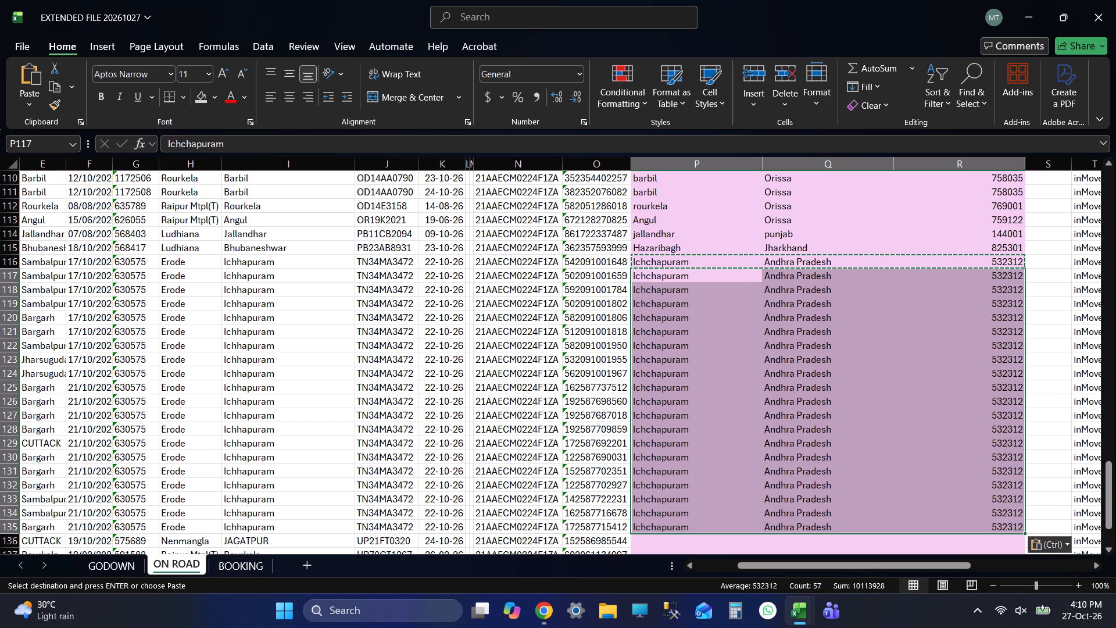
pyautogui.hotkey('ctrl', 'Down')
pyautogui.press('Down')
pyautogui.hotkey('ctrl', 's')
pyautogui.hotkey('ctrl', 's')
pyautogui.hotkey('ctrl', 's')
pyautogui.hotkey('ctrl', 's')
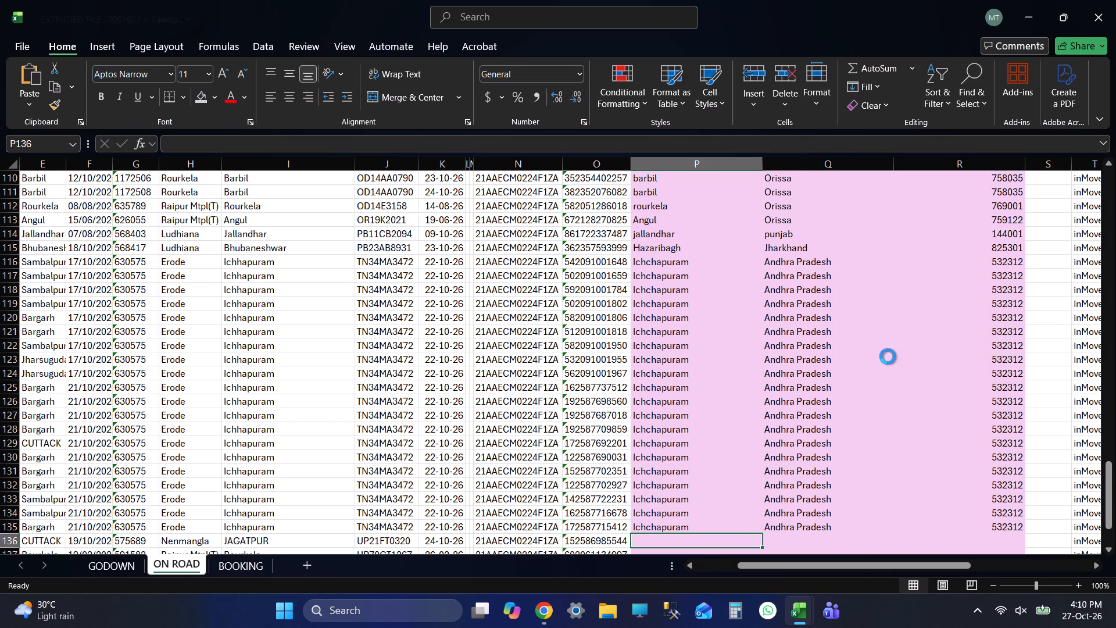
pyautogui.scroll(-6, 877, 304)
pyautogui.hotkey('shift', 'Tab')
pyautogui.hotkey('shift', 'Tab')
pyautogui.hotkey('shift', 'Tab')
pyautogui.hotkey('shift', 'Tab')
pyautogui.hotkey('shift', 'Tab')
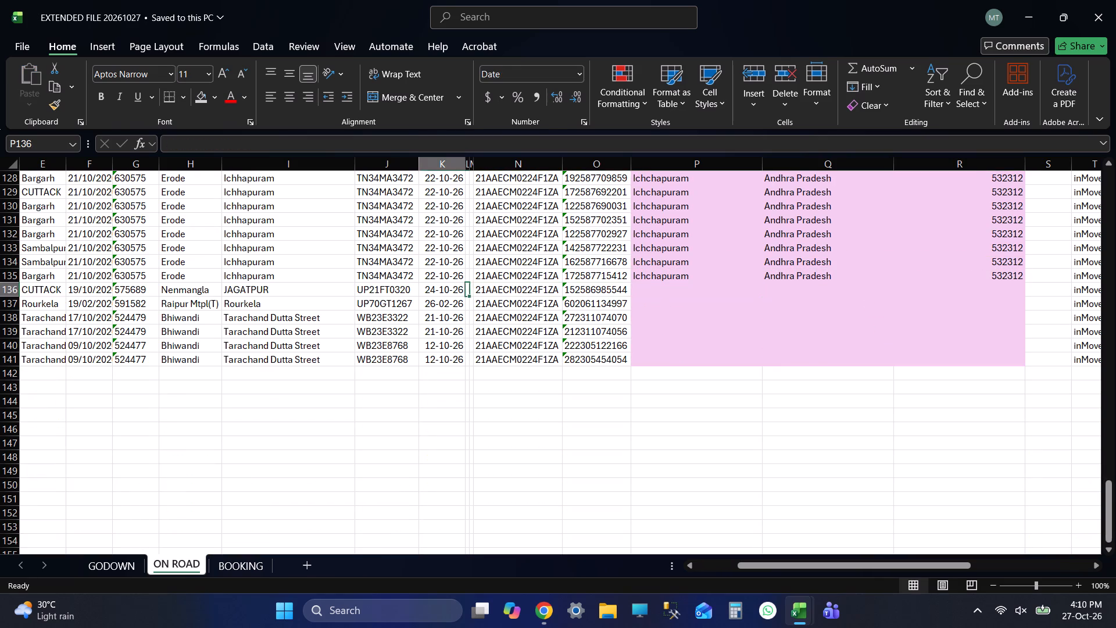
pyautogui.hotkey('shift', 'Tab')
pyautogui.hotkey('ctrl', 'c')
pyautogui.press('Tab')
pyautogui.press('Tab')
pyautogui.press('Tab')
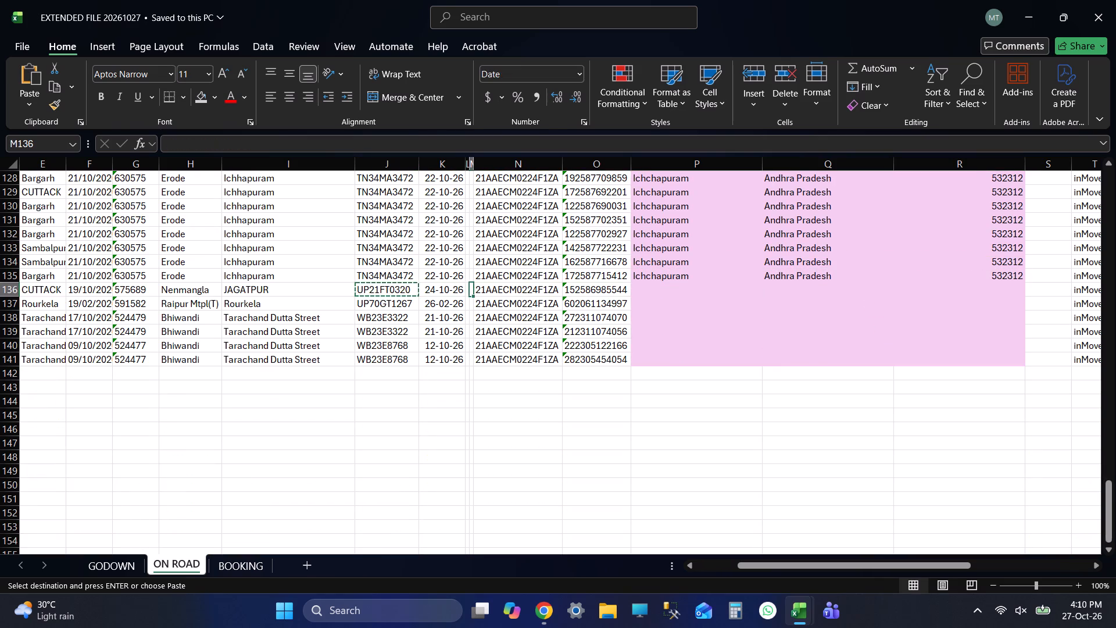
pyautogui.press('Tab')
pyautogui.press('Tab')
pyautogui.press('Tab')
pyautogui.hotkey('alt', 'Tab')
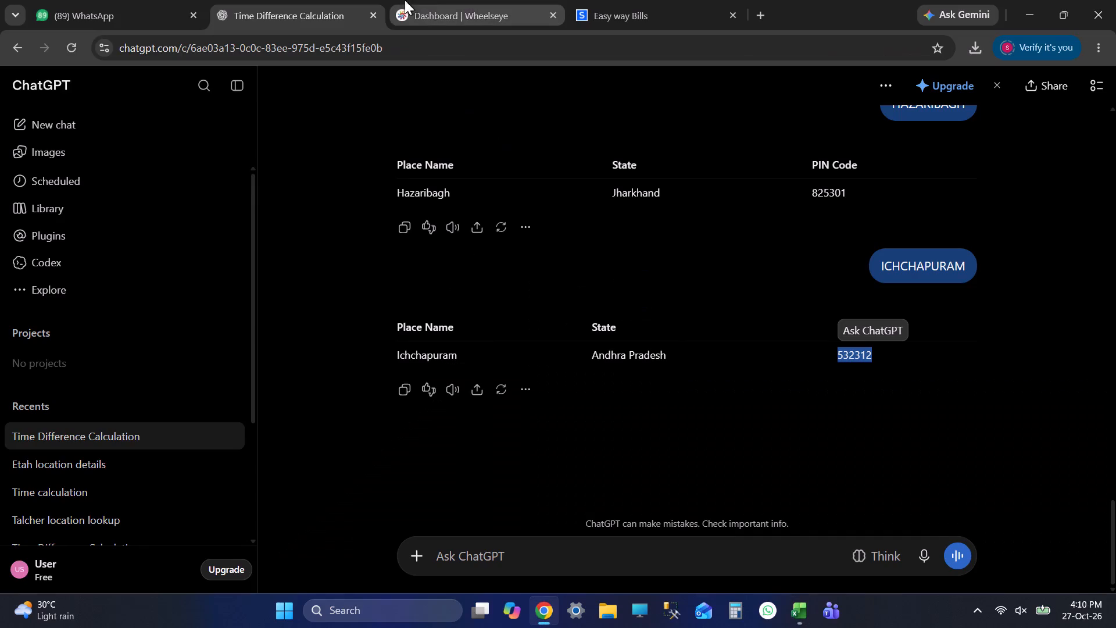
pyautogui.click(478, 0)
pyautogui.click(657, 14)
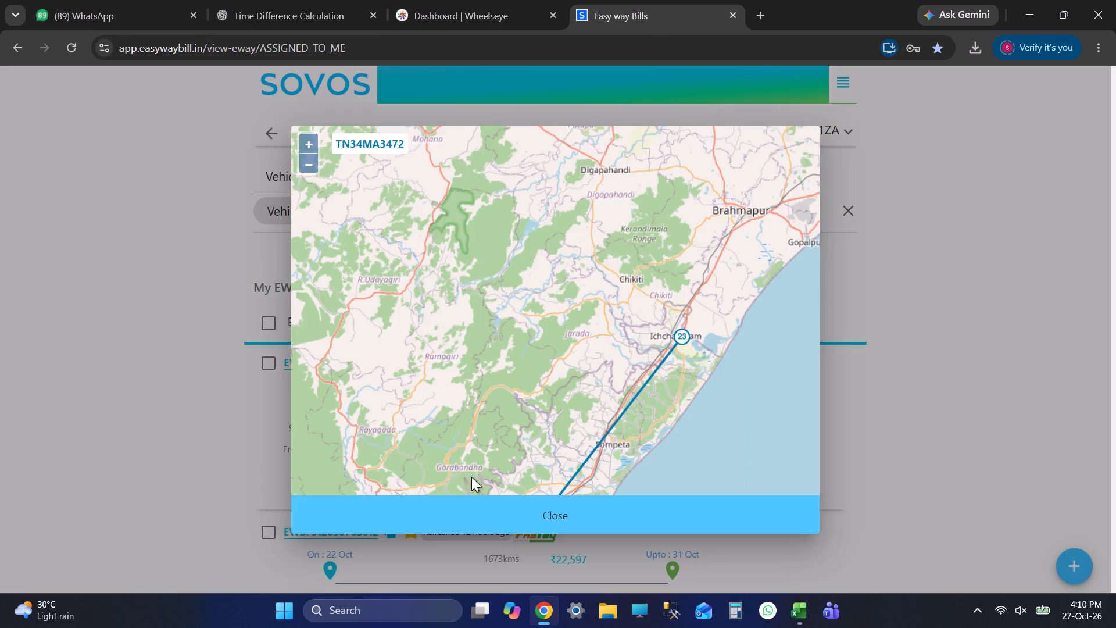
pyautogui.click(527, 505)
pyautogui.doubleClick(564, 188)
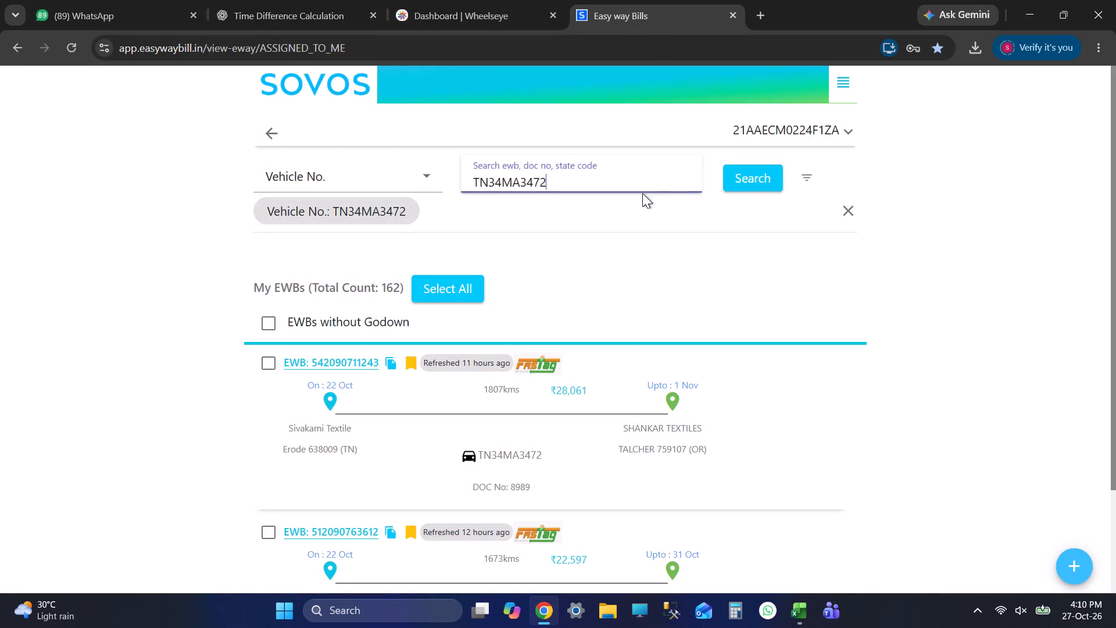
pyautogui.hotkey('ctrl', 'v')
pyautogui.click(737, 189)
pyautogui.click(541, 359)
pyautogui.hotkey('alt', 'Tab')
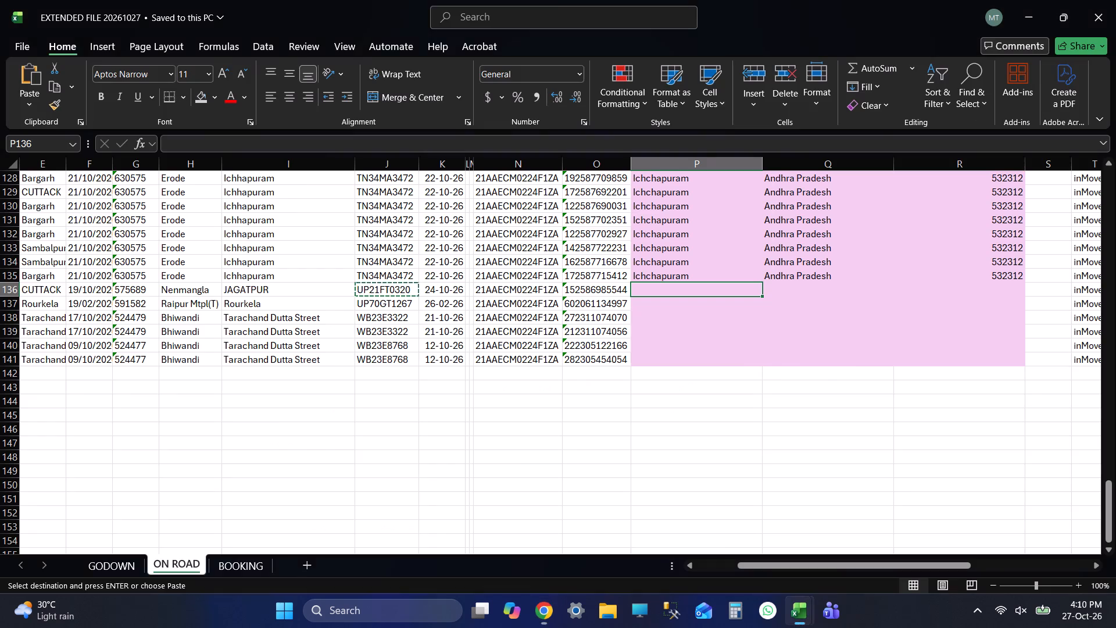
pyautogui.hotkey('alt', 'Tab')
pyautogui.click(550, 349)
pyautogui.click(543, 356)
pyautogui.hotkey('alt', 'Tab')
pyautogui.scroll(-3, 661, 269)
pyautogui.scroll(2, 653, 280)
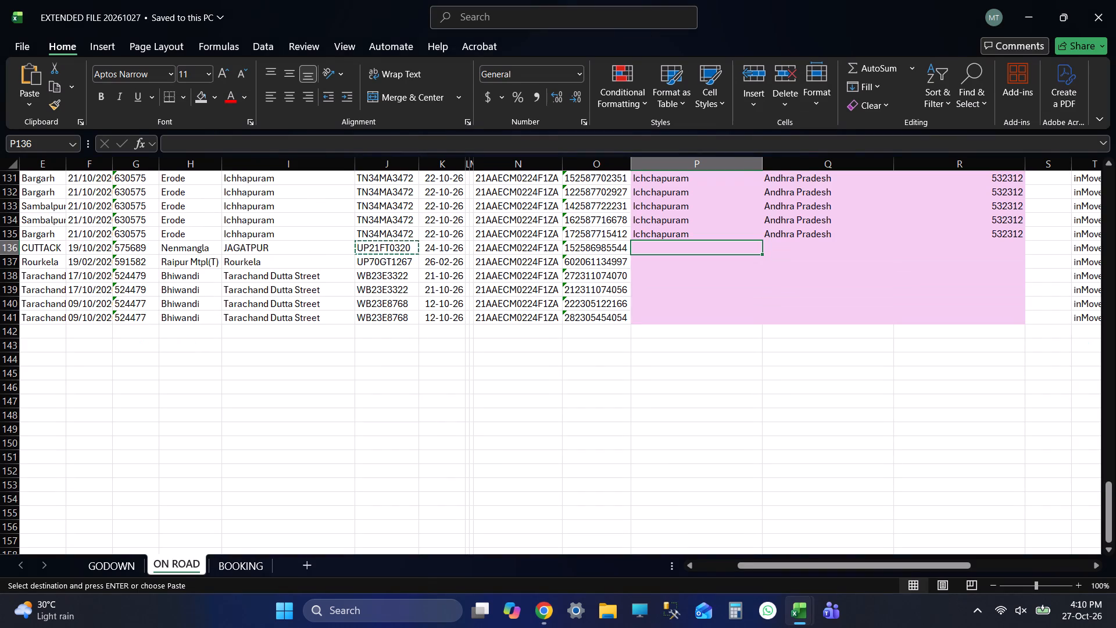
pyautogui.hotkey('alt', 'Tab')
pyautogui.hotkey('alt', 'Tab')
pyautogui.hotkey('alt', 'Tab')
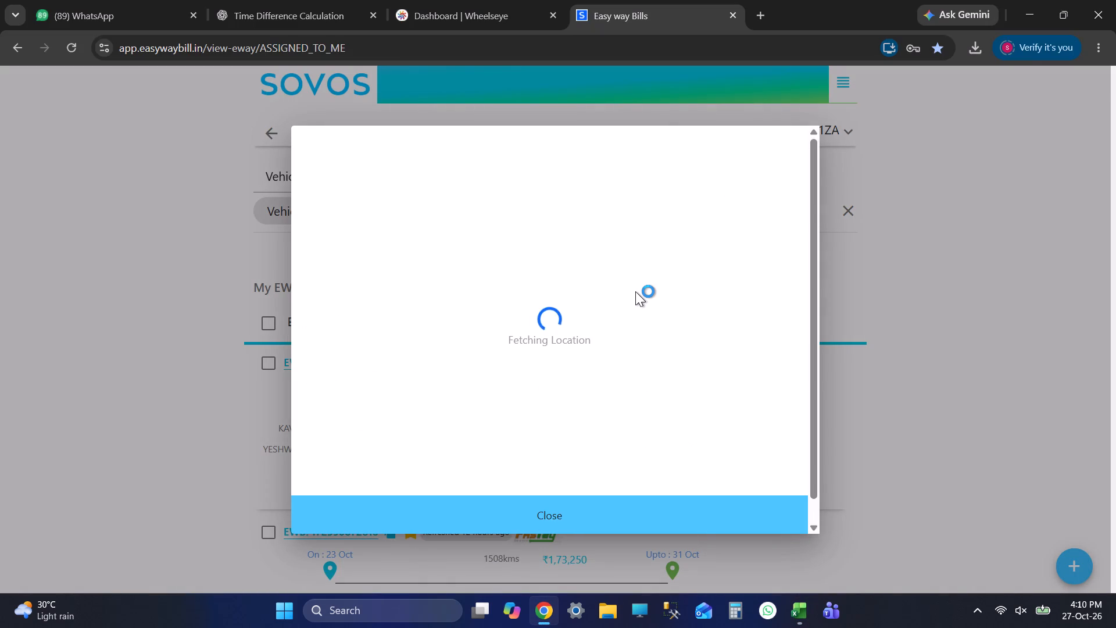
pyautogui.hotkey('alt', 'Tab')
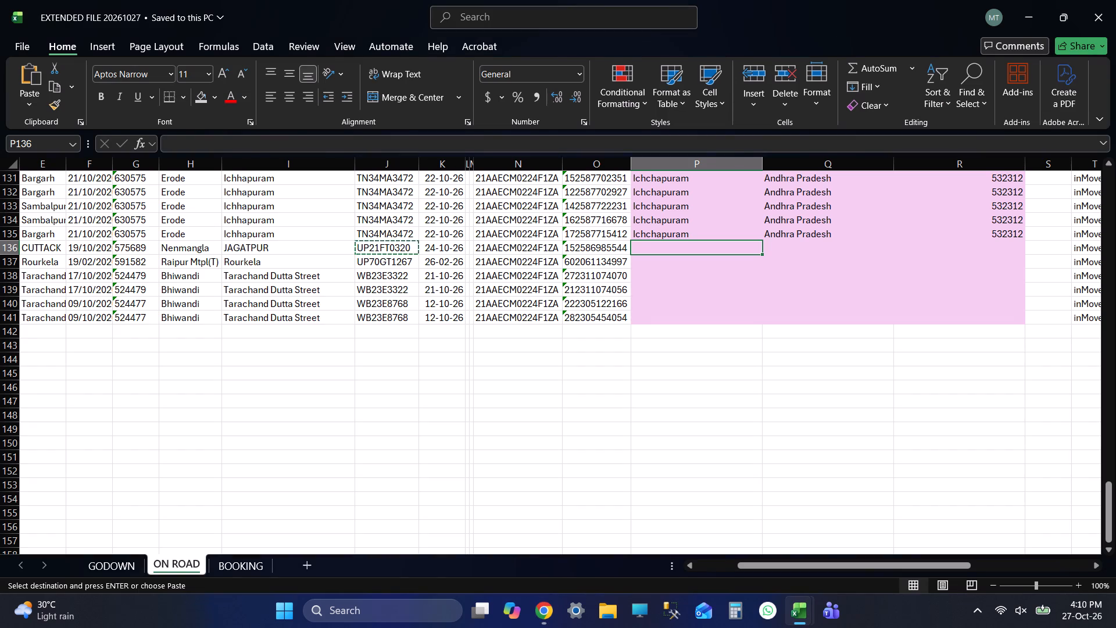
pyautogui.hotkey('alt', 'Tab')
pyautogui.scroll(3, 592, 347)
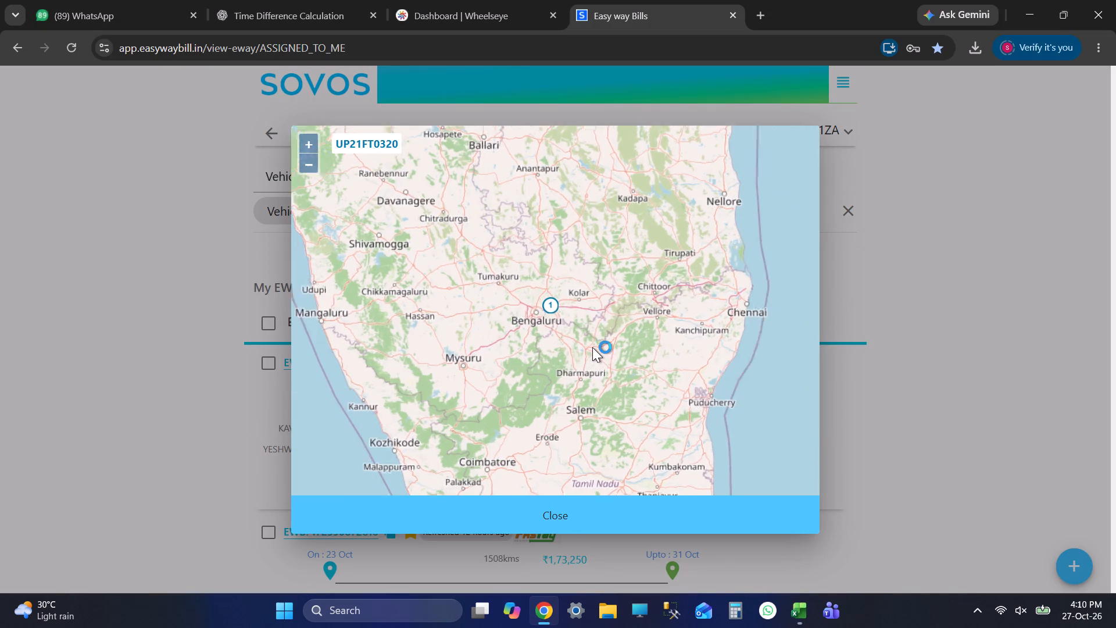
pyautogui.scroll(1, 592, 347)
pyautogui.hotkey('alt', 'Tab')
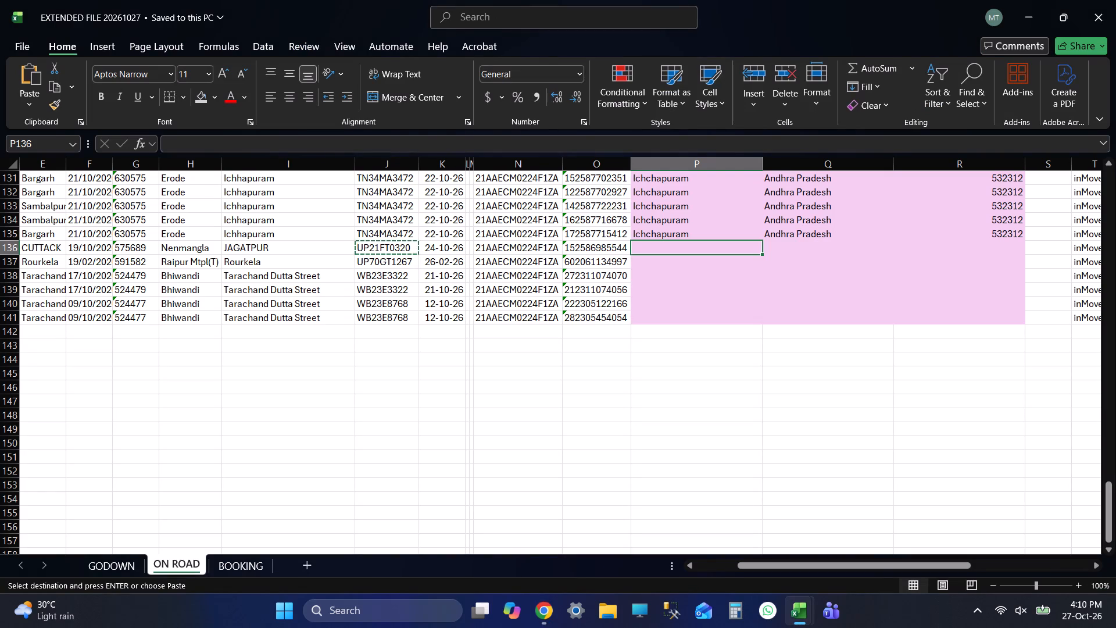
pyautogui.hotkey('alt', 'Tab')
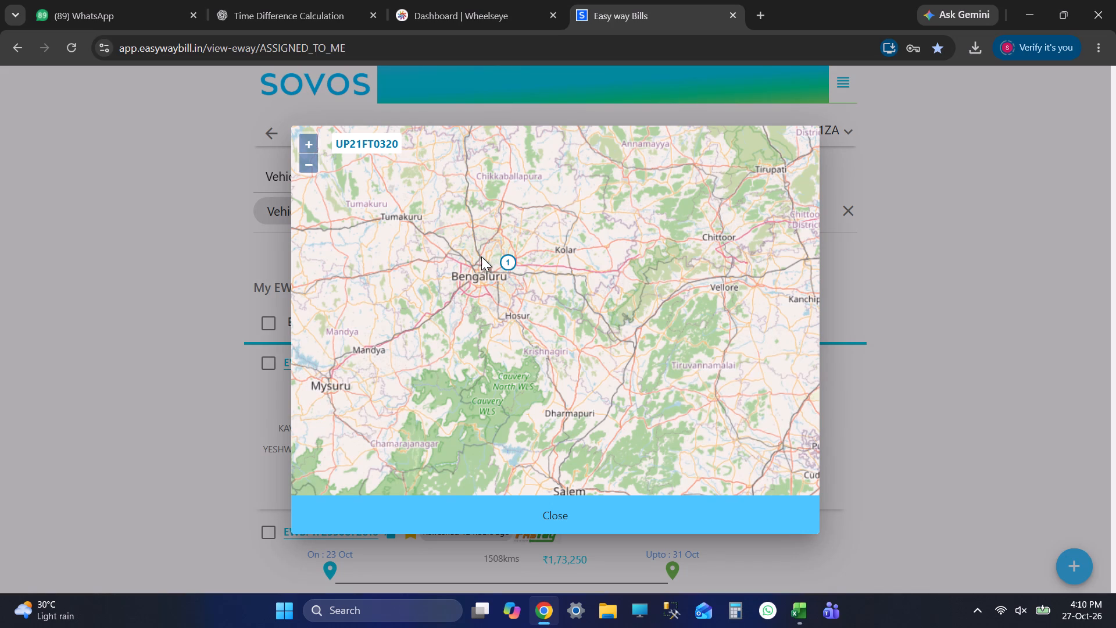
pyautogui.click(513, 260)
pyautogui.moveTo(515, 316); pyautogui.dragTo(692, 365)
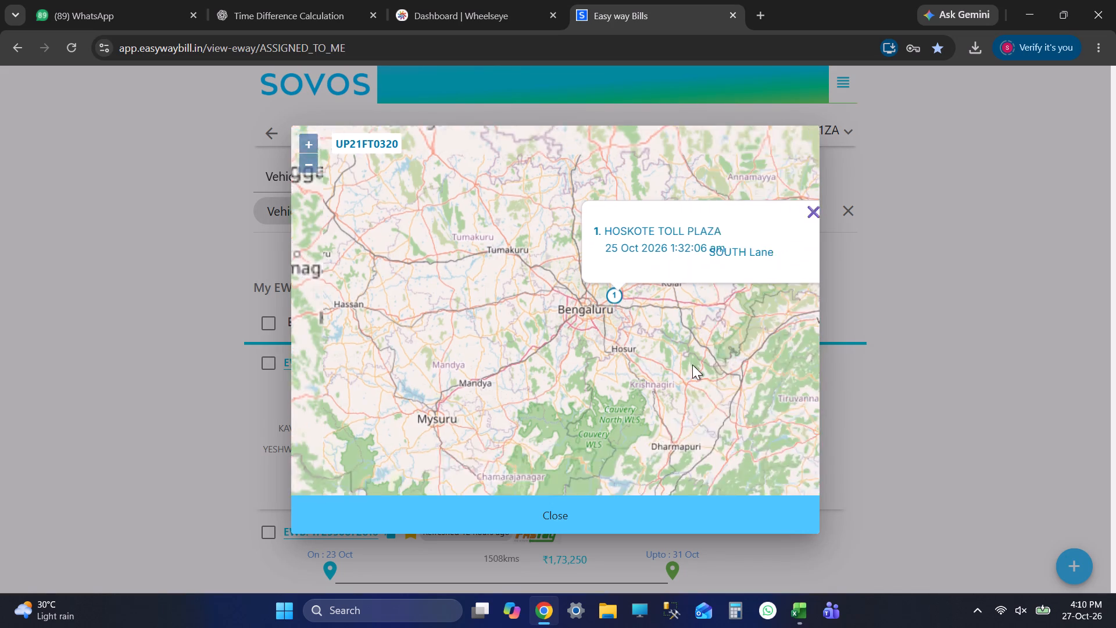
pyautogui.moveTo(692, 365); pyautogui.dragTo(568, 337)
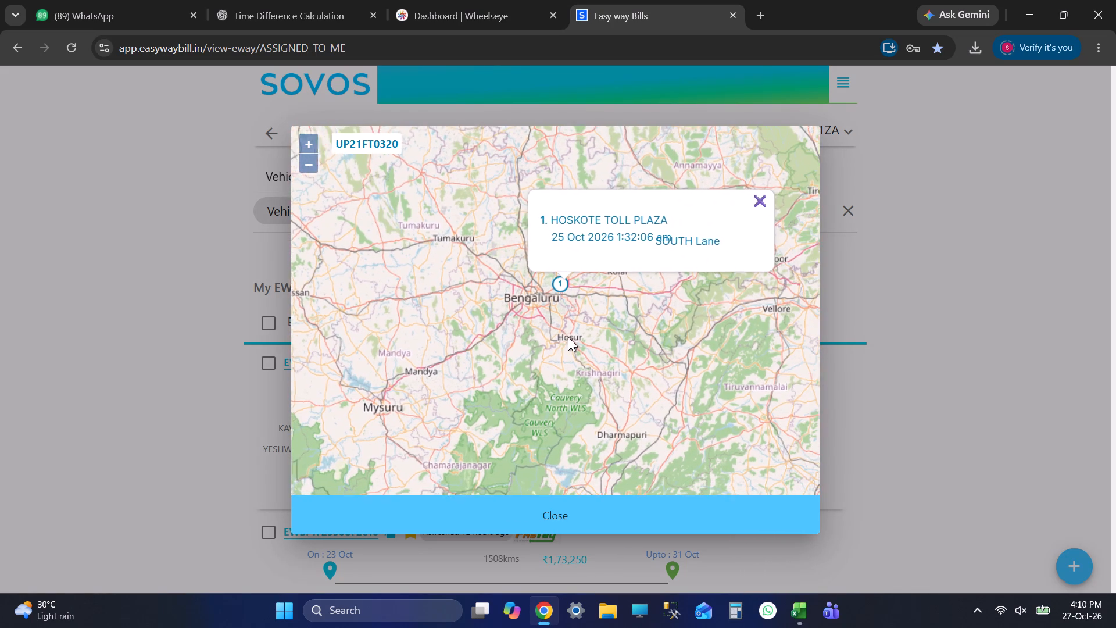
pyautogui.moveTo(568, 337); pyautogui.dragTo(560, 334)
pyautogui.scroll(2, 560, 334)
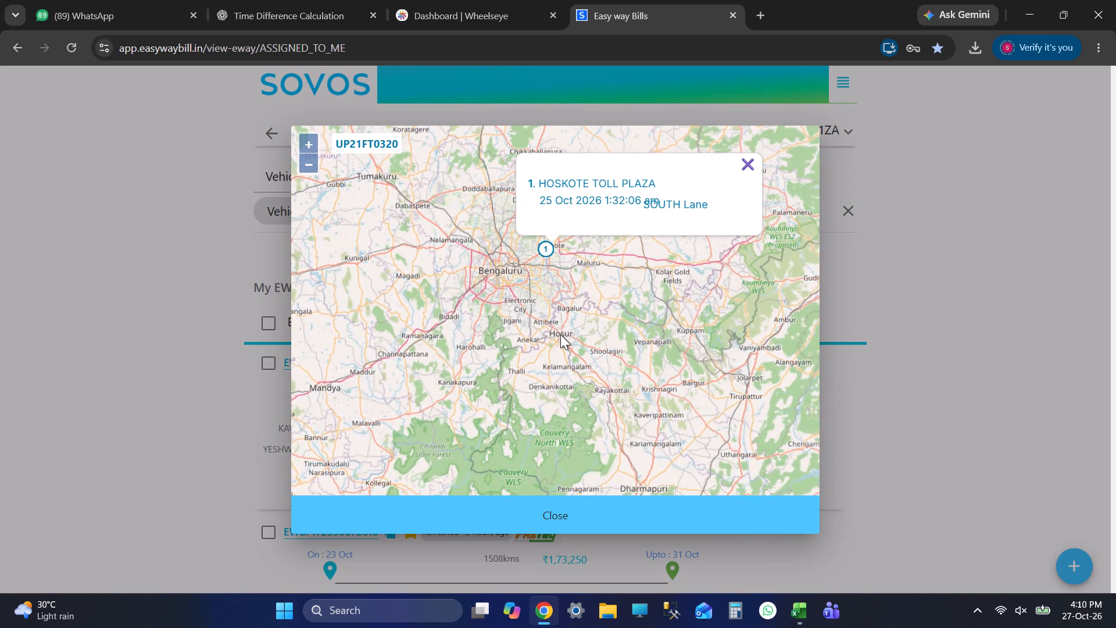
pyautogui.moveTo(560, 334); pyautogui.dragTo(560, 372)
pyautogui.moveTo(595, 301); pyautogui.dragTo(586, 330)
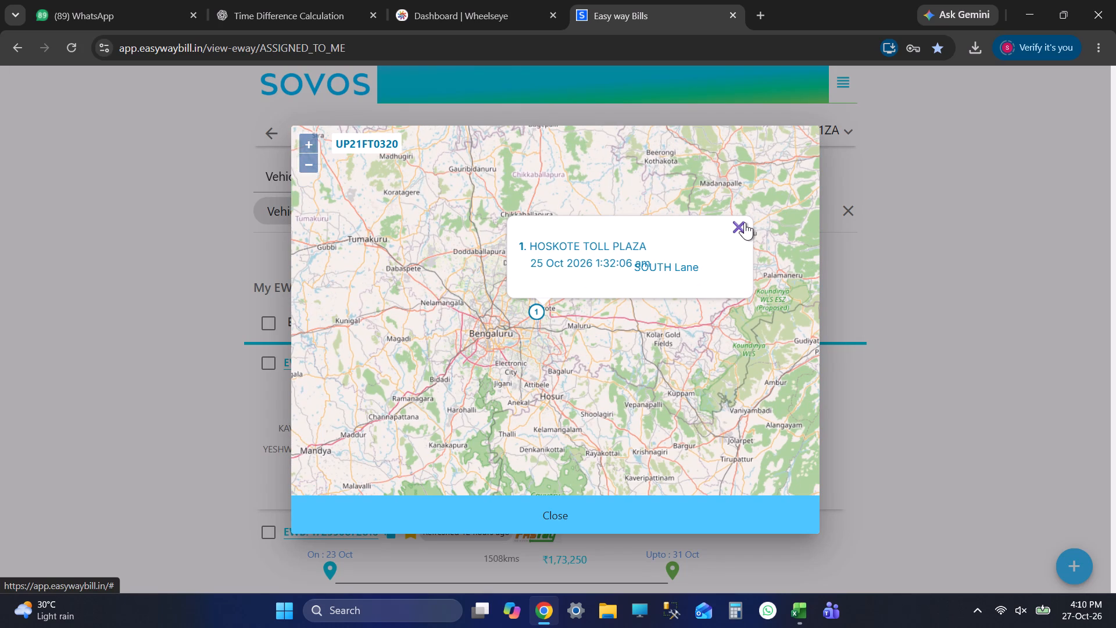
pyautogui.click(745, 222)
pyautogui.moveTo(742, 261); pyautogui.dragTo(638, 341)
pyautogui.scroll(-1, 638, 341)
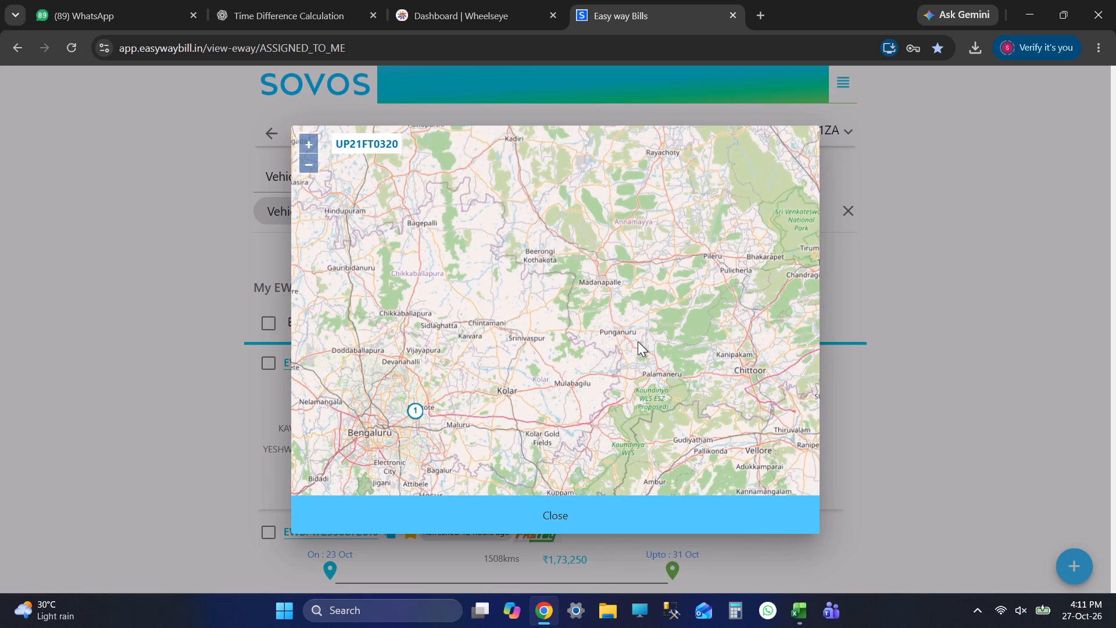
pyautogui.scroll(-1, 638, 341)
pyautogui.moveTo(662, 329); pyautogui.dragTo(591, 352)
pyautogui.hotkey('alt', 'Tab')
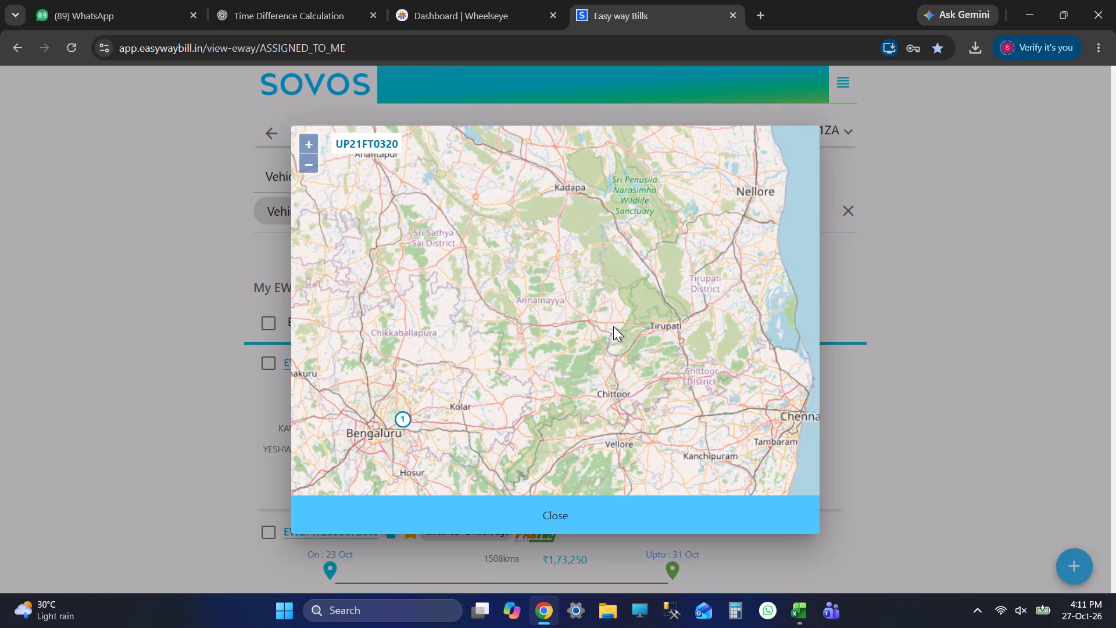
pyautogui.hotkey('alt', 'Tab')
pyautogui.hotkey('alt', 'Tab')
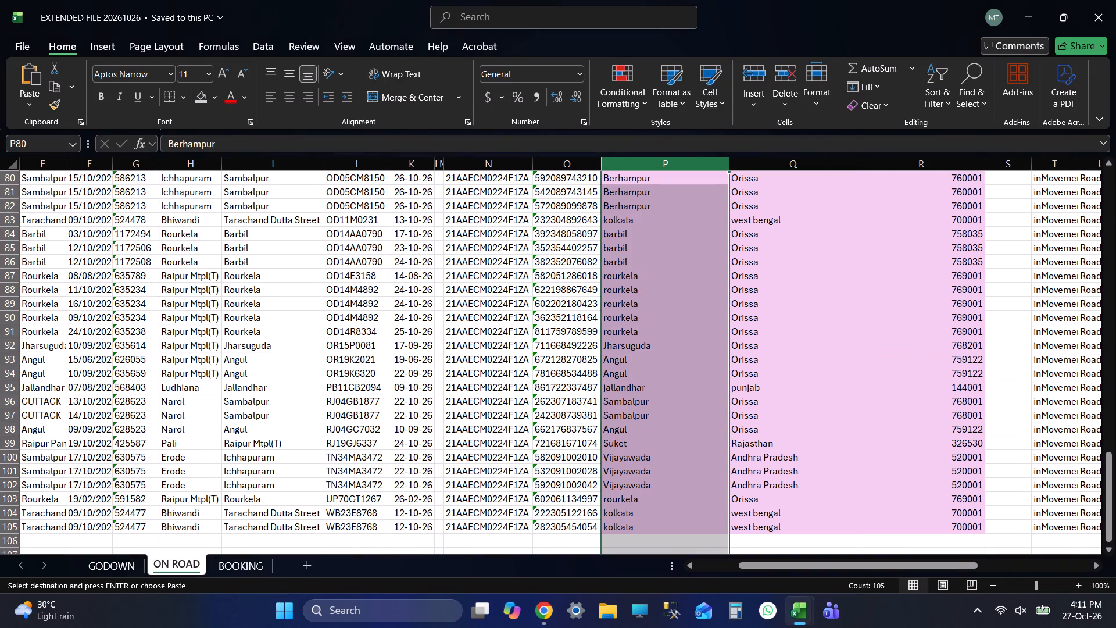
pyautogui.click(359, 169)
pyautogui.hotkey('ctrl', 'f')
pyautogui.hotkey('ctrl', 'v')
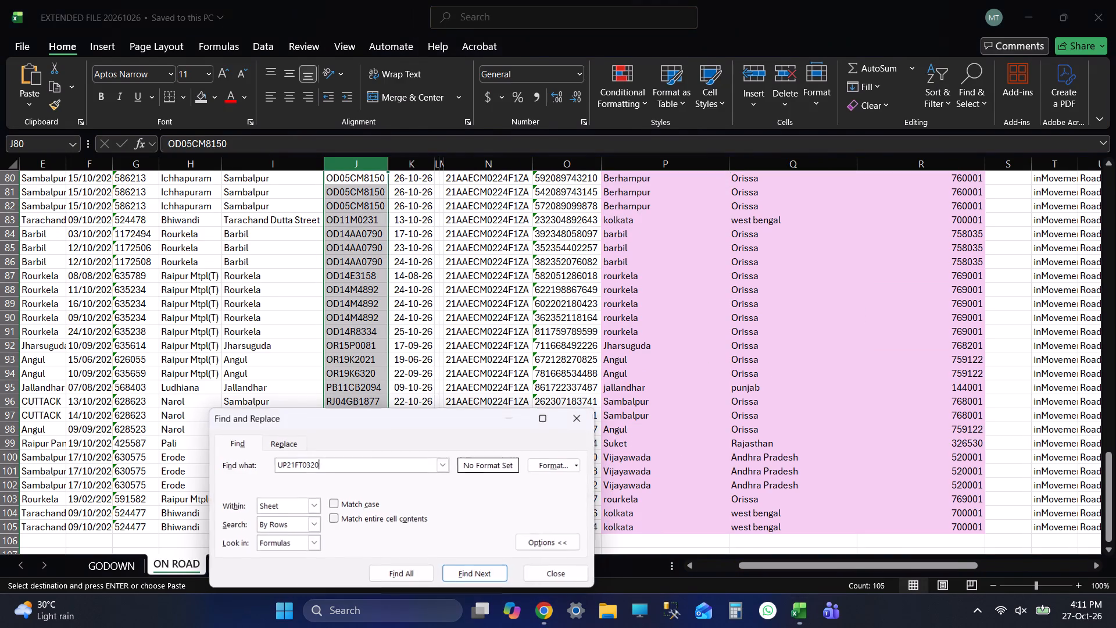
pyautogui.press('Return')
pyautogui.press('Return')
pyautogui.press('Return')
pyautogui.press('Return')
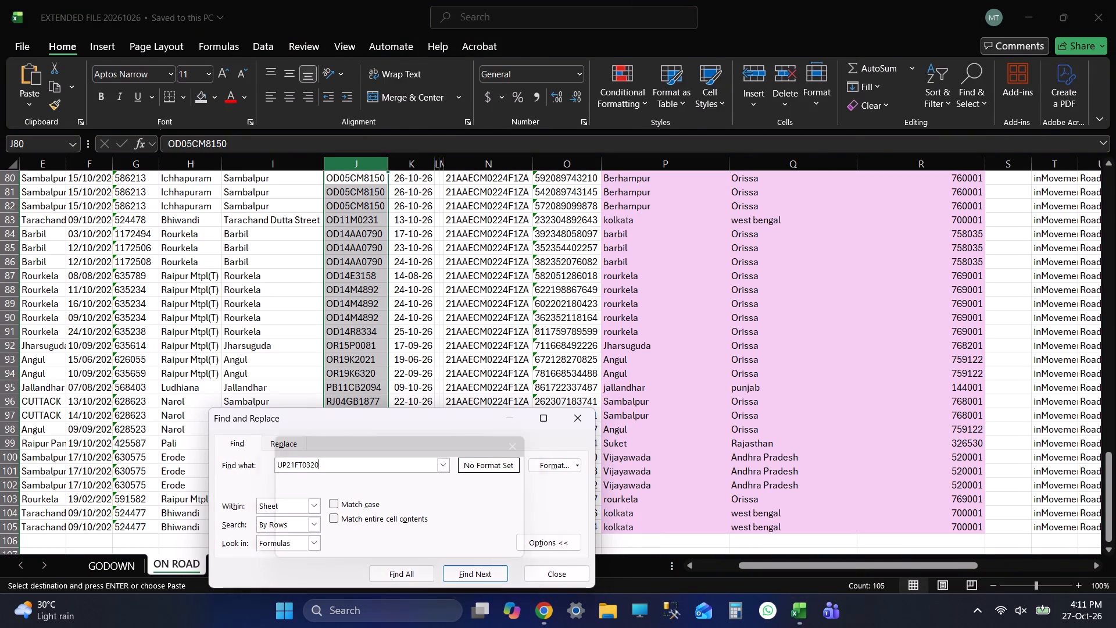
pyautogui.click(573, 574)
pyautogui.hotkey('alt', 'Tab')
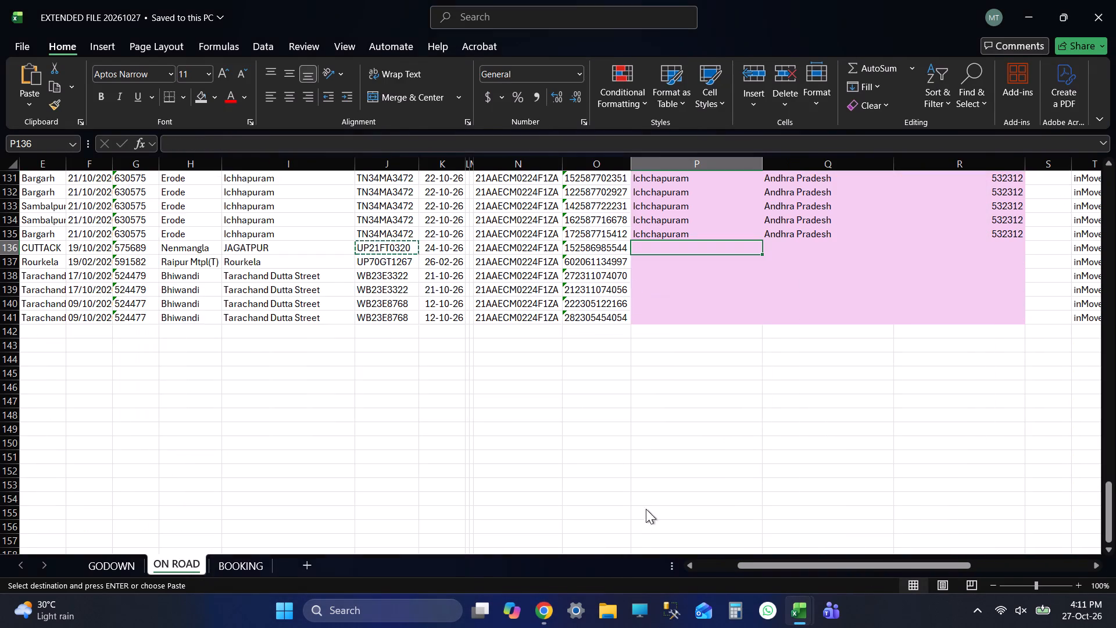
pyautogui.hotkey('alt', 'Tab')
pyautogui.hotkey('alt', 'Tab')
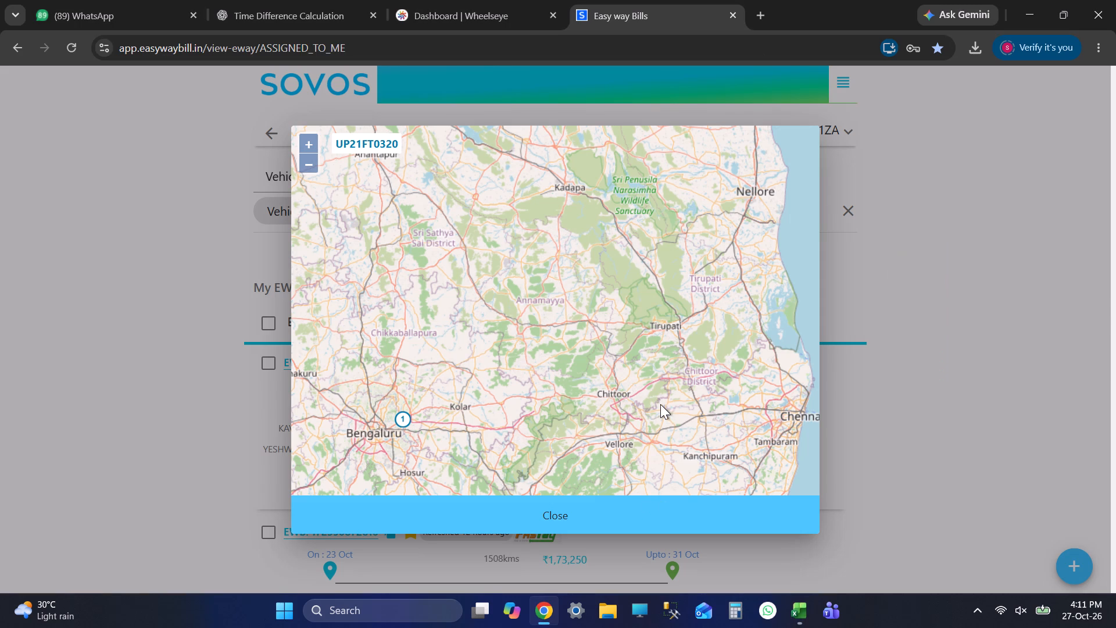
pyautogui.hotkey('alt', 'Tab')
pyautogui.hotkey('alt', 'Tab')
pyautogui.hotkey('alt', 'Tab')
pyautogui.hotkey('alt', 'Tab')
pyautogui.click(405, 414)
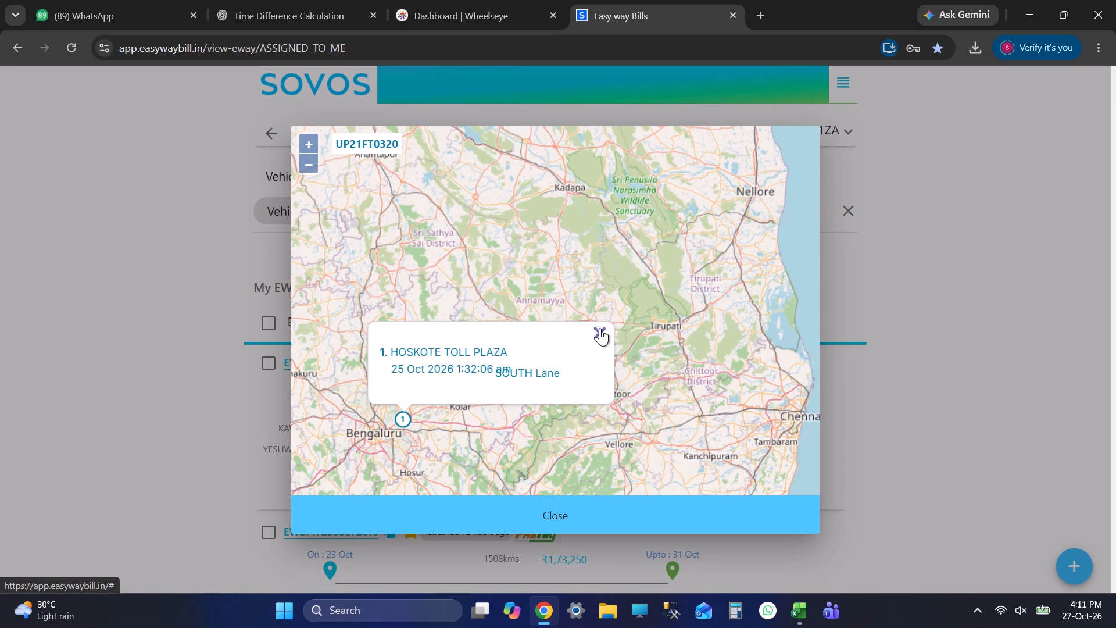
pyautogui.moveTo(673, 315); pyautogui.dragTo(591, 452)
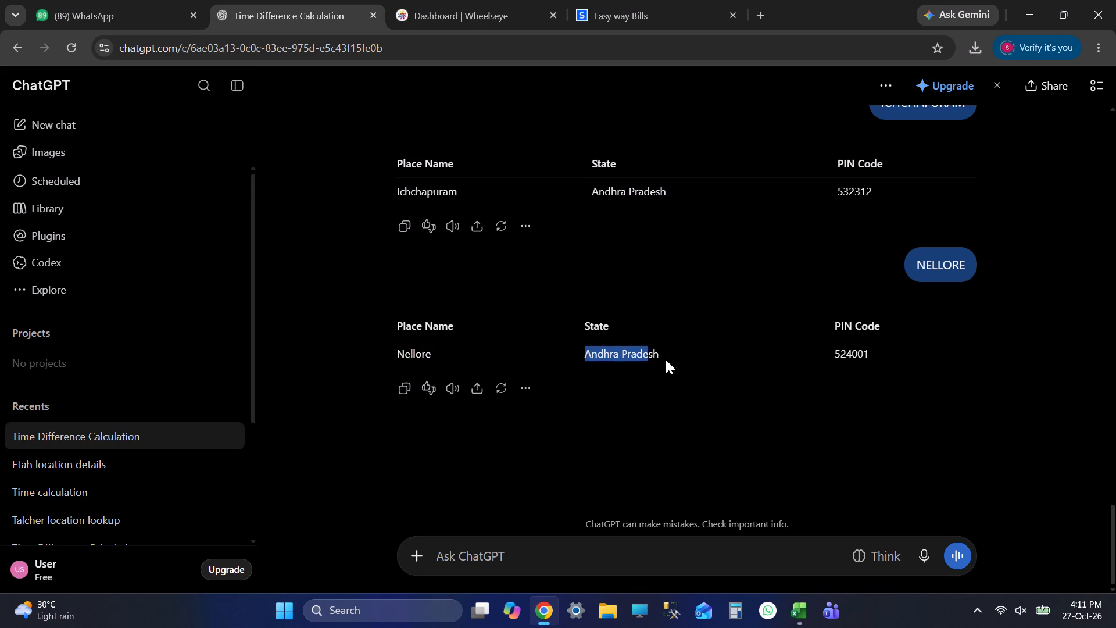
pyautogui.moveTo(666, 359); pyautogui.dragTo(683, 362)
pyautogui.hotkey('ctrl', 'c')
pyautogui.hotkey('alt', 'Tab')
pyautogui.press('F2')
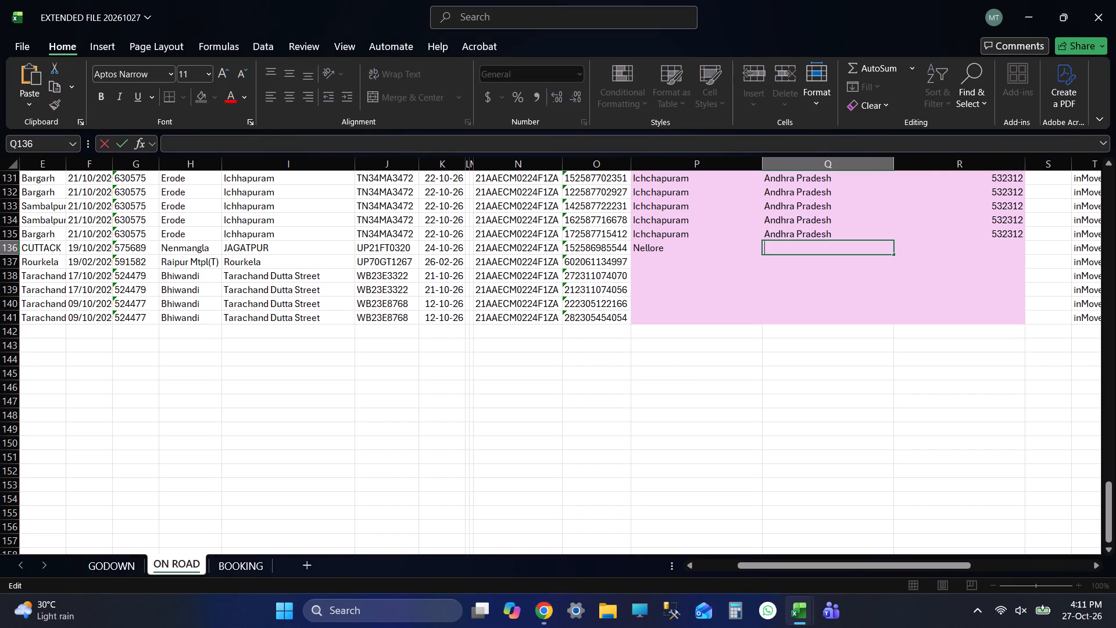
pyautogui.hotkey('ctrl', 'v')
pyautogui.press('Tab')
pyautogui.hotkey('alt', 'Tab')
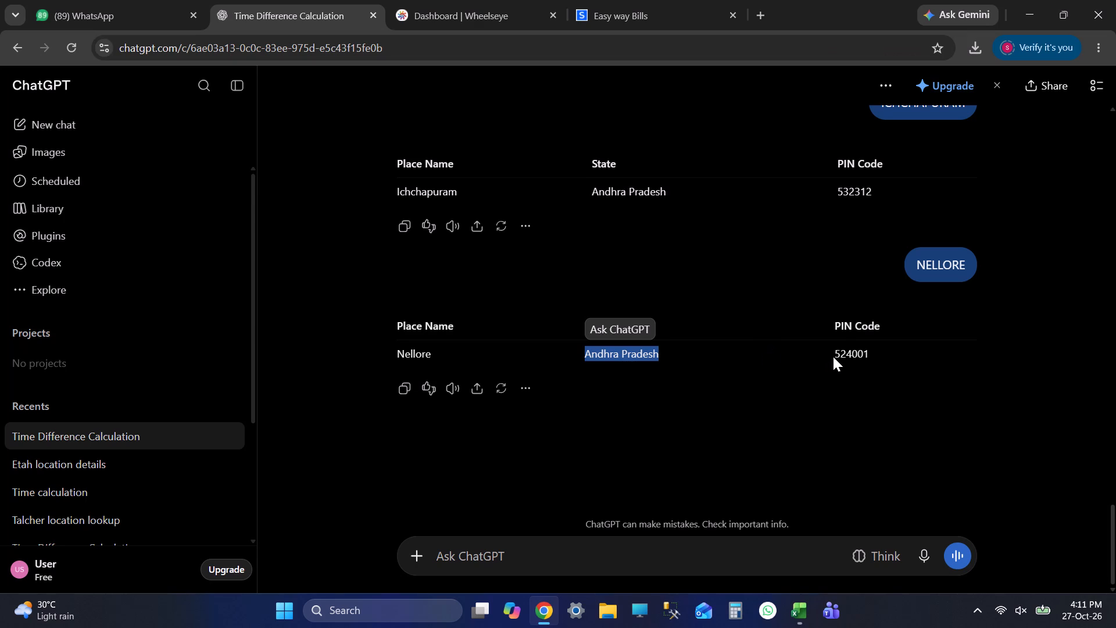
pyautogui.doubleClick(833, 356)
pyautogui.hotkey('ctrl', 'c')
pyautogui.hotkey('alt', 'Tab')
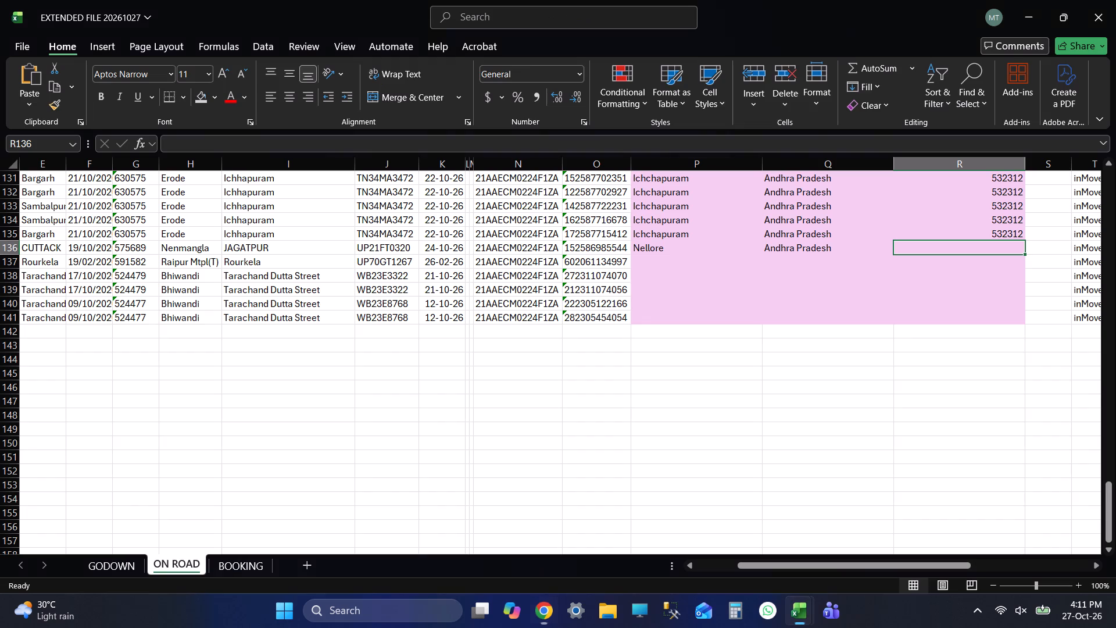
pyautogui.press('F2')
pyautogui.hotkey('ctrl', 'v')
pyautogui.press('Return')
pyautogui.press('Up')
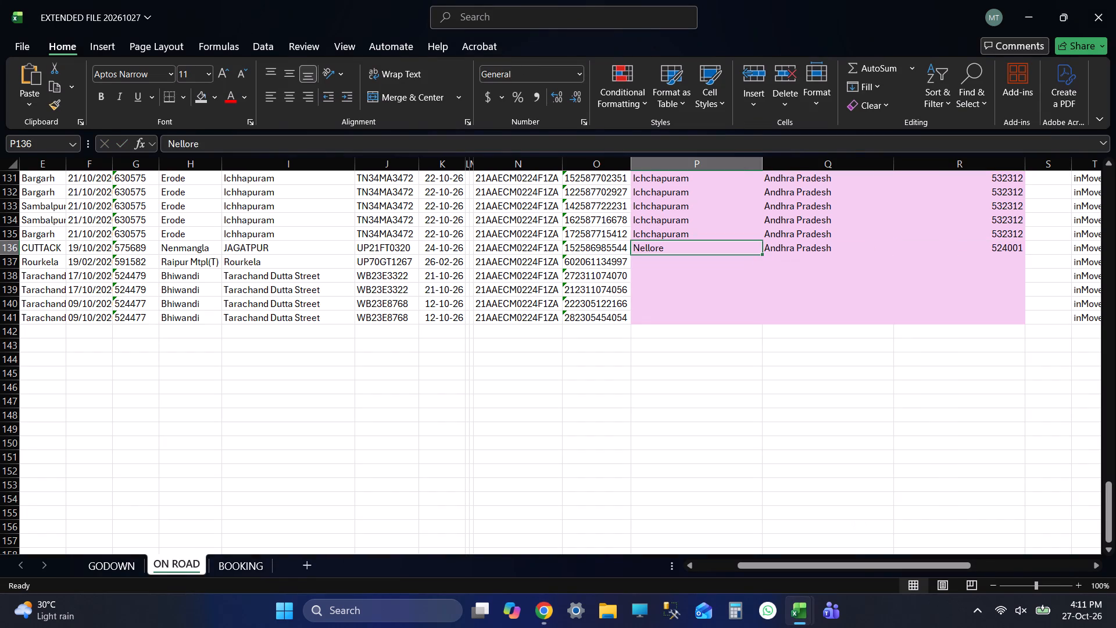
pyautogui.press('Down')
pyautogui.press('Left')
pyautogui.press('Left')
pyautogui.press('Left')
pyautogui.press('Left')
pyautogui.press('Left')
pyautogui.press('Right')
pyautogui.press('Left')
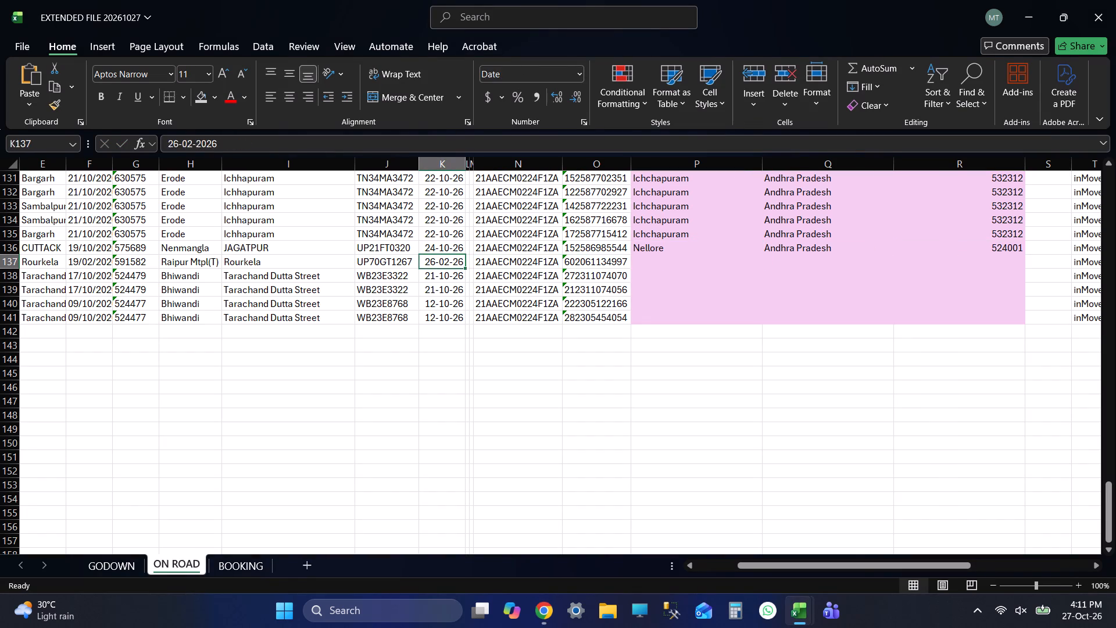
pyautogui.press('Left')
pyautogui.press('Left')
pyautogui.press('Right')
pyautogui.press('Right')
pyautogui.press('Right')
pyautogui.press('Right')
pyautogui.press('Right')
pyautogui.press('Right')
pyautogui.press('Right')
pyautogui.hotkey('alt', 'Tab')
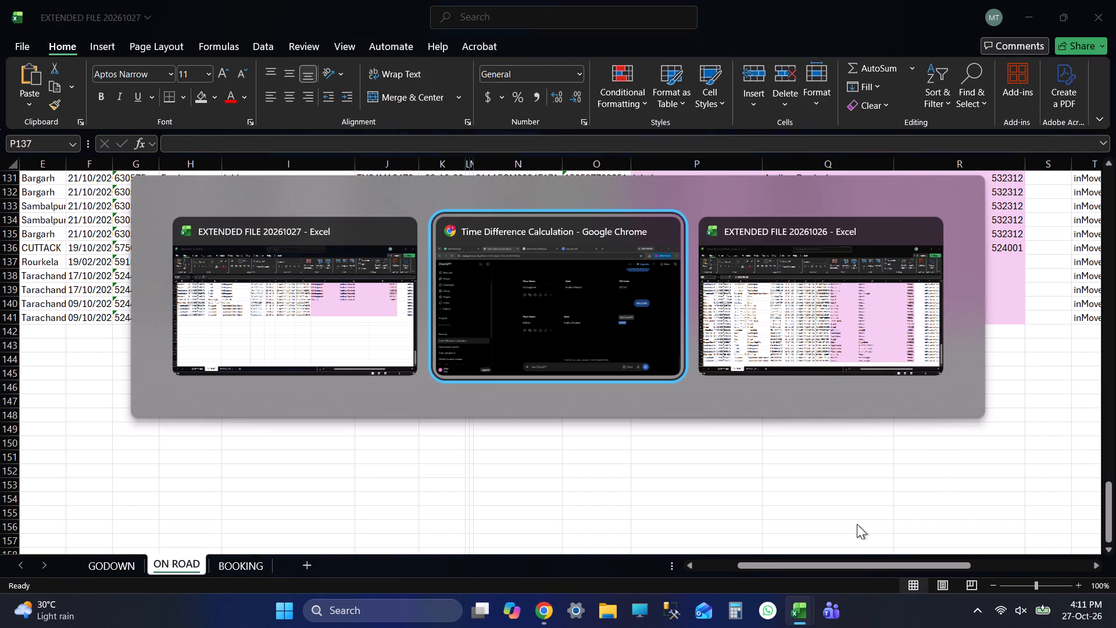
pyautogui.hotkey('alt', 'Tab')
pyautogui.click(639, 312)
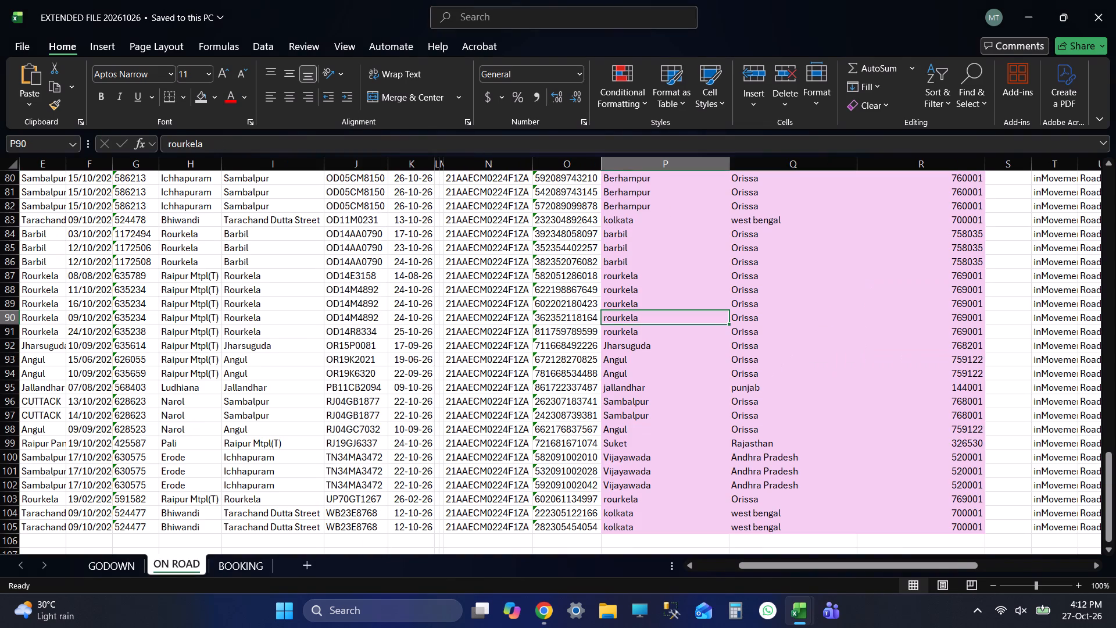
pyautogui.hotkey('shift', 'Right')
pyautogui.hotkey('shift', 'Right')
pyautogui.hotkey('ctrl', 'c')
pyautogui.hotkey('alt', 'Tab')
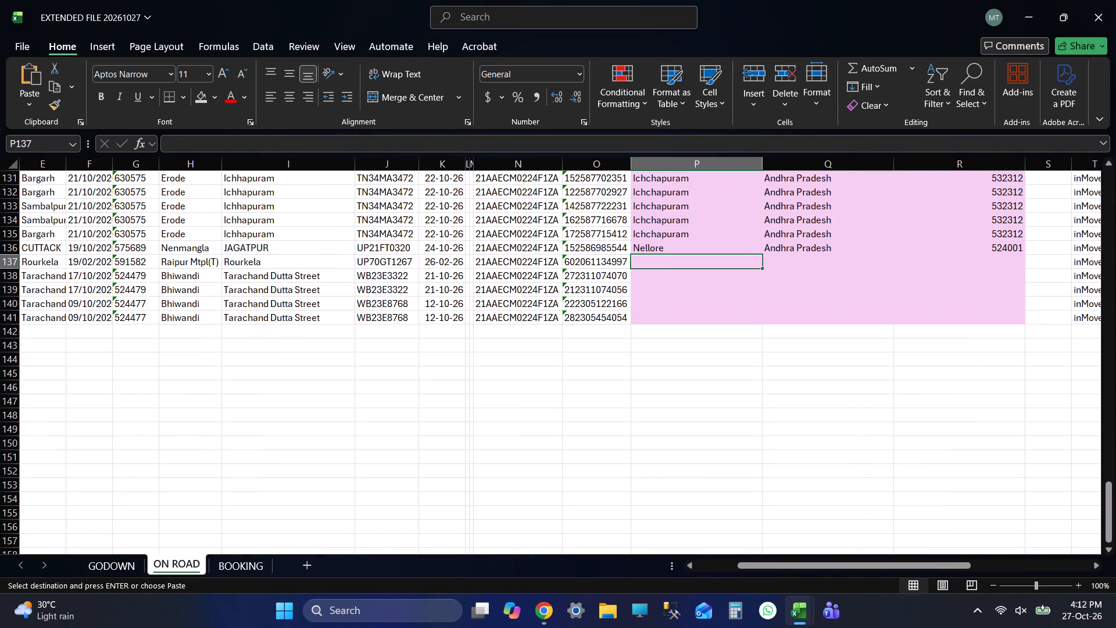
pyautogui.hotkey('ctrl', 'v')
pyautogui.press('Down')
pyautogui.hotkey('ctrl', 's')
pyautogui.press('Left')
pyautogui.press('Left')
pyautogui.press('Left')
pyautogui.press('Left')
pyautogui.press('Left')
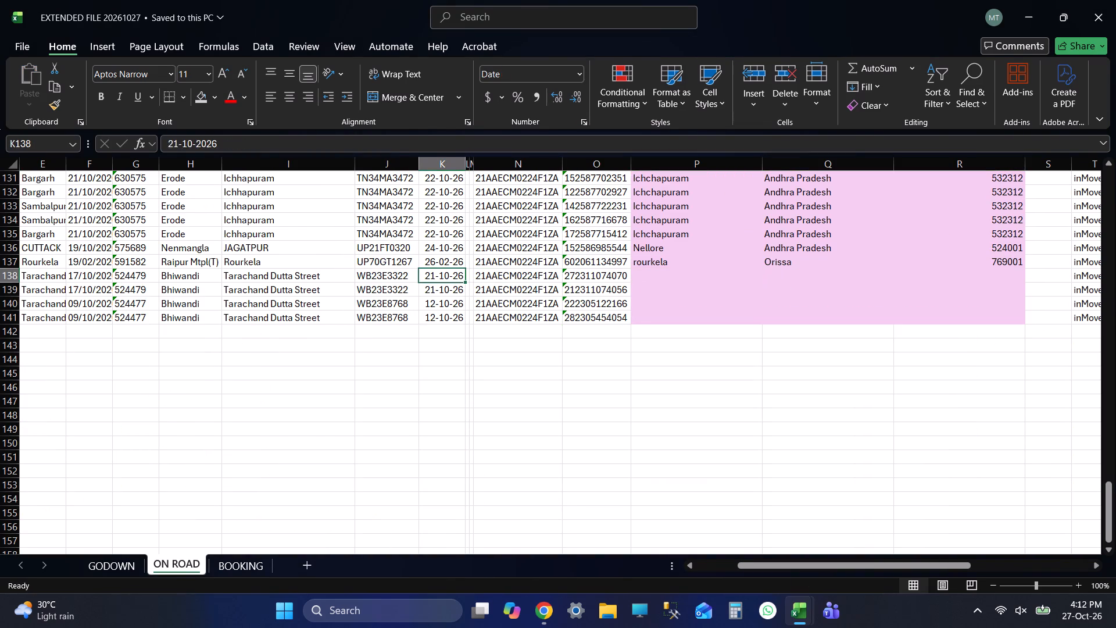
pyautogui.press('Left')
pyautogui.hotkey('ctrl', 'c')
pyautogui.press('Right')
pyautogui.press('Right')
pyautogui.press('Right')
pyautogui.press('Right')
pyautogui.press('Right')
pyautogui.press('Right')
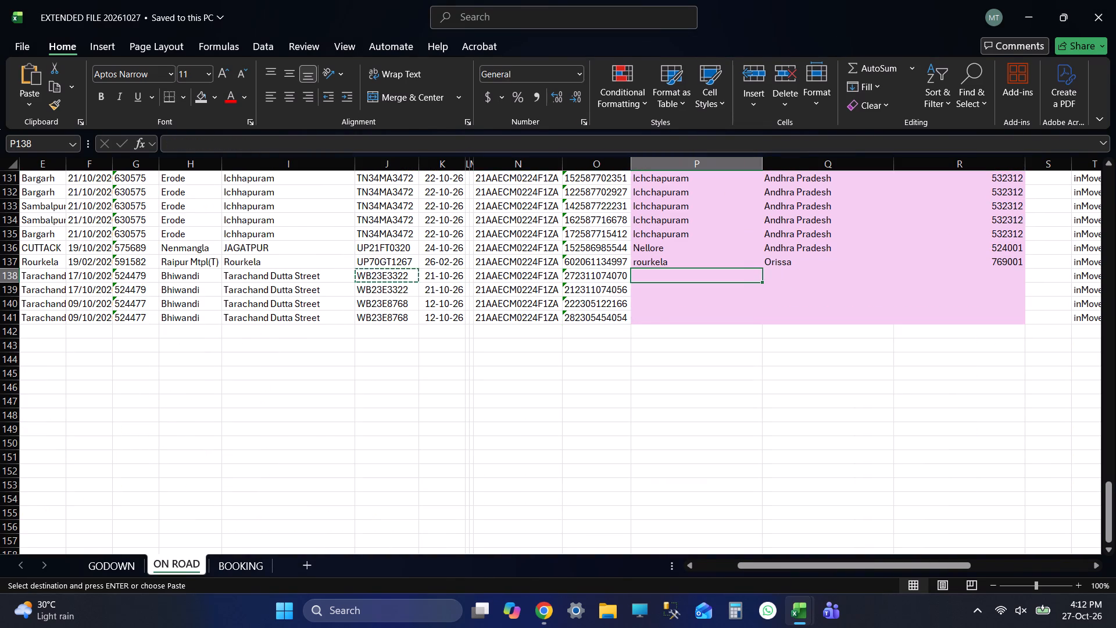
pyautogui.hotkey('alt', 'Tab')
pyautogui.hotkey('alt', 'Tab')
pyautogui.click(624, 0)
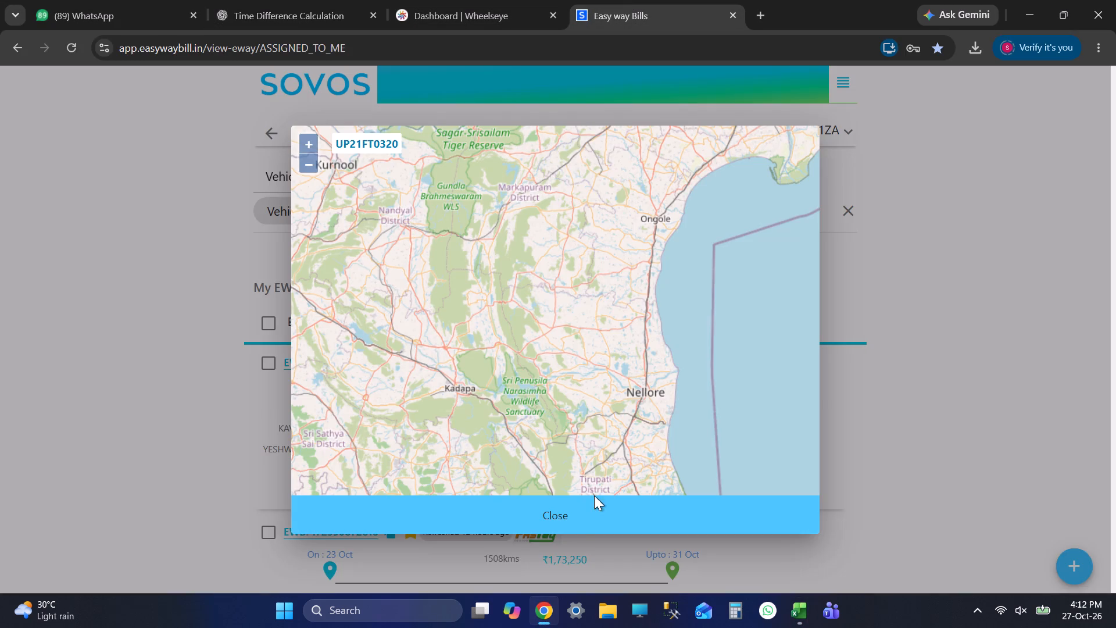
pyautogui.click(585, 510)
pyautogui.click(546, 172)
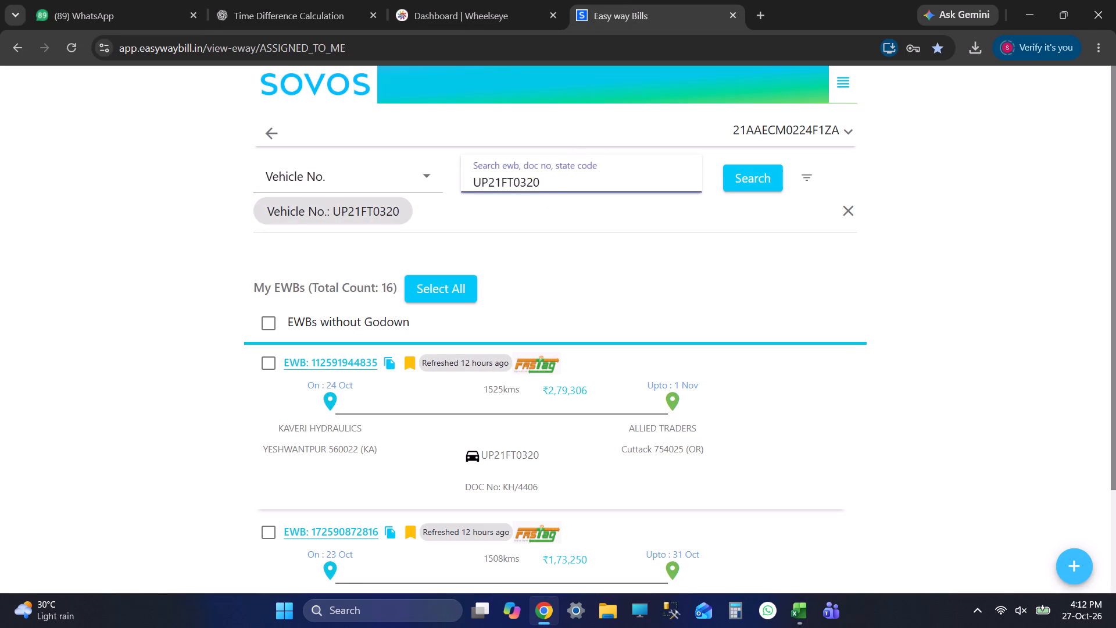
pyautogui.doubleClick(543, 181)
pyautogui.hotkey('ctrl', 'v')
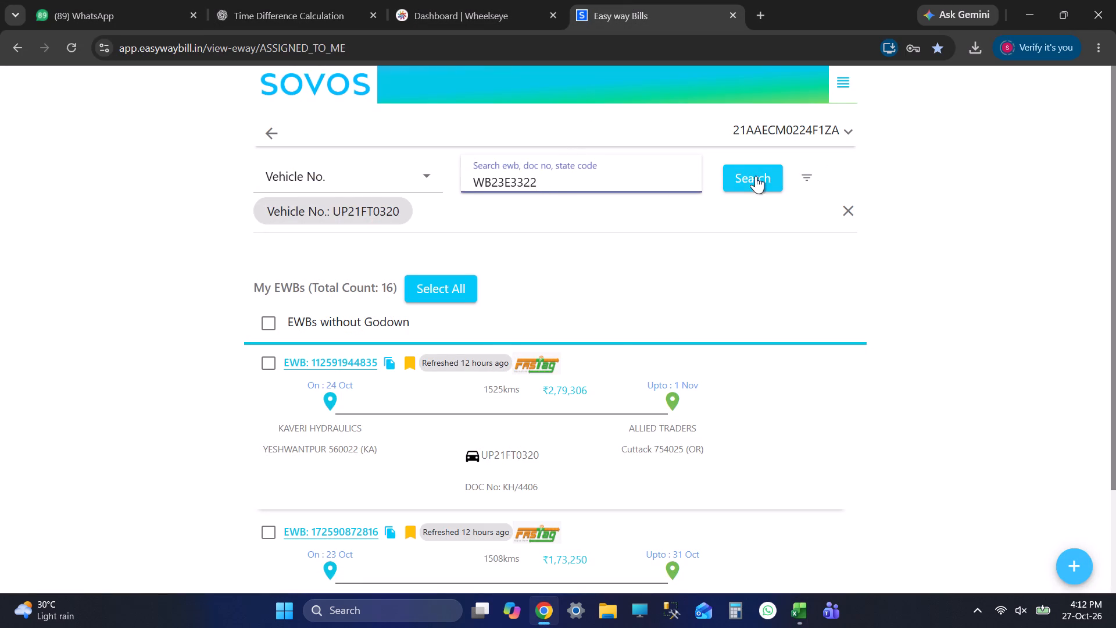
pyautogui.click(756, 176)
pyautogui.click(535, 355)
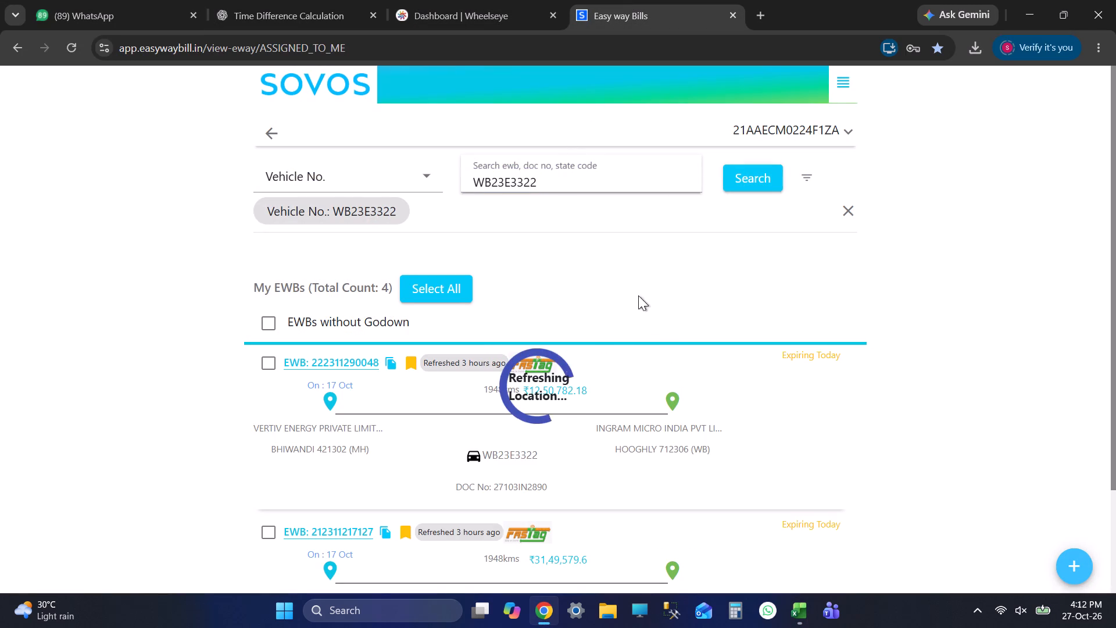
pyautogui.hotkey('alt', 'Tab')
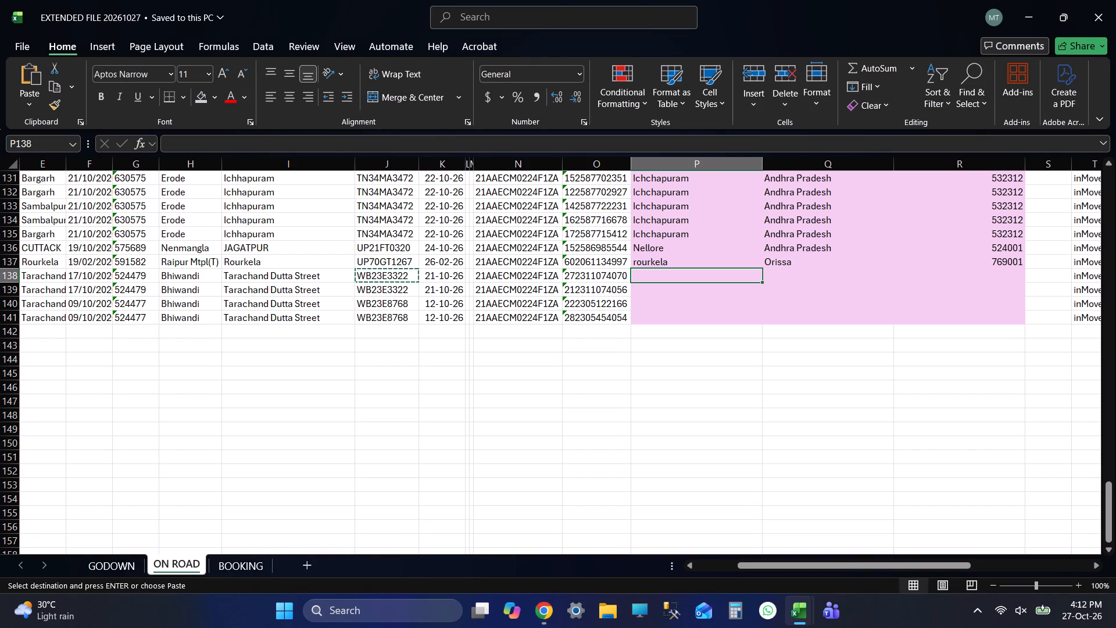
pyautogui.hotkey('alt', 'Tab')
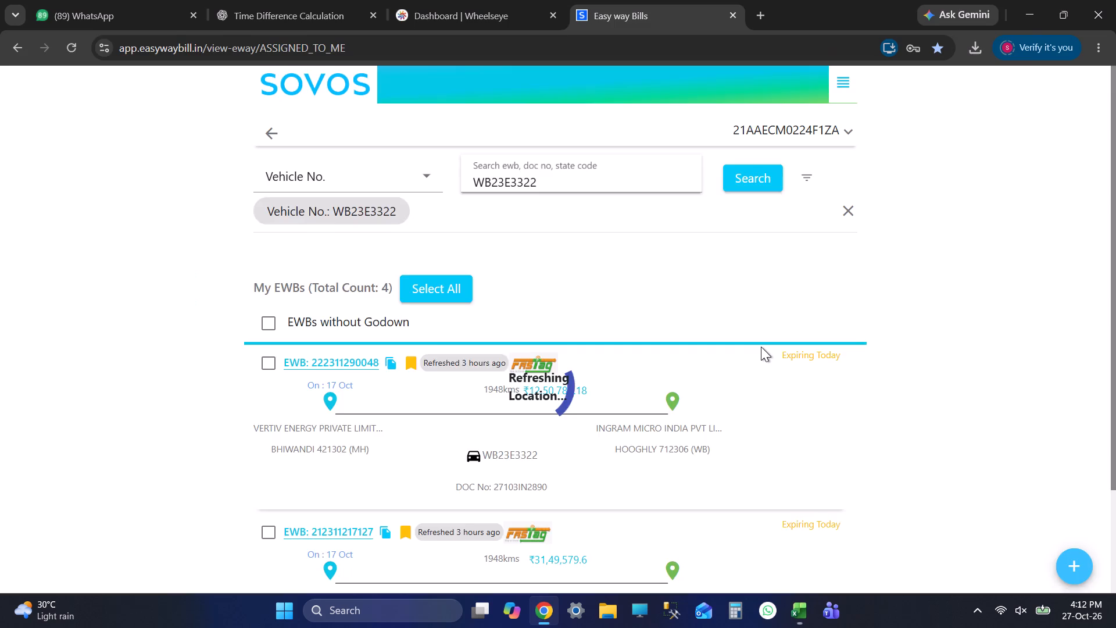
pyautogui.hotkey('alt', 'Tab')
pyautogui.hotkey('alt', 'Tab')
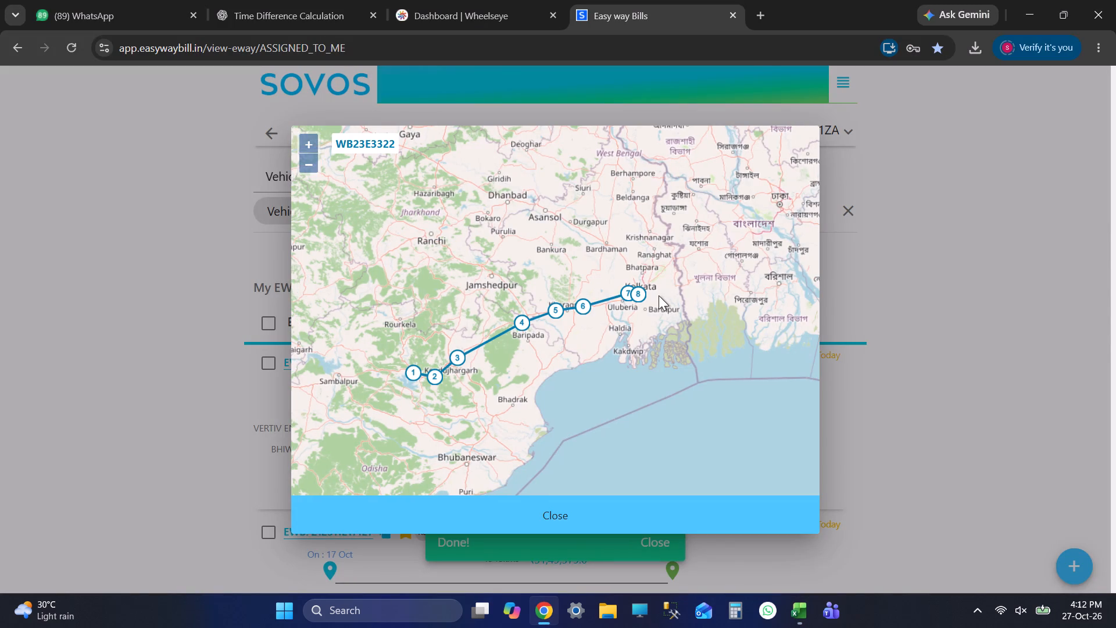
pyautogui.hotkey('alt', 'Tab')
pyautogui.hotkey('alt', 'Tab')
pyautogui.hotkey('alt', 'Tab')
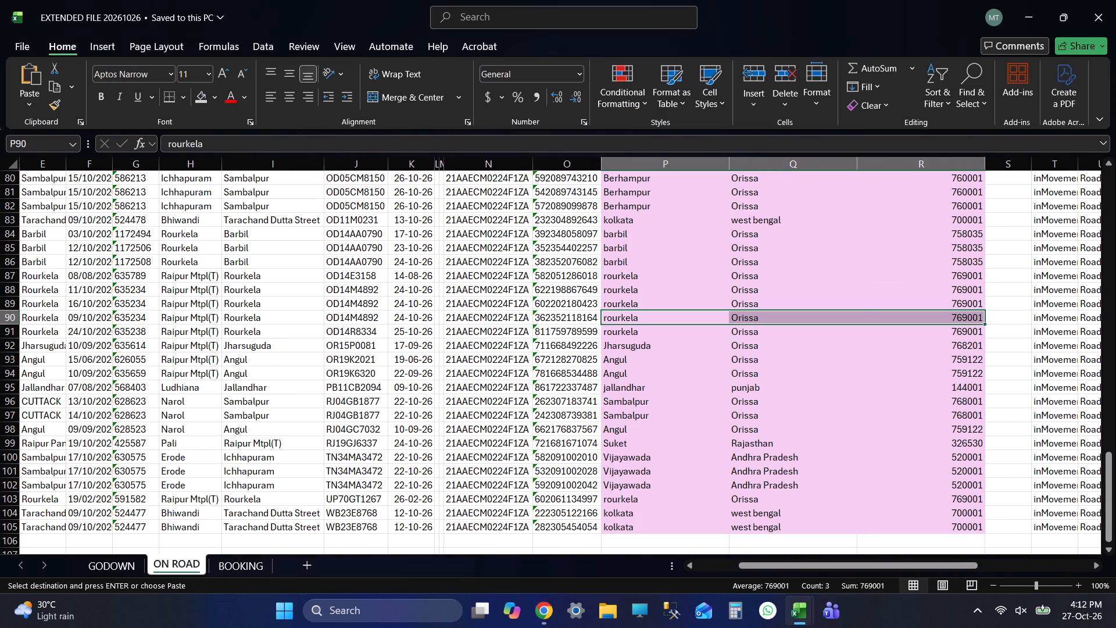
pyautogui.click(649, 509)
pyautogui.hotkey('shift', 'Right')
pyautogui.hotkey('shift', 'Right')
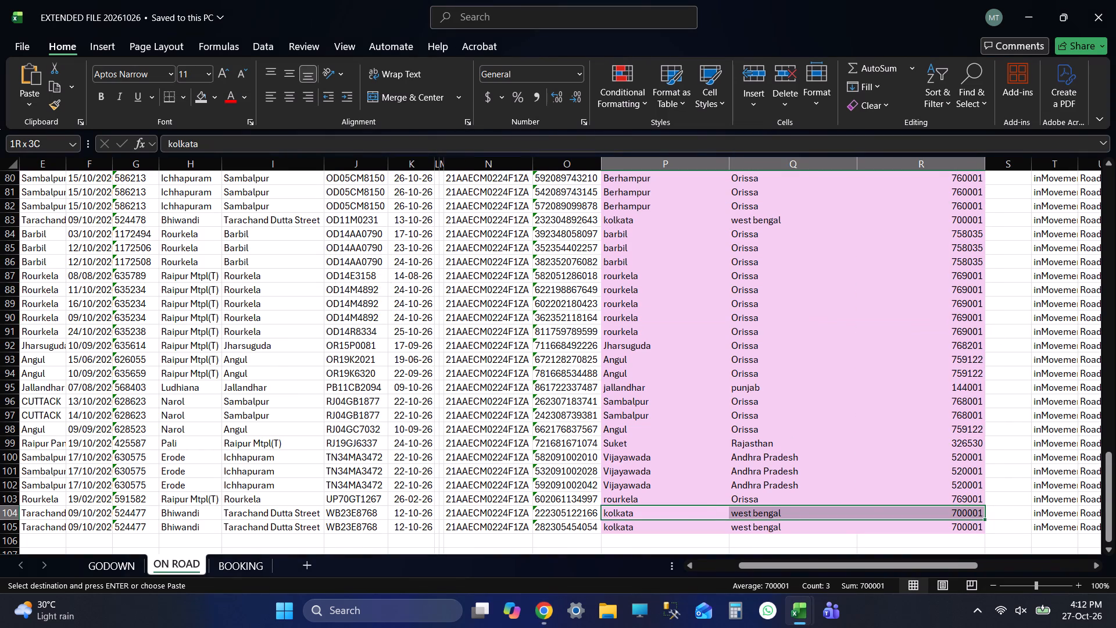
pyautogui.hotkey('ctrl', 'c')
pyautogui.hotkey('alt', 'Tab')
pyautogui.hotkey('shift', 'Down')
pyautogui.hotkey('shift', 'Down')
pyautogui.hotkey('shift', 'Down')
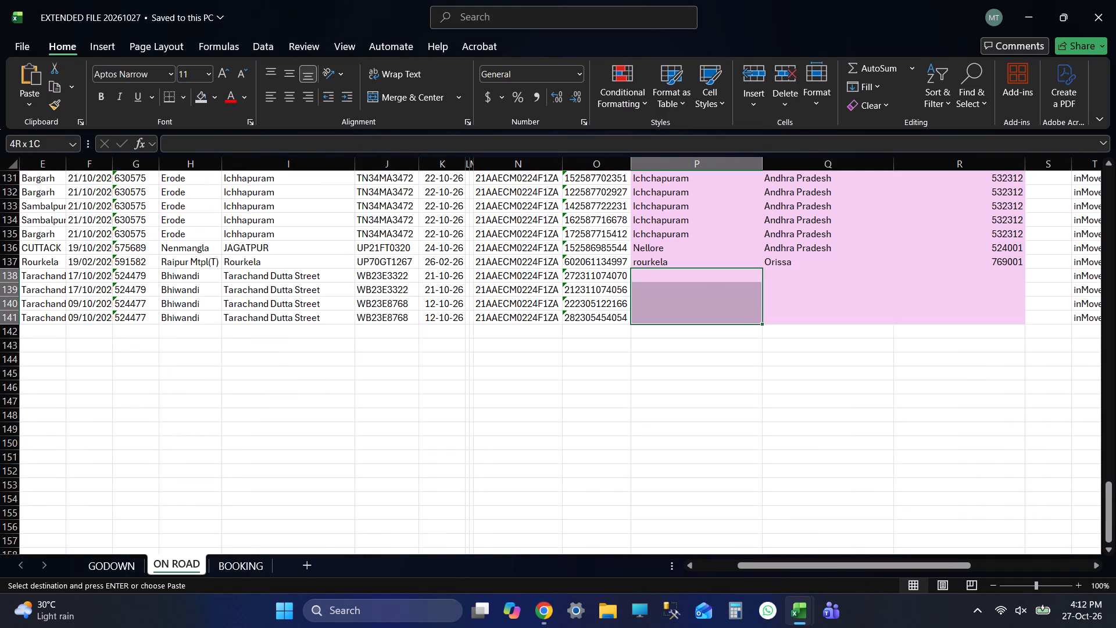
pyautogui.hotkey('ctrl', 'v')
pyautogui.hotkey('ctrl', 'Down')
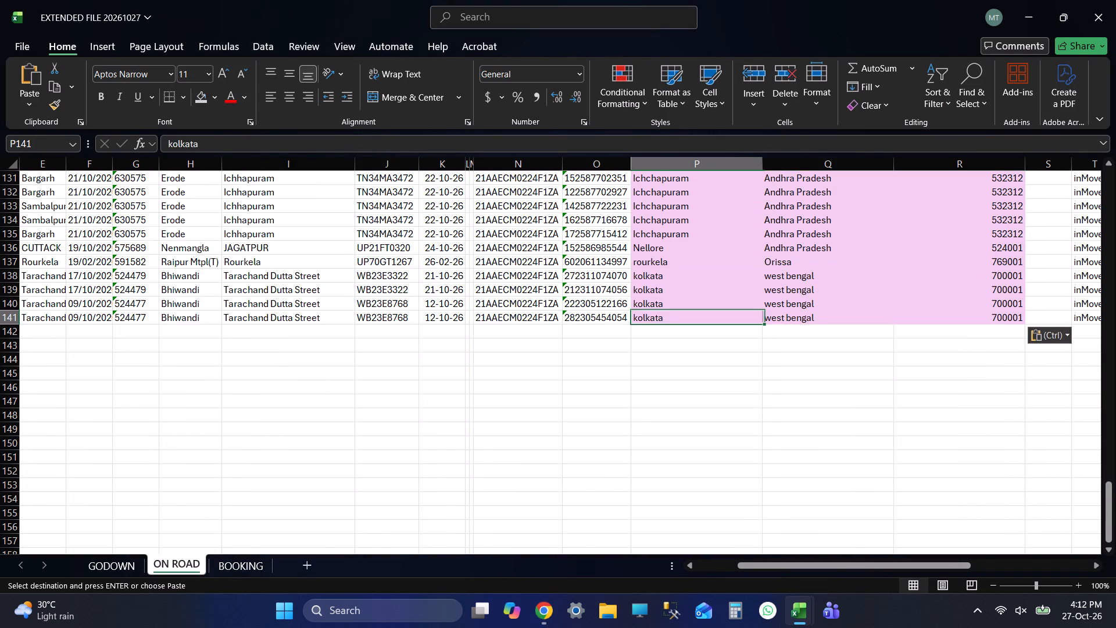
# Check the first and last rows of the Current Place column in ON ROAD and save EXTENDED FILE 20261027.
pyautogui.hotkey('ctrl', 'Up')
pyautogui.press('Up')
pyautogui.press('Up')
pyautogui.press('Up')
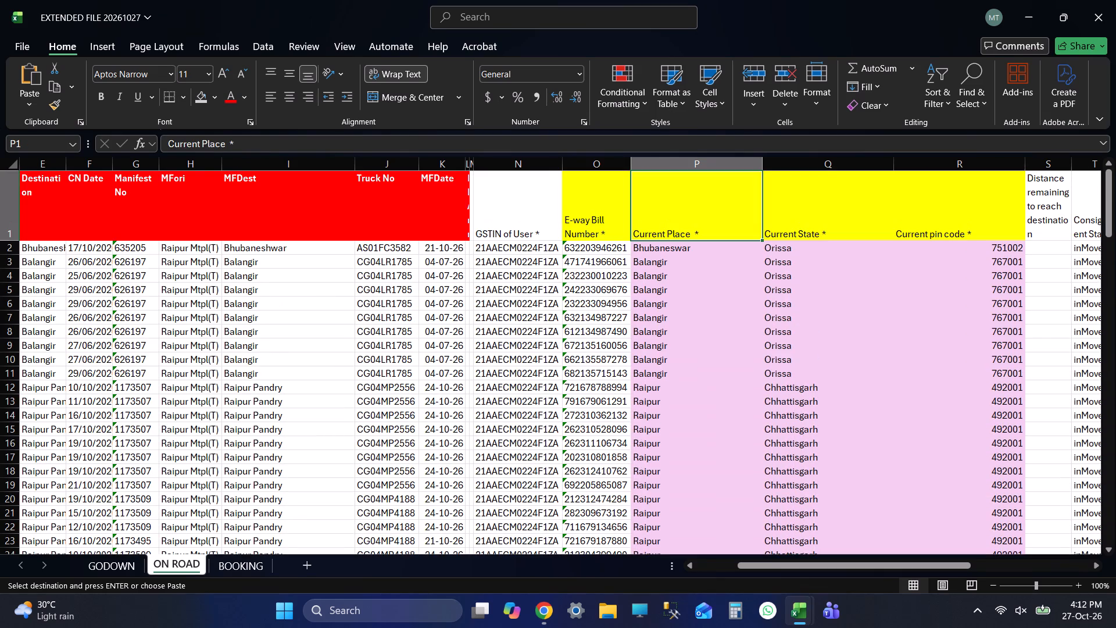
pyautogui.hotkey('ctrl', 's')
pyautogui.hotkey('ctrl', 'Down')
pyautogui.press('Down')
pyautogui.press('Down')
pyautogui.press('Down')
pyautogui.press('Down')
pyautogui.hotkey('ctrl', 'Up')
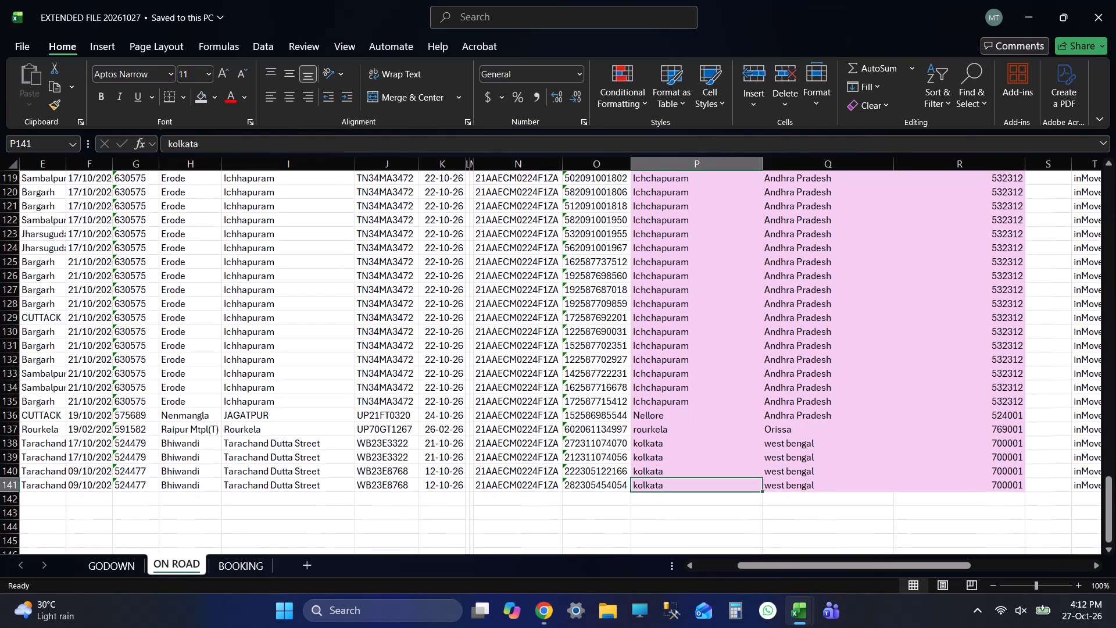
pyautogui.hotkey('ctrl', 's')
pyautogui.hotkey('ctrl', 's')
pyautogui.hotkey('ctrl', 's')
# Recheck the Current Place column from its header to its last entry and save the workbook again.
pyautogui.hotkey('ctrl', 'Up')
pyautogui.press('Up')
pyautogui.press('Up')
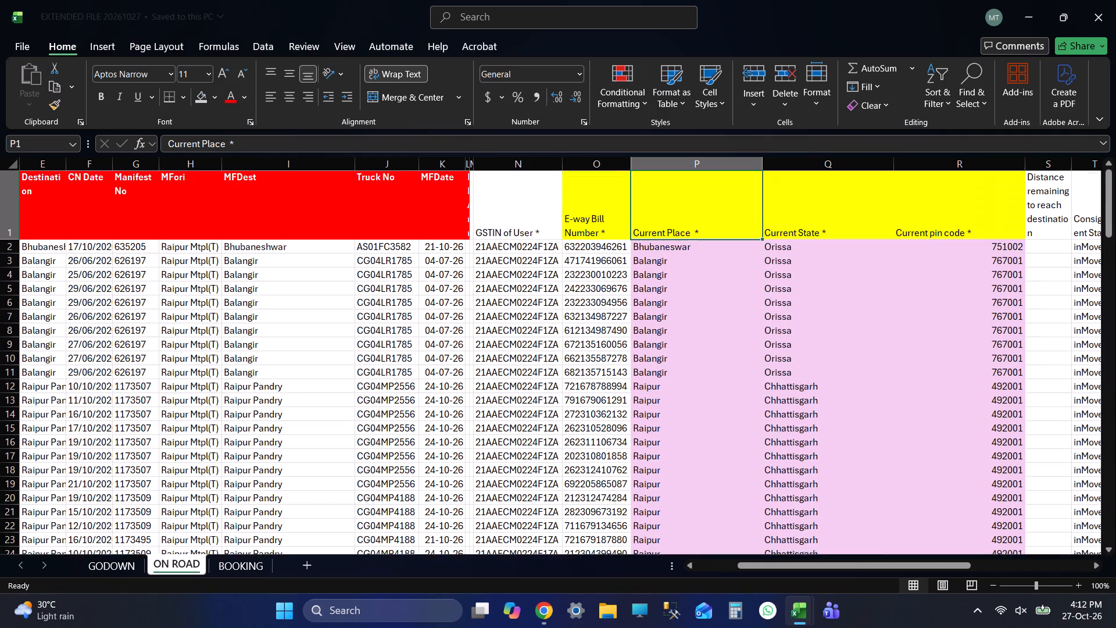
pyautogui.press('Up')
pyautogui.press('Up')
pyautogui.hotkey('ctrl', 'Down')
pyautogui.hotkey('ctrl', 'Up')
pyautogui.press('Up')
pyautogui.press('Up')
pyautogui.hotkey('ctrl', 's')
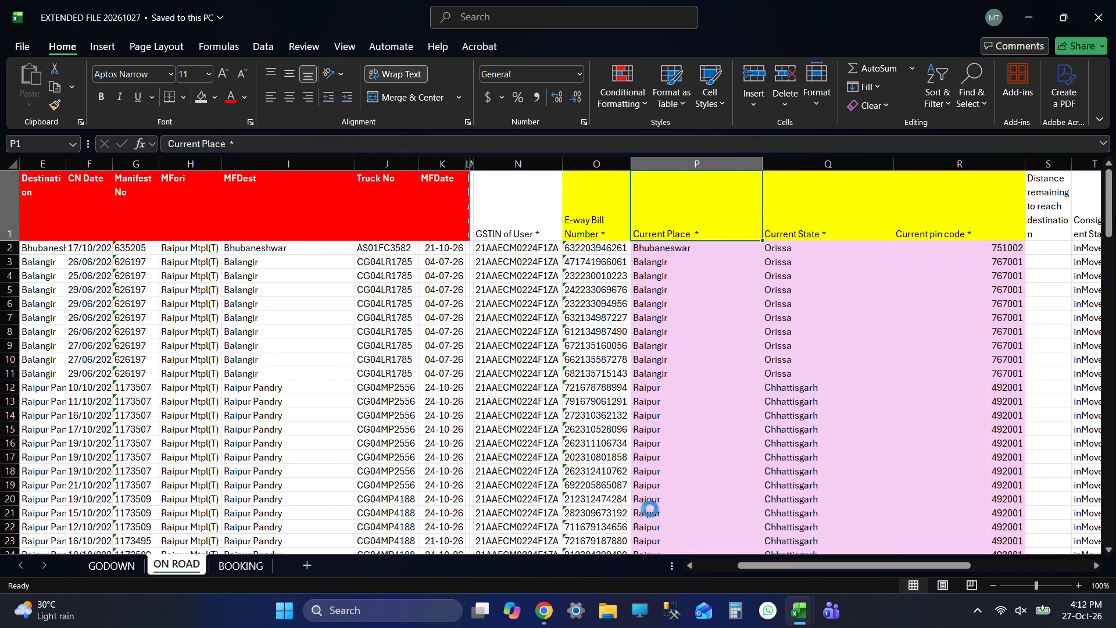
# Switch to EXTENDED FILE 20261026 and close it.
pyautogui.hotkey('alt', 'Tab')
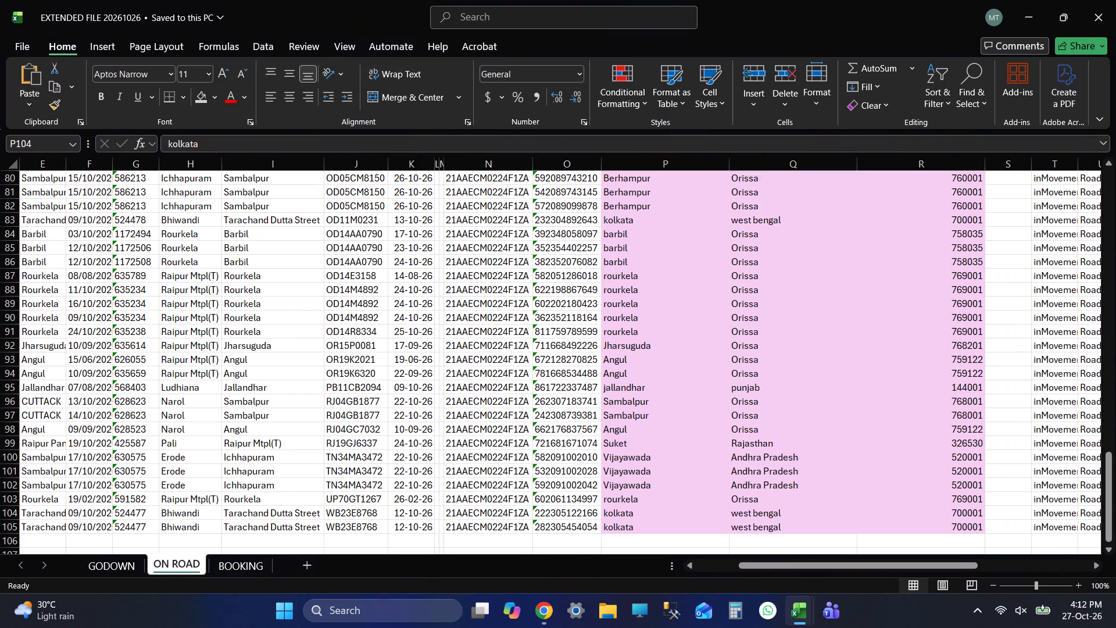
pyautogui.click(1115, 0)
# Save EXTENDED FILE 20261027 with the header of ON ROAD's Current Place column selected, after rechecking both ends of the column.
pyautogui.hotkey('ctrl', 's')
pyautogui.hotkey('ctrl', 's')
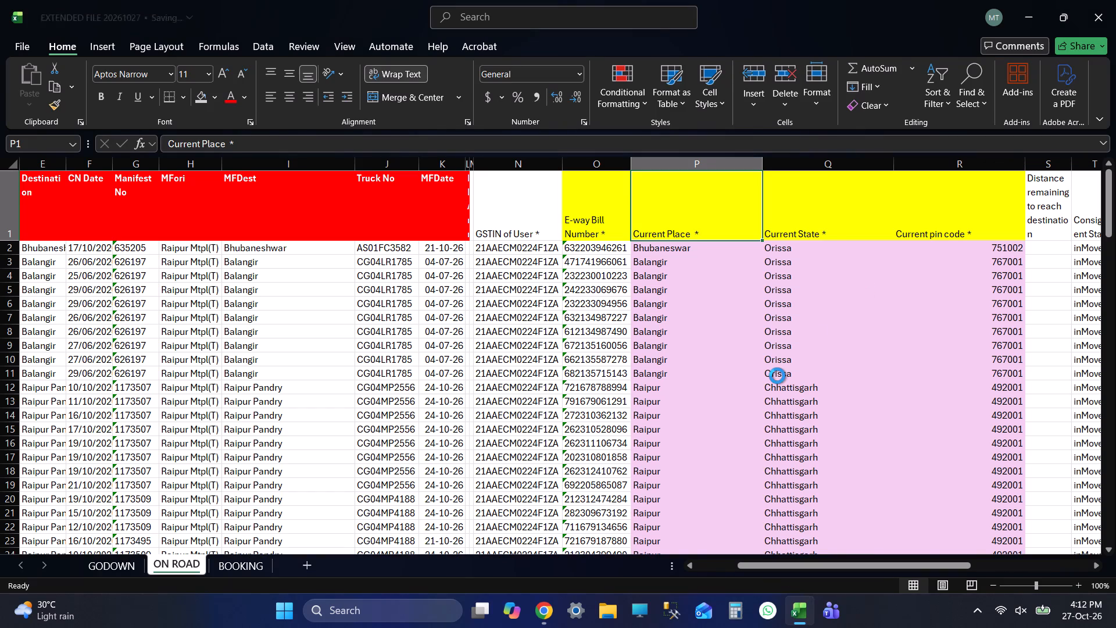
pyautogui.hotkey('ctrl', 'Down')
pyautogui.hotkey('ctrl', 'Up')
pyautogui.hotkey('ctrl', 'Down')
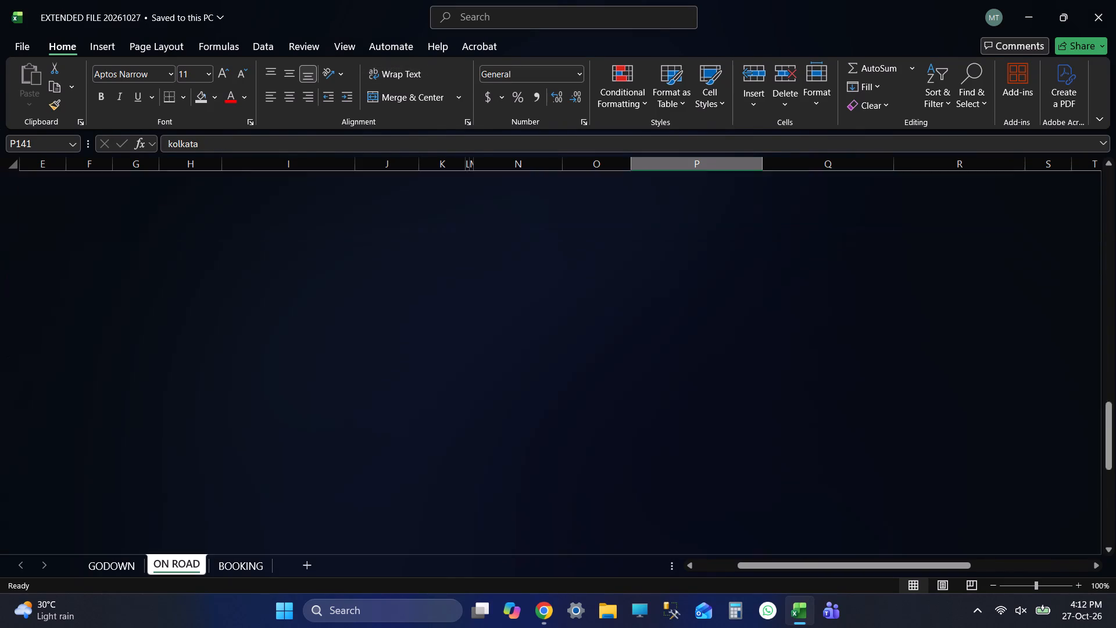
pyautogui.hotkey('ctrl', 'Up')
pyautogui.press('Up')
pyautogui.press('Up')
pyautogui.hotkey('ctrl', 's')
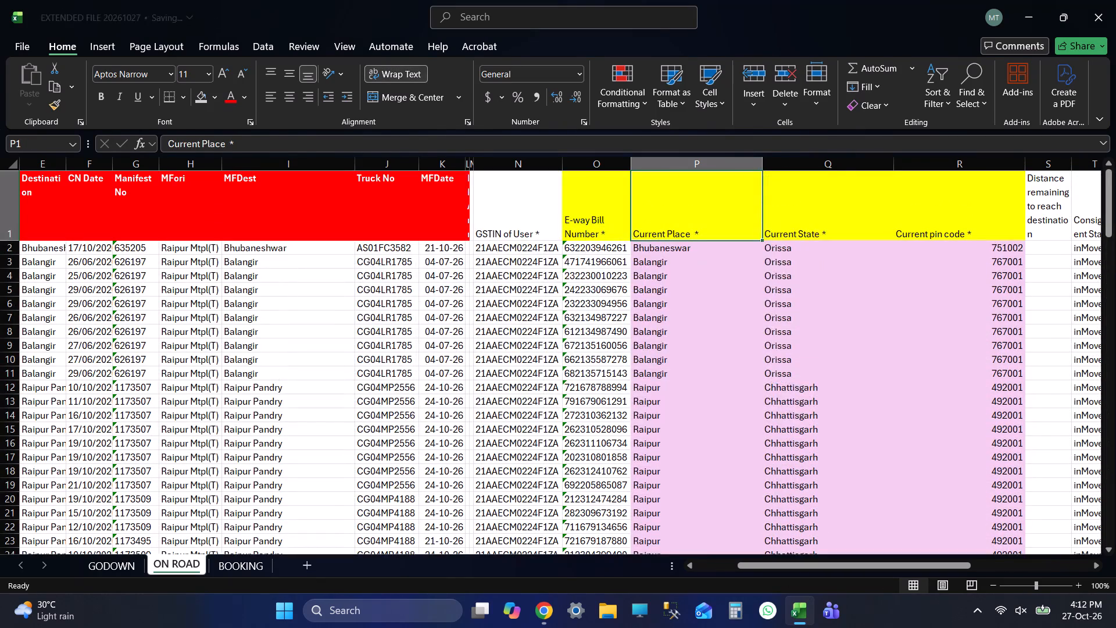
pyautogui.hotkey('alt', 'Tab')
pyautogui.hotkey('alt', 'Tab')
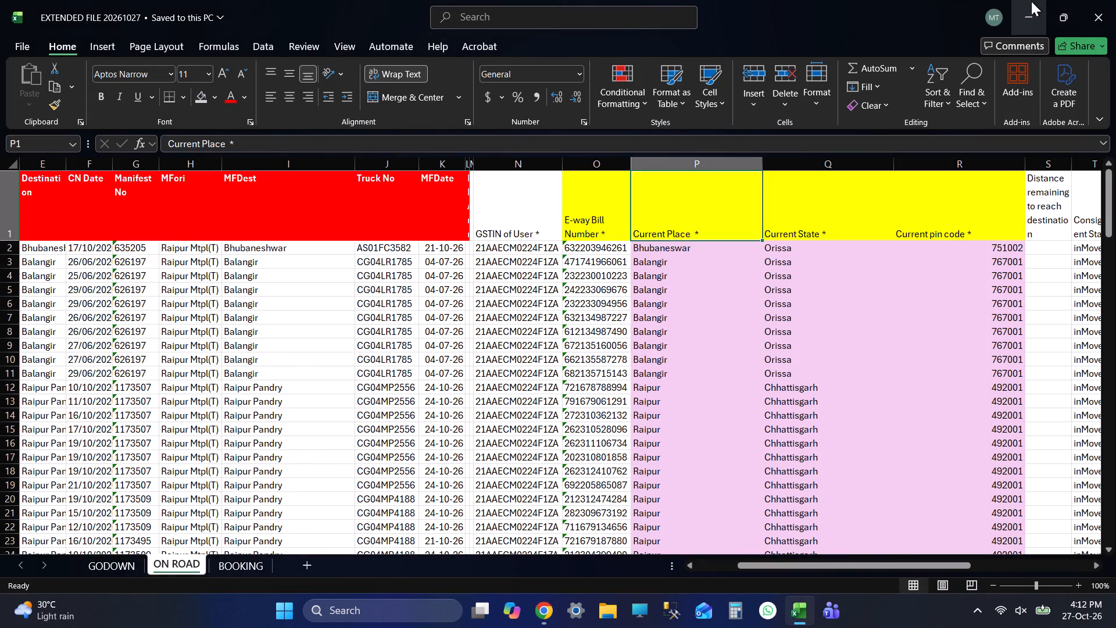
# Open the add to godown workbook from the E Way Bill folder and go to the ewyabill no header.
pyautogui.tripleClick(1028, 3)
pyautogui.doubleClick(3, 222)
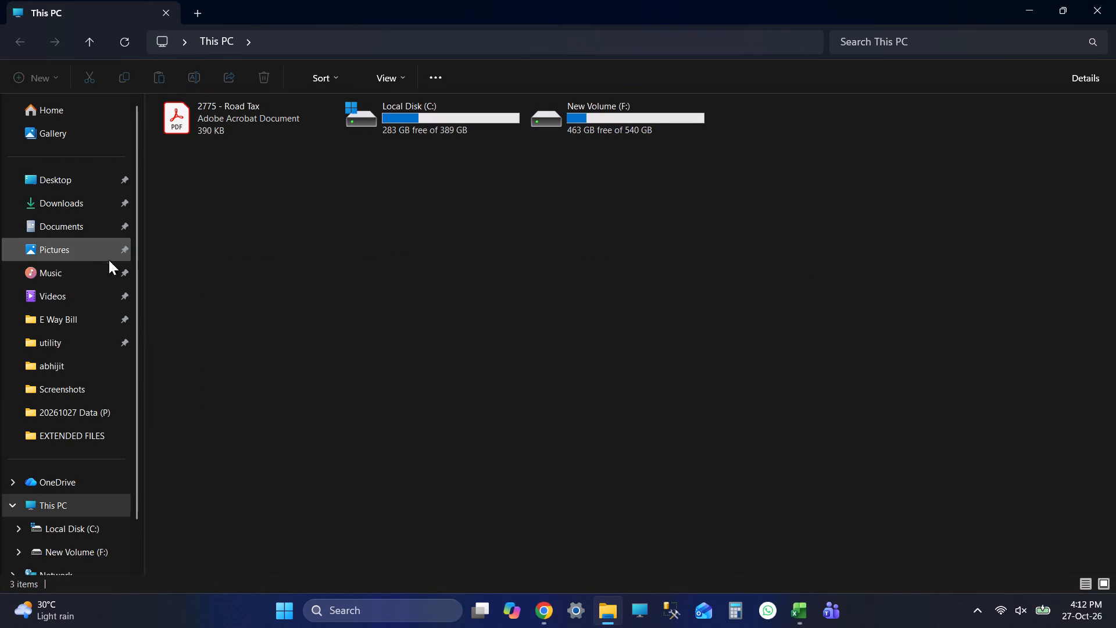
pyautogui.click(63, 318)
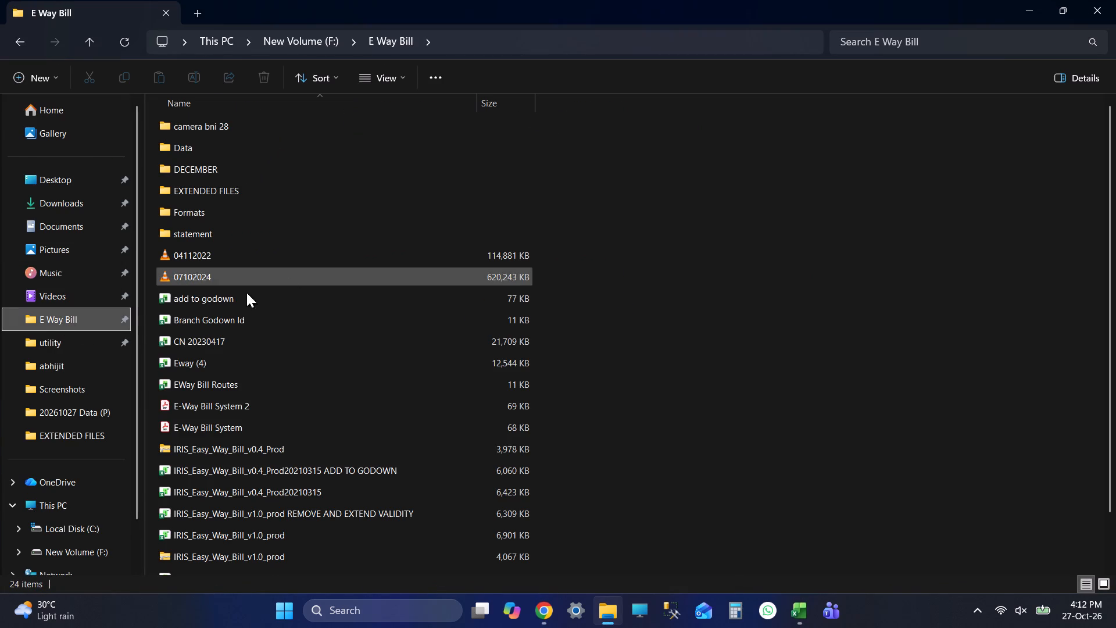
pyautogui.doubleClick(205, 304)
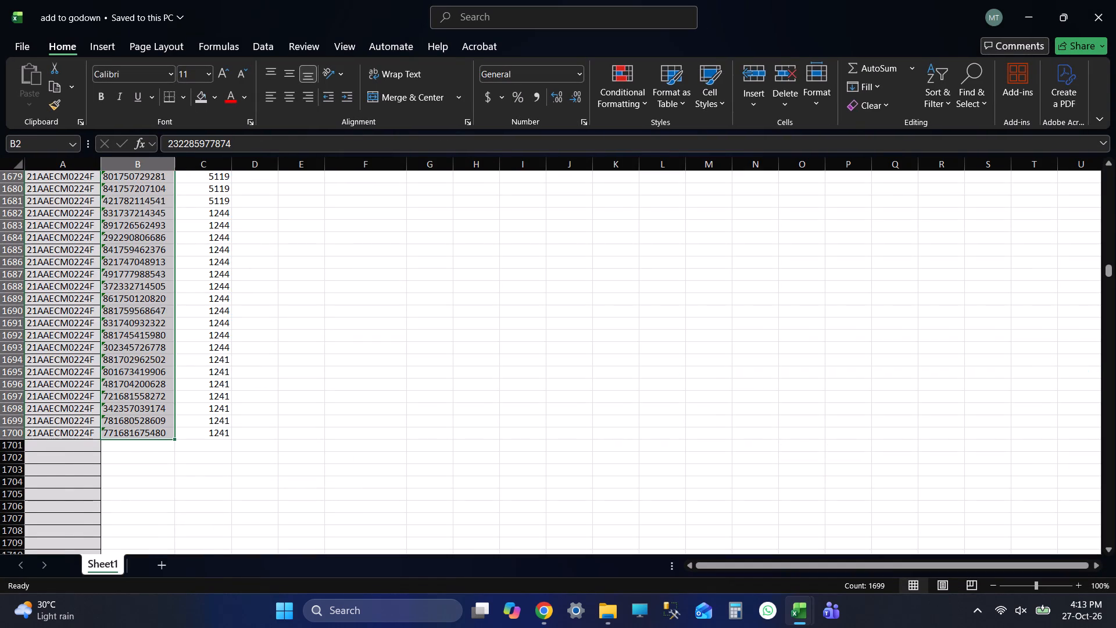
pyautogui.hotkey('ctrl', 'Up')
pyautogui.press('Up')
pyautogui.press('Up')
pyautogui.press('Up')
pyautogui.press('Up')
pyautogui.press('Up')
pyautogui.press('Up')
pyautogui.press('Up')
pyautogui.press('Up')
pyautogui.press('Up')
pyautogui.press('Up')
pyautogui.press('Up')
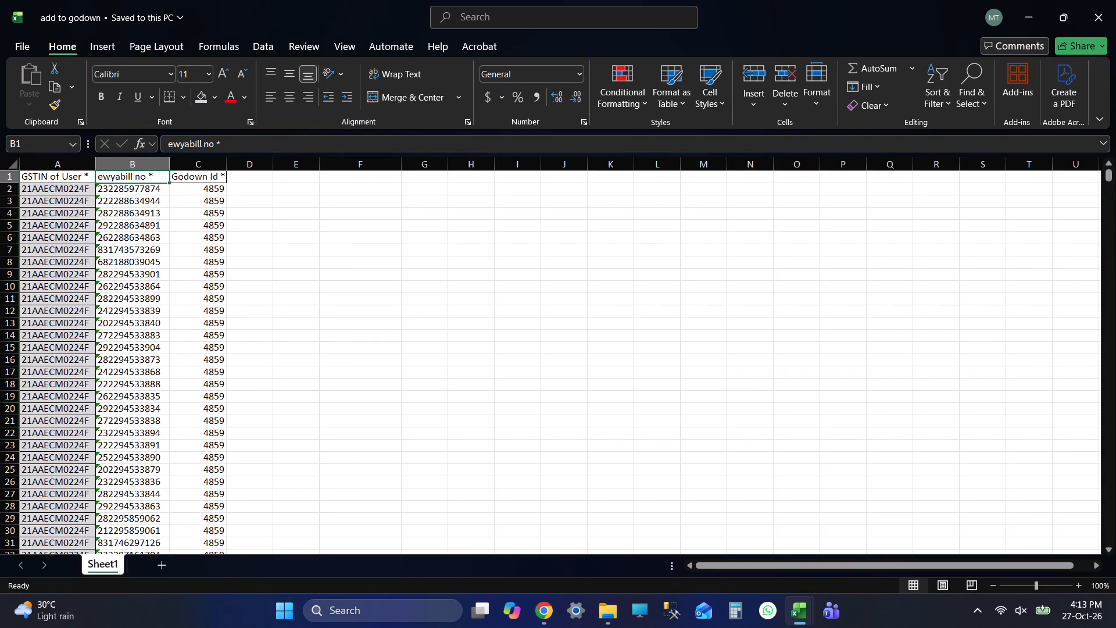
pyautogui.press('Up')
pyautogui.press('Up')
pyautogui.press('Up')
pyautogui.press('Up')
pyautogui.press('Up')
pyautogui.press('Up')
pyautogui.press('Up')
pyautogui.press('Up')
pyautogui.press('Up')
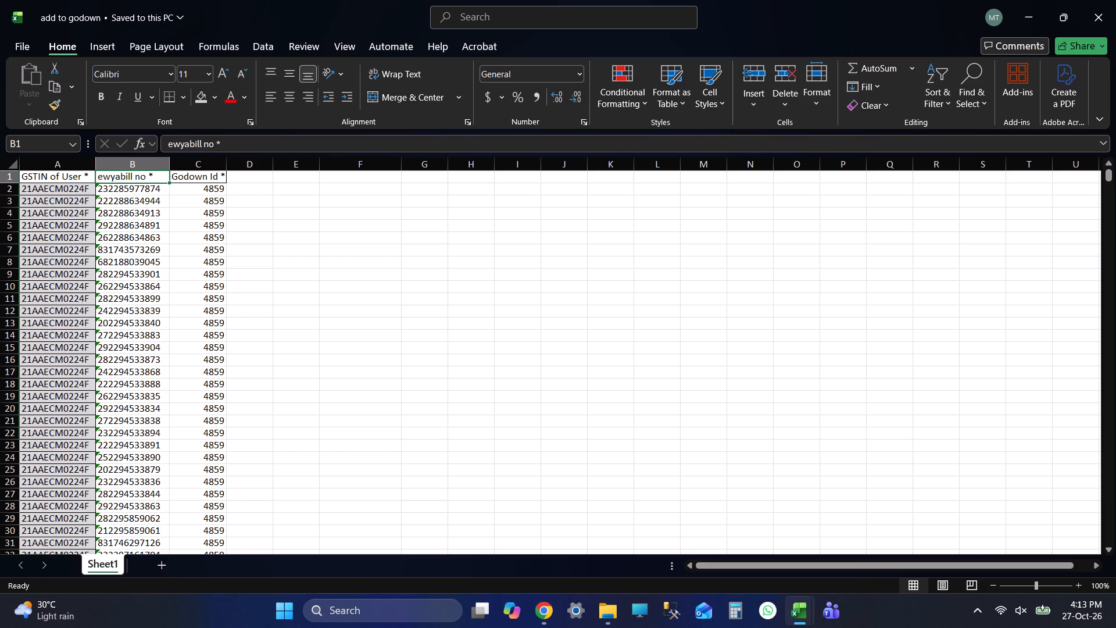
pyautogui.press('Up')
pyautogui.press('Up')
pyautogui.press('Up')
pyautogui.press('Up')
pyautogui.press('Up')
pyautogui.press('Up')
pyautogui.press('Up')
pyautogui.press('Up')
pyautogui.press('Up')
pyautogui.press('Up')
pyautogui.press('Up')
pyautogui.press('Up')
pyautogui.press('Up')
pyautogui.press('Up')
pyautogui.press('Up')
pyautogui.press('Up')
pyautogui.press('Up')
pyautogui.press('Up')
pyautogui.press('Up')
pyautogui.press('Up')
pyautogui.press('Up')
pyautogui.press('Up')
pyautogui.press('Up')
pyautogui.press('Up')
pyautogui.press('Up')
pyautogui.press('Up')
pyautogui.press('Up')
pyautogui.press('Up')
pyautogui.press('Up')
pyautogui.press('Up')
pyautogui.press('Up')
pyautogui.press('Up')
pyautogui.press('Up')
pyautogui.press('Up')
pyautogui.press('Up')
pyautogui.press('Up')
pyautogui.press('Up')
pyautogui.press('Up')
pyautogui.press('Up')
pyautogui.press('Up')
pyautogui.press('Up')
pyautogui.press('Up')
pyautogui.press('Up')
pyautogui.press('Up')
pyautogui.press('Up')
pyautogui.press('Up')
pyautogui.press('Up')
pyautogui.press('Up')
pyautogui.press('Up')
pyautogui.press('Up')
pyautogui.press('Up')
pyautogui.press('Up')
# Clear all entries below the ewyabill no and Godown Id headers in add to godown, keeping the GSTIN column.
pyautogui.press('Down')
pyautogui.hotkey('ctrl', 'shift', 'Right')
pyautogui.hotkey('ctrl', 'shift', 'Down')
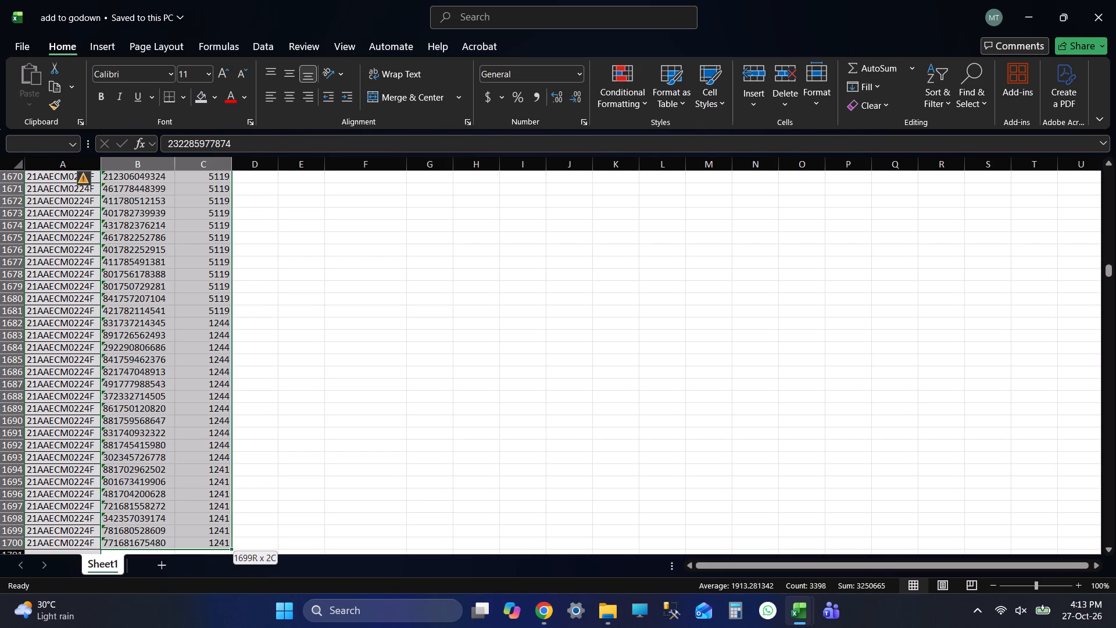
pyautogui.press('Delete')
# Save the add to godown workbook with the first cell below the ewyabill no header selected.
pyautogui.press('Up')
pyautogui.press('Up')
pyautogui.press('Up')
pyautogui.press('Up')
pyautogui.press('Up')
pyautogui.press('Up')
pyautogui.press('Up')
pyautogui.press('Up')
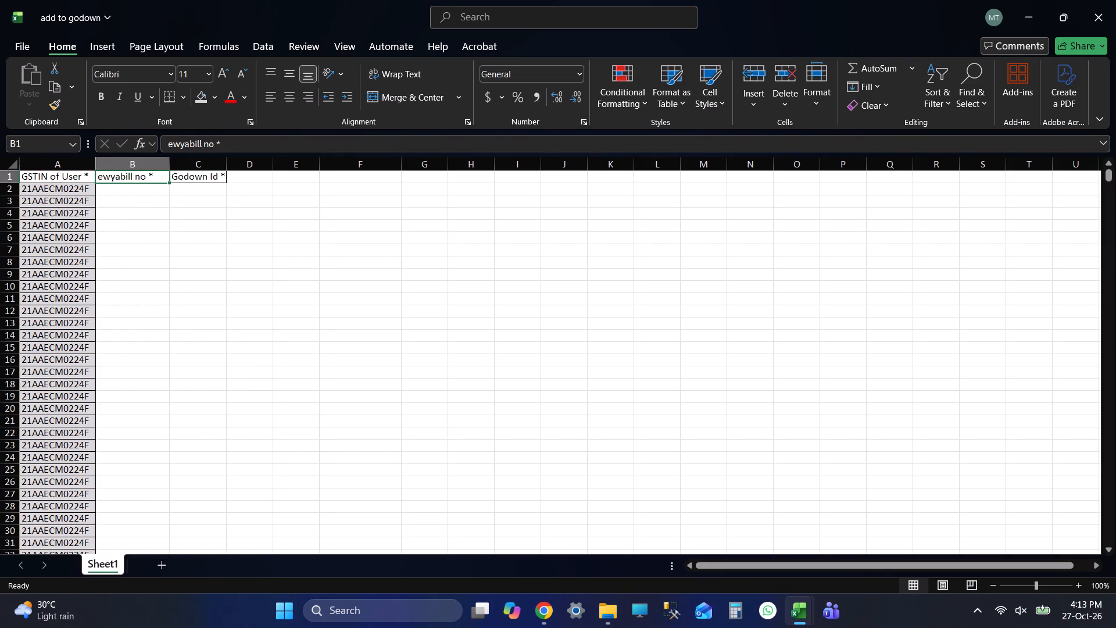
pyautogui.press('Down')
pyautogui.hotkey('ctrl', 's')
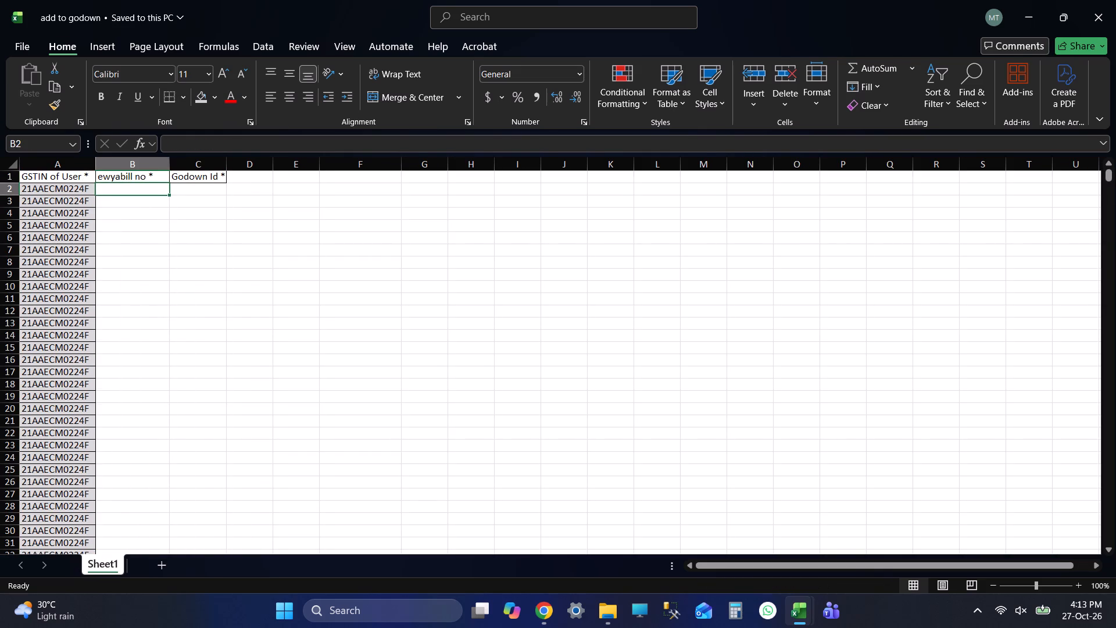
pyautogui.hotkey('ctrl', 's')
pyautogui.hotkey('ctrl', 's')
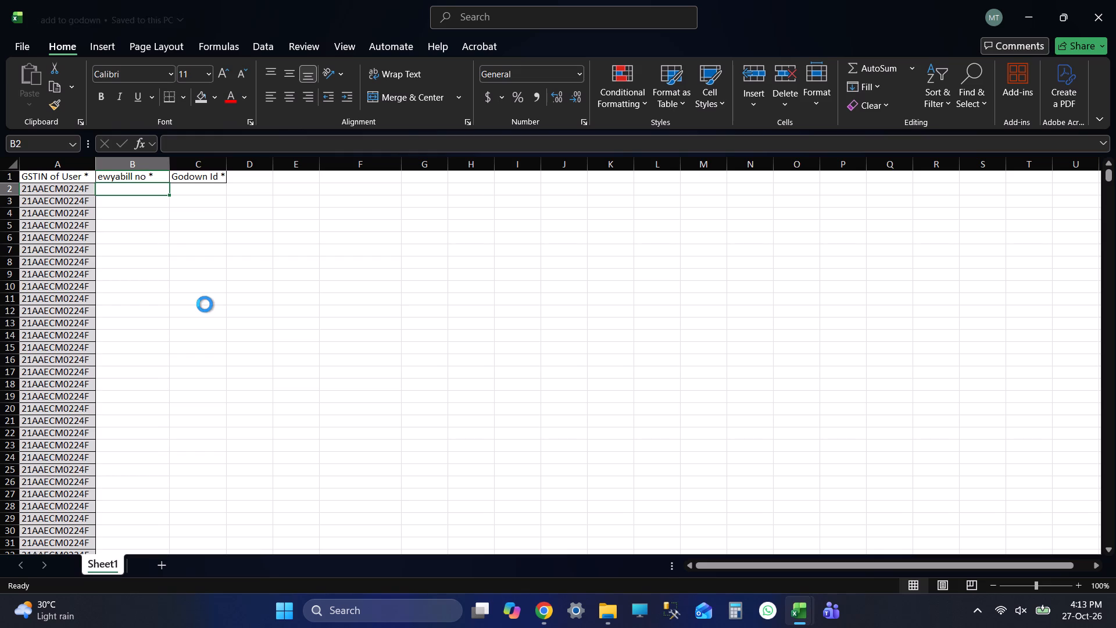
pyautogui.hotkey('ctrl', 's')
pyautogui.hotkey('ctrl', 's')
pyautogui.hotkey('ctrl', 's')
pyautogui.hotkey('ctrl', 's')
pyautogui.hotkey('ctrl', 's')
pyautogui.hotkey('ctrl', 's')
pyautogui.hotkey('ctrl', 's')
# Return to the ewyabill no header, reselect cell B2 below it and save add to godown again.
pyautogui.hotkey('ctrl', 'Up')
pyautogui.press('Up')
pyautogui.press('Up')
pyautogui.press('Up')
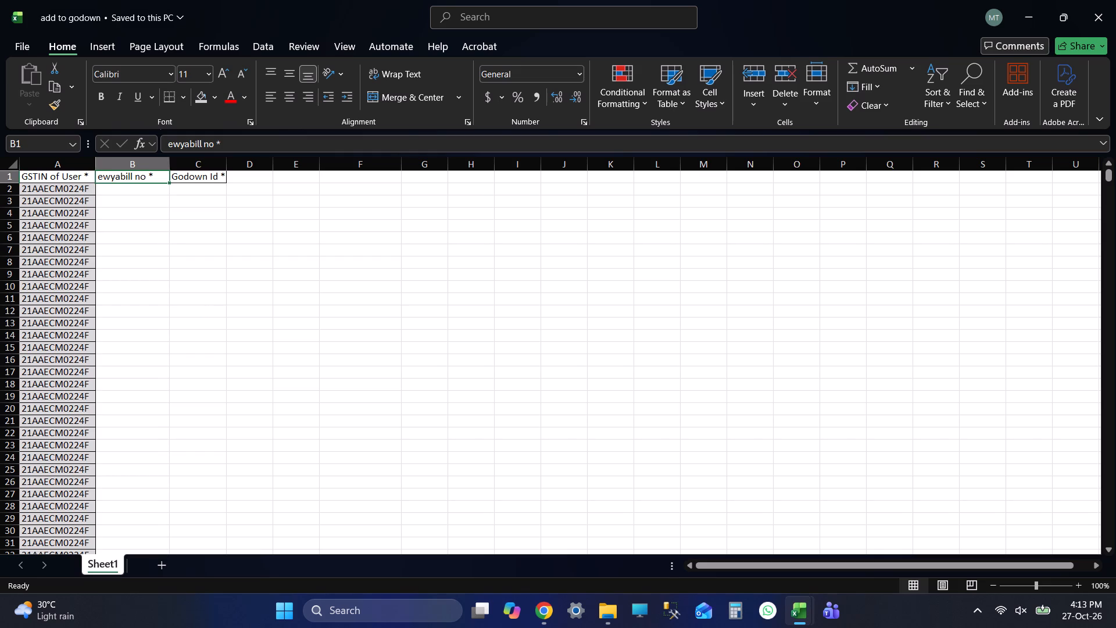
pyautogui.press('Up')
pyautogui.press('Up')
pyautogui.press('Up')
pyautogui.press('Up')
pyautogui.press('Down')
pyautogui.hotkey('ctrl', 's')
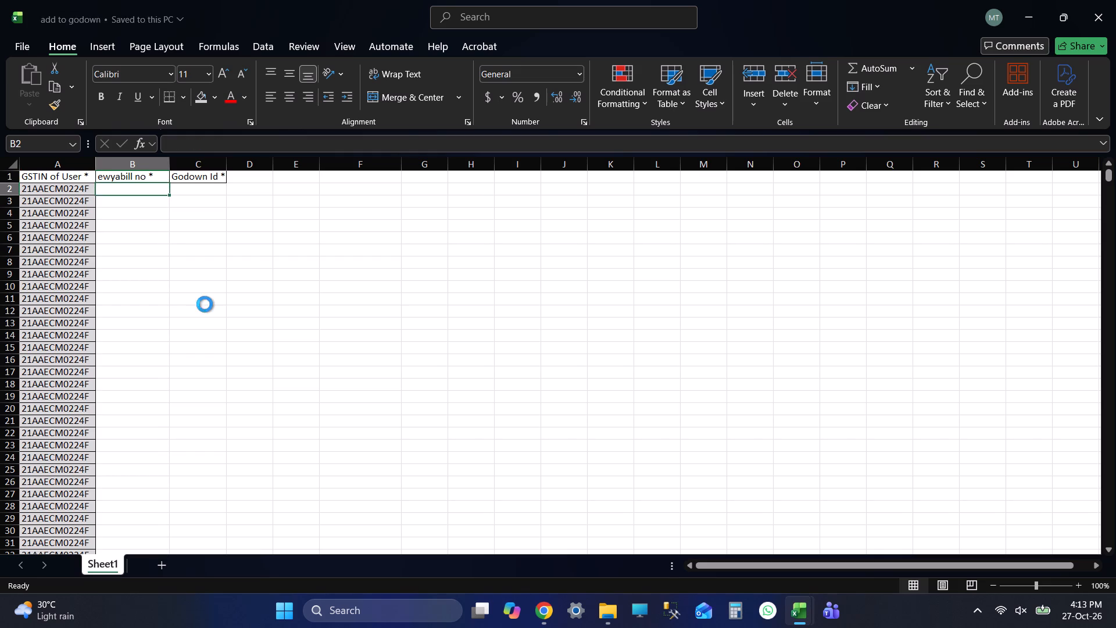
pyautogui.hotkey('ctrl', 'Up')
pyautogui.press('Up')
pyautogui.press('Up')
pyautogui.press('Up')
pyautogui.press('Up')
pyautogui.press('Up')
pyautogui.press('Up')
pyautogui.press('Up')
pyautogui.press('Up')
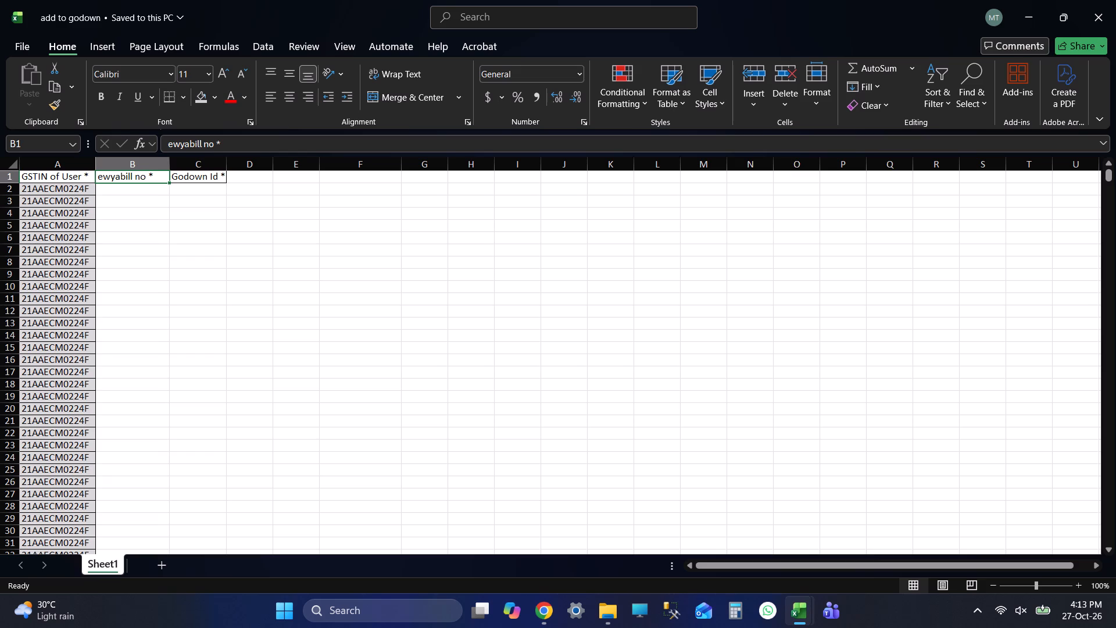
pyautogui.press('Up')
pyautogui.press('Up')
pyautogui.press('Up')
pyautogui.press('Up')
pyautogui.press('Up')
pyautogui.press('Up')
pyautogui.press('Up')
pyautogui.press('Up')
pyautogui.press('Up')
# Save add to godown again, from the ewyabill no header and from cell B2 below it.
pyautogui.hotkey('ctrl', 's')
pyautogui.hotkey('ctrl', 's')
pyautogui.hotkey('ctrl', 's')
pyautogui.hotkey('ctrl', 's')
pyautogui.press('Down')
pyautogui.hotkey('ctrl', 's')
pyautogui.hotkey('ctrl', 's')
pyautogui.hotkey('ctrl', 's')
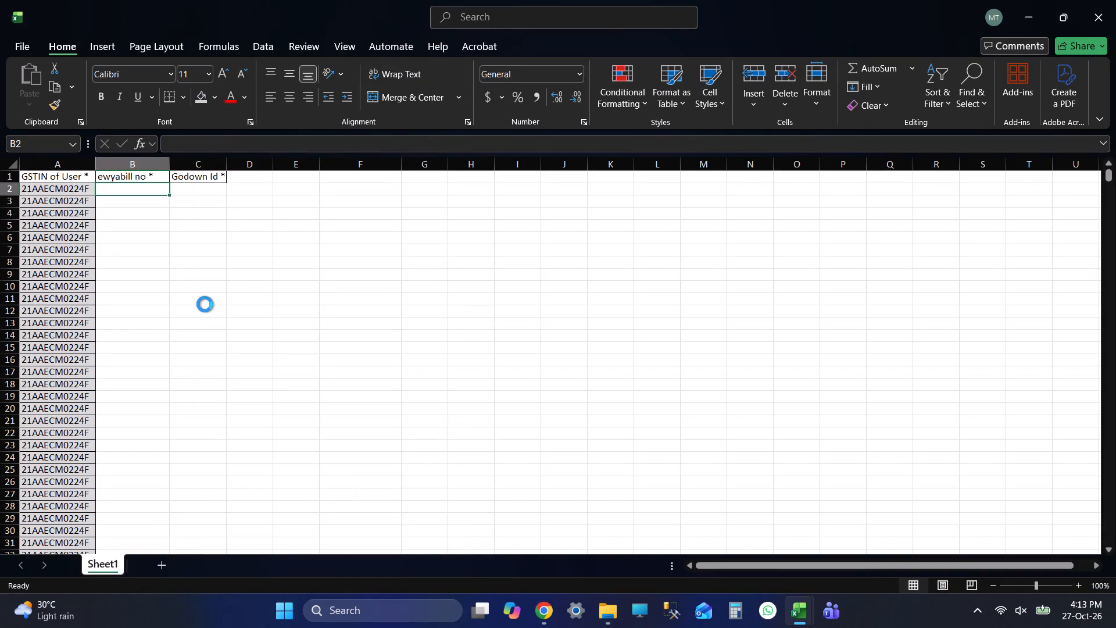
pyautogui.hotkey('ctrl', 's')
pyautogui.hotkey('ctrl', 's')
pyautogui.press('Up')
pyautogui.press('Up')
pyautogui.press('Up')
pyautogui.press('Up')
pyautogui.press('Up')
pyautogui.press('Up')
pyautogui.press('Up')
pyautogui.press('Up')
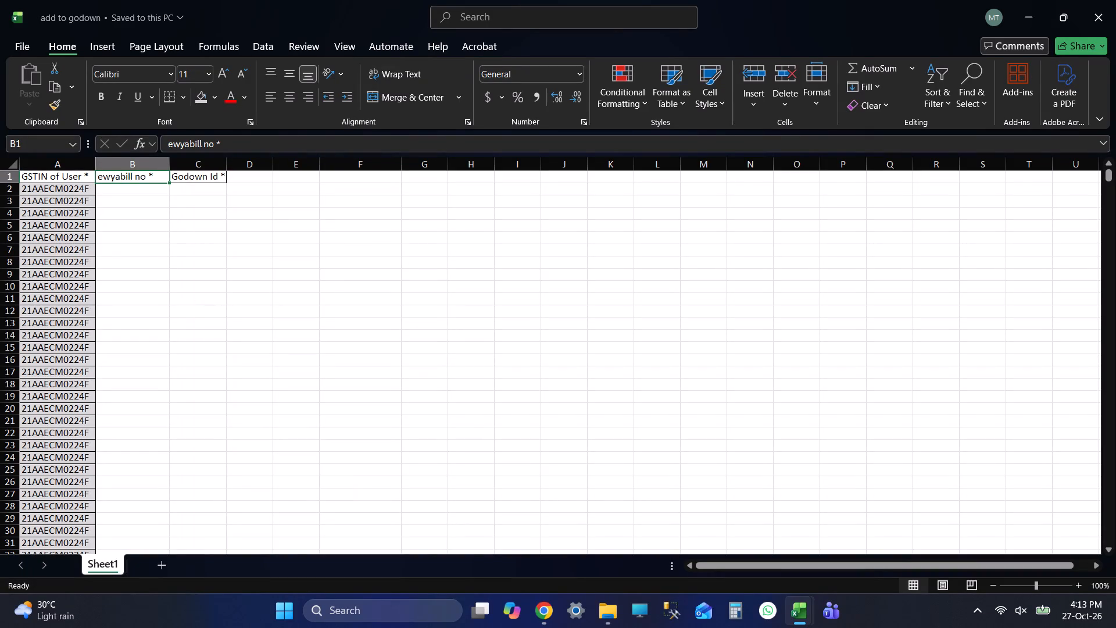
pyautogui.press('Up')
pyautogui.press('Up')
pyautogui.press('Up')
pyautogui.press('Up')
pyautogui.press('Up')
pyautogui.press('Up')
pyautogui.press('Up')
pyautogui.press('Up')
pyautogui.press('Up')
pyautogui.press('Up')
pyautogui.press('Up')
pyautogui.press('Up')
# Select cell B2 below the ewyabill no header and save the add to godown workbook once more.
pyautogui.press('Down')
pyautogui.hotkey('ctrl', 's')
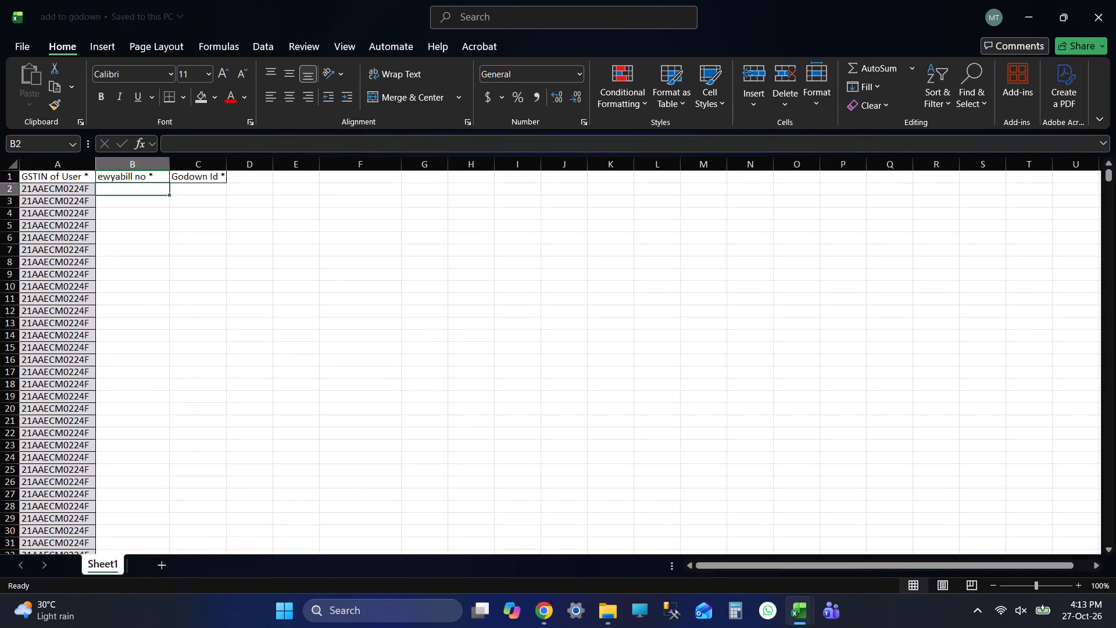
# In EXTENDED FILE 20261027, select the WayBill numbers on the GODOWN sheet from B2 down to B5014 and copy them.
pyautogui.hotkey('alt', 'Tab')
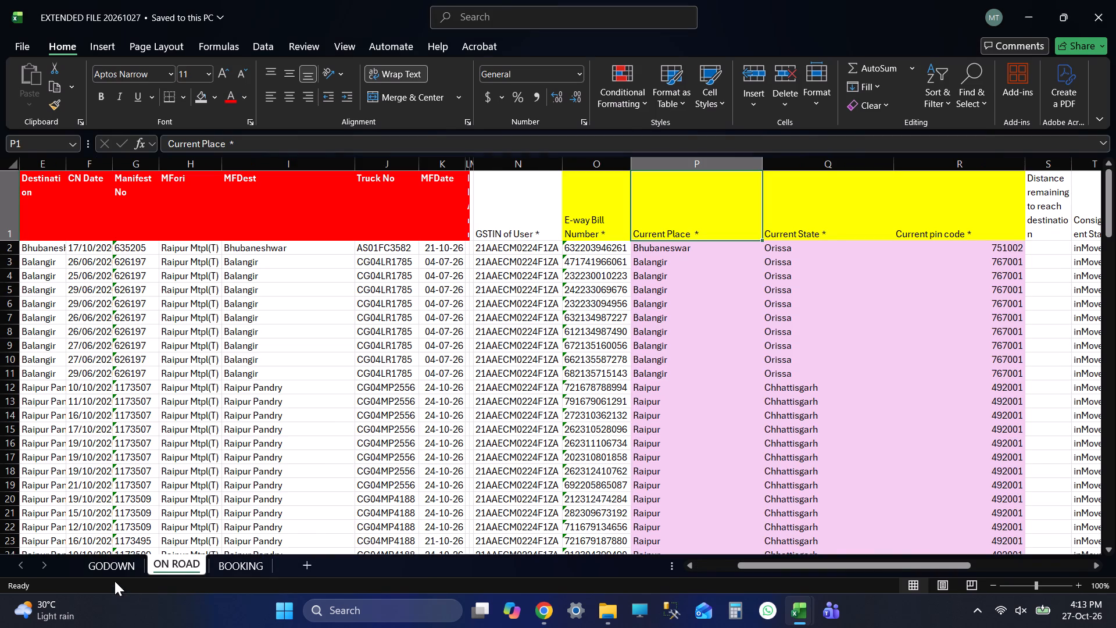
pyautogui.click(115, 581)
pyautogui.click(115, 565)
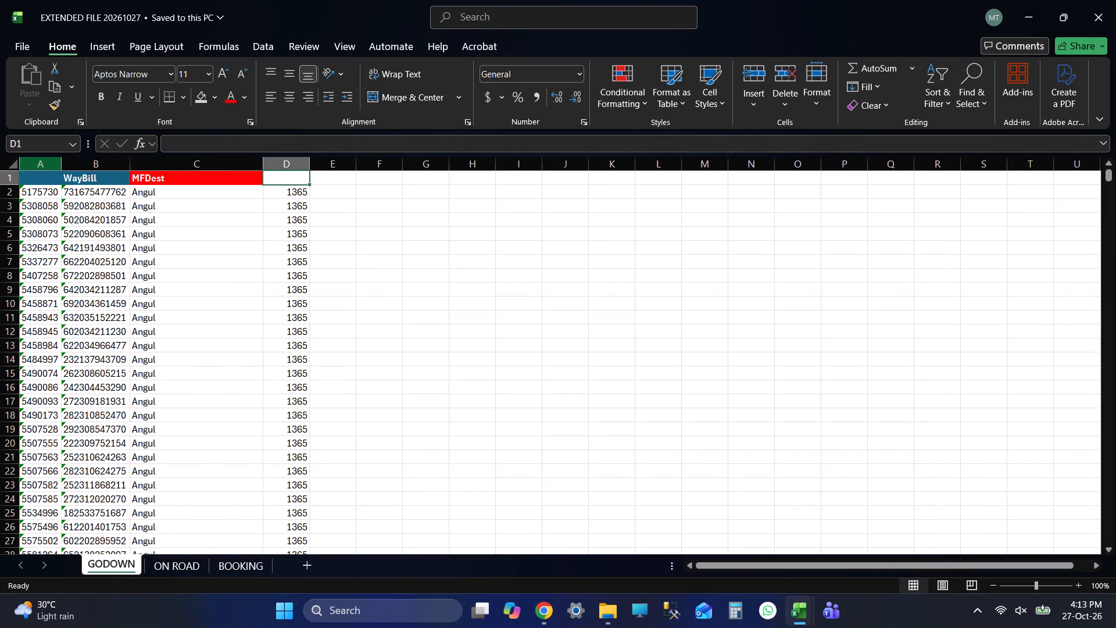
pyautogui.click(43, 167)
pyautogui.click(98, 201)
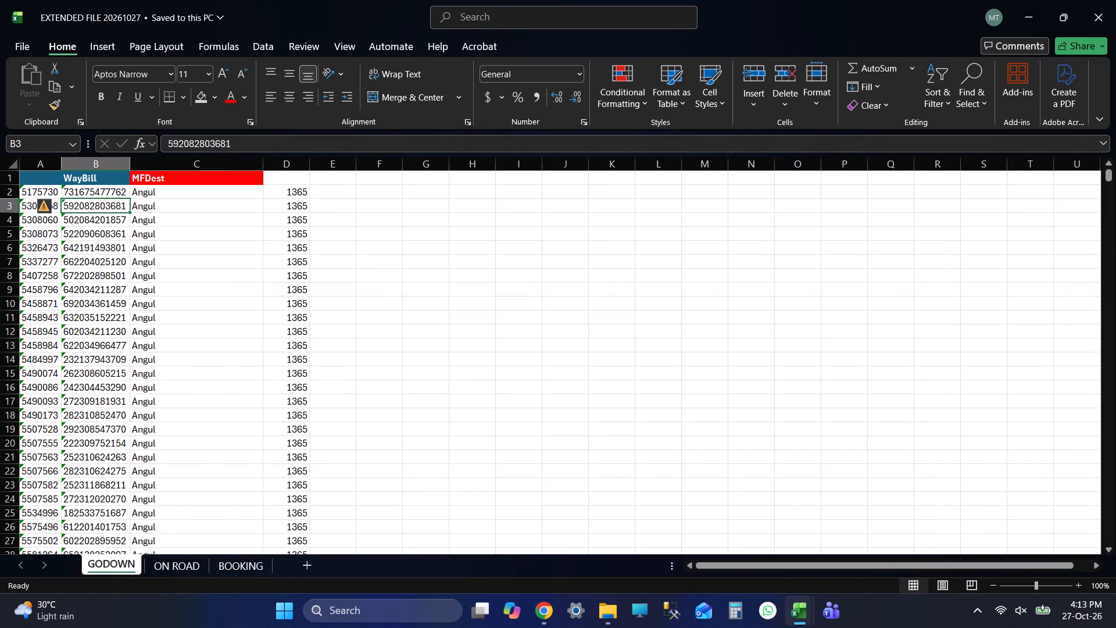
pyautogui.press('Up')
pyautogui.press('Up')
pyautogui.press('Up')
pyautogui.press('Up')
pyautogui.press('Up')
pyautogui.press('Up')
pyautogui.press('Up')
pyautogui.press('Up')
pyautogui.press('Up')
pyautogui.press('Up')
pyautogui.press('Up')
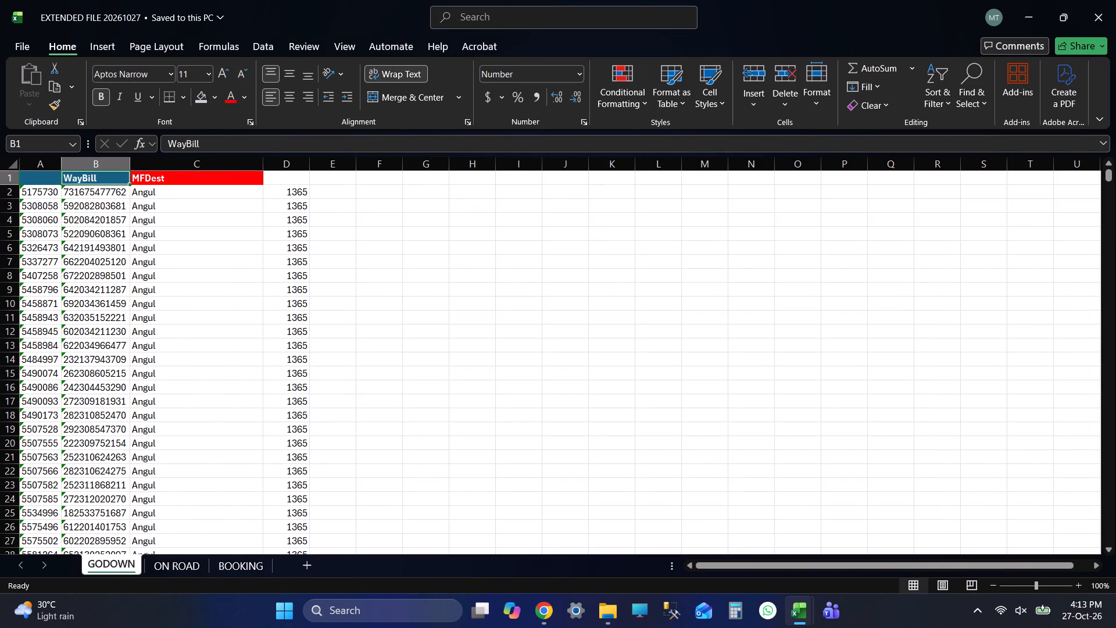
pyautogui.press('Up')
pyautogui.press('Up')
pyautogui.press('Up')
pyautogui.press('Up')
pyautogui.press('Down')
pyautogui.hotkey('ctrl', 'shift', 'Down')
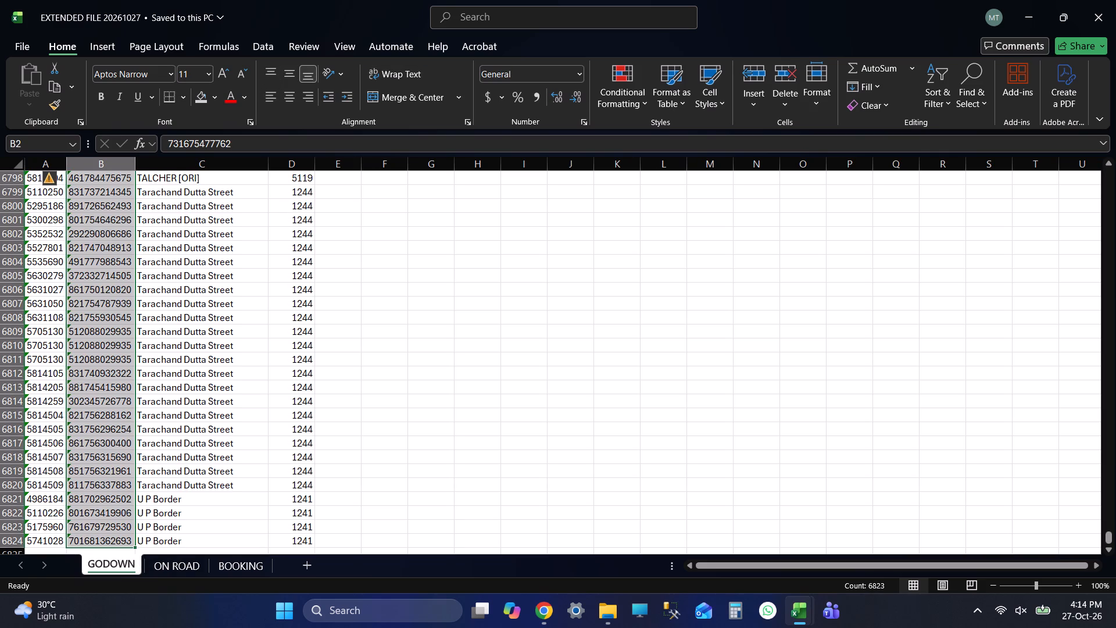
pyautogui.hotkey('shift', 'pageup')
pyautogui.hotkey('shift', 'pageup')
pyautogui.hotkey('shift', 'pageup')
pyautogui.hotkey('shift', 'pageup')
pyautogui.hotkey('shift', 'pageup')
pyautogui.hotkey('shift', 'pageup')
pyautogui.hotkey('shift', 'pageup')
pyautogui.hotkey('shift', 'pageup')
pyautogui.hotkey('shift', 'pageup')
pyautogui.hotkey('shift', 'pageup')
pyautogui.hotkey('shift', 'pageup')
pyautogui.hotkey('shift', 'pageup')
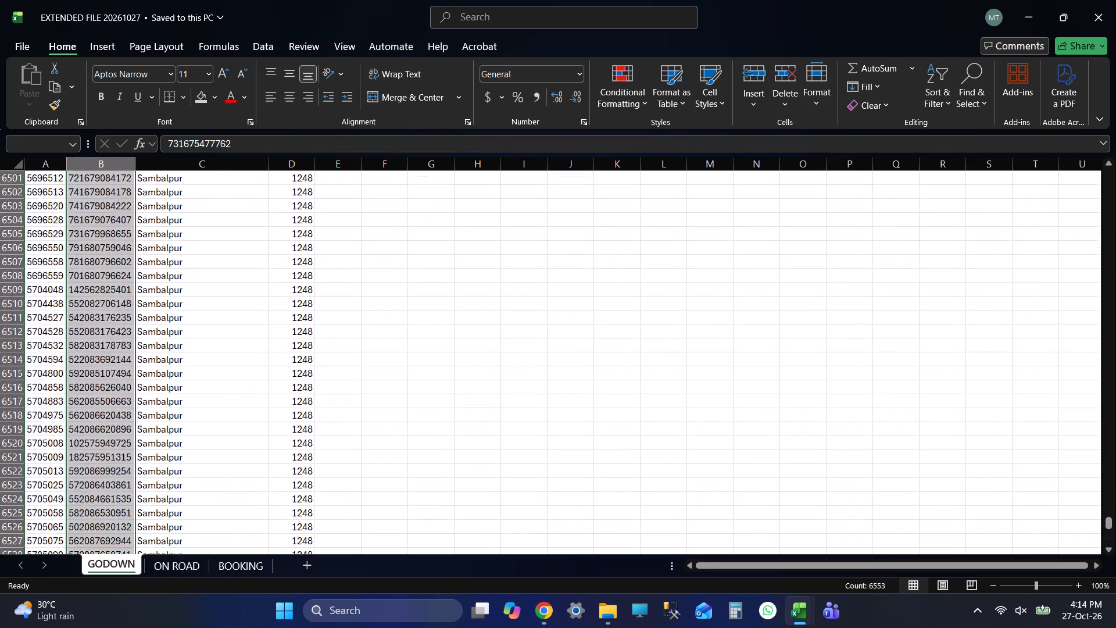
pyautogui.hotkey('shift', 'pageup')
pyautogui.hotkey('shift', 'pageup')
pyautogui.hotkey('shift', 'pageup')
pyautogui.hotkey('shift', 'pageup')
pyautogui.hotkey('shift', 'pageup')
pyautogui.hotkey('shift', 'pageup')
pyautogui.hotkey('shift', 'pageup')
pyautogui.hotkey('shift', 'pageup')
pyautogui.hotkey('shift', 'pageup')
pyautogui.hotkey('shift', 'pageup')
pyautogui.hotkey('shift', 'pageup')
pyautogui.hotkey('shift', 'pageup')
pyautogui.hotkey('shift', 'pageup')
pyautogui.hotkey('shift', 'pageup')
pyautogui.hotkey('shift', 'pageup')
pyautogui.hotkey('shift', 'pageup')
pyautogui.hotkey('shift', 'pageup')
pyautogui.hotkey('shift', 'pageup')
pyautogui.hotkey('shift', 'pageup')
pyautogui.hotkey('shift', 'pageup')
pyautogui.hotkey('shift', 'pageup')
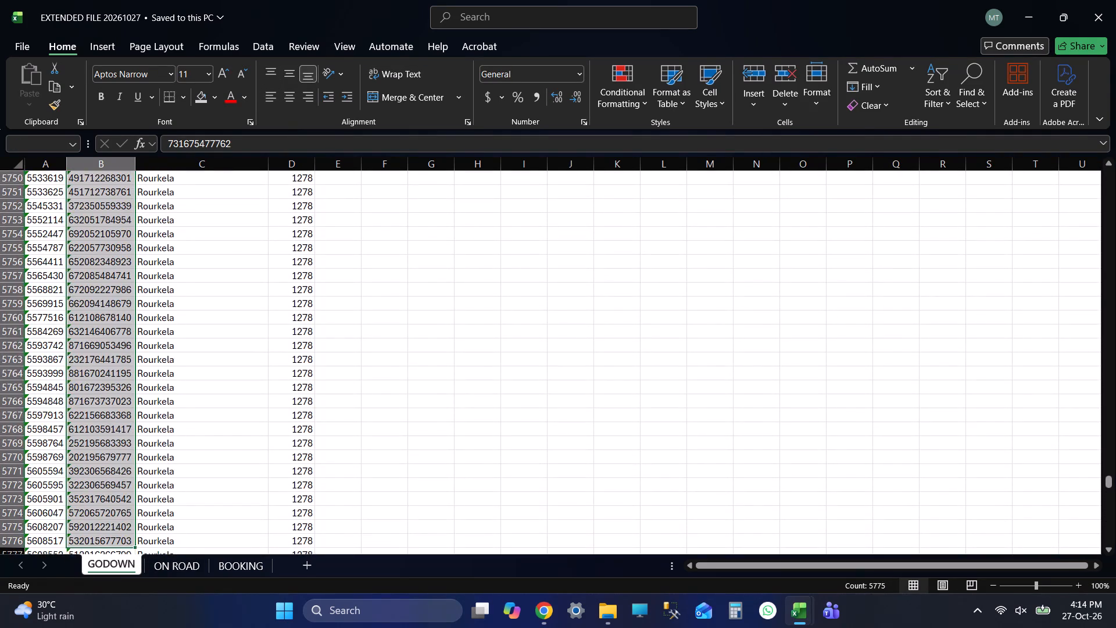
pyautogui.hotkey('shift', 'pageup')
pyautogui.hotkey('shift', 'pageup')
pyautogui.hotkey('shift', 'pageup')
pyautogui.hotkey('shift', 'pageup')
pyautogui.hotkey('shift', 'pageup')
pyautogui.hotkey('shift', 'pageup')
pyautogui.hotkey('shift', 'pageup')
pyautogui.hotkey('shift', 'pageup')
pyautogui.hotkey('shift', 'pageup')
pyautogui.hotkey('shift', 'pageup')
pyautogui.hotkey('shift', 'pageup')
pyautogui.hotkey('shift', 'pageup')
pyautogui.hotkey('shift', 'pageup')
pyautogui.hotkey('shift', 'pageup')
pyautogui.hotkey('shift', 'pageup')
pyautogui.hotkey('shift', 'pageup')
pyautogui.hotkey('shift', 'pageup')
pyautogui.hotkey('shift', 'pageup')
pyautogui.hotkey('shift', 'pageup')
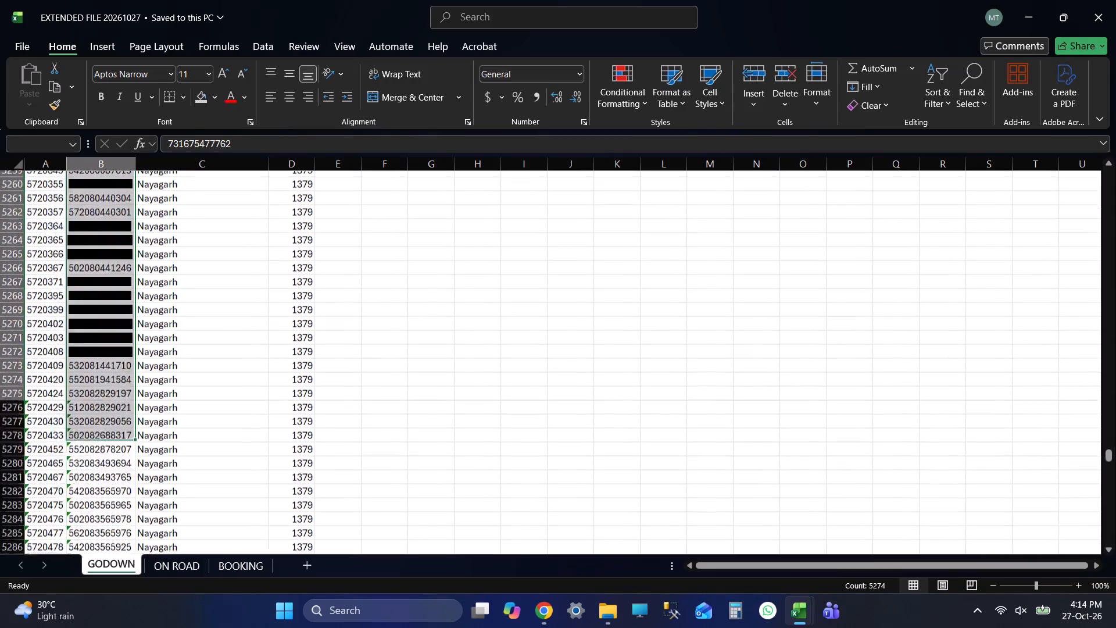
pyautogui.hotkey('shift', 'pageup')
pyautogui.hotkey('shift', 'pageup')
pyautogui.hotkey('shift', 'pageup')
pyautogui.hotkey('shift', 'pageup')
pyautogui.hotkey('shift', 'pageup')
pyautogui.hotkey('shift', 'pageup')
pyautogui.hotkey('shift', 'pageup')
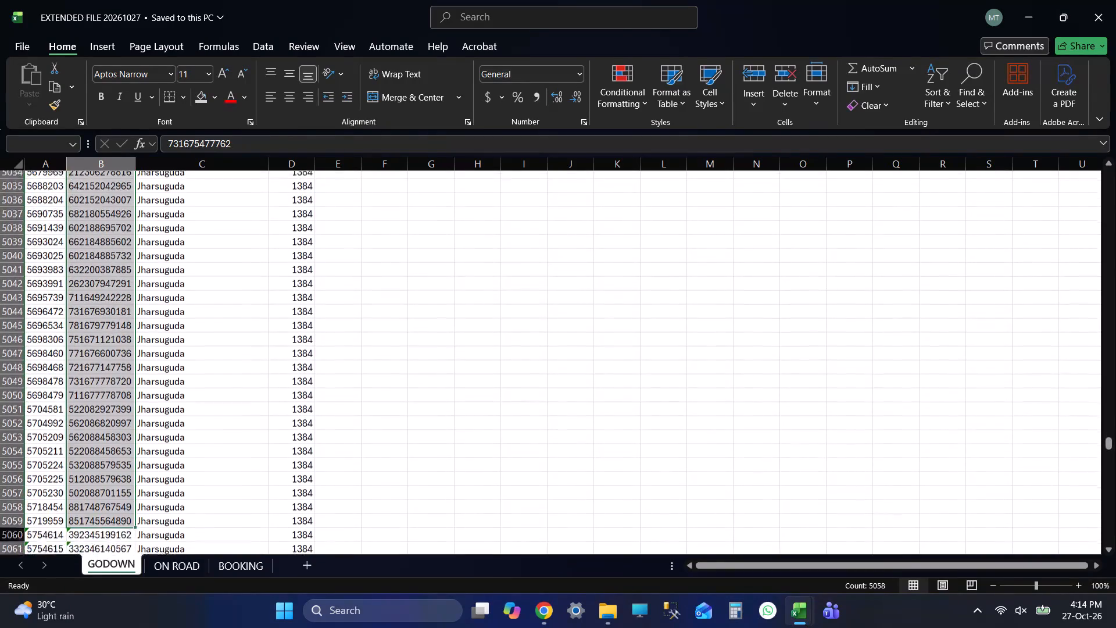
pyautogui.hotkey('shift', 'pageup')
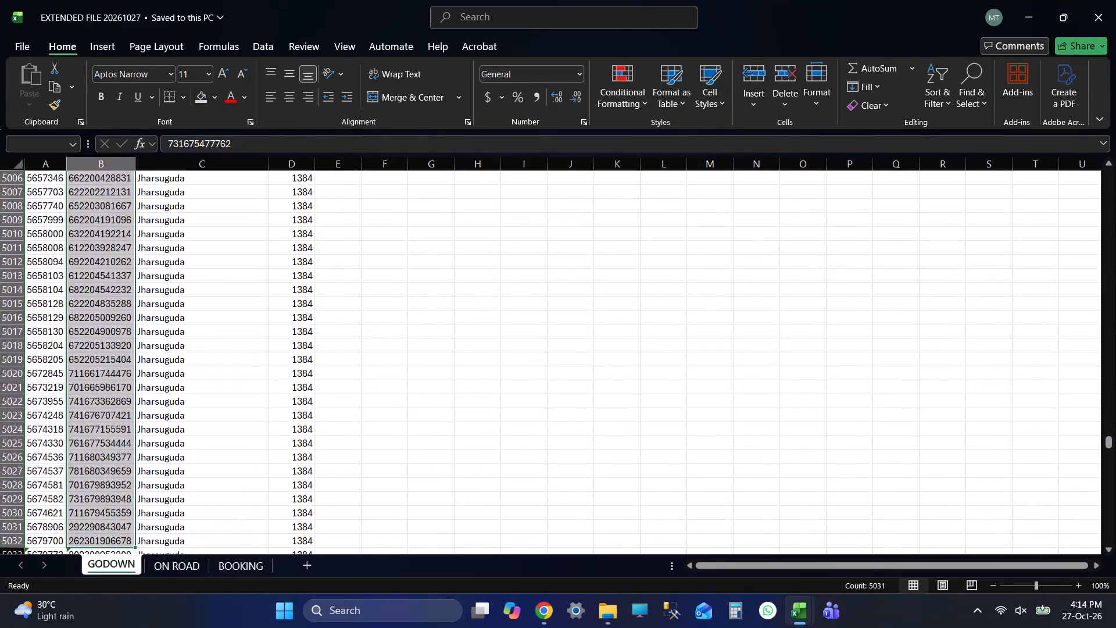
pyautogui.hotkey('shift', 'pageup')
pyautogui.hotkey('shift', 'Down')
pyautogui.hotkey('shift', 'Down')
pyautogui.hotkey('shift', 'Down')
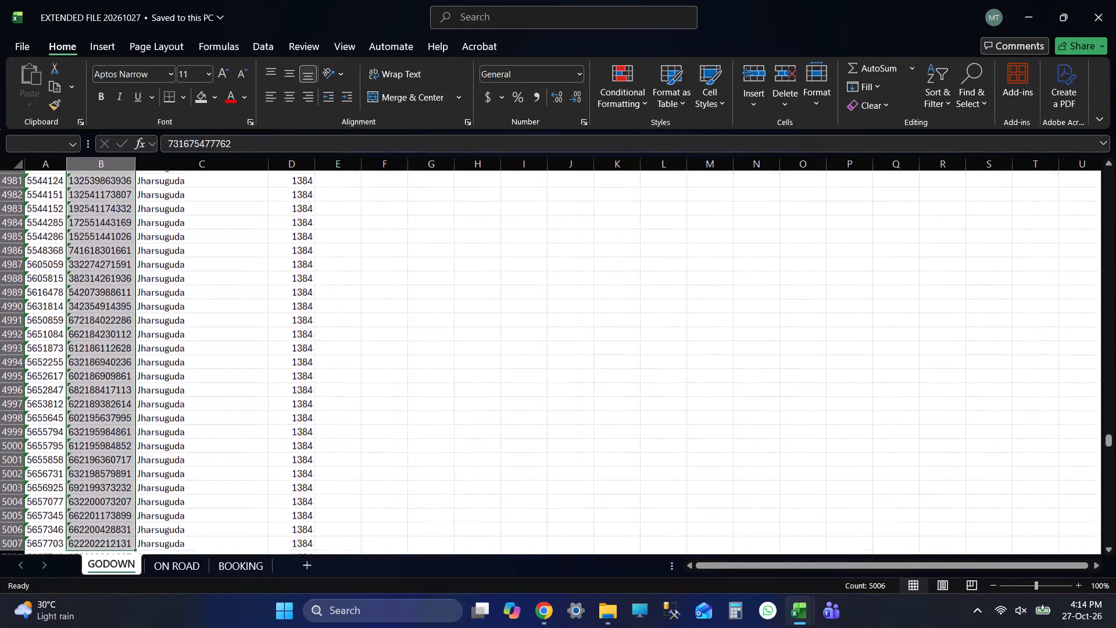
pyautogui.hotkey('shift', 'Down')
pyautogui.hotkey('shift', 'Down')
pyautogui.hotkey('shift', 'Down')
pyautogui.hotkey('shift', 'Down')
pyautogui.hotkey('shift', 'Down')
pyautogui.hotkey('shift', 'Down')
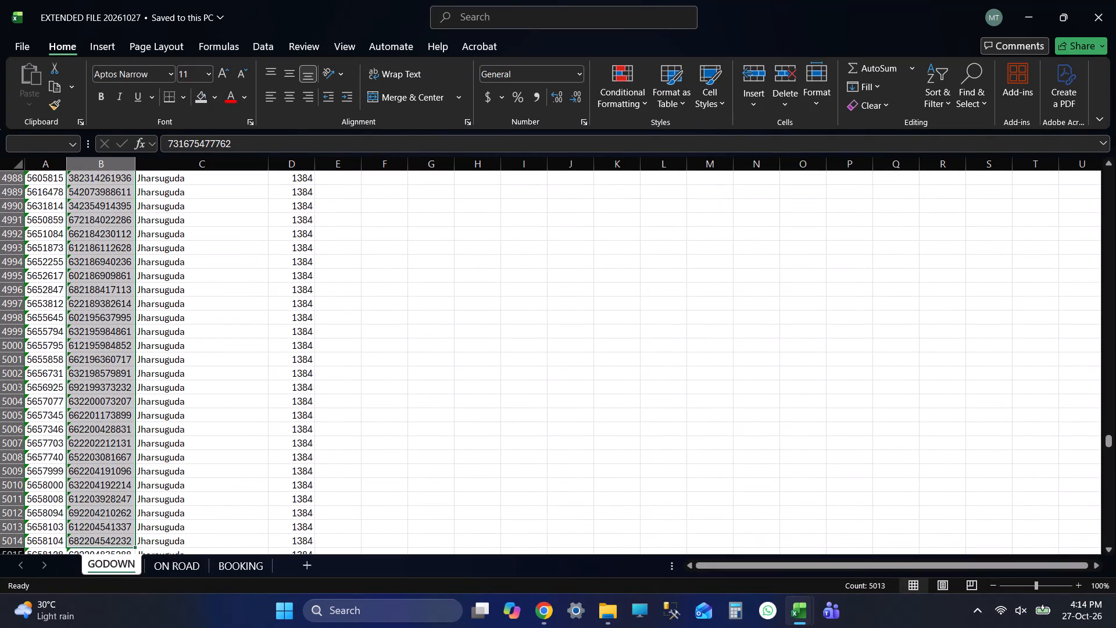
pyautogui.scroll(-2, 625, 423)
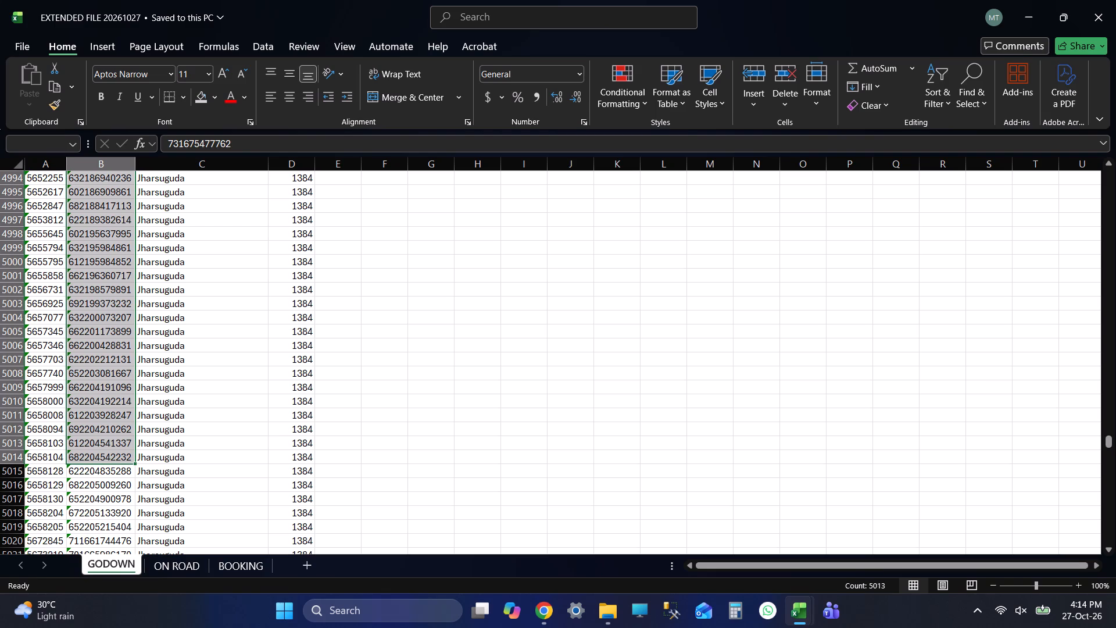
pyautogui.scroll(-1, 579, 427)
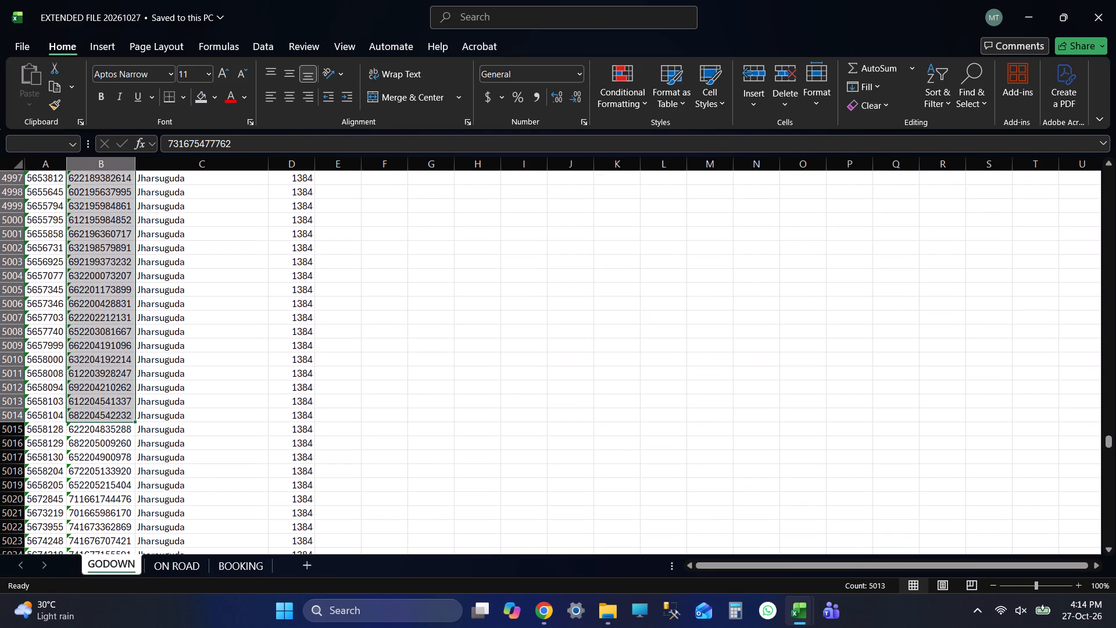
pyautogui.hotkey('ctrl', 'c')
pyautogui.hotkey('ctrl', 'c')
pyautogui.hotkey('ctrl', 'c')
pyautogui.hotkey('ctrl', 'c')
pyautogui.hotkey('ctrl', 'c')
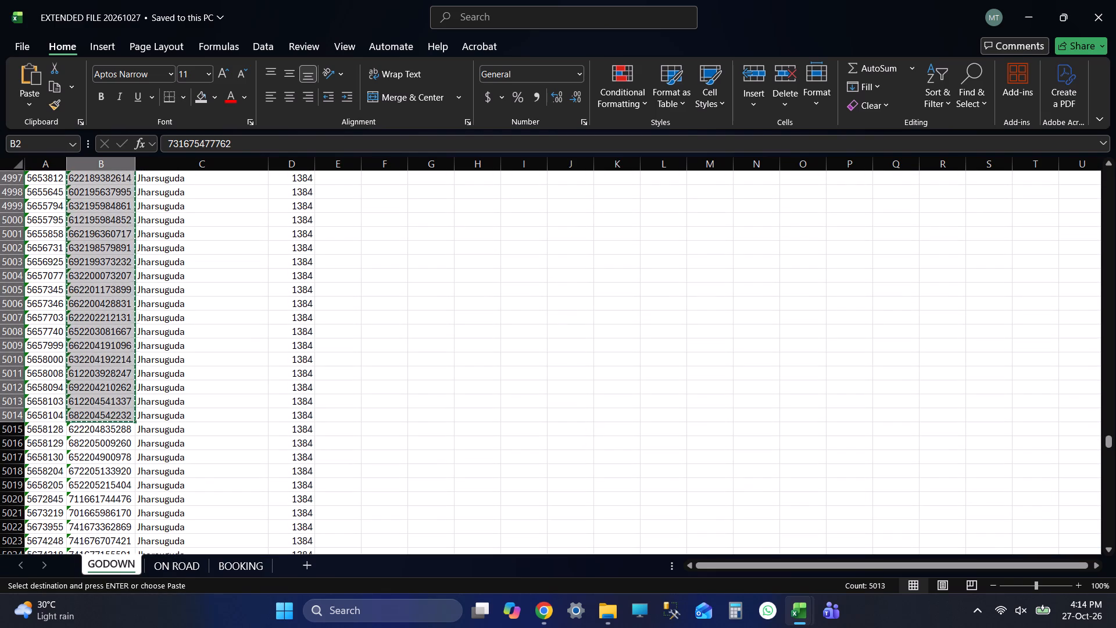
pyautogui.hotkey('ctrl', 'c')
# Paste the copied WayBill numbers into the add to godown workbook from cell B2 under ewyabill no, and save it.
pyautogui.hotkey('alt', 'Tab')
pyautogui.press('Up')
pyautogui.press('Down')
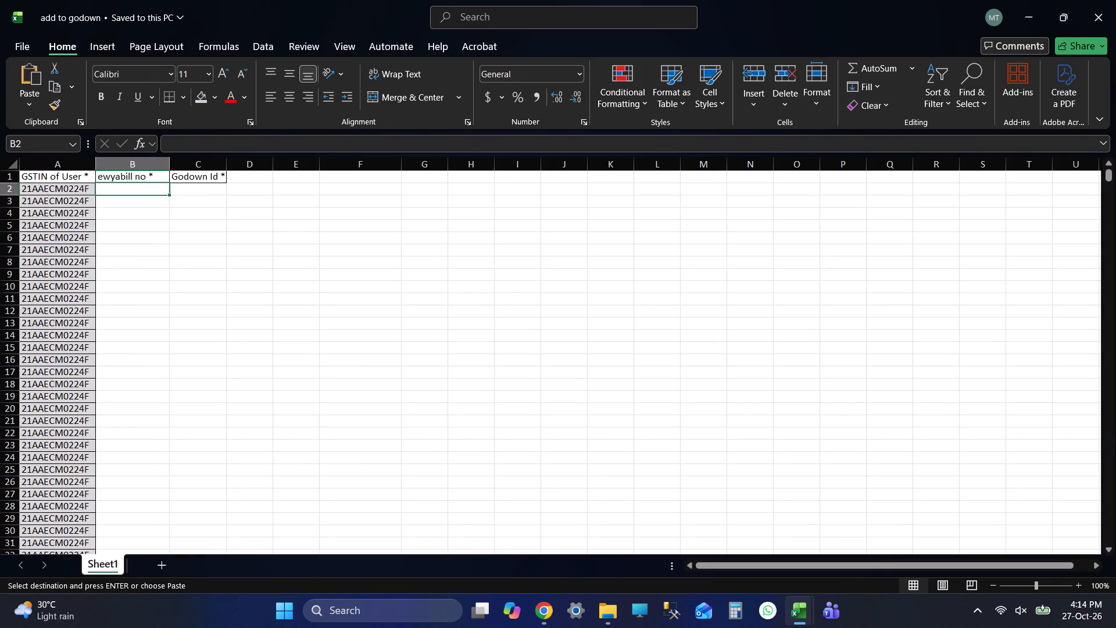
pyautogui.hotkey('ctrl', 'v')
pyautogui.press('Right')
pyautogui.hotkey('ctrl', 's')
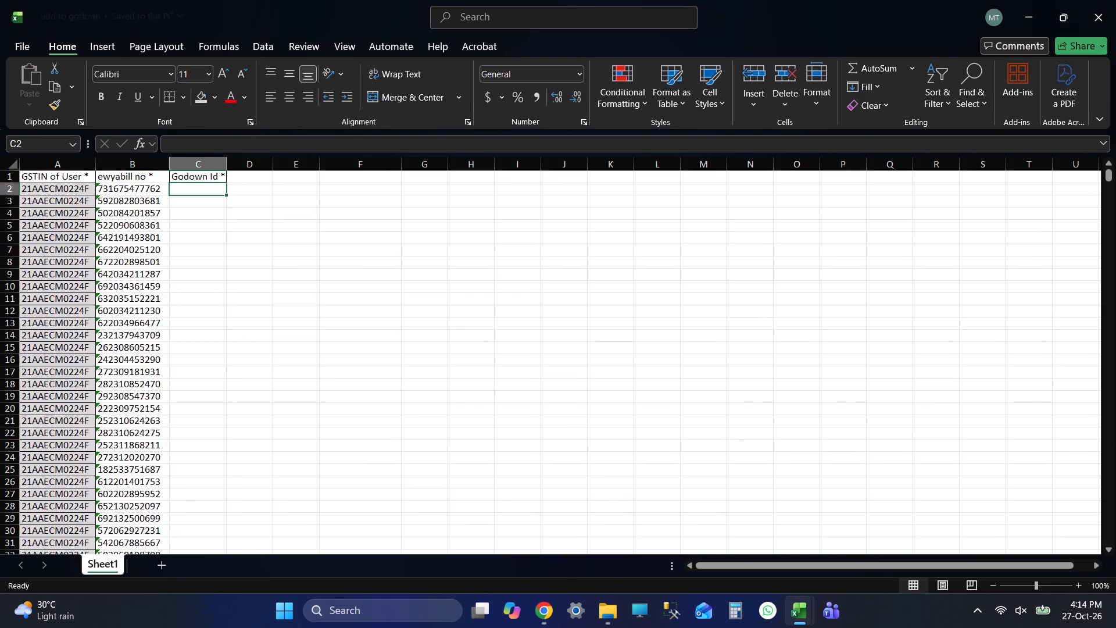
# Mark the last copied row on the GODOWN sheet by filling cell F5014 yellow, and save EXTENDED FILE 20261027.
pyautogui.hotkey('alt', 'Tab')
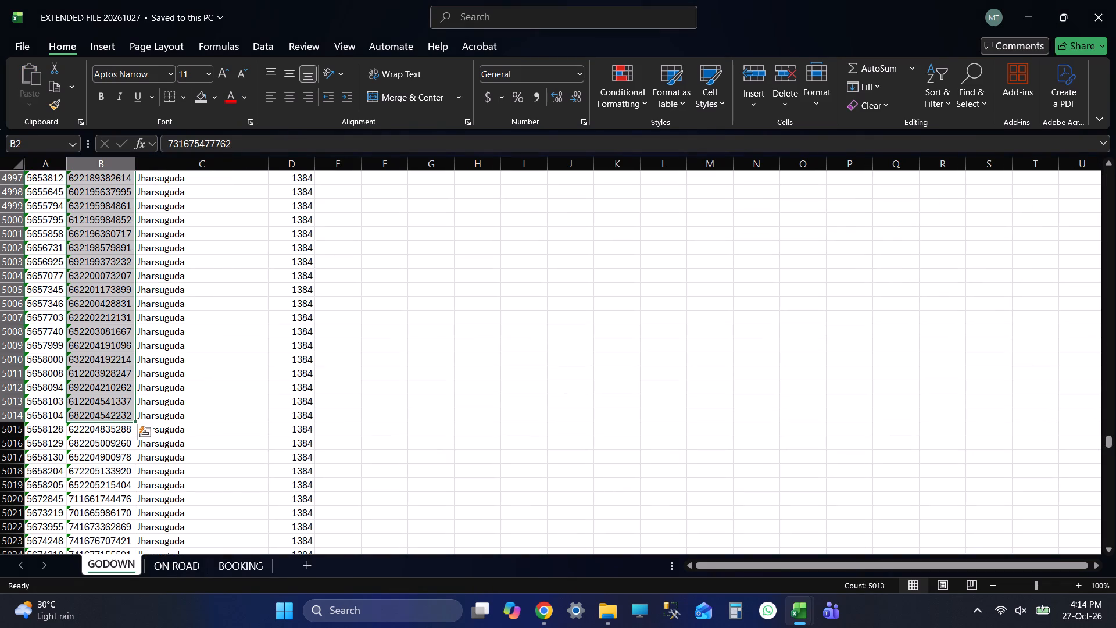
pyautogui.click(99, 412)
pyautogui.press('Tab')
pyautogui.press('Tab')
pyautogui.press('Tab')
pyautogui.press('Tab')
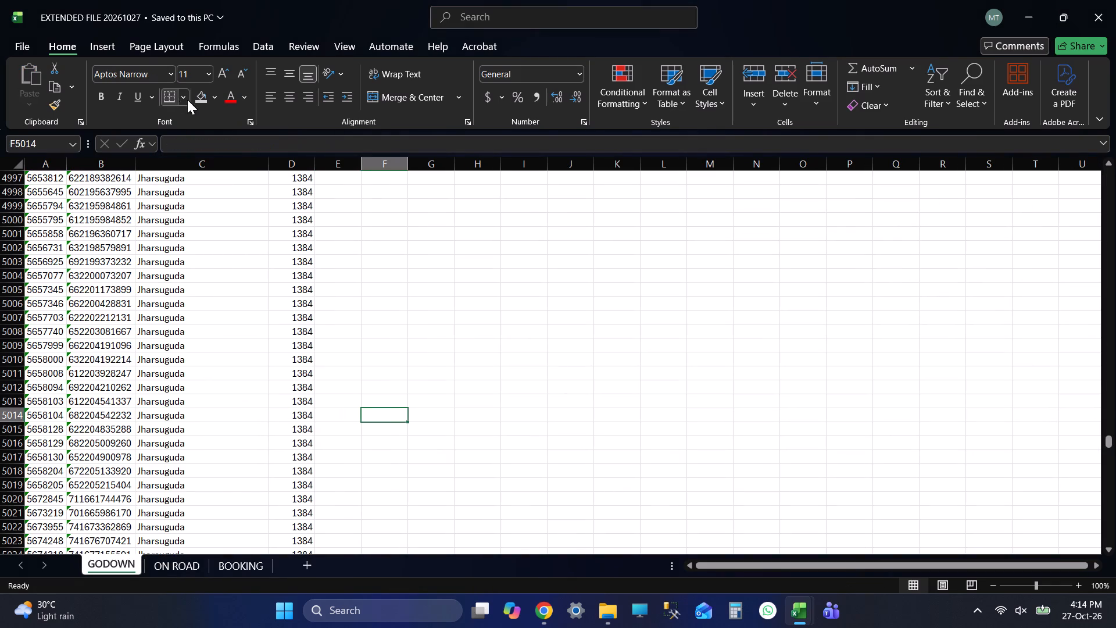
pyautogui.click(201, 101)
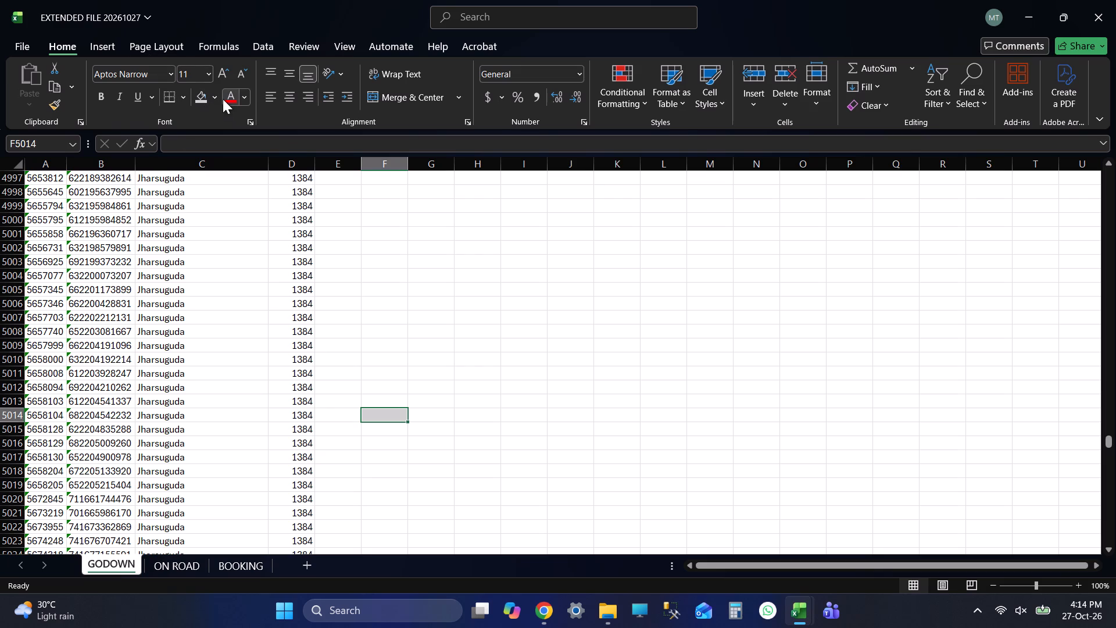
pyautogui.click(214, 97)
pyautogui.click(272, 315)
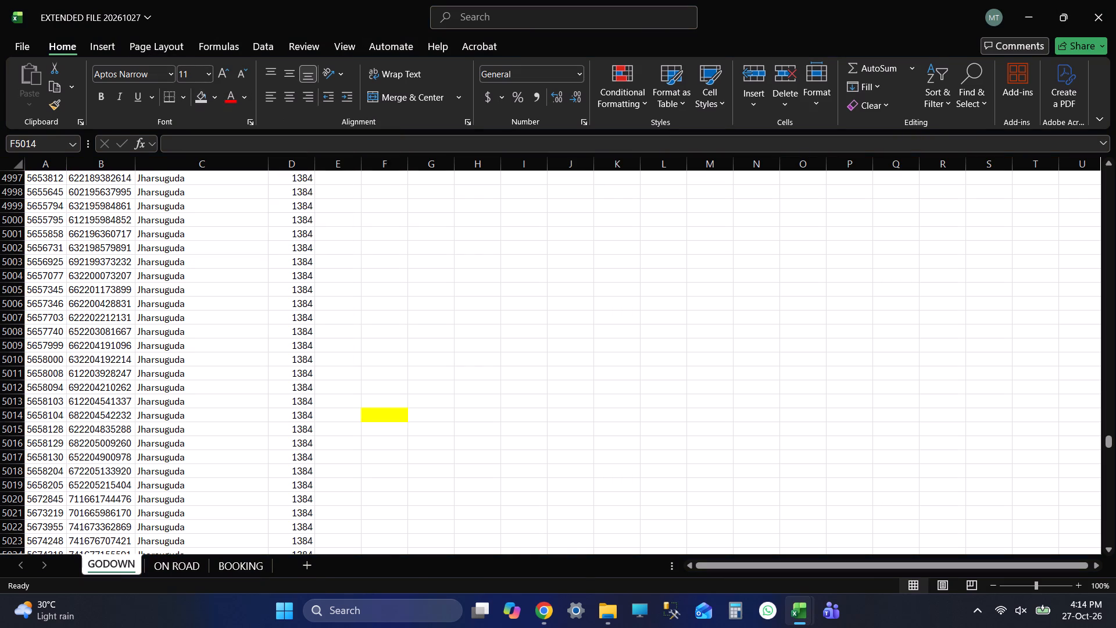
pyautogui.hotkey('ctrl', 's')
pyautogui.hotkey('ctrl', 's')
pyautogui.hotkey('ctrl', 's')
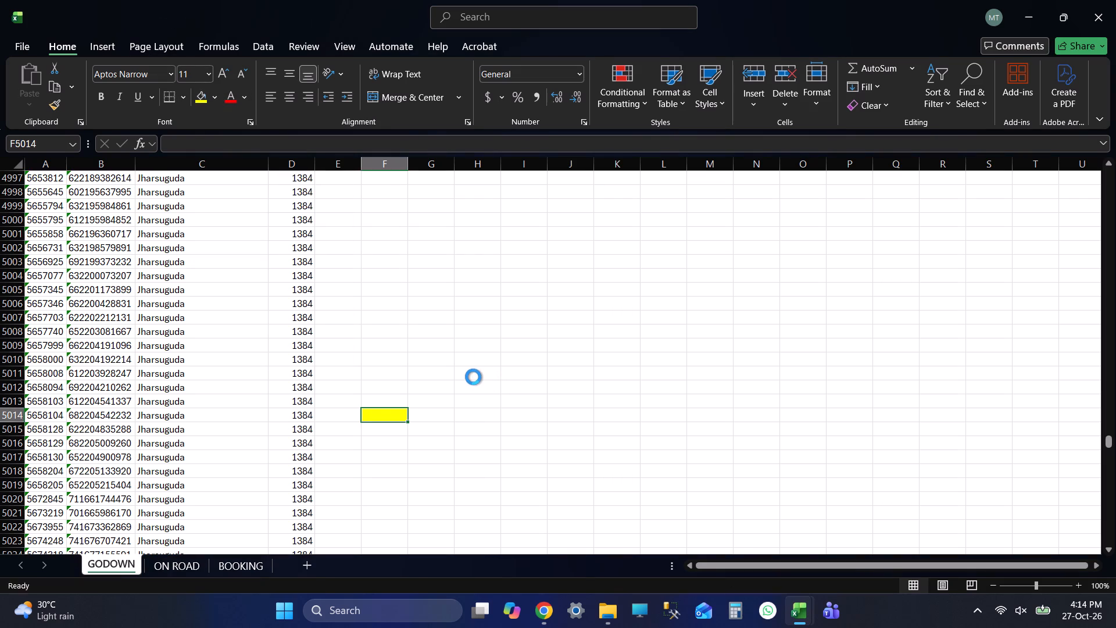
pyautogui.hotkey('ctrl', 's')
pyautogui.hotkey('ctrl', 's')
pyautogui.hotkey('ctrl', 's')
# Copy the godown IDs in column D of the GODOWN sheet, from D5014 up to D2.
pyautogui.hotkey('shift', 'Tab')
pyautogui.hotkey('shift', 'Tab')
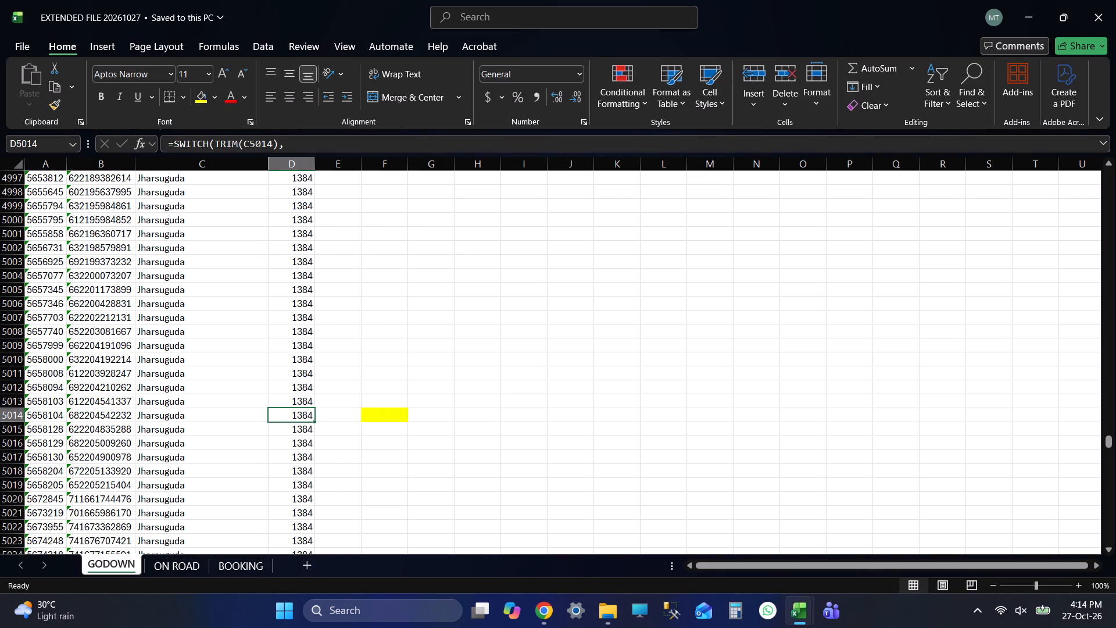
pyautogui.hotkey('ctrl', 'shift', 'Up')
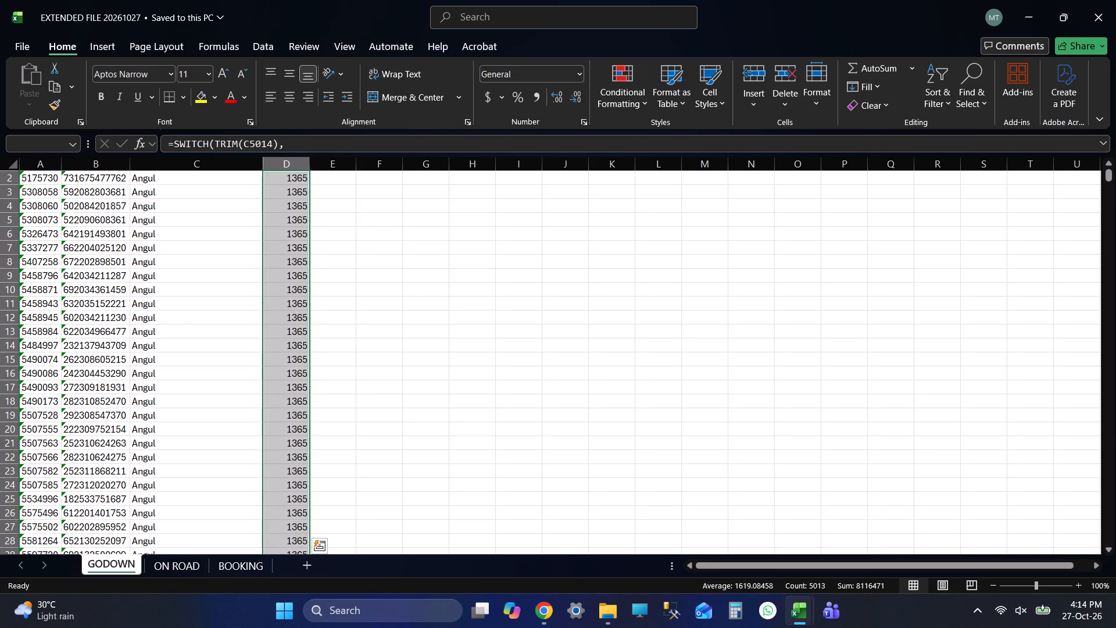
pyautogui.scroll(4, 471, 376)
pyautogui.hotkey('ctrl', 'c')
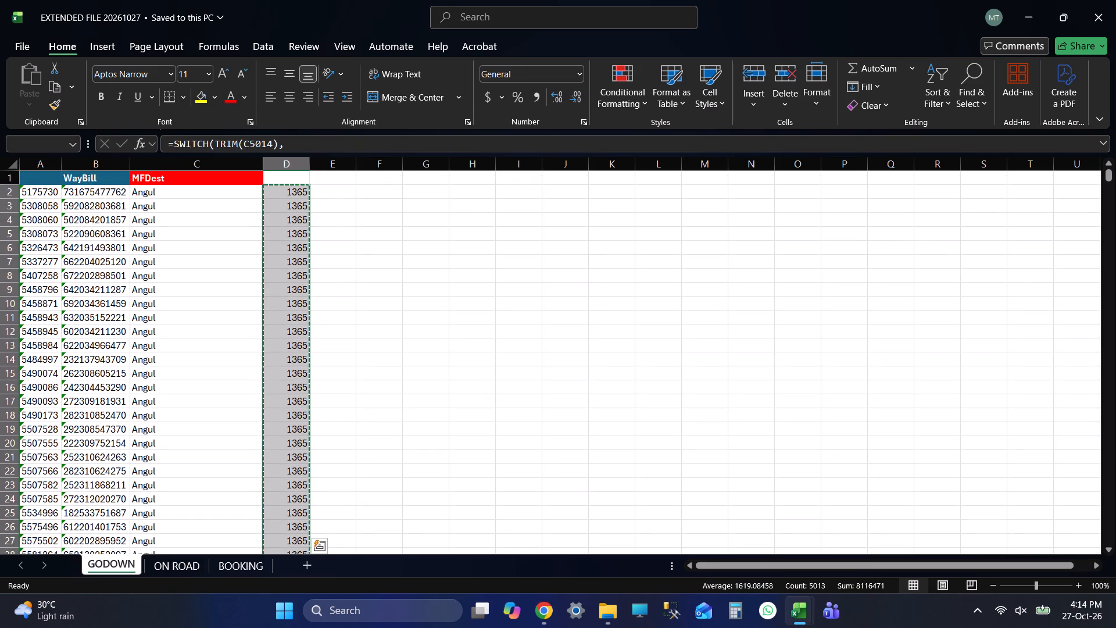
pyautogui.hotkey('ctrl', 'c')
pyautogui.hotkey('ctrl', 'c')
# Paste the godown IDs as values only into the add to godown workbook from cell C2 under Godown Id.
pyautogui.hotkey('alt', 'Tab')
pyautogui.press('Up')
pyautogui.press('Down')
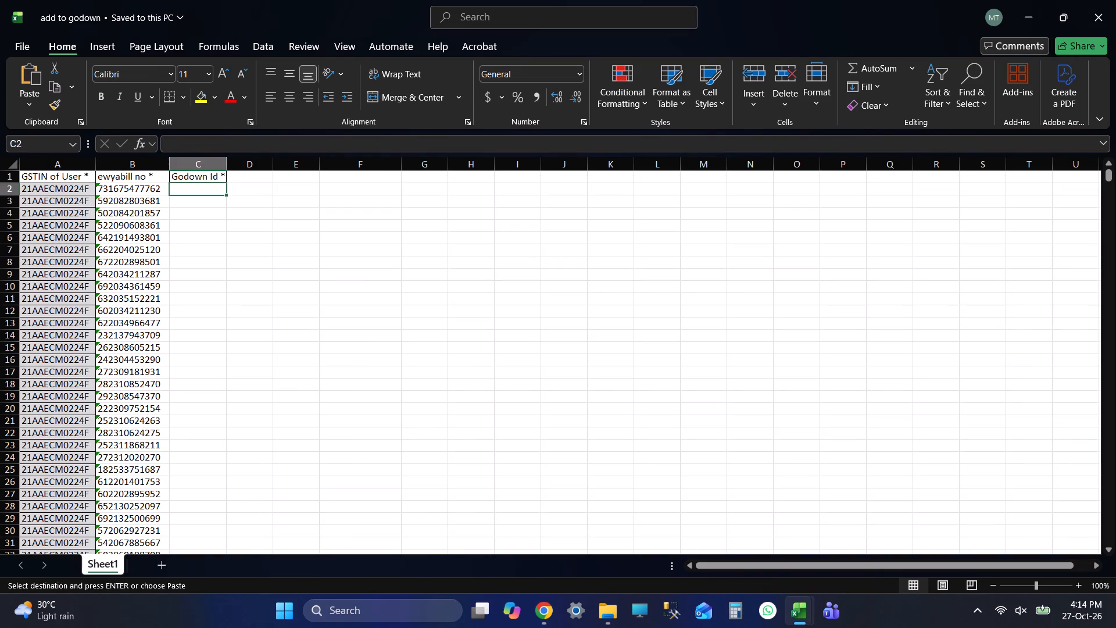
pyautogui.hotkey('ctrl', 'alt', 'v')
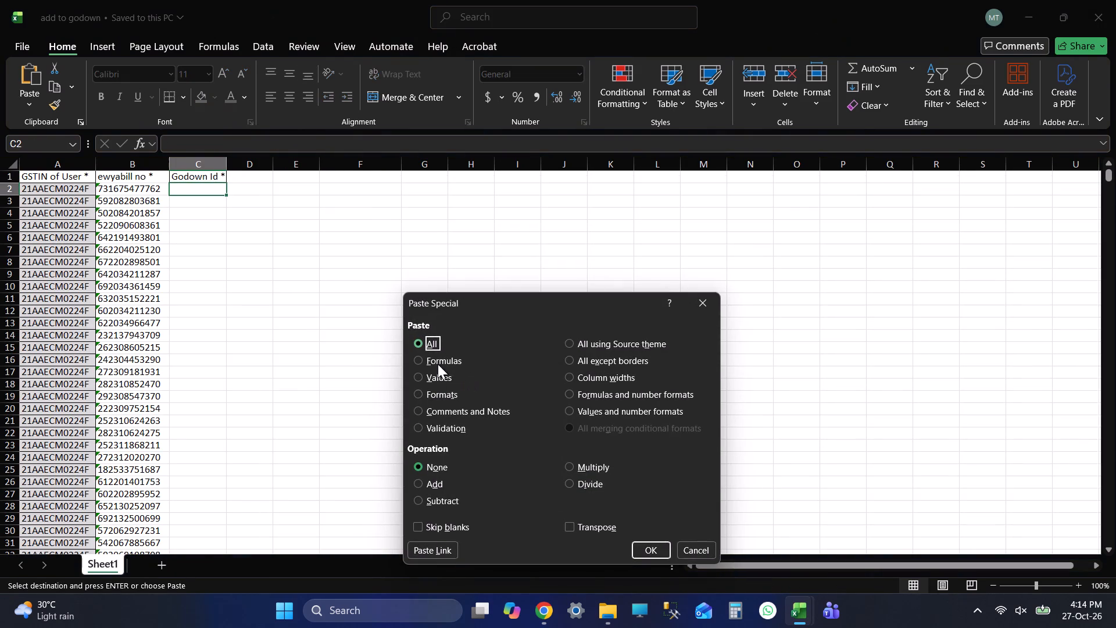
pyautogui.click(442, 377)
pyautogui.click(652, 547)
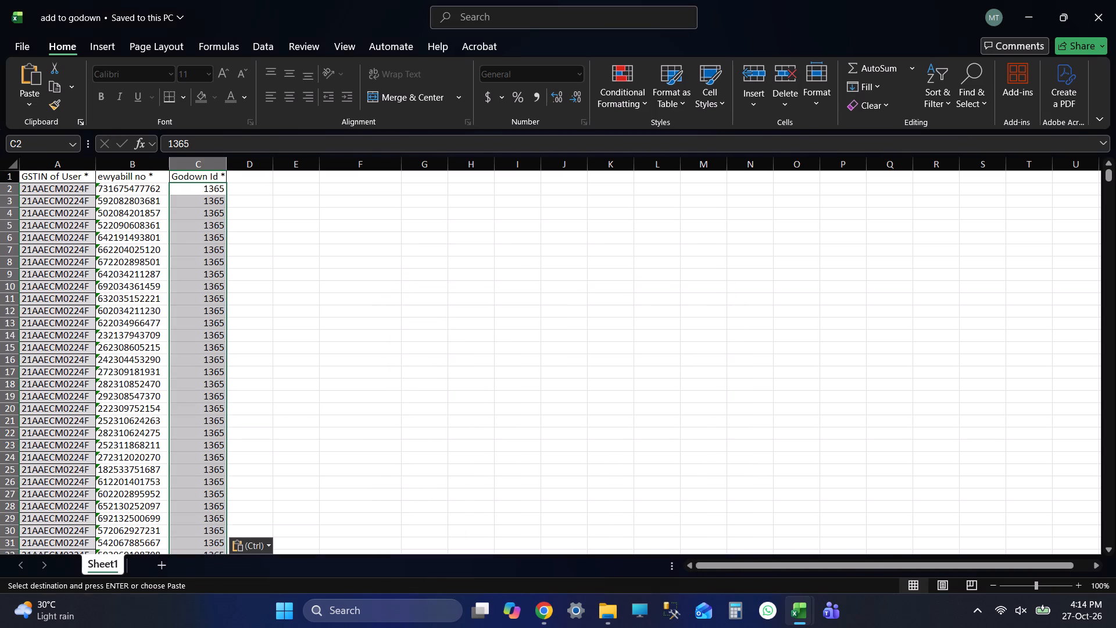
pyautogui.click(302, 279)
pyautogui.click(219, 269)
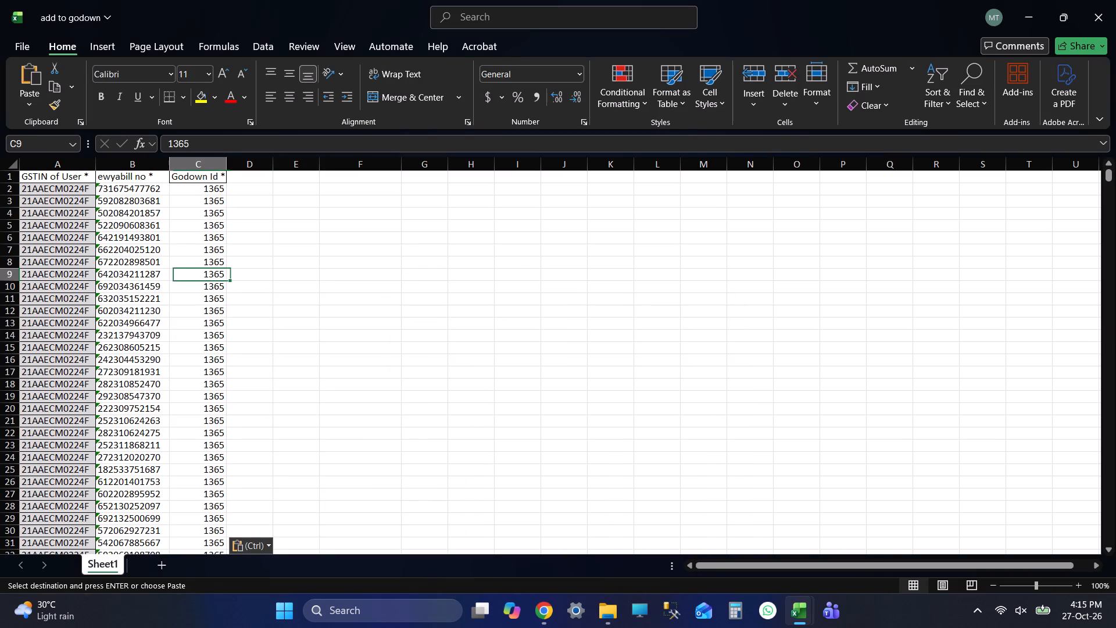
# Go to the last Godown Id entry in C5014 and save the add to godown workbook.
pyautogui.hotkey('ctrl', 'Down')
pyautogui.press('Down')
pyautogui.press('Down')
pyautogui.press('Down')
pyautogui.press('Down')
pyautogui.hotkey('ctrl', 'Up')
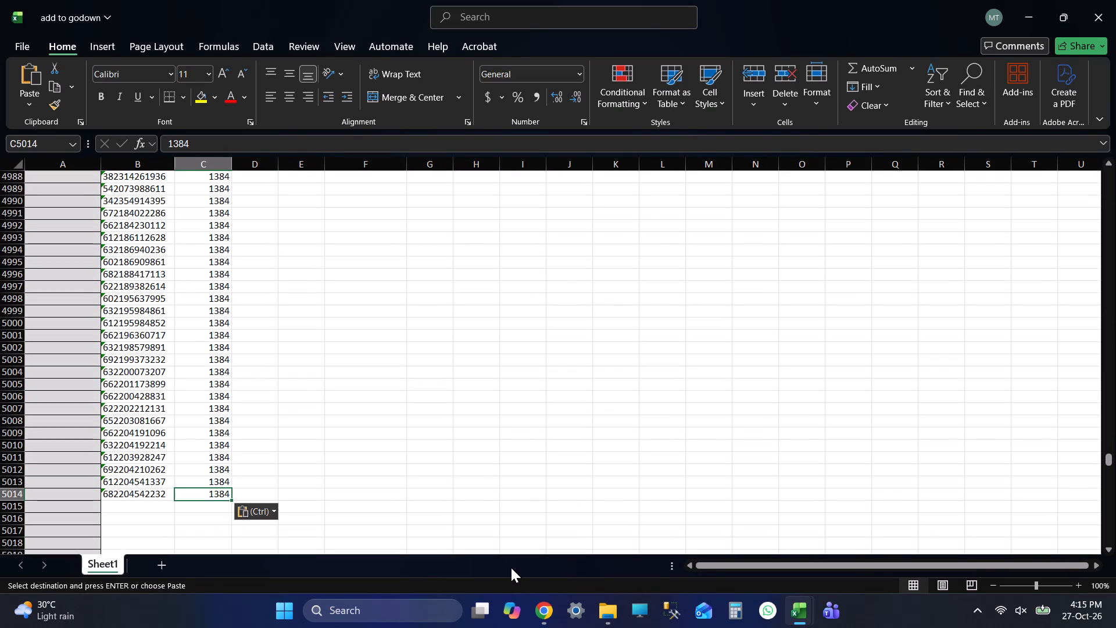
pyautogui.hotkey('ctrl', 's')
pyautogui.hotkey('ctrl', 's')
pyautogui.hotkey('ctrl', 's')
pyautogui.hotkey('ctrl', 's')
pyautogui.hotkey('ctrl', 's')
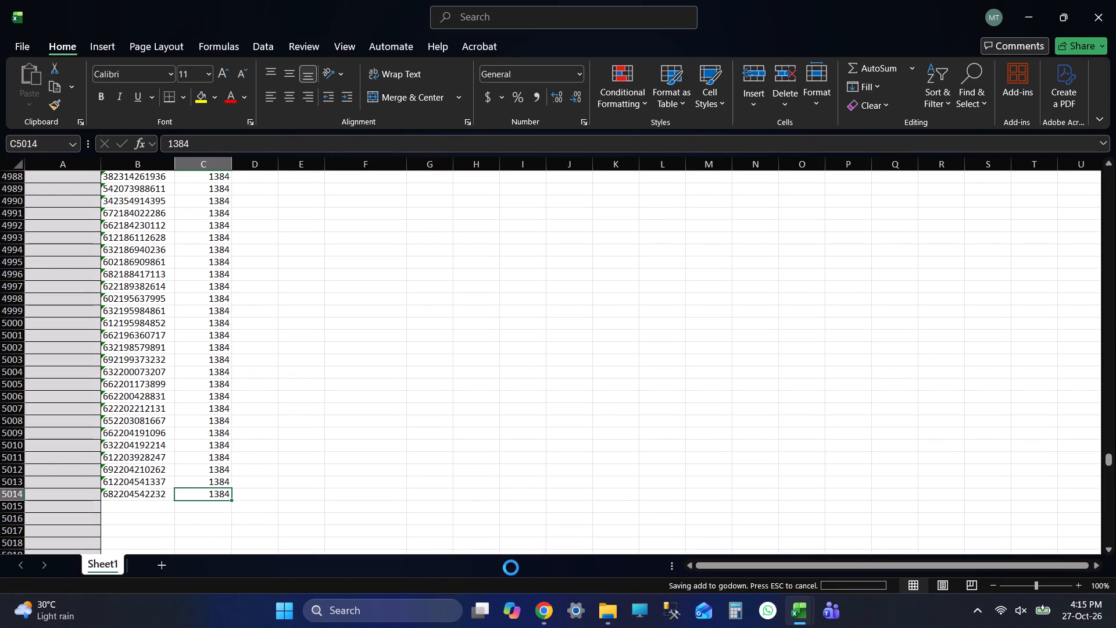
# In EXTENDED FILE 20261027, check the yellow-marked row 5014 and the rows just below it on the GODOWN sheet.
pyautogui.hotkey('alt', 'Tab')
pyautogui.press('Right')
pyautogui.press('Right')
pyautogui.press('Right')
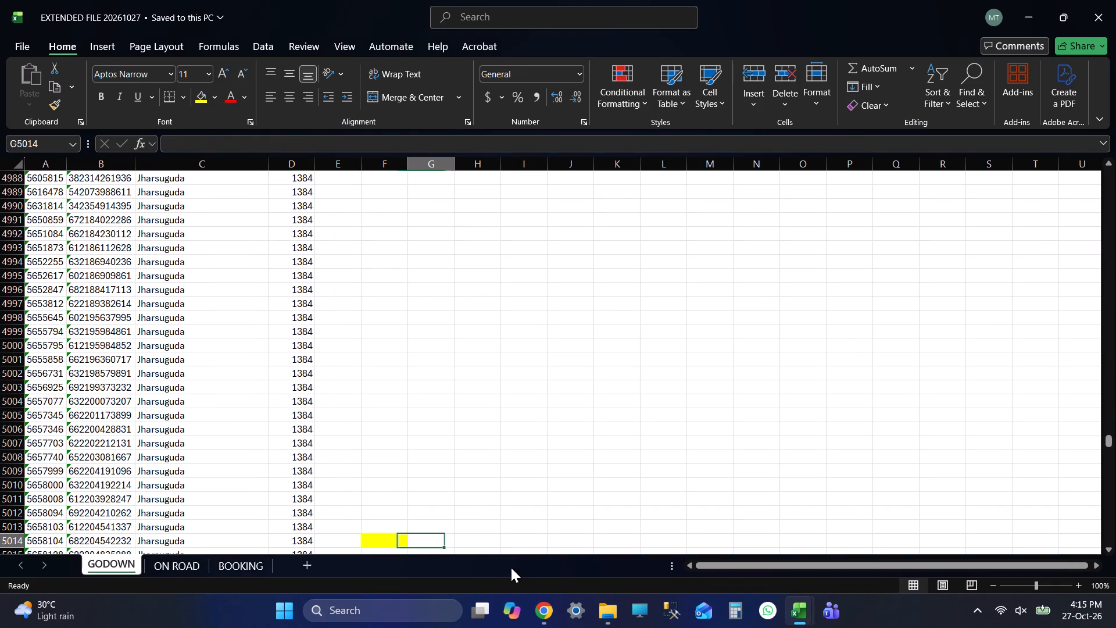
pyautogui.press('Right')
pyautogui.press('Left')
pyautogui.press('Left')
pyautogui.press('Left')
pyautogui.press('Left')
pyautogui.press('Left')
pyautogui.press('Left')
pyautogui.press('Left')
pyautogui.press('Down')
pyautogui.press('Down')
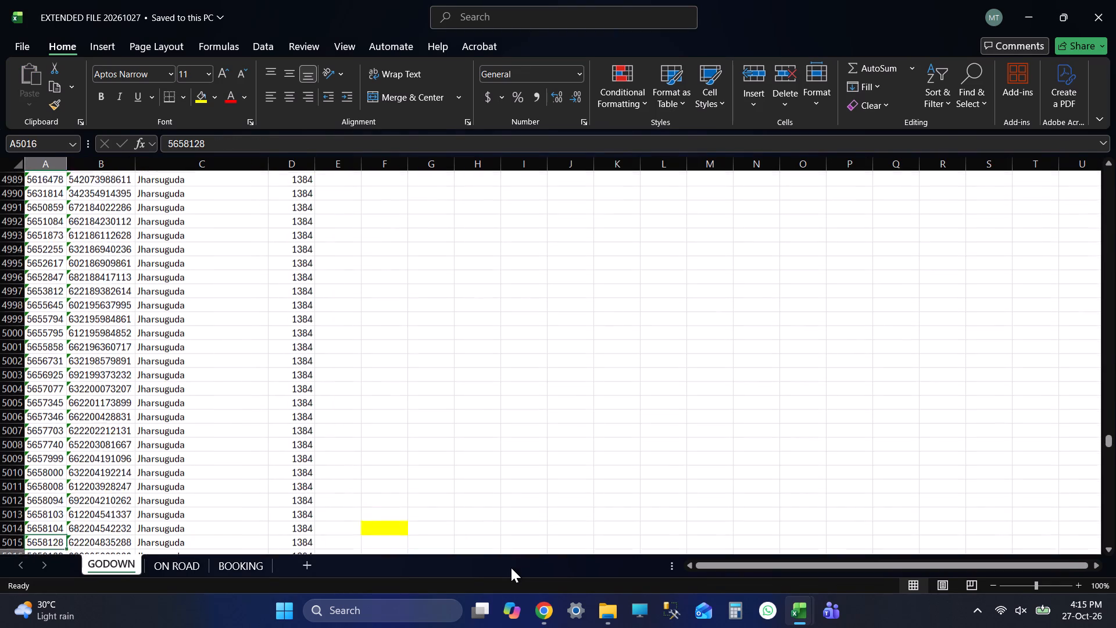
pyautogui.press('Down')
pyautogui.press('Down')
pyautogui.press('Up')
pyautogui.press('Up')
pyautogui.press('Up')
pyautogui.press('Up')
pyautogui.press('Right')
pyautogui.press('Right')
pyautogui.press('Right')
pyautogui.press('Right')
pyautogui.press('Right')
pyautogui.press('Right')
pyautogui.press('Right')
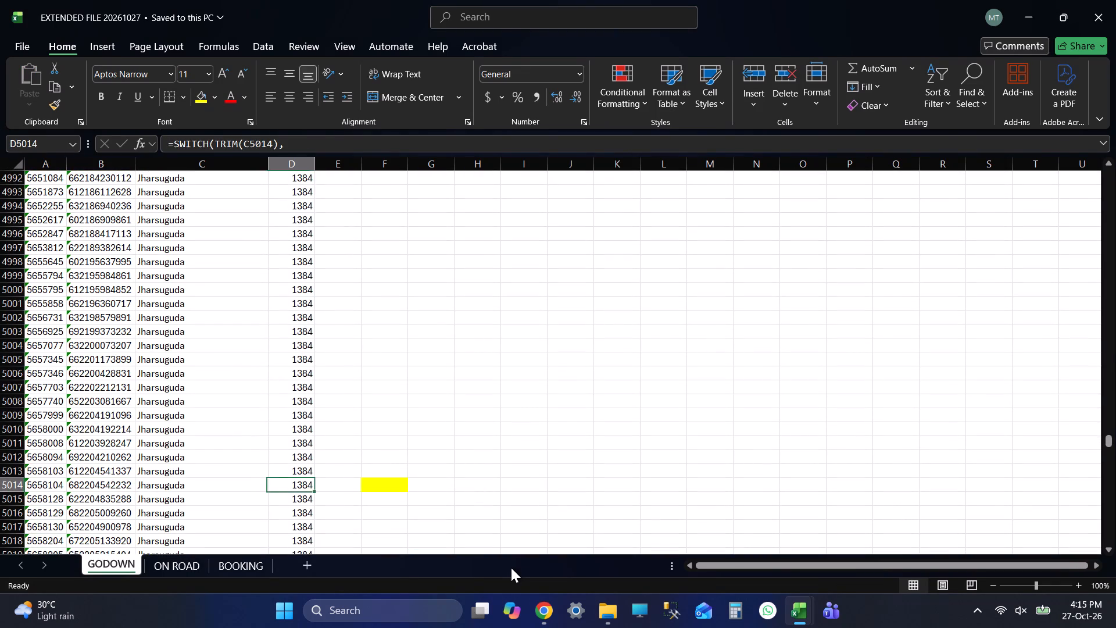
pyautogui.press('Left')
pyautogui.press('Left')
pyautogui.hotkey('ctrl', 'Left')
pyautogui.press('Left')
pyautogui.press('Left')
pyautogui.press('Left')
pyautogui.press('Left')
pyautogui.press('Right')
pyautogui.press('Right')
pyautogui.press('Right')
pyautogui.press('Right')
pyautogui.press('Right')
pyautogui.press('Right')
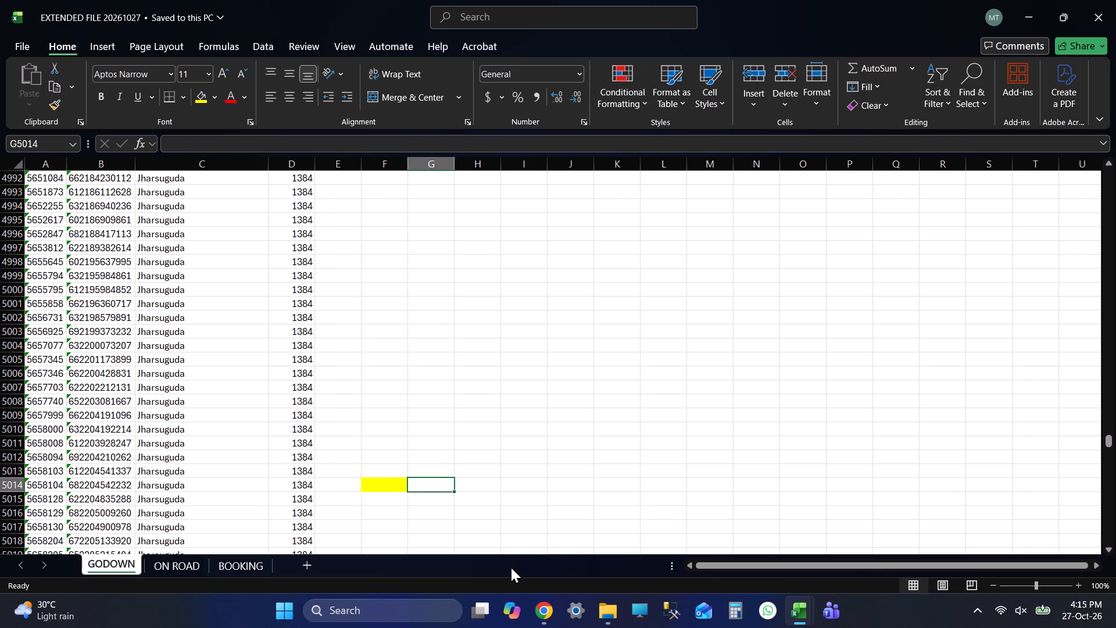
pyautogui.press('Left')
pyautogui.hotkey('ctrl', 'Left')
pyautogui.hotkey('ctrl', 'Left')
pyautogui.press('Left')
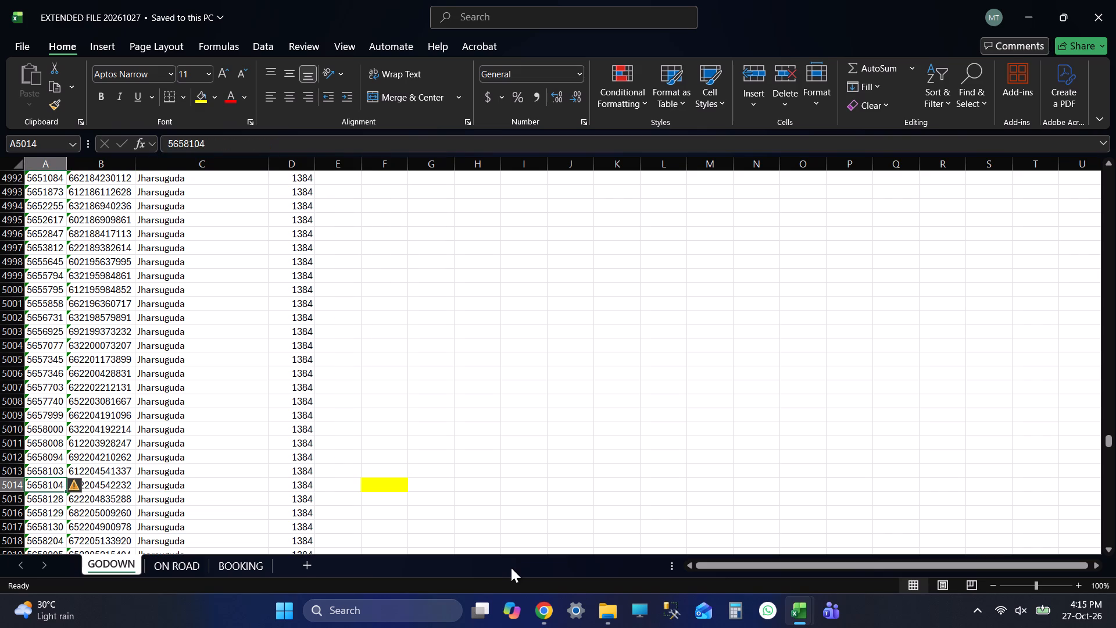
# Save EXTENDED FILE 20261027.
pyautogui.hotkey('ctrl', 's')
pyautogui.hotkey('ctrl', 's')
pyautogui.hotkey('ctrl', 's')
# Switch to the add to godown workbook and copy the last filled GSTIN of User entry, in cell A1700.
pyautogui.hotkey('alt', 'Tab')
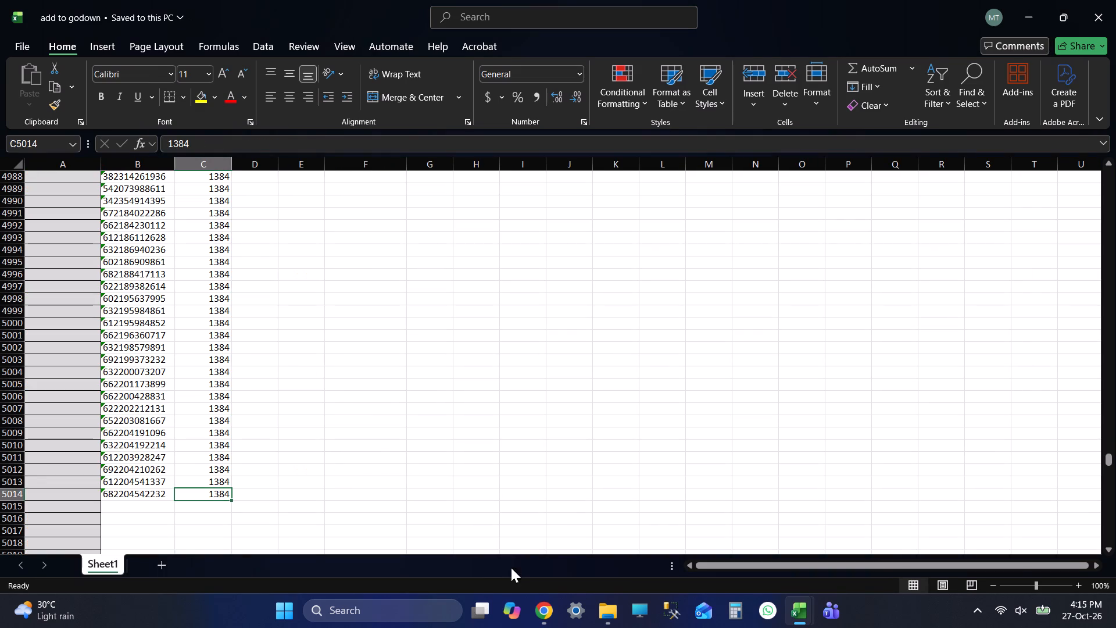
pyautogui.hotkey('alt', 'Tab')
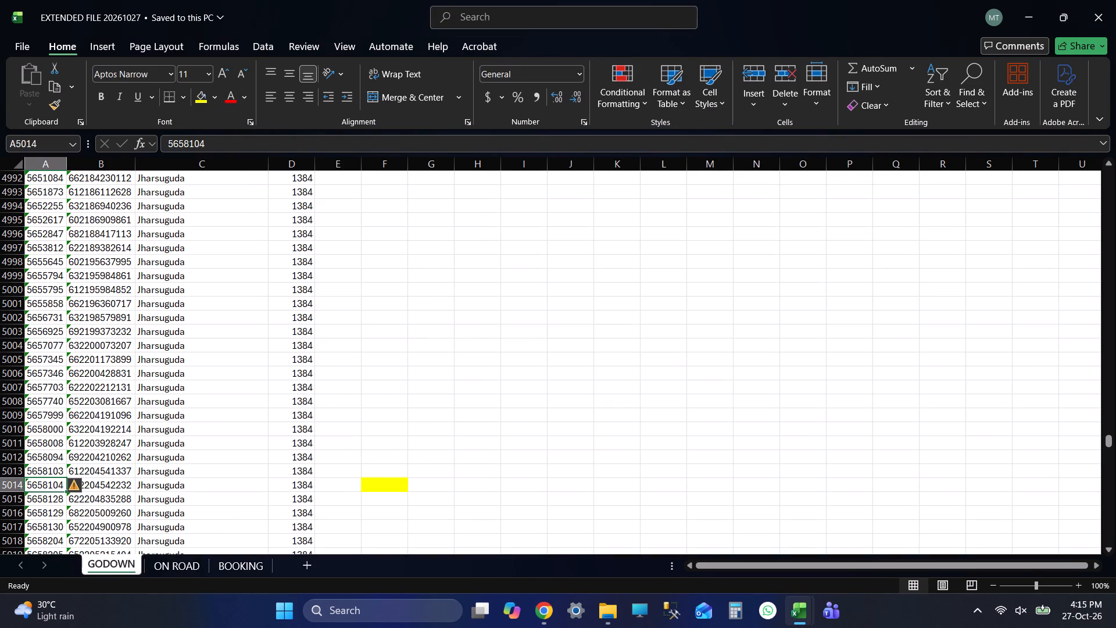
pyautogui.hotkey('alt', 'Tab')
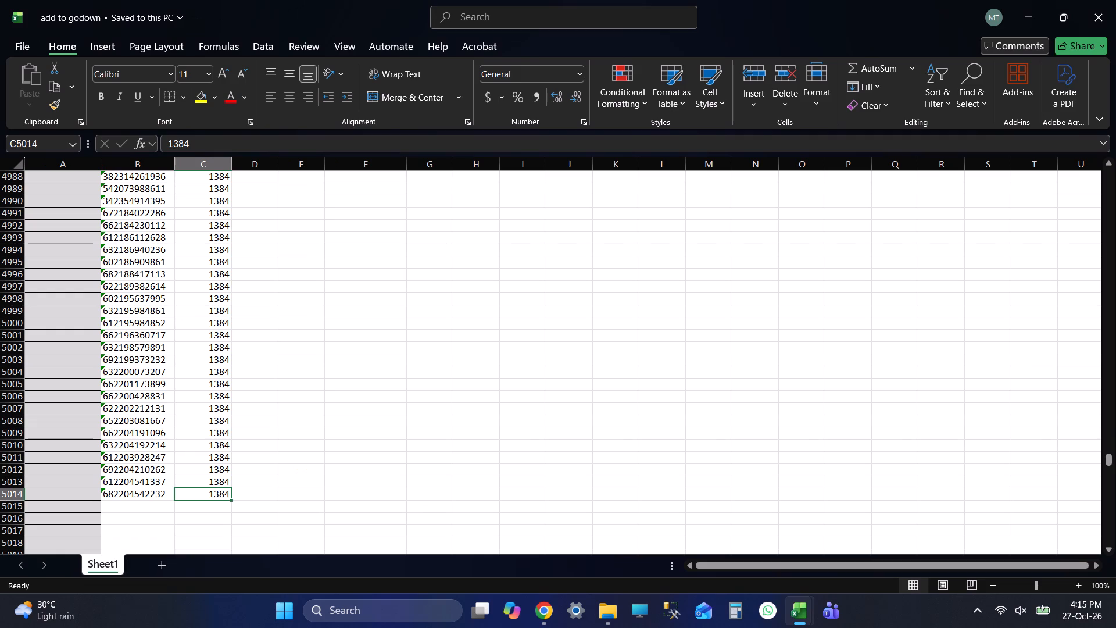
pyautogui.hotkey('ctrl', 'Up')
pyautogui.press('Up')
pyautogui.hotkey('ctrl', 'Left')
pyautogui.hotkey('ctrl', 'Down')
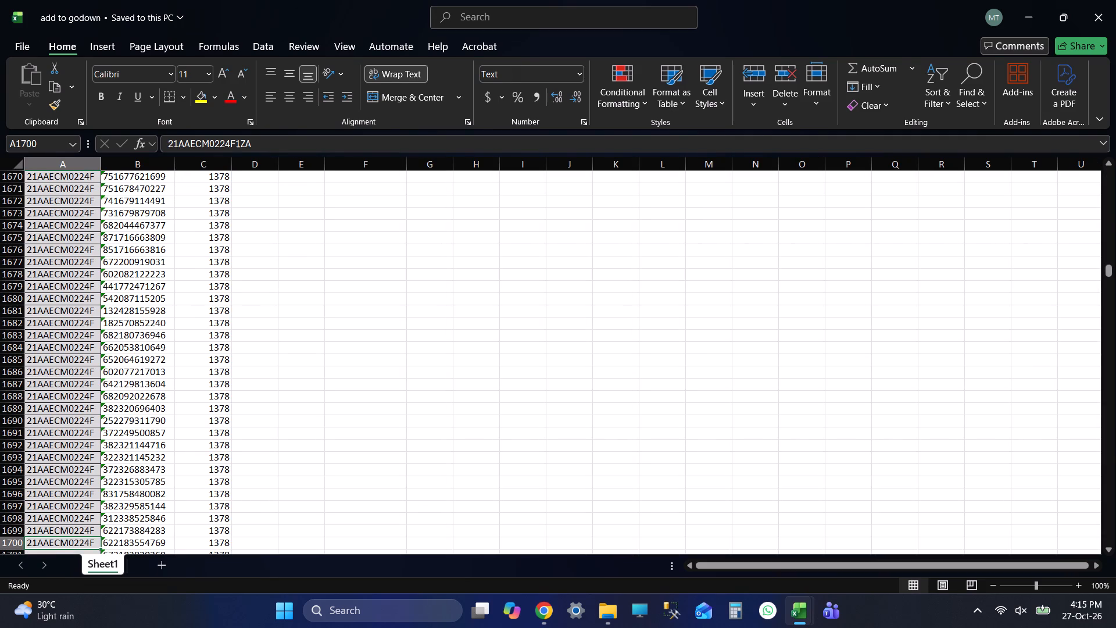
pyautogui.hotkey('ctrl', 'c')
# Paste the copied GSTIN down column A of the add to godown workbook through row 5014.
pyautogui.hotkey('shift', 'pagedown')
pyautogui.hotkey('shift', 'pagedown')
pyautogui.hotkey('shift', 'pagedown')
pyautogui.hotkey('shift', 'pagedown')
pyautogui.hotkey('shift', 'pagedown')
pyautogui.hotkey('shift', 'pagedown')
pyautogui.hotkey('shift', 'pagedown')
pyautogui.hotkey('shift', 'pagedown')
pyautogui.hotkey('shift', 'pagedown')
pyautogui.hotkey('shift', 'pagedown')
pyautogui.hotkey('shift', 'pagedown')
pyautogui.hotkey('shift', 'pagedown')
pyautogui.hotkey('shift', 'pagedown')
pyautogui.hotkey('shift', 'pagedown')
pyautogui.hotkey('shift', 'pagedown')
pyautogui.hotkey('shift', 'pagedown')
pyautogui.hotkey('shift', 'pagedown')
pyautogui.hotkey('shift', 'pagedown')
pyautogui.hotkey('shift', 'pagedown')
pyautogui.hotkey('shift', 'pagedown')
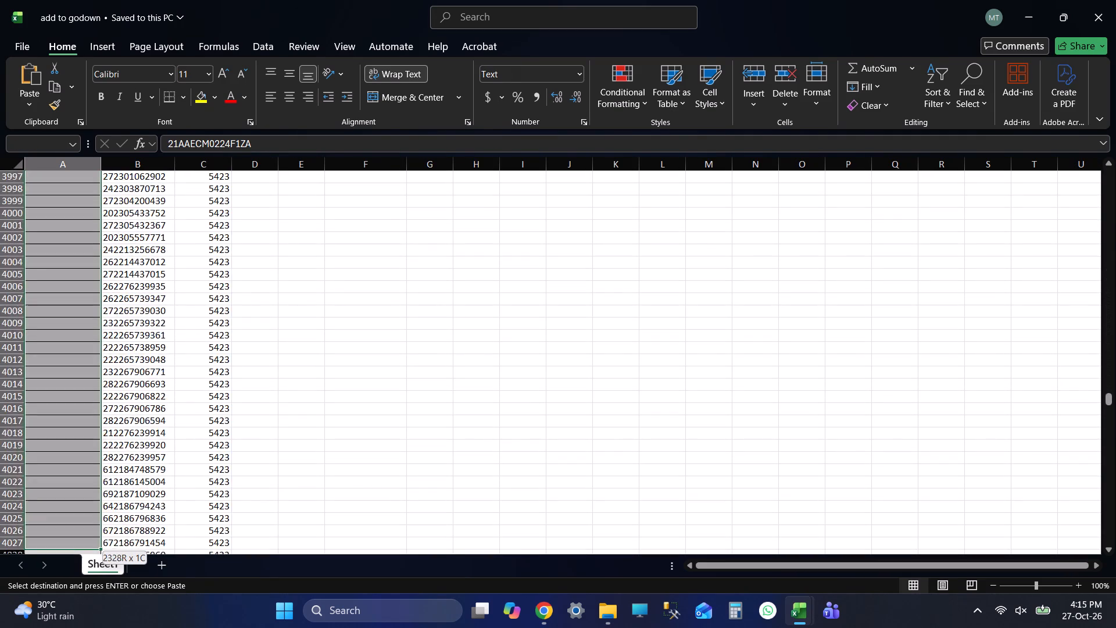
pyautogui.hotkey('shift', 'pagedown')
pyautogui.hotkey('shift', 'pagedown')
pyautogui.hotkey('shift', 'pagedown')
pyautogui.hotkey('shift', 'pagedown')
pyautogui.hotkey('shift', 'pagedown')
pyautogui.hotkey('shift', 'pagedown')
pyautogui.hotkey('shift', 'pagedown')
pyautogui.hotkey('shift', 'pagedown')
pyautogui.hotkey('shift', 'pagedown')
pyautogui.hotkey('shift', 'pagedown')
pyautogui.hotkey('shift', 'pagedown')
pyautogui.hotkey('shift', 'pagedown')
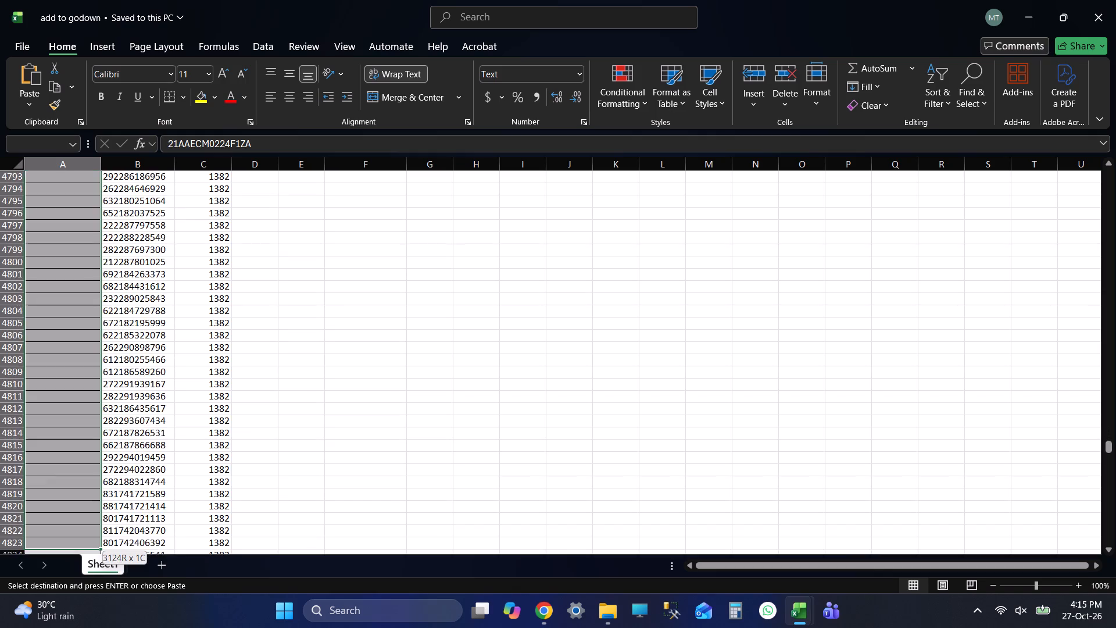
pyautogui.hotkey('shift', 'pagedown')
pyautogui.hotkey('shift', 'pagedown')
pyautogui.hotkey('shift', 'pagedown')
pyautogui.hotkey('shift', 'pageup')
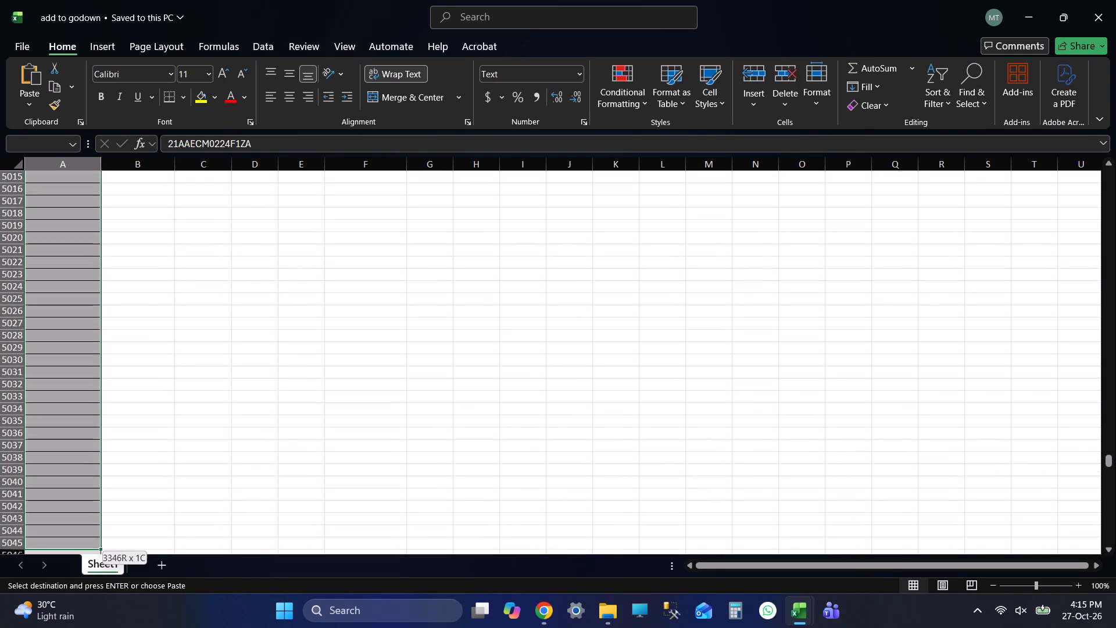
pyautogui.hotkey('shift', 'pageup')
pyautogui.hotkey('shift', 'Down')
pyautogui.hotkey('shift', 'Down')
pyautogui.hotkey('shift', 'Down')
pyautogui.hotkey('shift', 'Up')
pyautogui.hotkey('shift', 'Up')
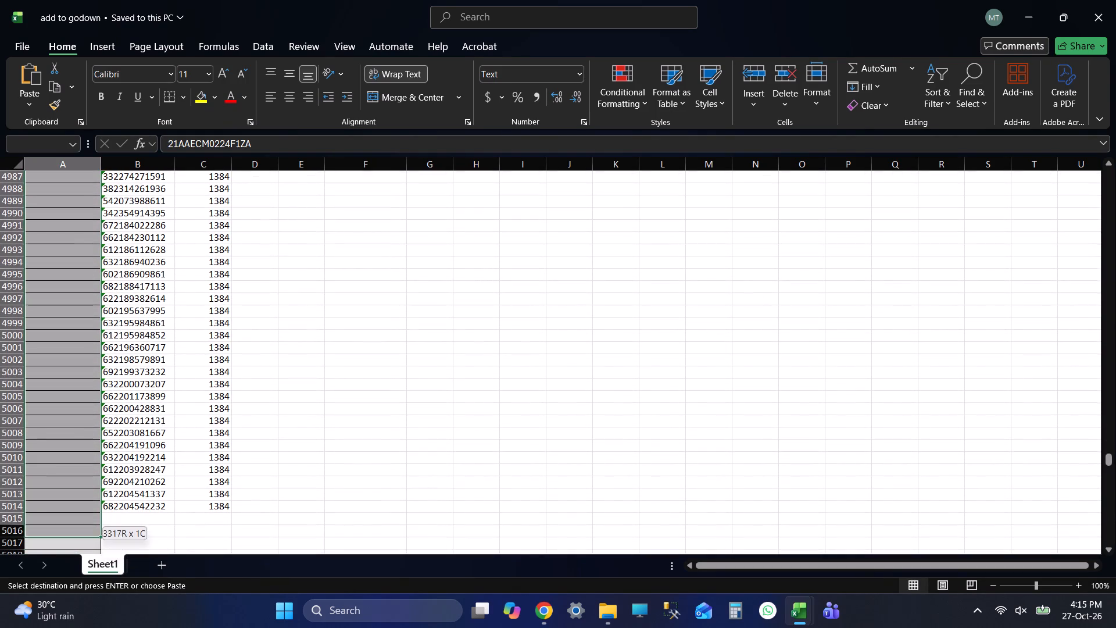
pyautogui.hotkey('shift', 'Up')
pyautogui.hotkey('ctrl', 'v')
pyautogui.press('Down')
pyautogui.press('Down')
pyautogui.press('Down')
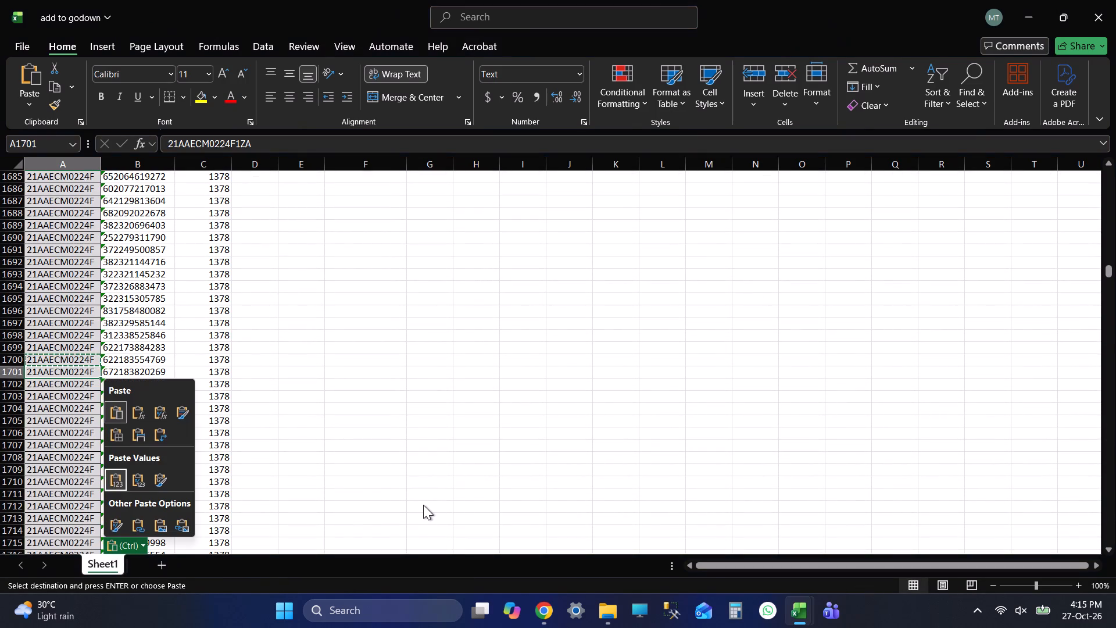
pyautogui.press('Escape')
# Check the end of the GSTIN column, go to the last e-way bill number in B5014, and save the add to godown workbook.
pyautogui.hotkey('ctrl', 'Down')
pyautogui.press('Down')
pyautogui.press('Down')
pyautogui.press('Down')
pyautogui.press('Down')
pyautogui.press('Down')
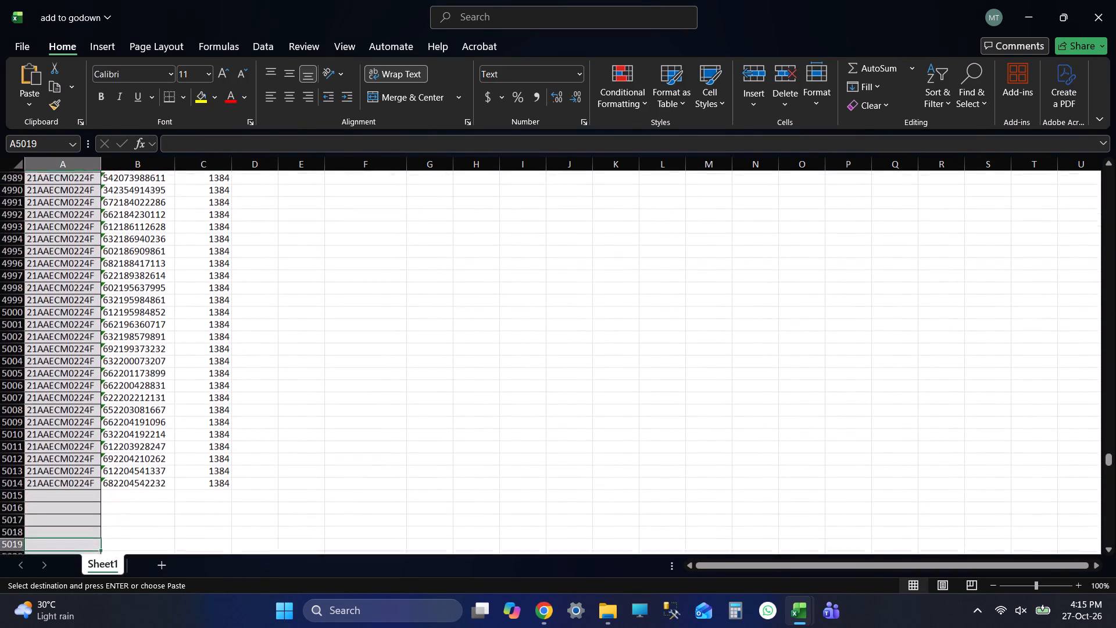
pyautogui.press('Down')
pyautogui.press('Right')
pyautogui.press('Down')
pyautogui.press('Escape')
pyautogui.press('Down')
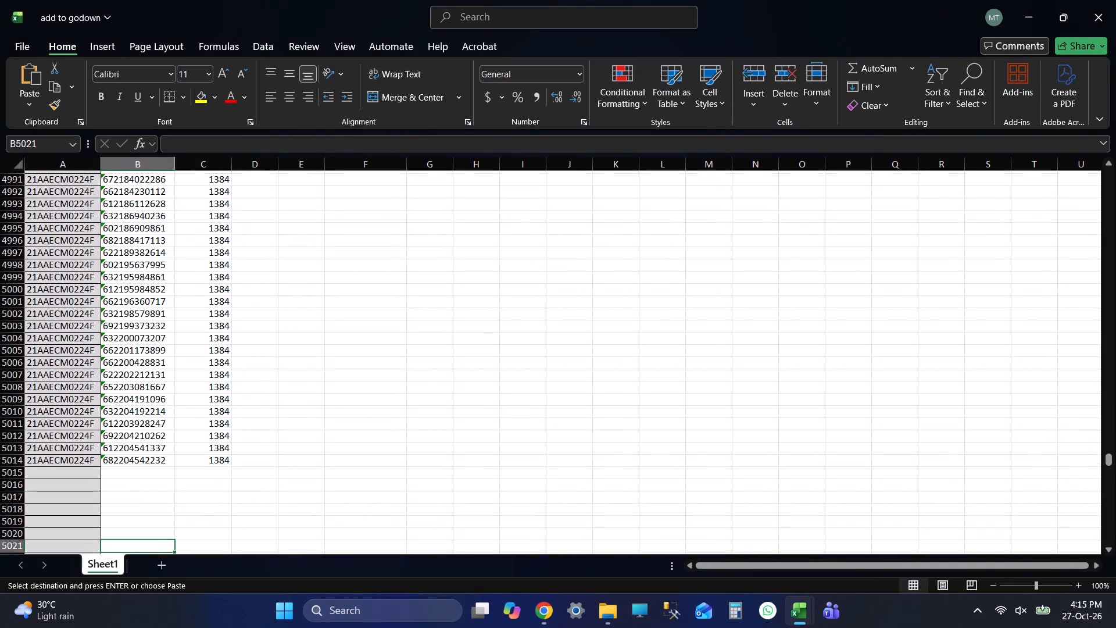
pyautogui.press('Down')
pyautogui.press('Down')
pyautogui.press('Down')
pyautogui.press('Down')
pyautogui.hotkey('ctrl', 'Up')
pyautogui.hotkey('ctrl', 's')
pyautogui.hotkey('ctrl', 's')
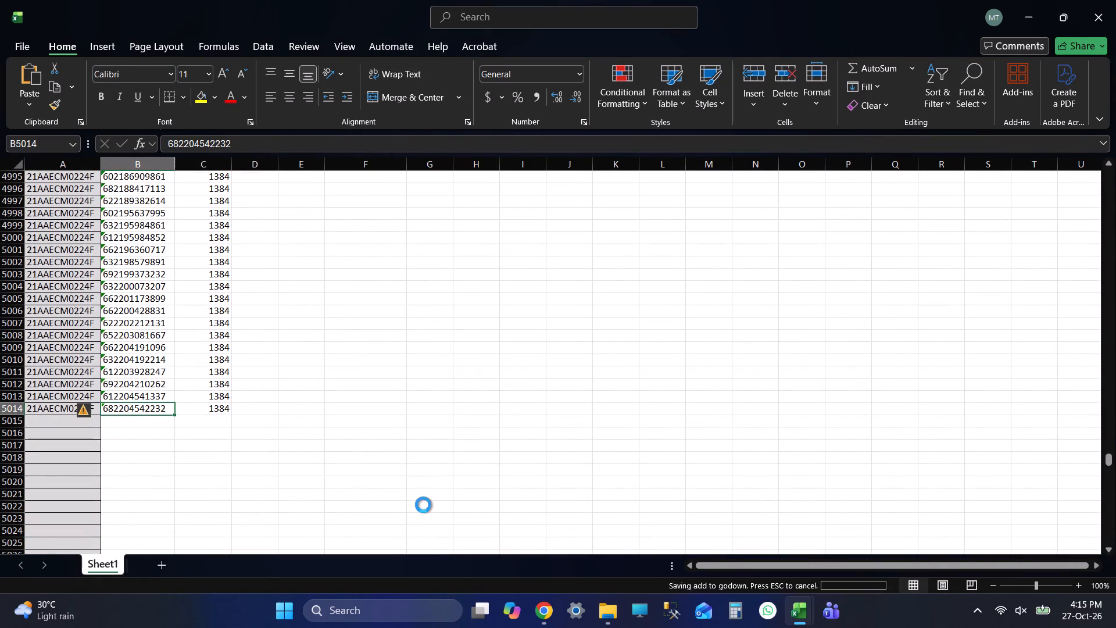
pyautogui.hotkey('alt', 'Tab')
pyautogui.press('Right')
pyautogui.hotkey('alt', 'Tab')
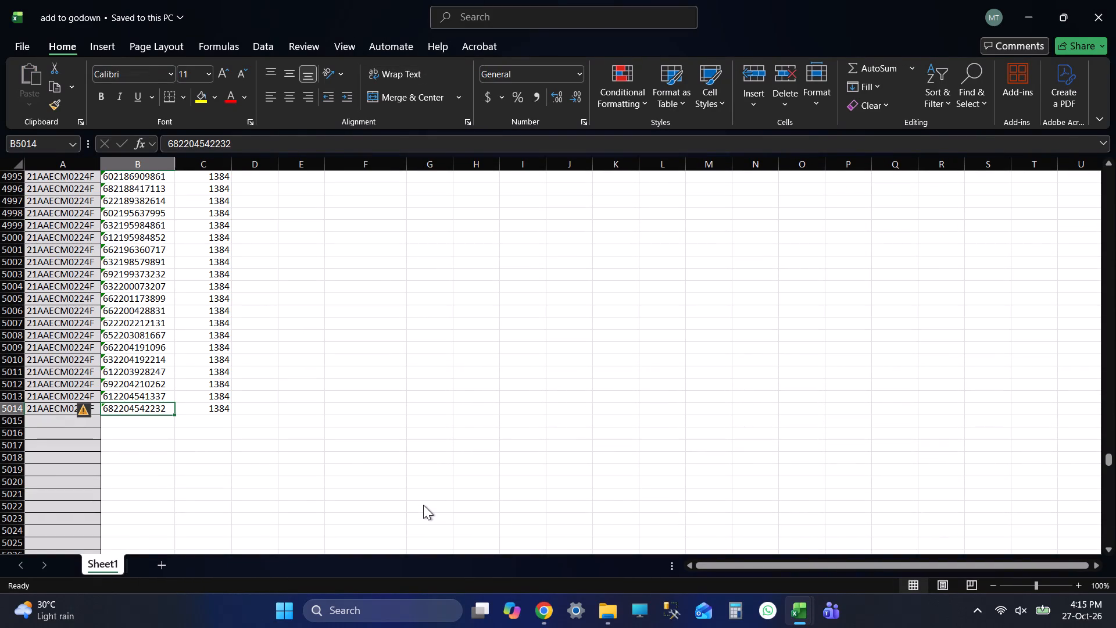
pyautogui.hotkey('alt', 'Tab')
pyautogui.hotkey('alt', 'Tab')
# Check the ewyabill no column of the add to godown workbook between its header in B1 and its last entry.
pyautogui.hotkey('ctrl', 's')
pyautogui.hotkey('ctrl', 's')
pyautogui.hotkey('ctrl', 's')
pyautogui.hotkey('ctrl', 'Up')
pyautogui.press('Up')
pyautogui.press('Up')
pyautogui.press('Up')
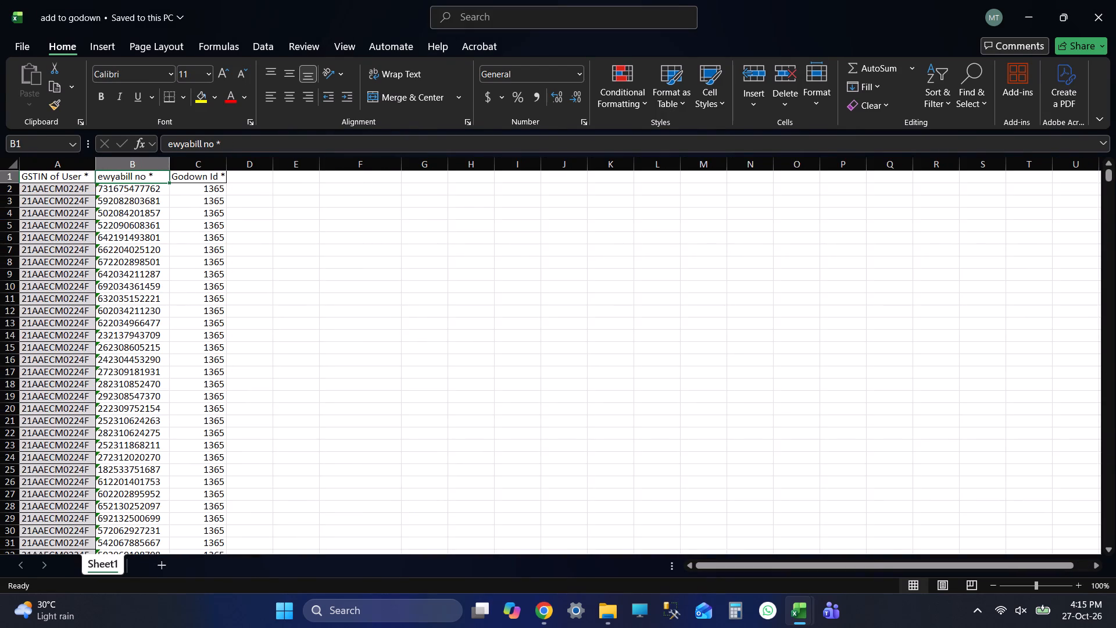
pyautogui.press('Down')
pyautogui.press('Down')
pyautogui.hotkey('ctrl', 'Down')
pyautogui.hotkey('ctrl', 'Up')
pyautogui.press('Up')
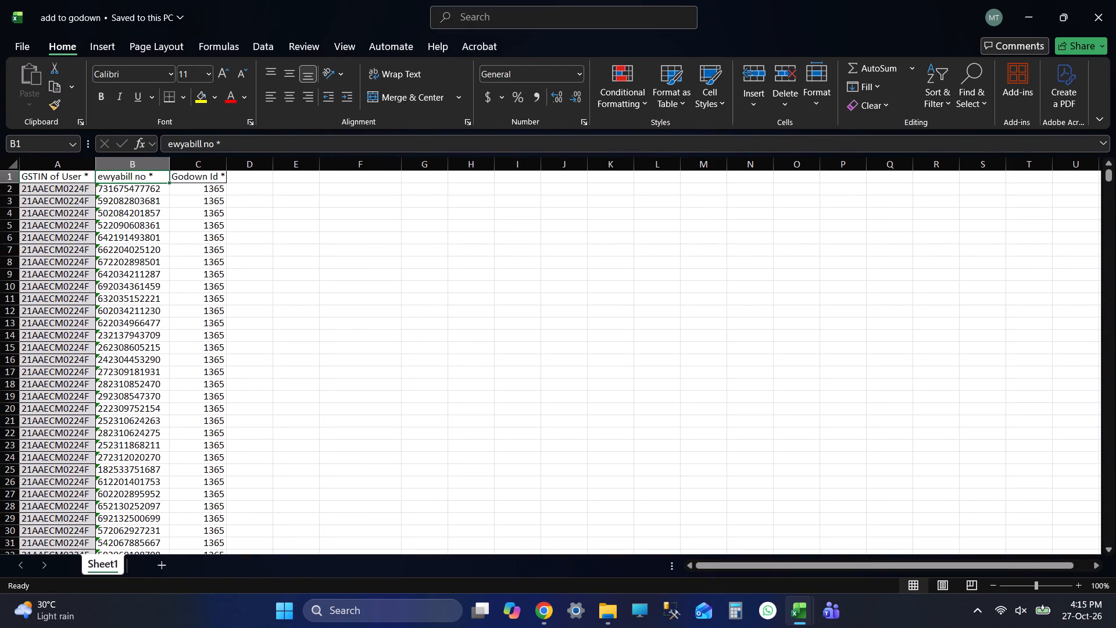
pyautogui.press('Down')
pyautogui.press('Down')
pyautogui.hotkey('ctrl', 'Down')
pyautogui.hotkey('ctrl', 'Up')
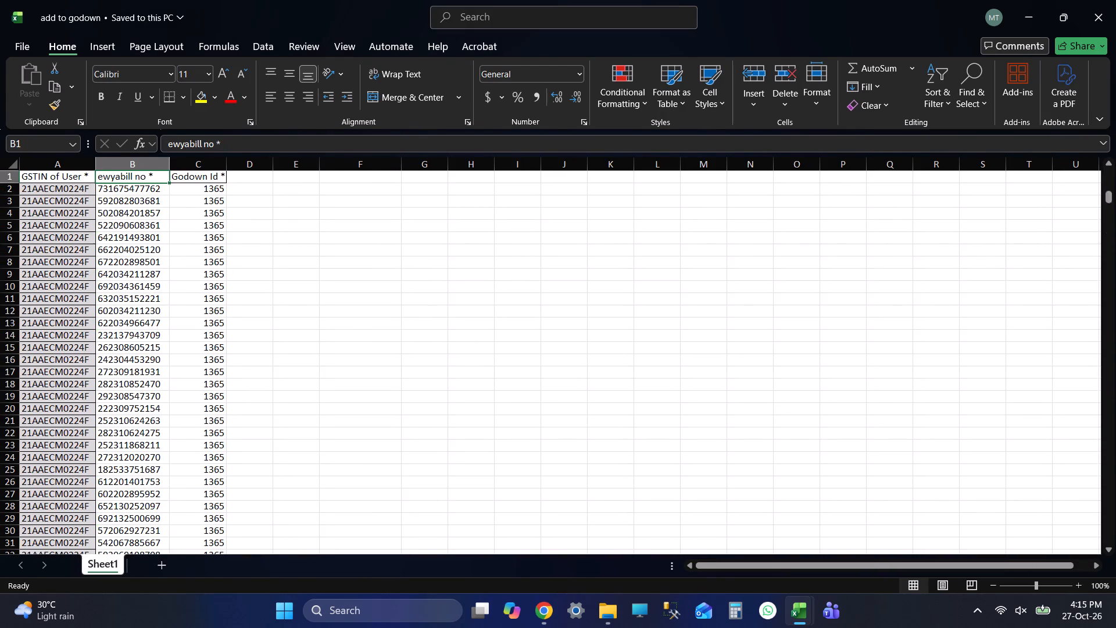
pyautogui.press('Up')
pyautogui.press('Up')
# Save the add to godown workbook with cell B1 selected, and close it.
pyautogui.hotkey('ctrl', 's')
pyautogui.hotkey('ctrl', 's')
pyautogui.hotkey('ctrl', 's')
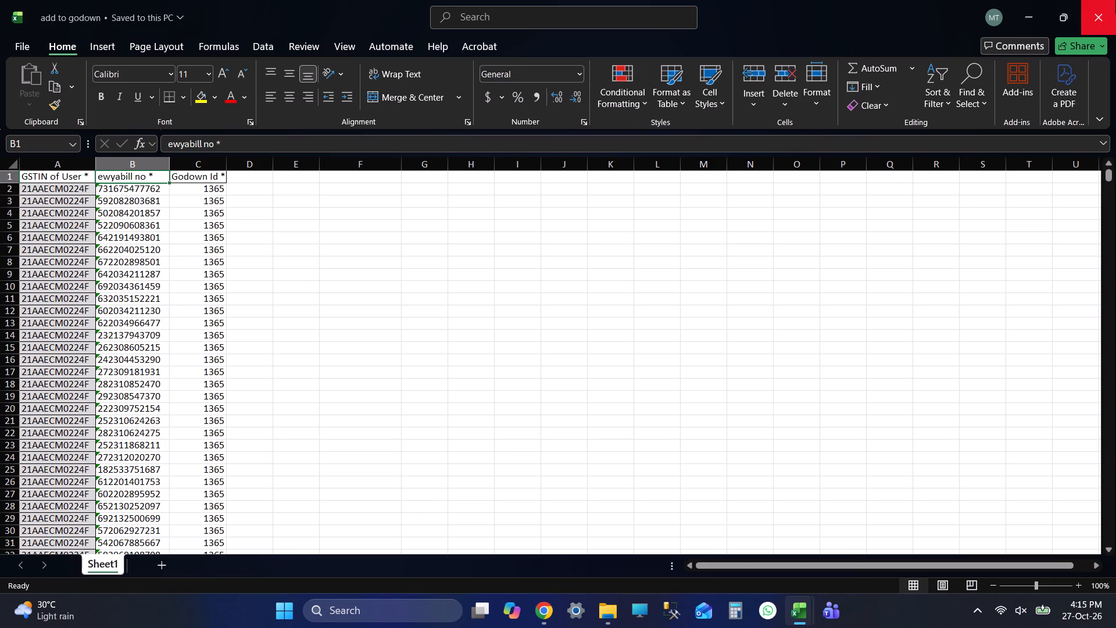
pyautogui.click(1115, 0)
# Save EXTENDED FILE 20261027.
pyautogui.hotkey('ctrl', 's')
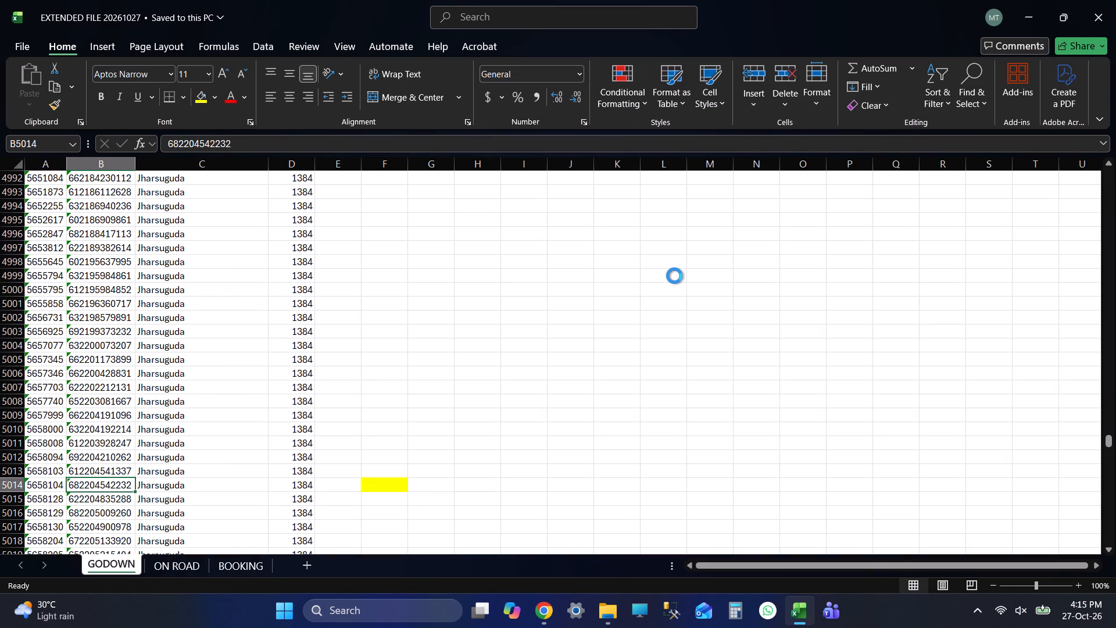
# Switch to File Explorer and open the e-way bill workbook with place, state, PIN code, inMovement and vehicle number columns.
pyautogui.hotkey('alt', 'Tab')
pyautogui.scroll(-2, 281, 413)
pyautogui.scroll(1, 281, 430)
pyautogui.scroll(-3, 281, 433)
pyautogui.scroll(1, 281, 474)
pyautogui.scroll(-1, 281, 480)
pyautogui.scroll(1, 281, 487)
pyautogui.scroll(-1, 232, 519)
pyautogui.scroll(1, 233, 519)
pyautogui.scroll(-6, 233, 519)
pyautogui.doubleClick(228, 523)
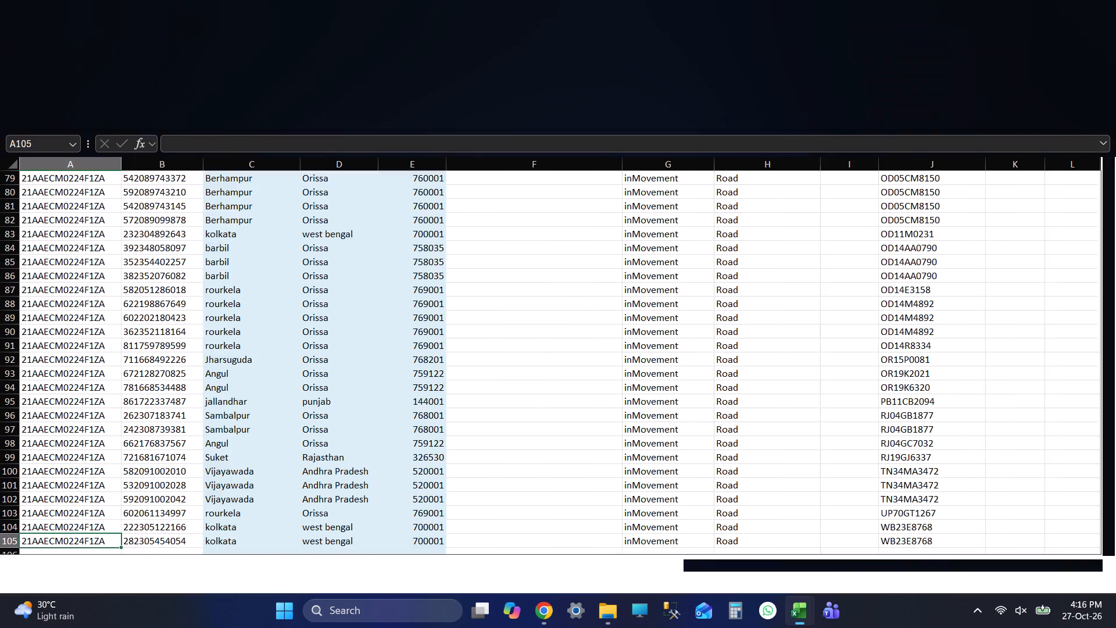
# Clear all existing records below the header row in Sheet1 of MOVEMENT EXTEND, starting at A2.
pyautogui.hotkey('ctrl', 'Up')
pyautogui.press('Up')
pyautogui.press('Up')
pyautogui.press('Up')
pyautogui.press('Up')
pyautogui.press('Left')
pyautogui.press('Left')
pyautogui.press('Left')
pyautogui.press('Up')
pyautogui.press('Down')
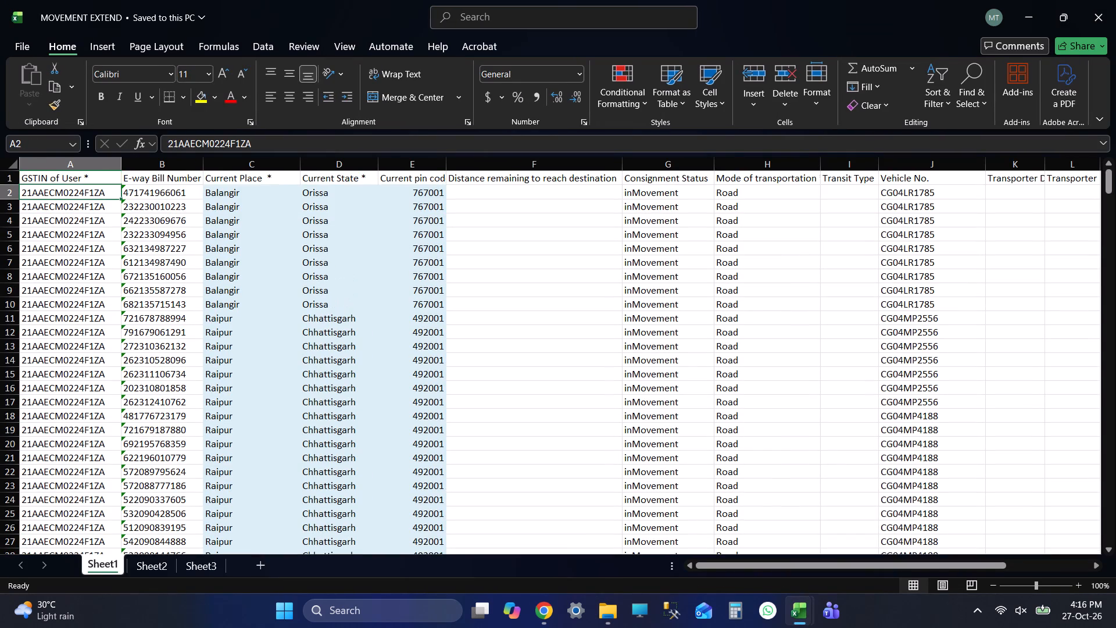
pyautogui.hotkey('ctrl', 'shift', 'Right')
pyautogui.hotkey('ctrl', 'shift', 'Right')
pyautogui.hotkey('ctrl', 'shift', 'Right')
pyautogui.hotkey('ctrl', 'shift', 'Right')
pyautogui.hotkey('ctrl', 'shift', 'Right')
pyautogui.hotkey('ctrl', 'shift', 'Right')
pyautogui.hotkey('ctrl', 'shift', 'Right')
pyautogui.hotkey('ctrl', 'shift', 'Right')
pyautogui.hotkey('ctrl', 'shift', 'Right')
pyautogui.hotkey('ctrl', 'shift', 'Right')
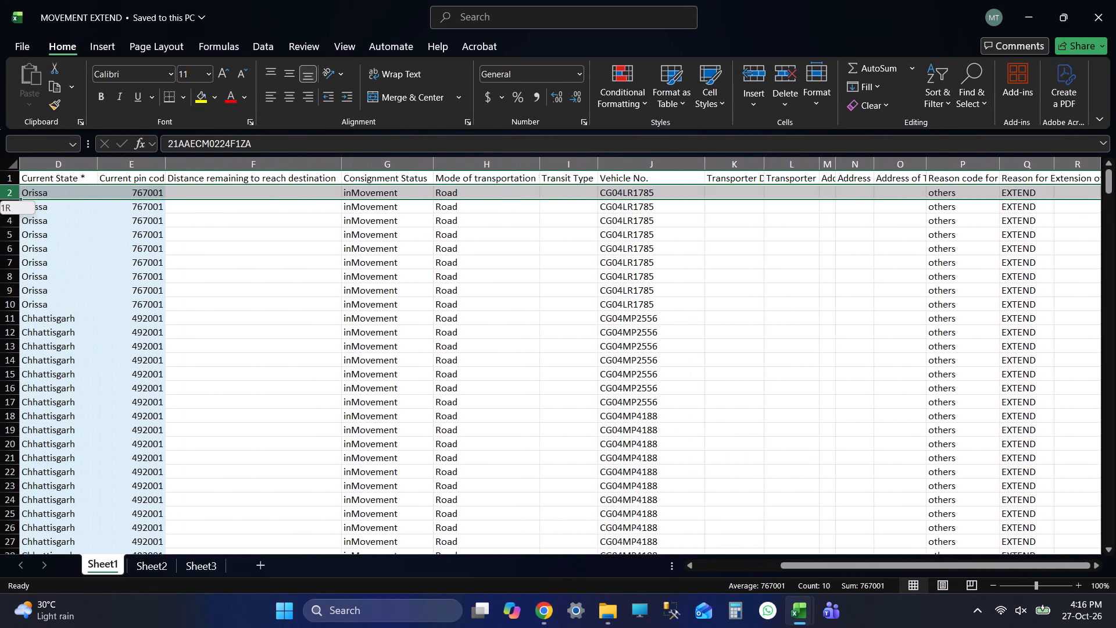
pyautogui.hotkey('ctrl', 'shift', 'Right')
pyautogui.hotkey('ctrl', 'shift', 'Right')
pyautogui.hotkey('ctrl', 'shift', 'Down')
pyautogui.press('Delete')
pyautogui.hotkey('ctrl', 'Up')
pyautogui.press('Up')
pyautogui.press('Up')
pyautogui.press('Up')
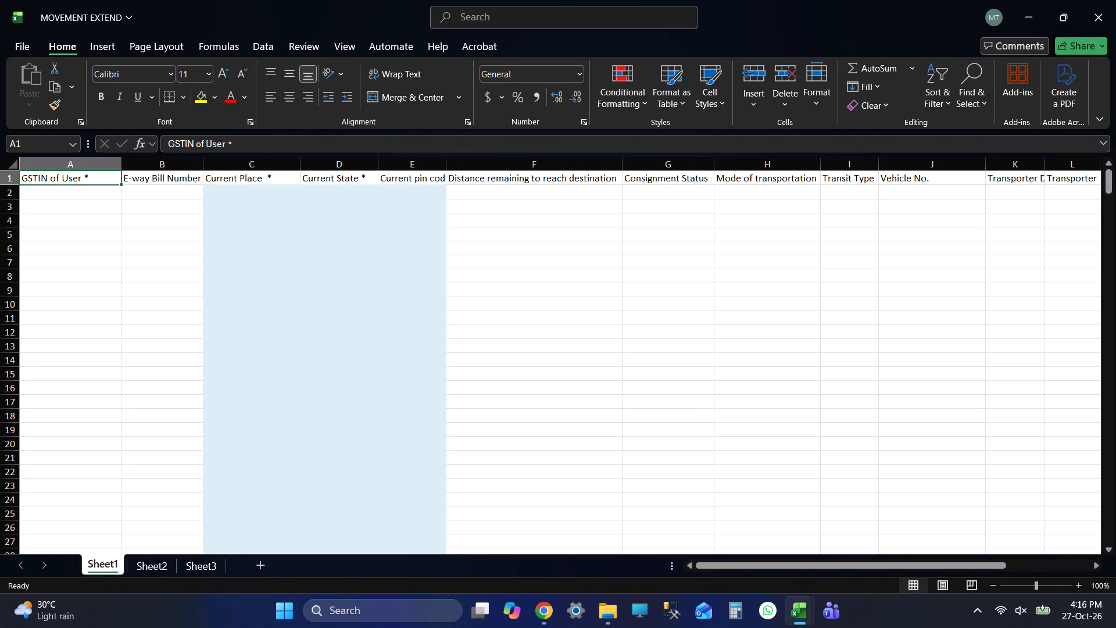
# Save the emptied MOVEMENT EXTEND workbook with cell A2 selected.
pyautogui.press('Down')
pyautogui.hotkey('ctrl', 's')
pyautogui.press('Up')
pyautogui.press('Up')
pyautogui.press('Up')
pyautogui.press('Left')
pyautogui.press('Down')
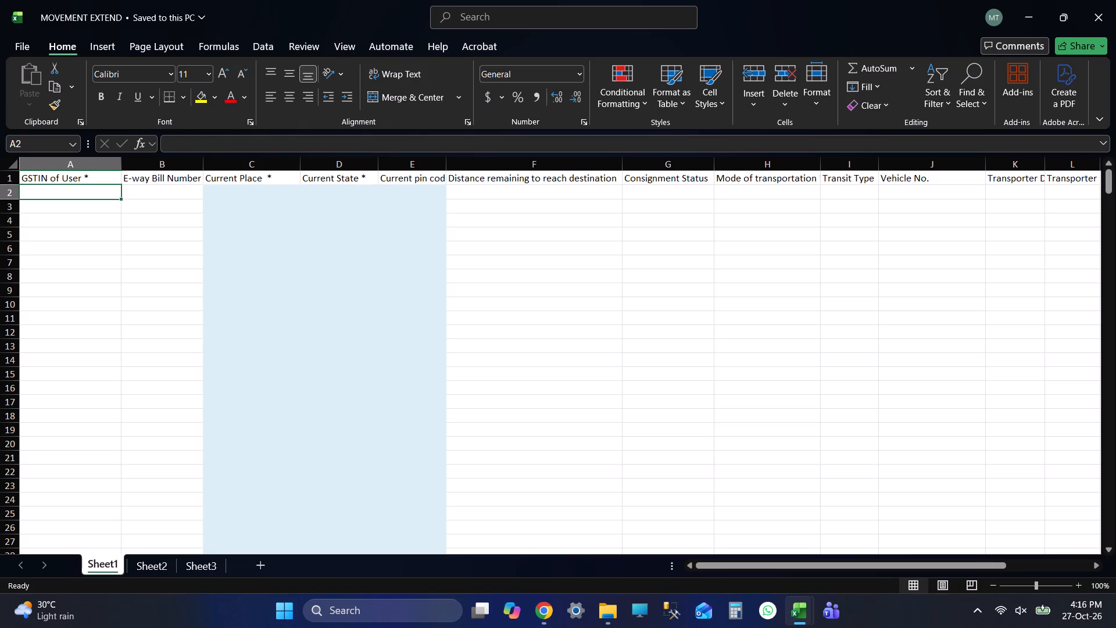
pyautogui.hotkey('ctrl', 's')
pyautogui.hotkey('ctrl', 's')
# Copy the ON ROAD records of EXTENDED FILE 20261027 from GSTIN cell N2 through AD141.
pyautogui.hotkey('alt', 'Tab')
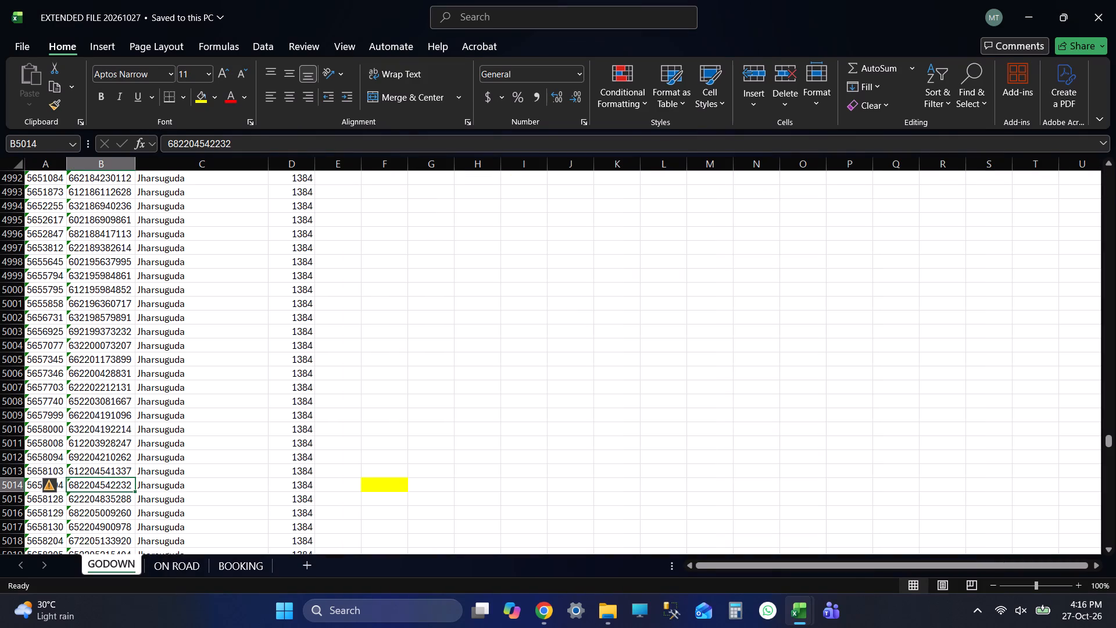
pyautogui.click(184, 575)
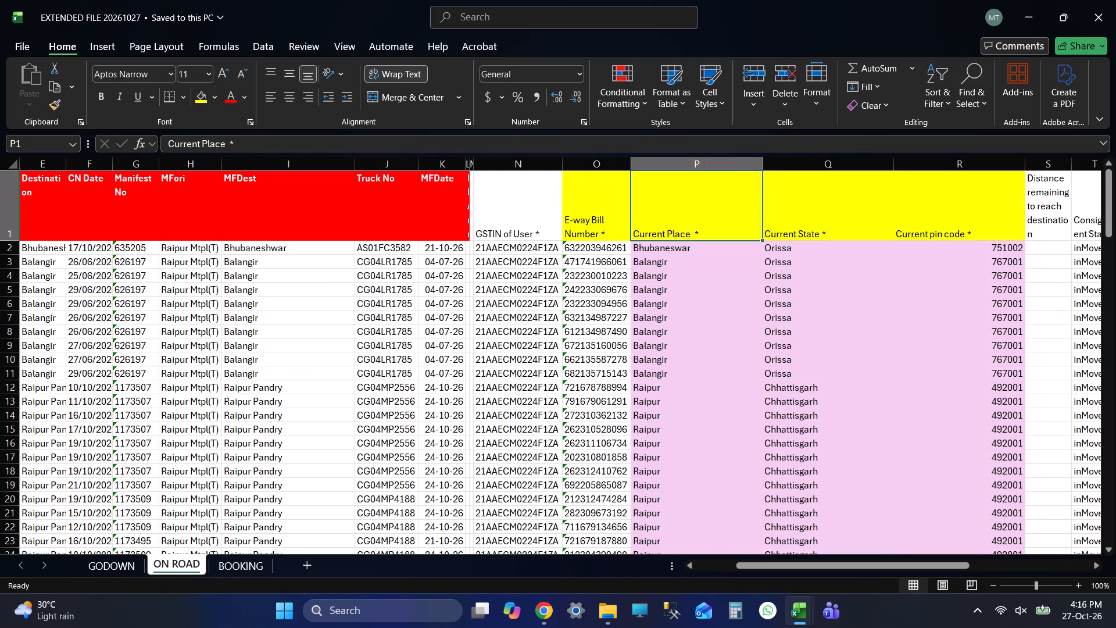
pyautogui.click(506, 193)
pyautogui.press('Up')
pyautogui.press('Up')
pyautogui.press('Up')
pyautogui.press('Up')
pyautogui.press('Down')
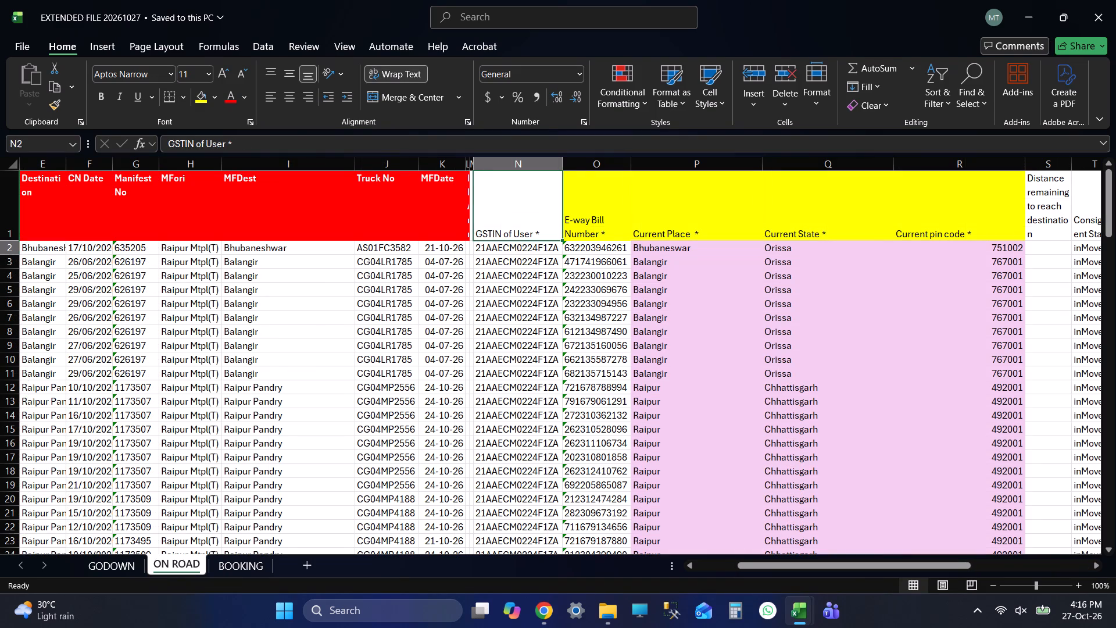
pyautogui.hotkey('ctrl', 'shift', 'Right')
pyautogui.hotkey('ctrl', 'shift', 'Right')
pyautogui.hotkey('ctrl', 'shift', 'Right')
pyautogui.hotkey('ctrl', 'shift', 'Right')
pyautogui.hotkey('ctrl', 'shift', 'Right')
pyautogui.hotkey('ctrl', 'shift', 'Right')
pyautogui.hotkey('ctrl', 'shift', 'Down')
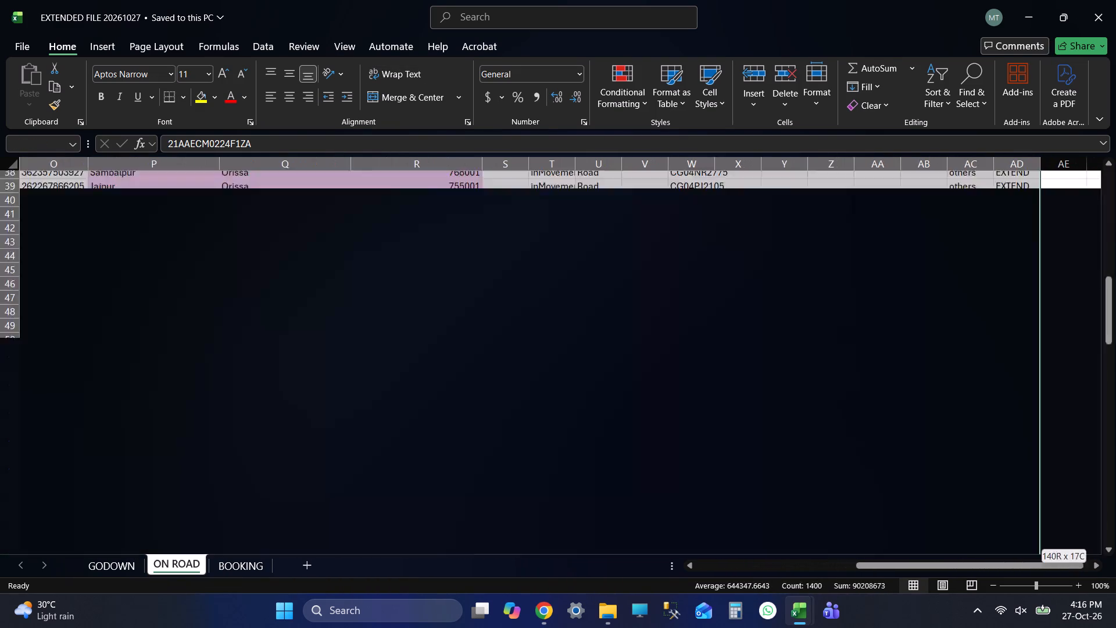
pyautogui.hotkey('ctrl', 'c')
pyautogui.hotkey('ctrl', 'c')
# Paste the copied records into MOVEMENT EXTEND at cell A2 and save the workbook.
pyautogui.hotkey('alt', 'Tab')
pyautogui.press('Up')
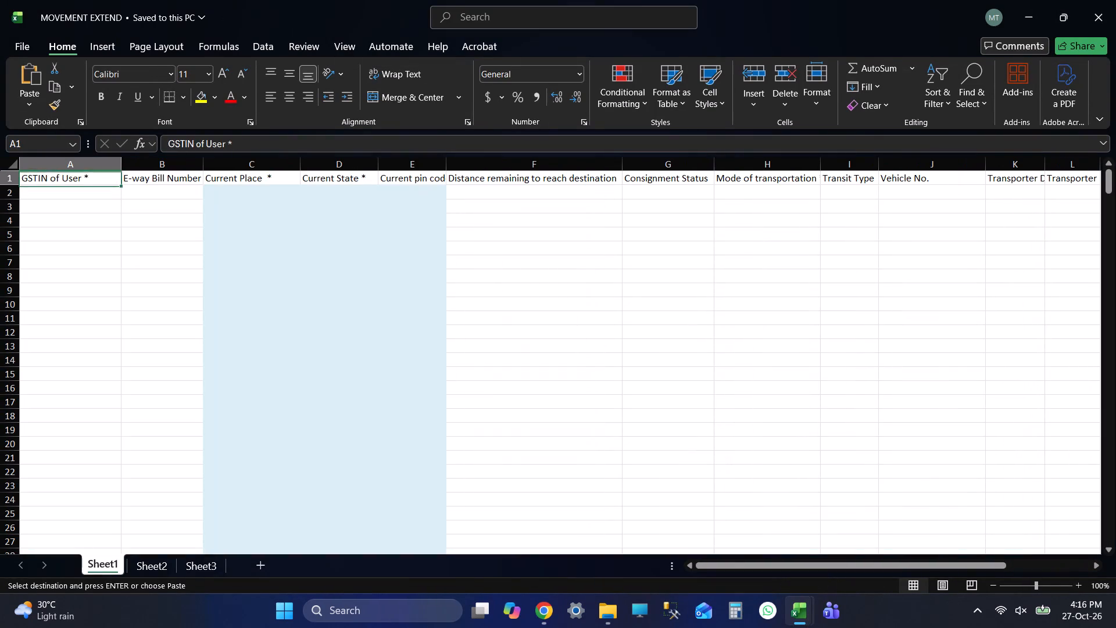
pyautogui.press('Down')
pyautogui.hotkey('ctrl', 'v')
pyautogui.hotkey('ctrl', 'Up')
pyautogui.hotkey('ctrl', 's')
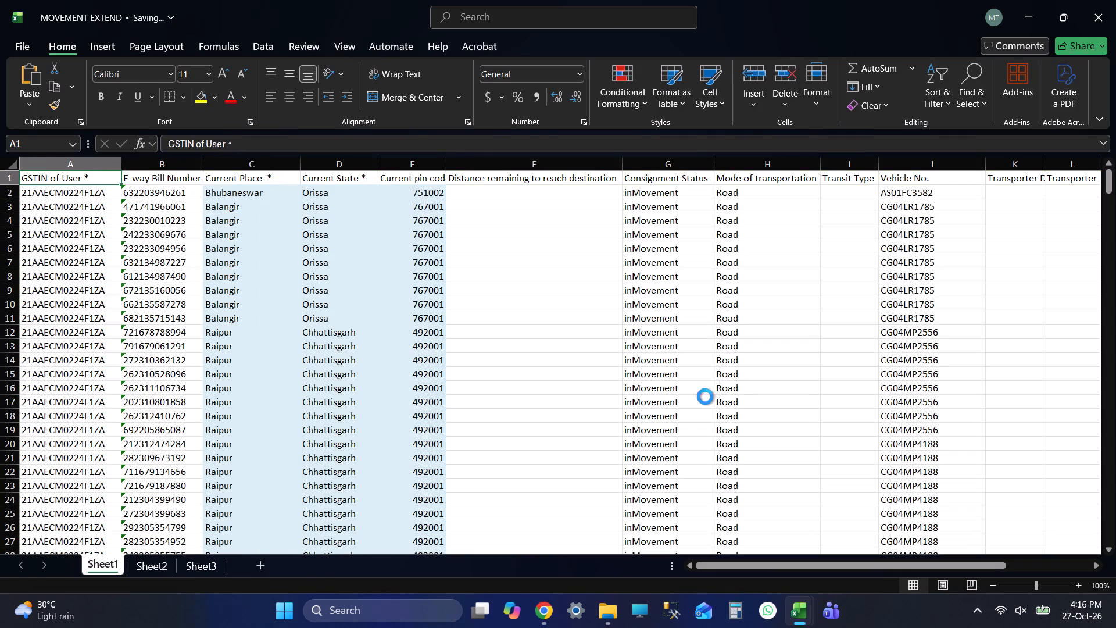
pyautogui.hotkey('ctrl', 's')
# Compare the last rows of MOVEMENT EXTEND with the last rows of the ON ROAD sheet in EXTENDED FILE 20261027.
pyautogui.hotkey('alt', 'Tab')
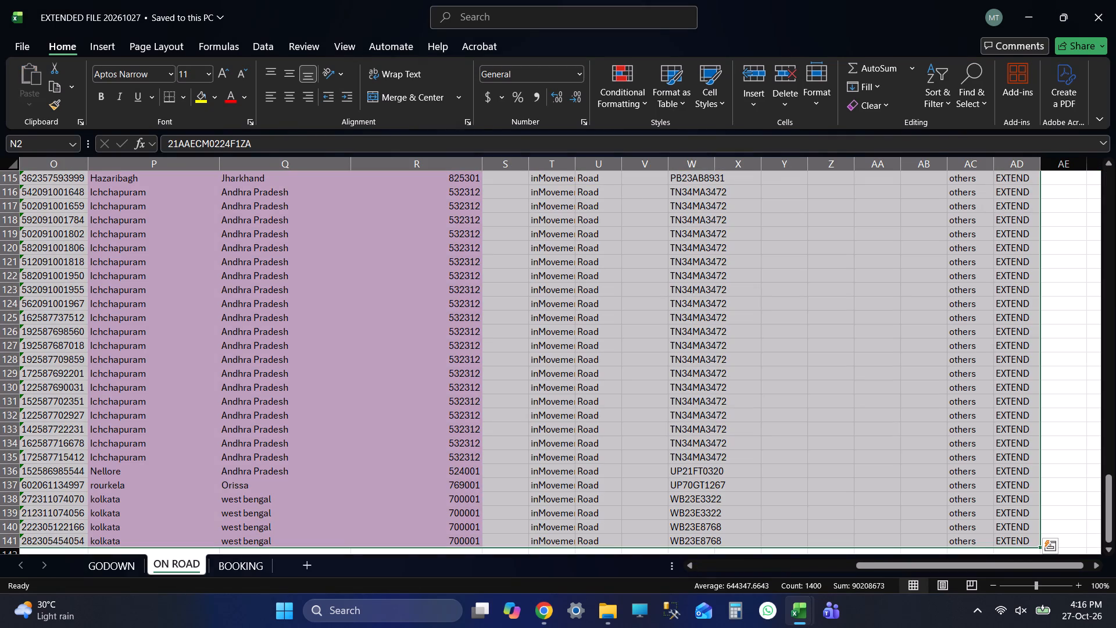
pyautogui.hotkey('alt', 'Tab')
pyautogui.hotkey('ctrl', 'Down')
pyautogui.hotkey('ctrl', 's')
pyautogui.hotkey('ctrl', 's')
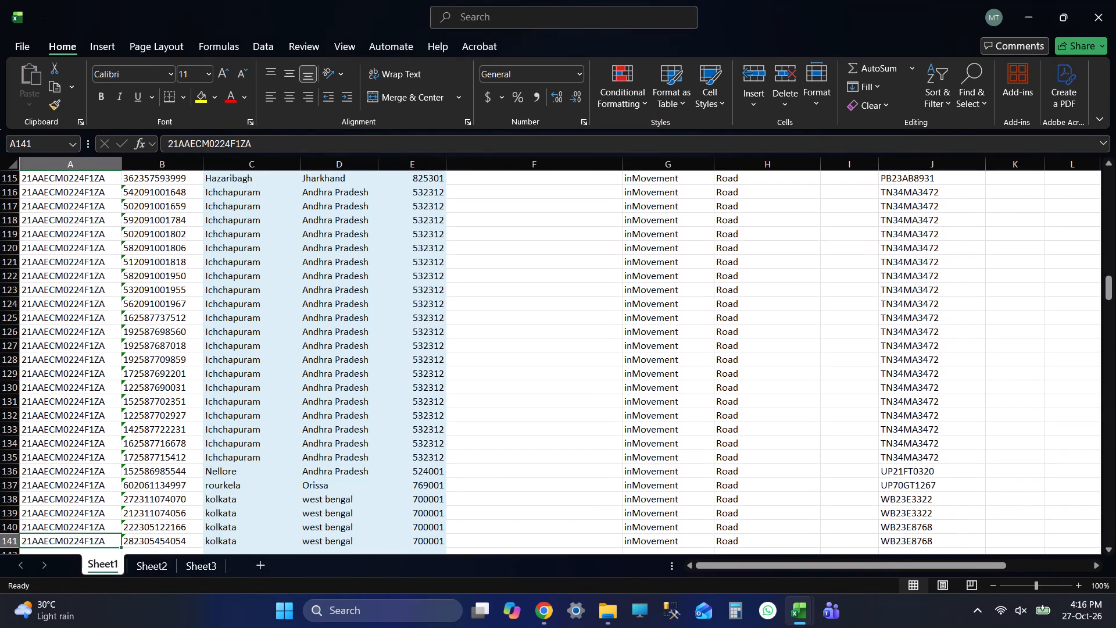
pyautogui.scroll(-3, 567, 444)
pyautogui.hotkey('alt', 'Tab')
pyautogui.scroll(-2, 530, 433)
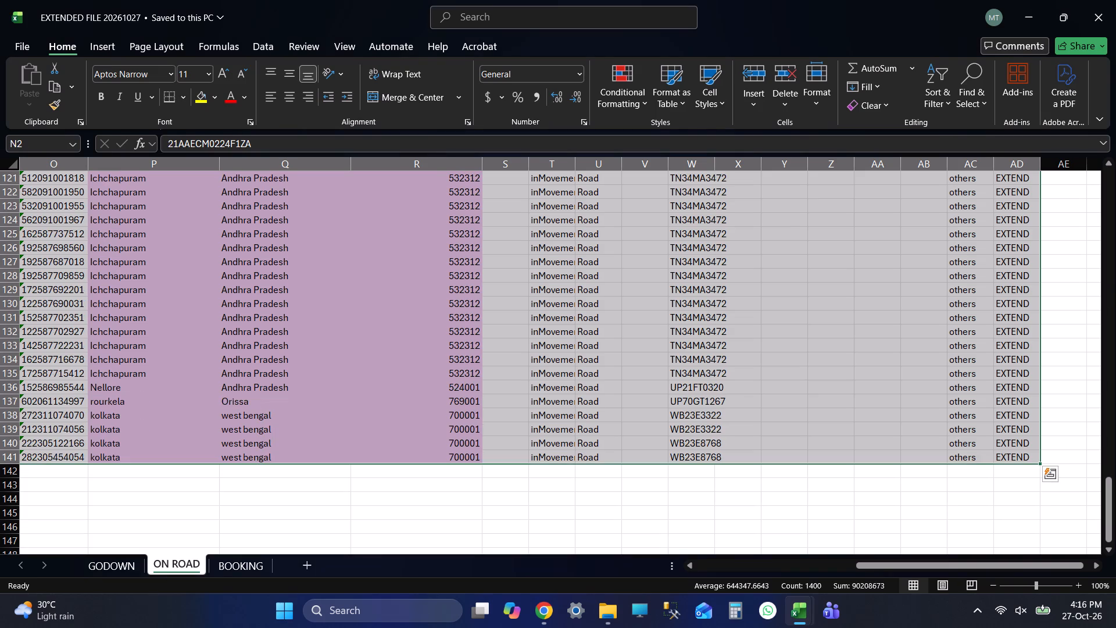
pyautogui.hotkey('alt', 'Tab')
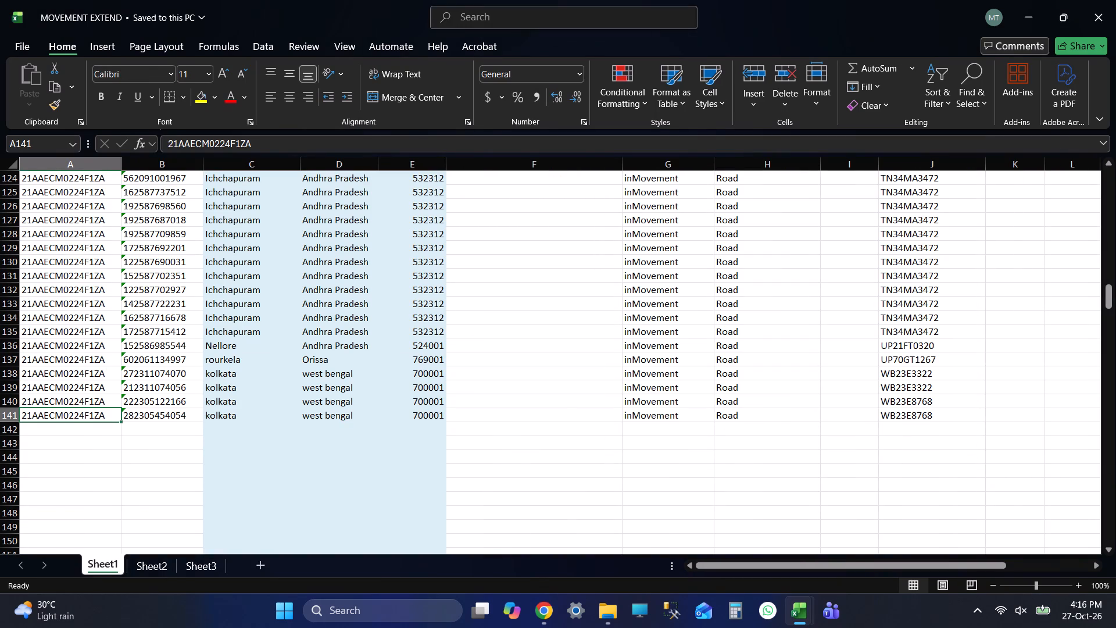
pyautogui.hotkey('alt', 'Tab')
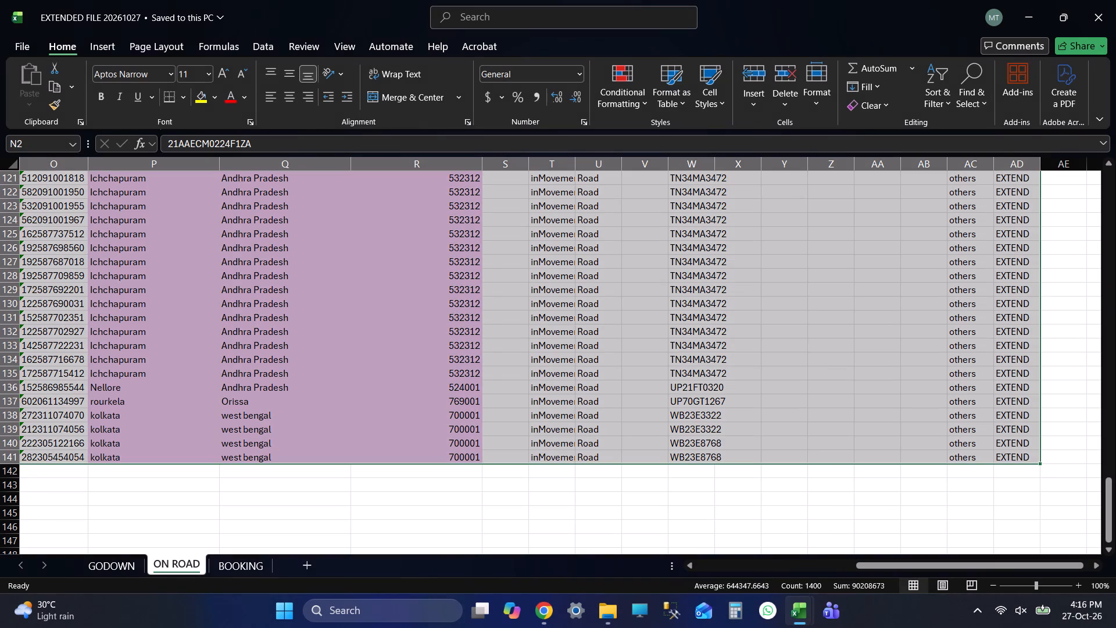
pyautogui.hotkey('alt', 'Tab')
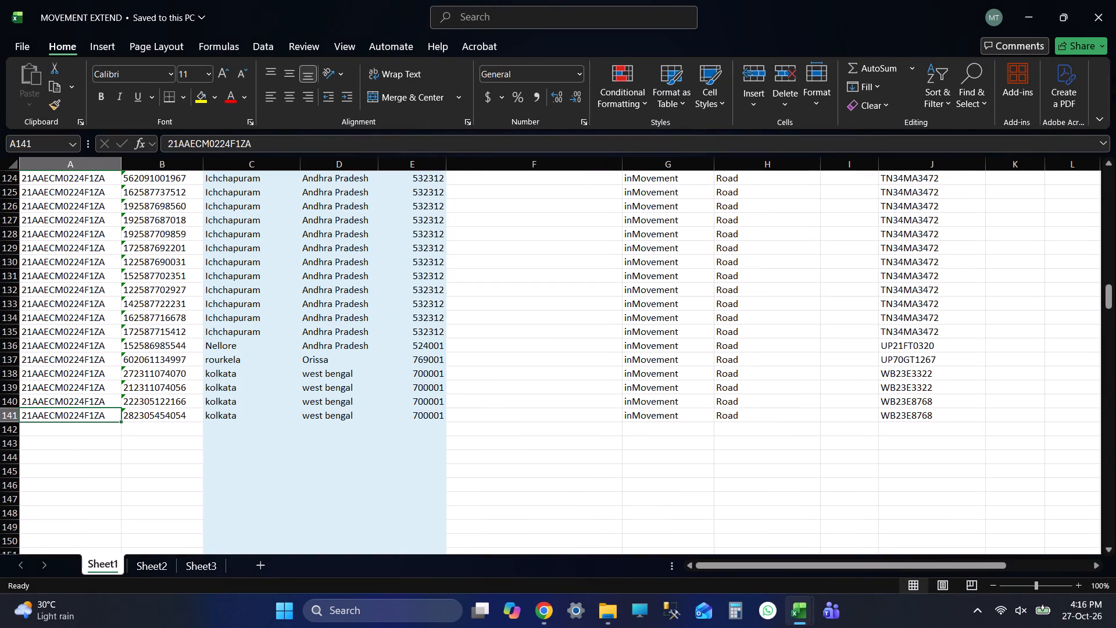
pyautogui.hotkey('ctrl', 's')
pyautogui.hotkey('ctrl', 's')
pyautogui.hotkey('ctrl', 's')
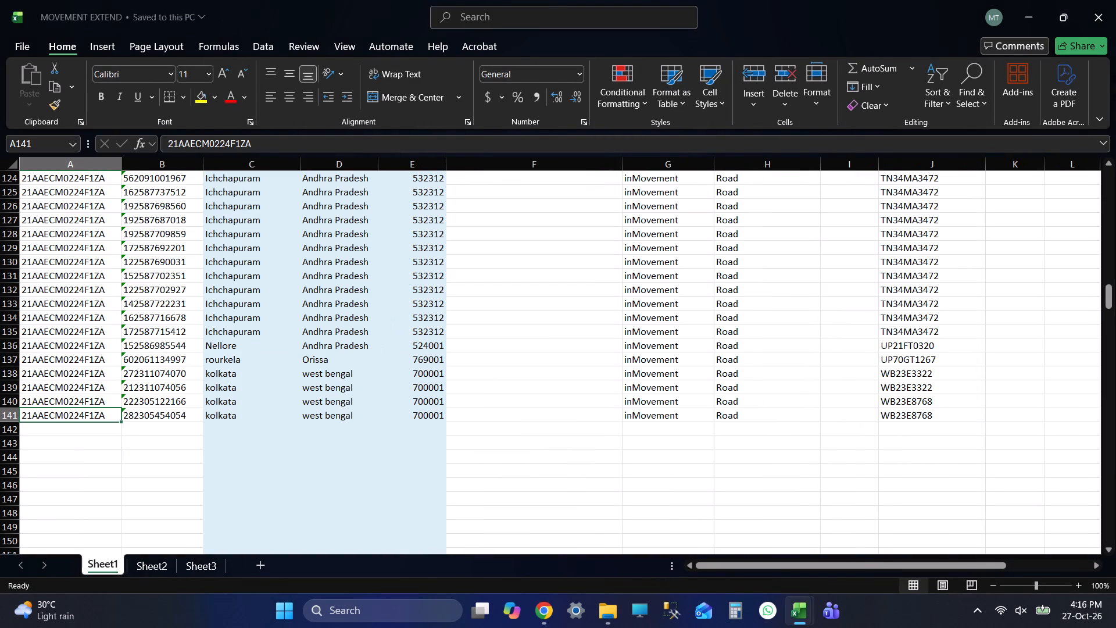
pyautogui.hotkey('alt', 'Tab')
pyautogui.hotkey('alt', 'Tab')
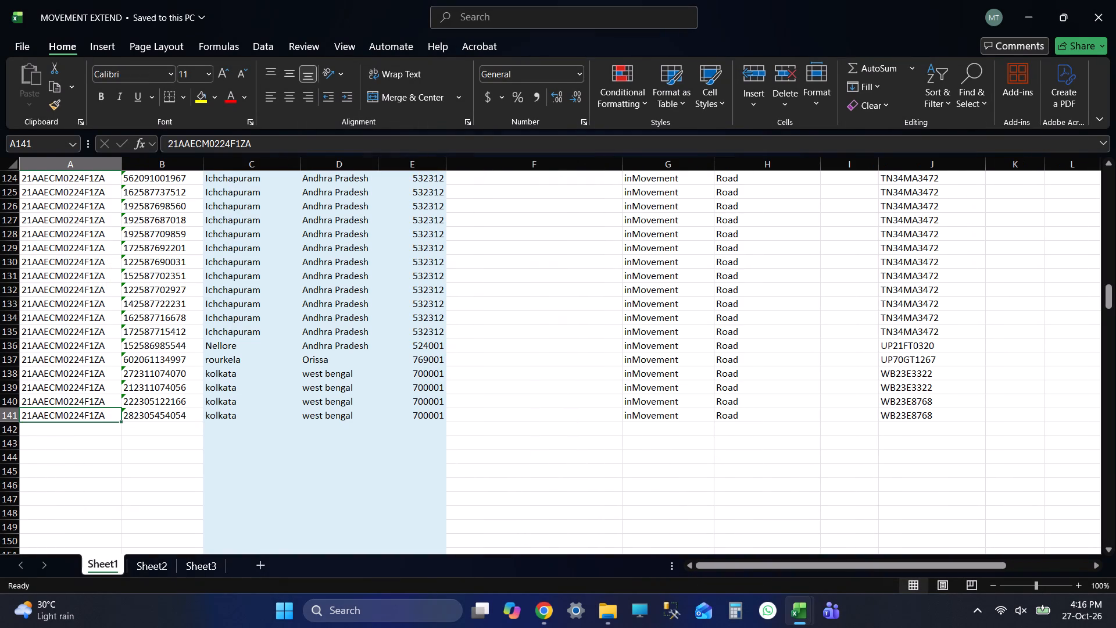
pyautogui.hotkey('alt', 'Tab')
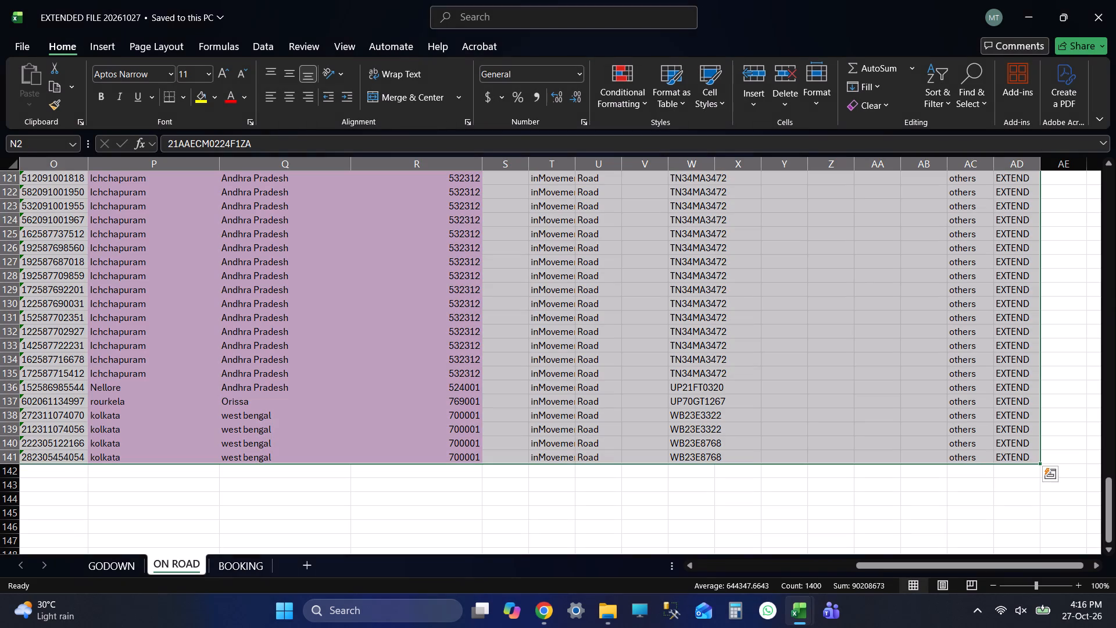
pyautogui.hotkey('alt', 'Tab')
# Save MOVEMENT EXTEND with header cell A1 selected, and close it.
pyautogui.hotkey('ctrl', 's')
pyautogui.hotkey('ctrl', 's')
pyautogui.hotkey('ctrl', 'Up')
pyautogui.press('Up')
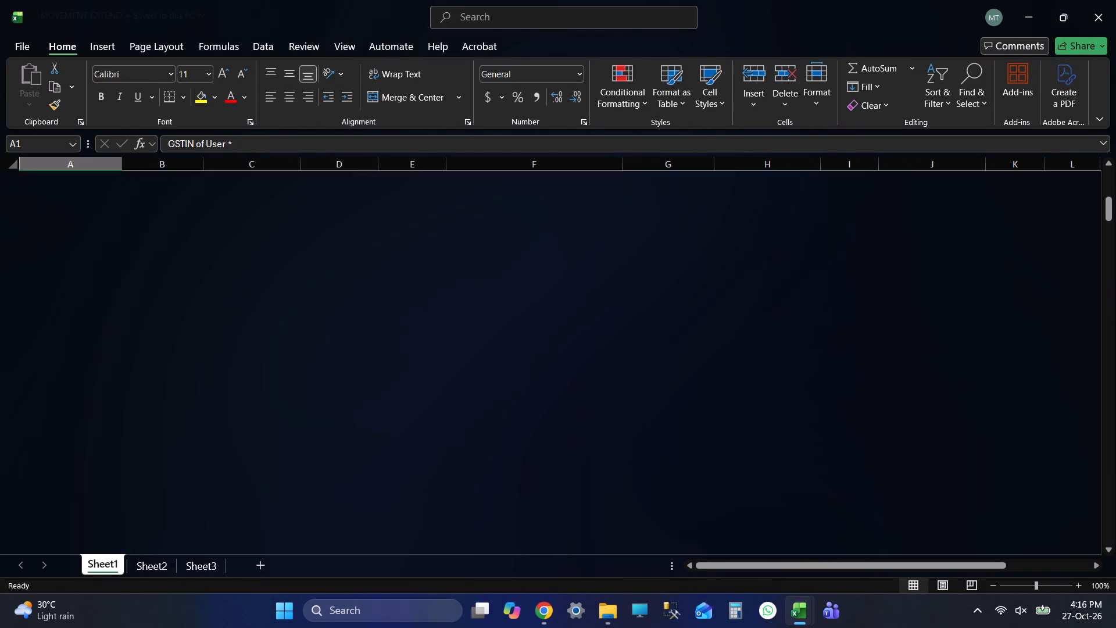
pyautogui.press('Up')
pyautogui.hotkey('ctrl', 's')
pyautogui.click(1115, 0)
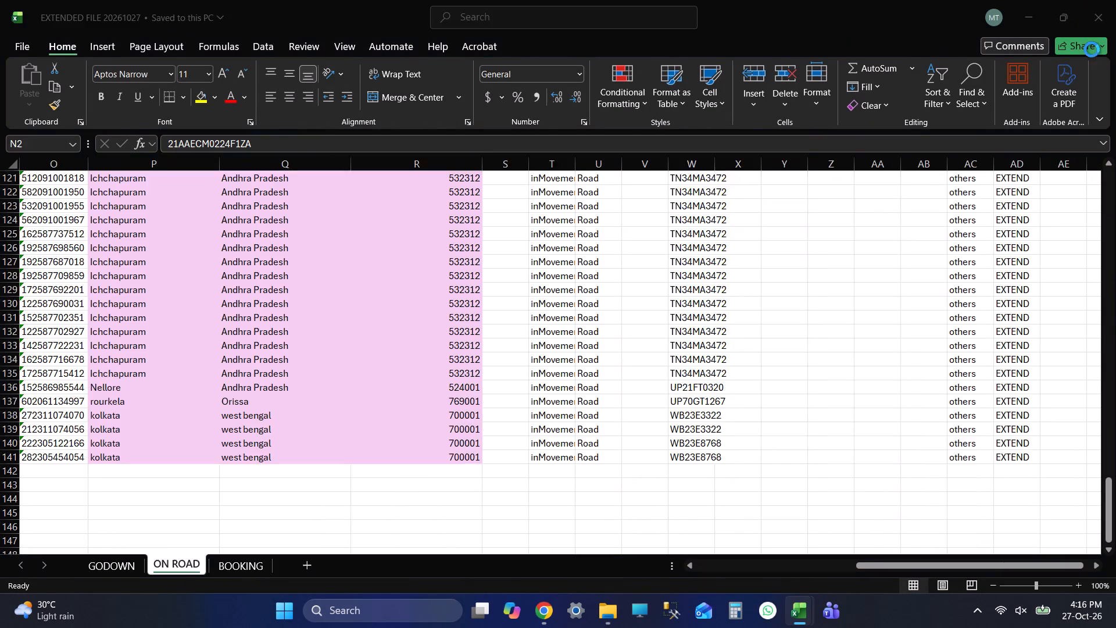
# Return to header cell N1 of the ON ROAD sheet and save EXTENDED FILE 20261027.
pyautogui.hotkey('ctrl', 'Up')
pyautogui.press('Up')
pyautogui.press('Up')
pyautogui.press('Up')
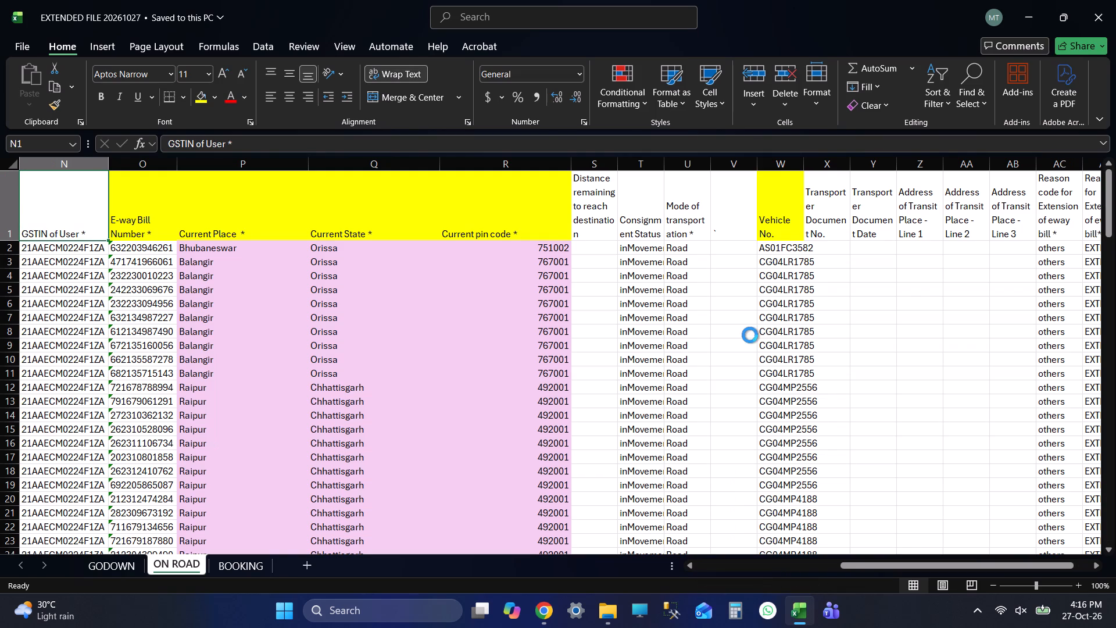
pyautogui.hotkey('ctrl', 's')
# Switch to Chrome and reload the Wheelseye vehicle dashboard.
pyautogui.hotkey('alt', 'Tab')
pyautogui.hotkey('alt', 'Tab')
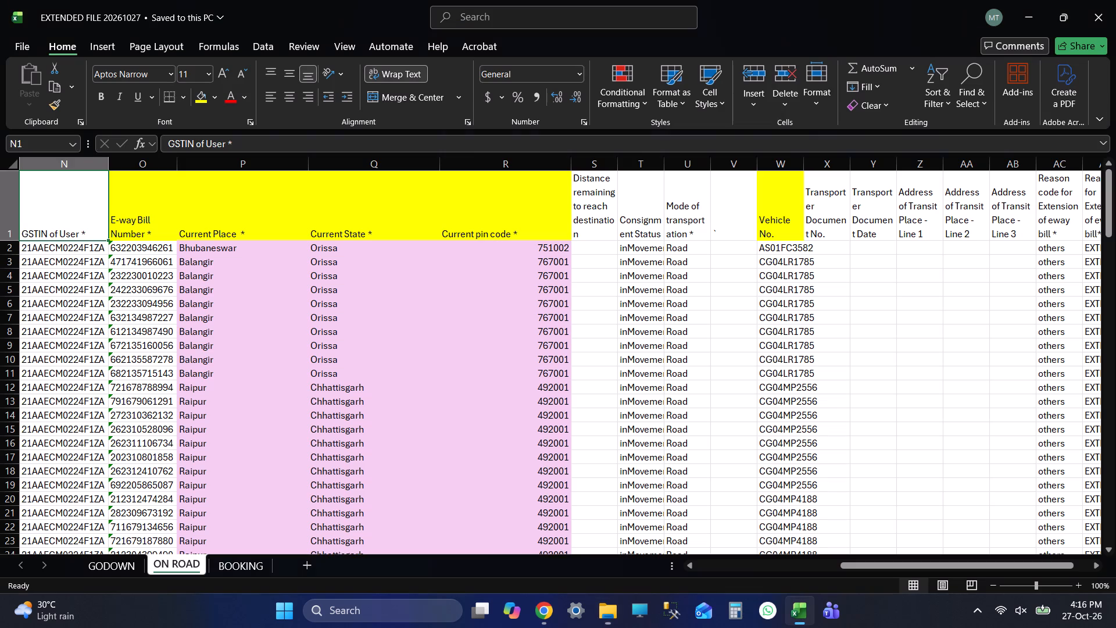
pyautogui.hotkey('alt', 'Tab')
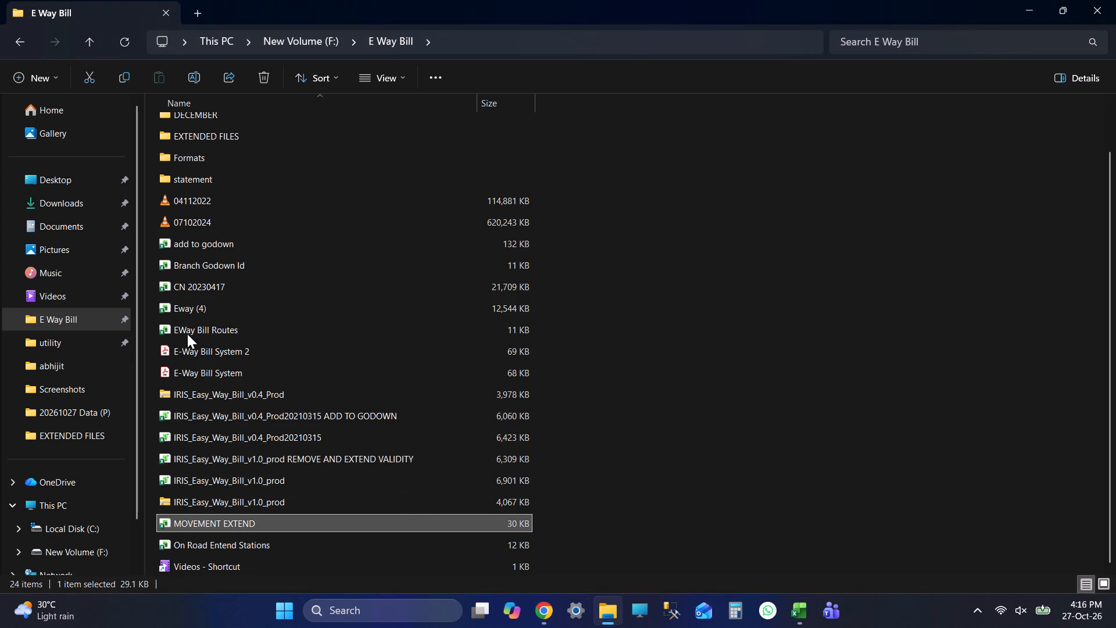
pyautogui.click(539, 602)
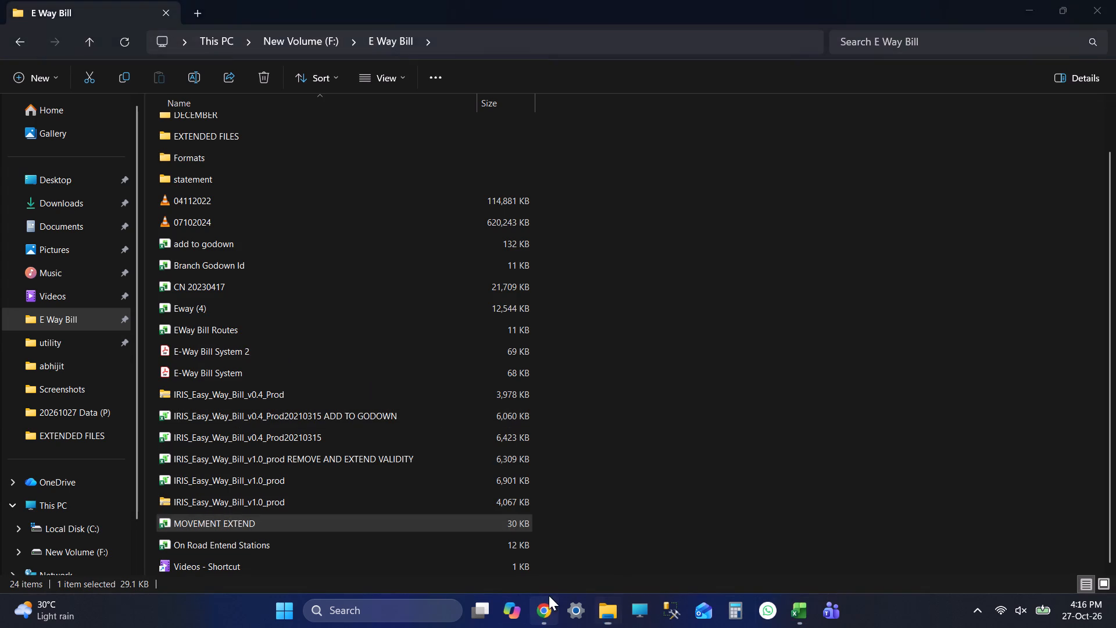
pyautogui.click(469, 0)
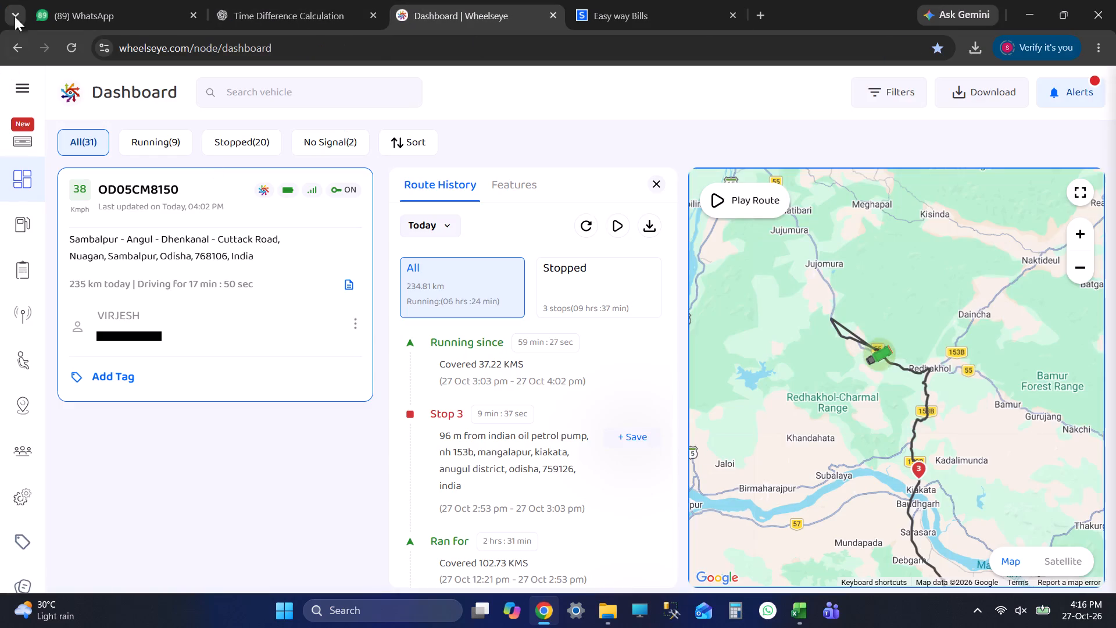
pyautogui.click(82, 44)
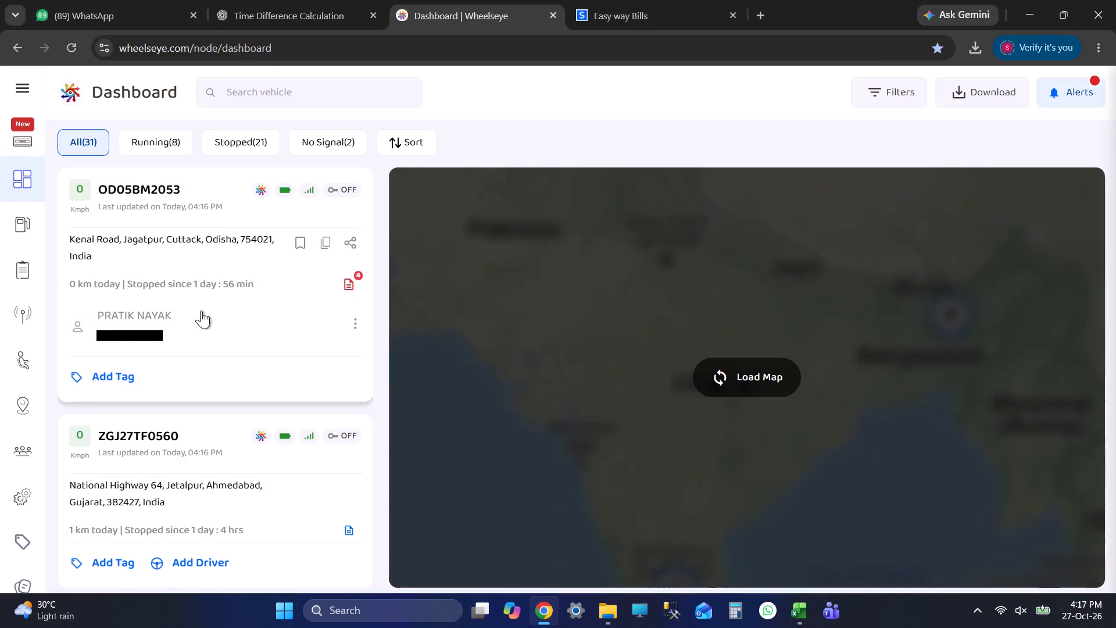
pyautogui.click(217, 262)
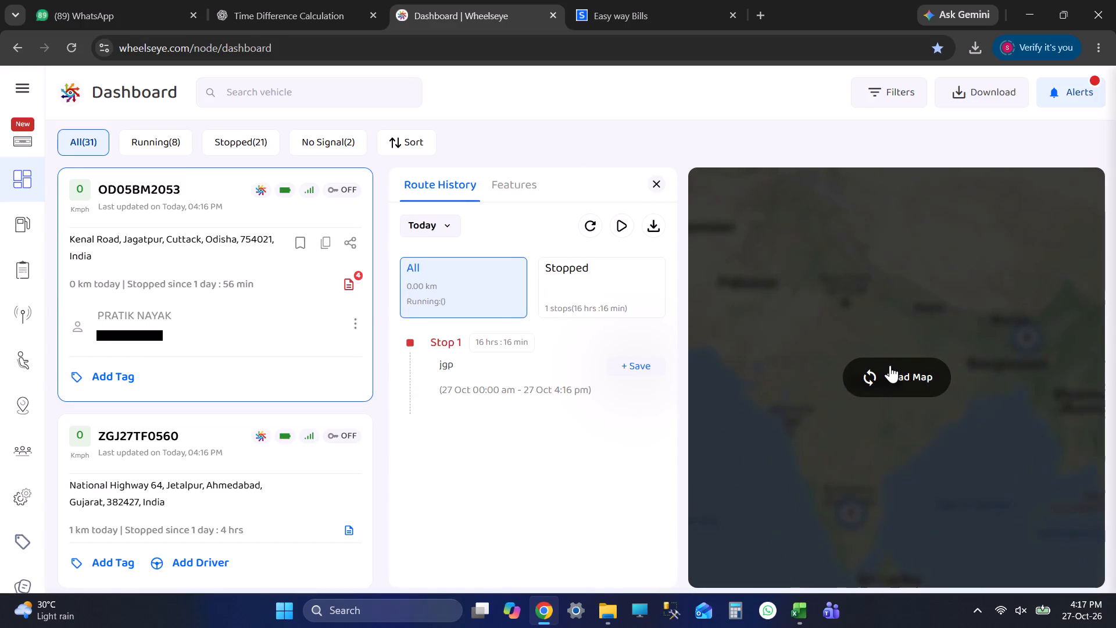
pyautogui.click(897, 385)
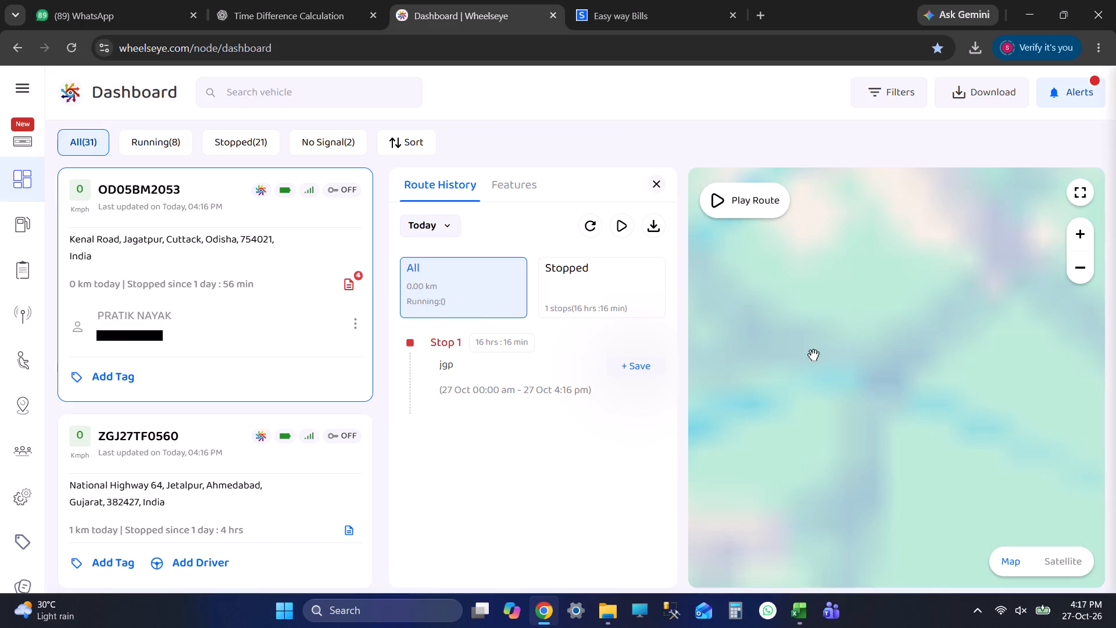
pyautogui.click(528, 374)
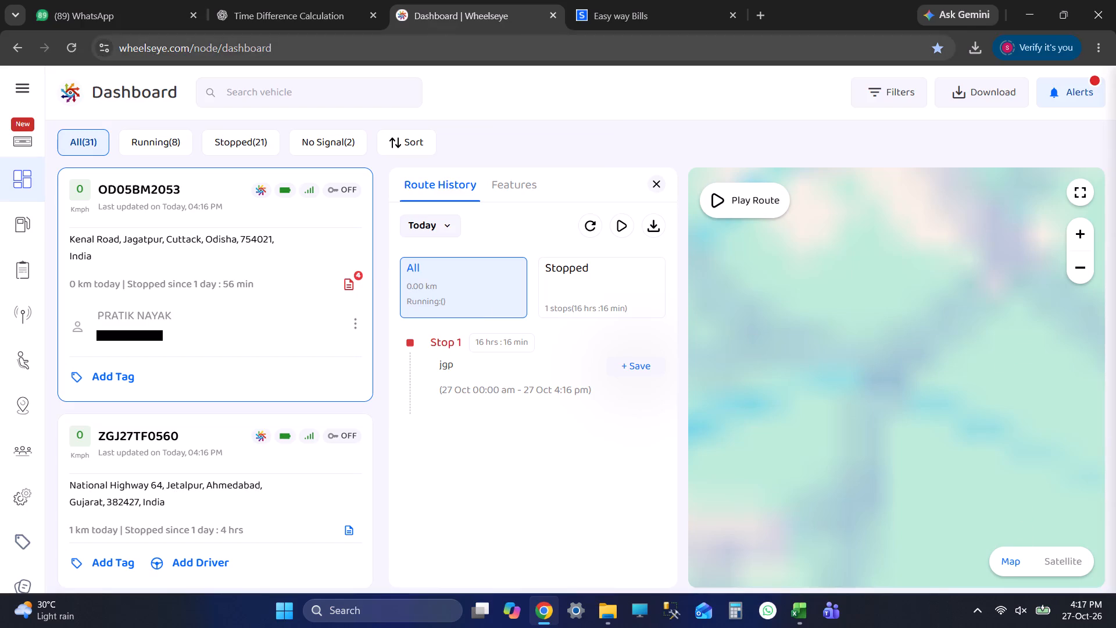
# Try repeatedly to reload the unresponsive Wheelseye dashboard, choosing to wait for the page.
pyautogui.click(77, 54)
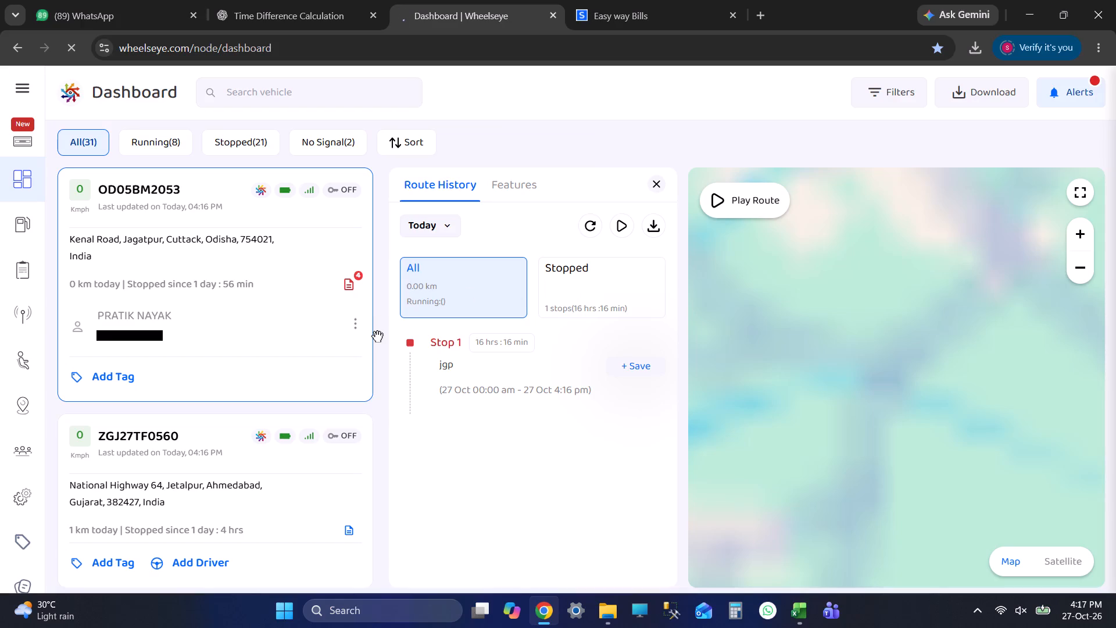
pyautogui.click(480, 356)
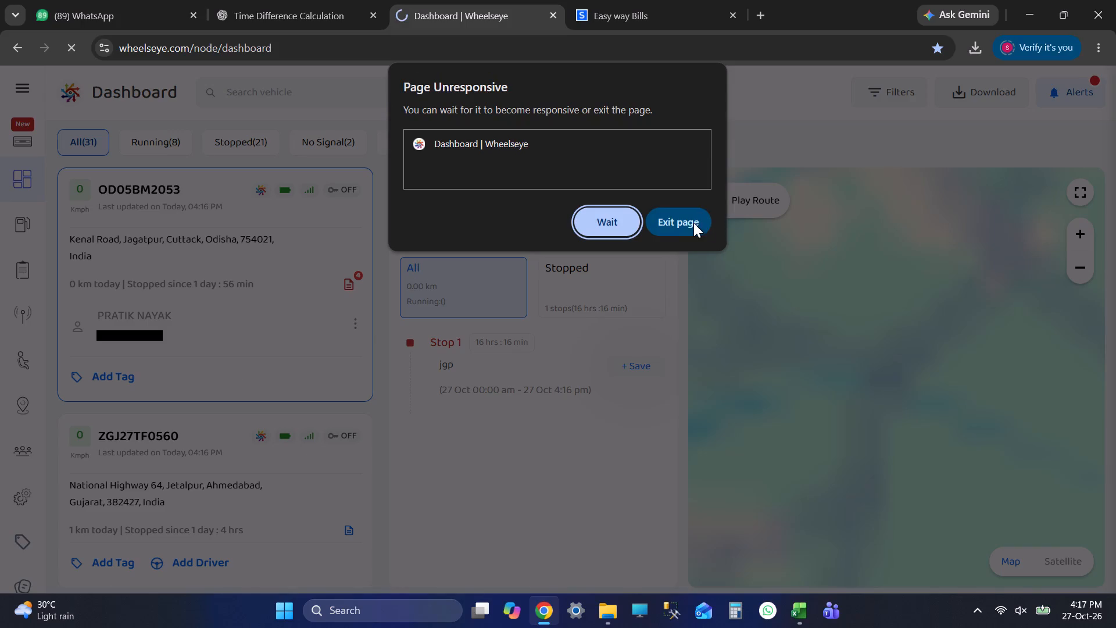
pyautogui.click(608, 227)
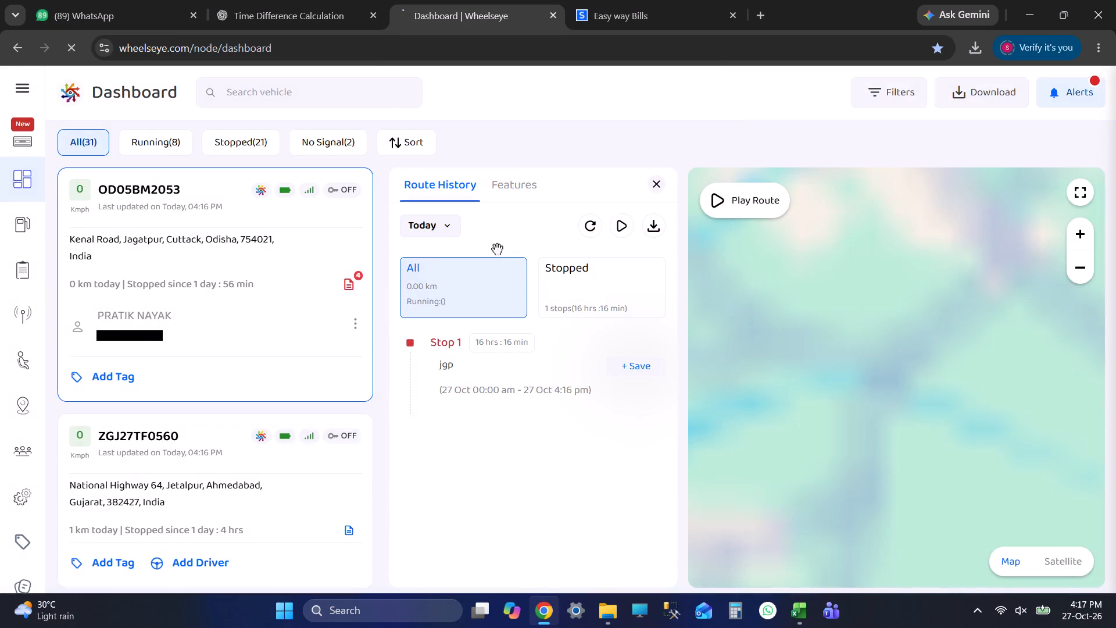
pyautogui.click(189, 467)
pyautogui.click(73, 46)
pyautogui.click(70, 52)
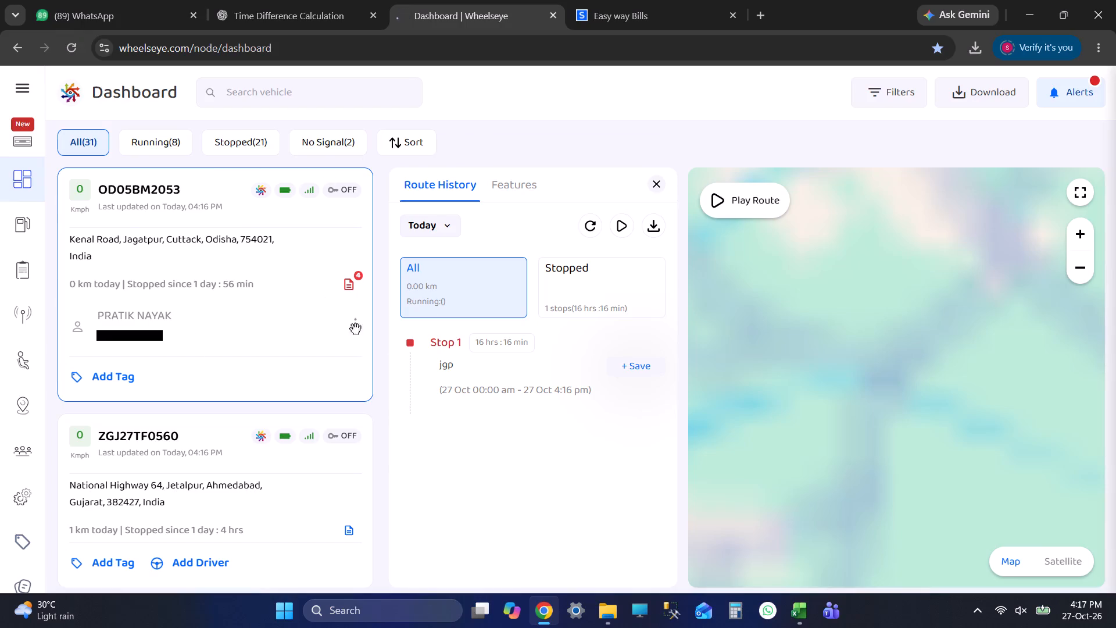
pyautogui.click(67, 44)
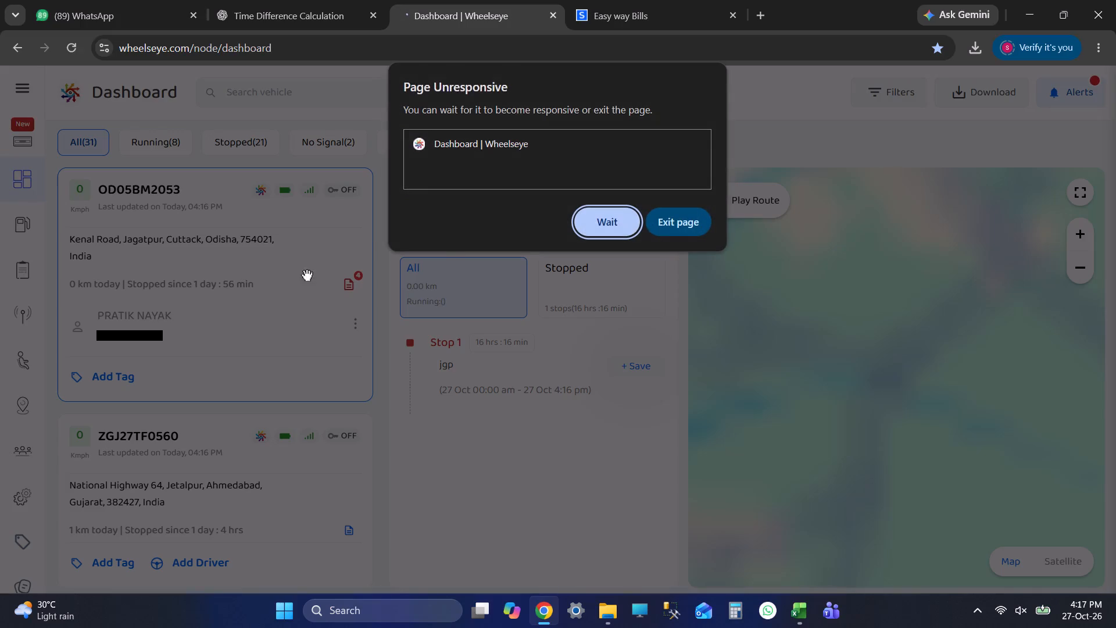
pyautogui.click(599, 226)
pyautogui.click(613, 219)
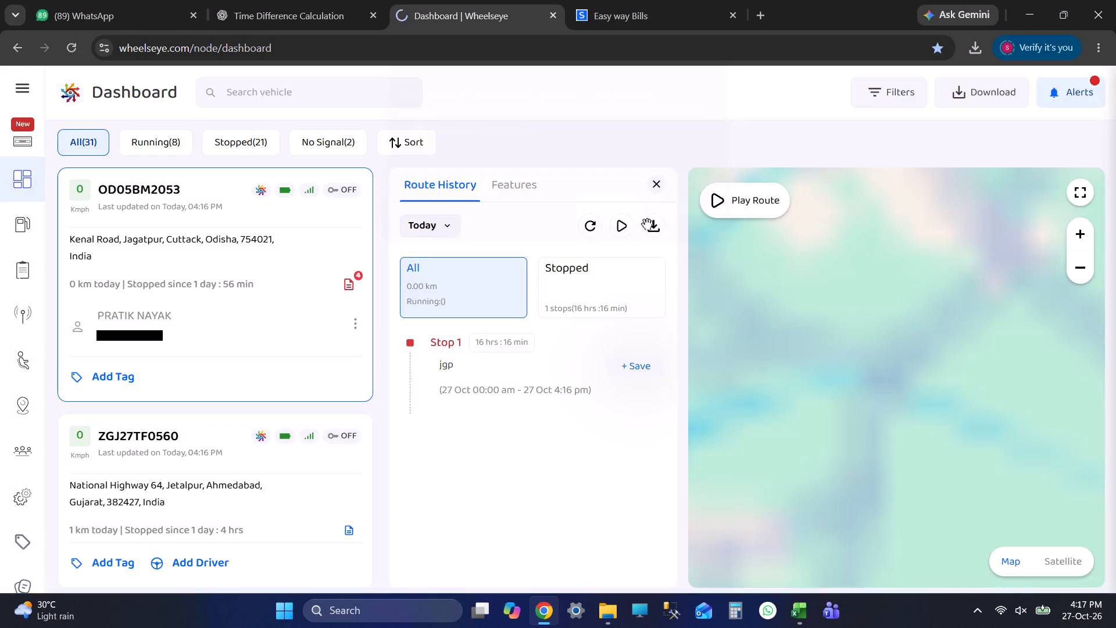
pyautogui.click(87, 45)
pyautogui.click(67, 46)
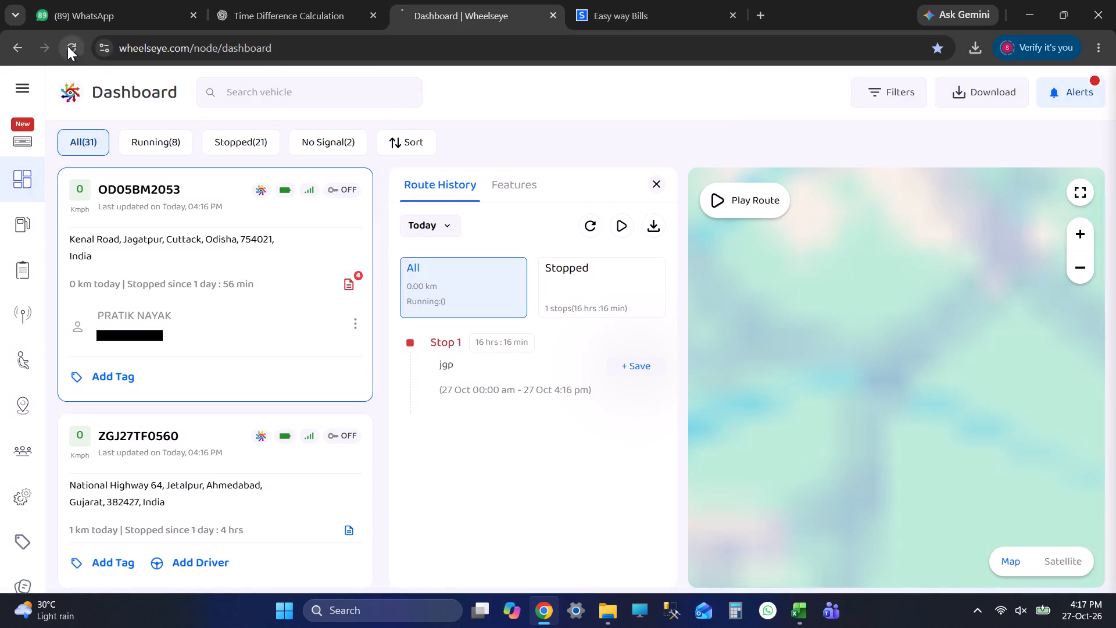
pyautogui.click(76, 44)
# Close the frozen Wheelseye tab and open the vehicle dashboard again in a new tab.
pyautogui.click(554, 15)
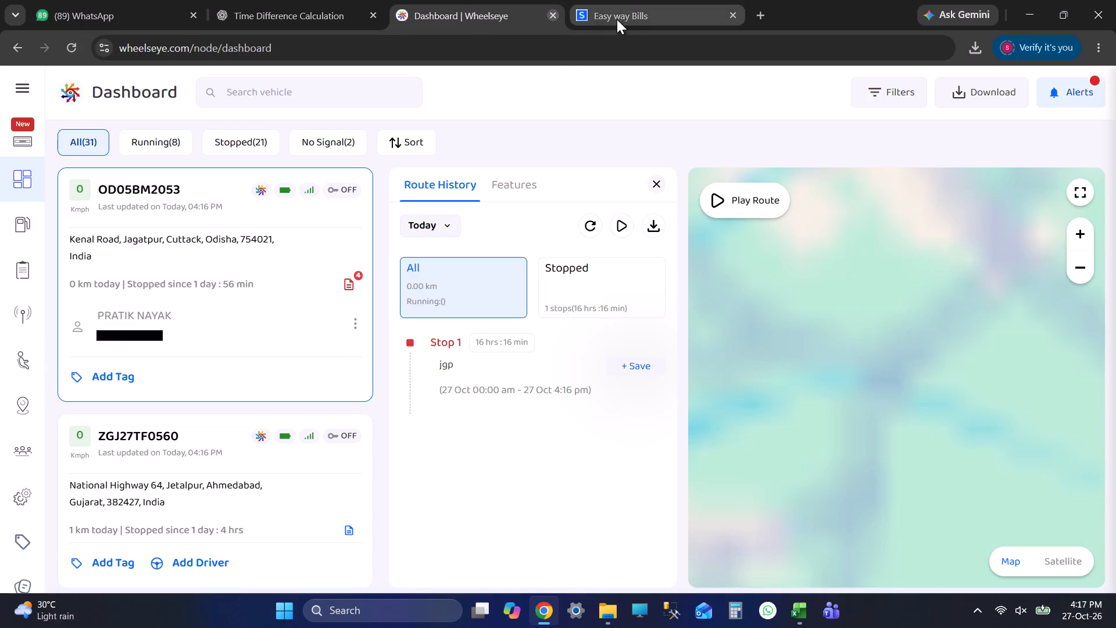
pyautogui.click(575, 7)
pyautogui.click(942, 70)
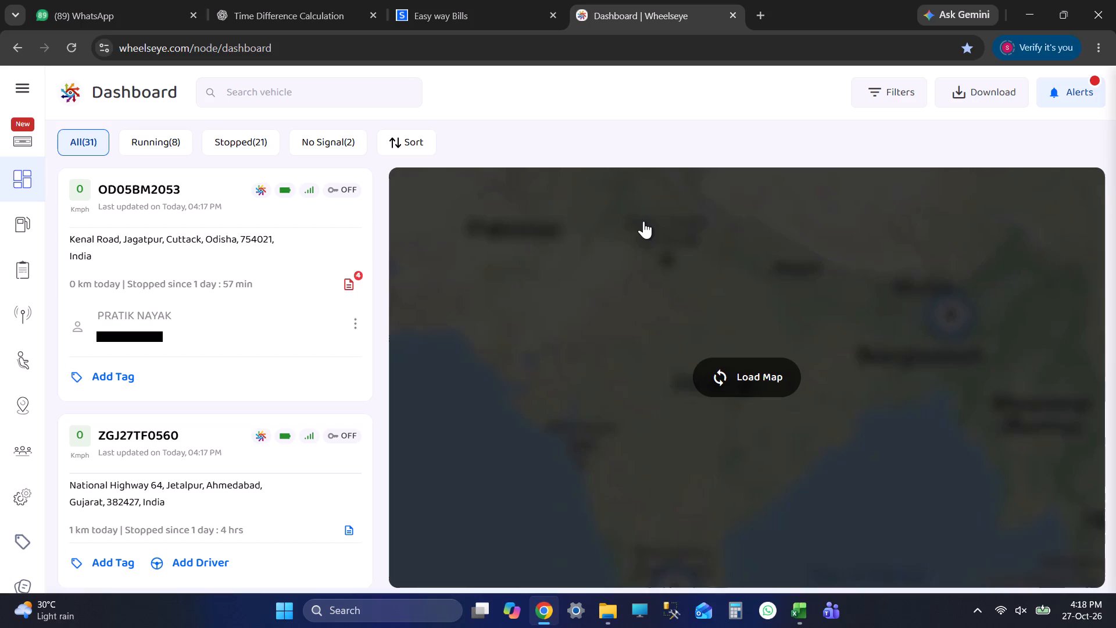
# Load the fleet map and inspect the vehicle cluster near Balasore to identify a vehicle there.
pyautogui.click(779, 353)
pyautogui.moveTo(888, 371); pyautogui.dragTo(756, 166)
pyautogui.scroll(6, 853, 297)
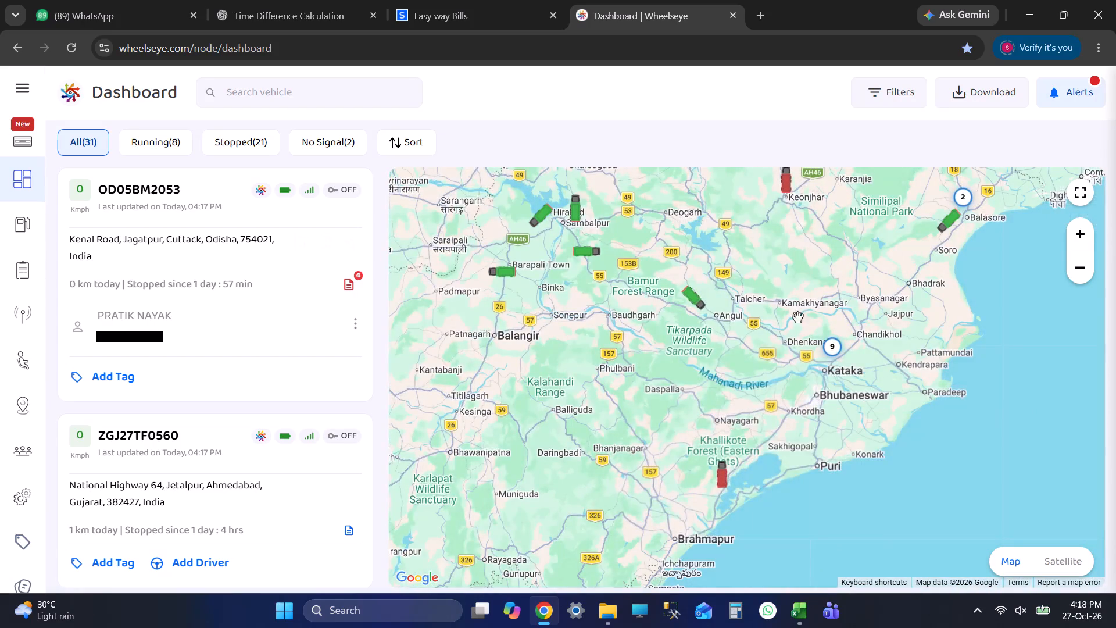
pyautogui.moveTo(845, 265); pyautogui.dragTo(740, 432)
pyautogui.scroll(7, 874, 394)
pyautogui.scroll(-1, 824, 411)
pyautogui.scroll(2, 824, 411)
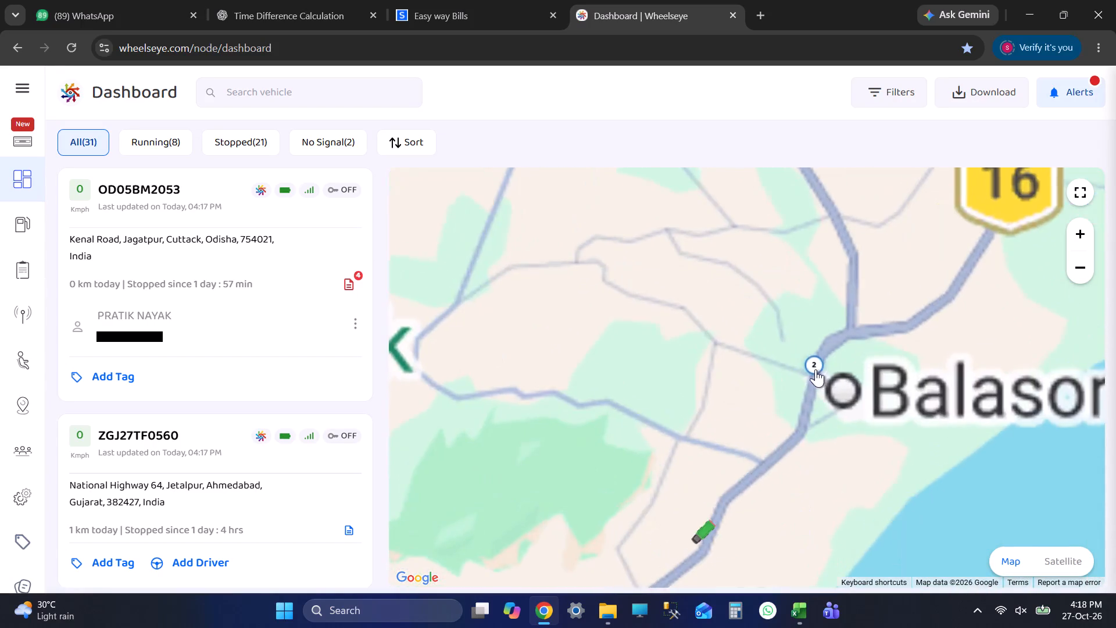
pyautogui.click(815, 369)
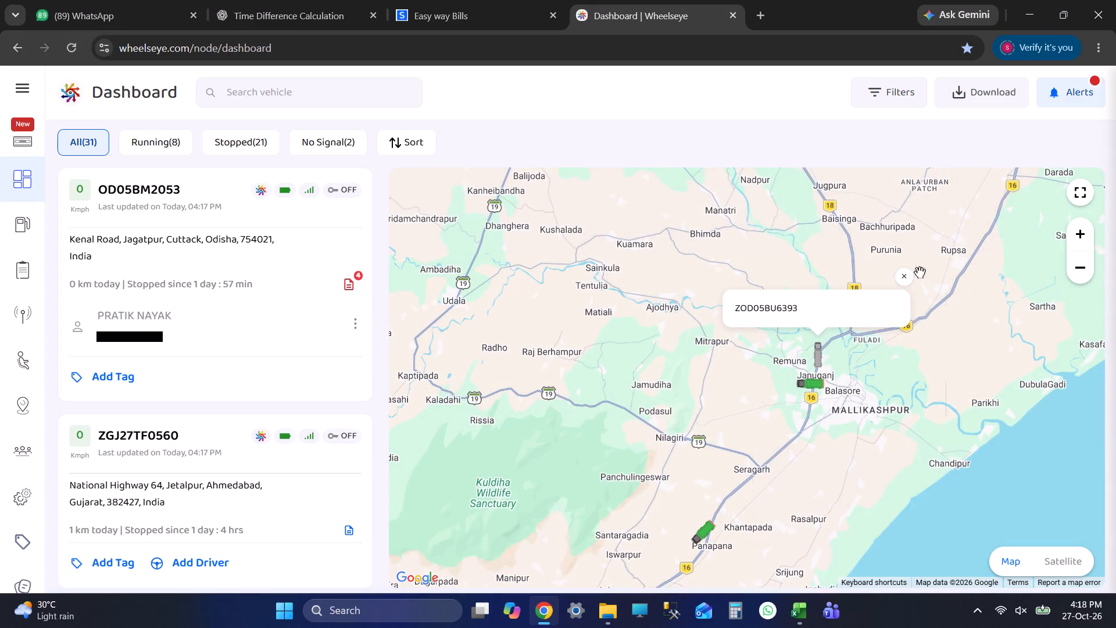
pyautogui.click(903, 280)
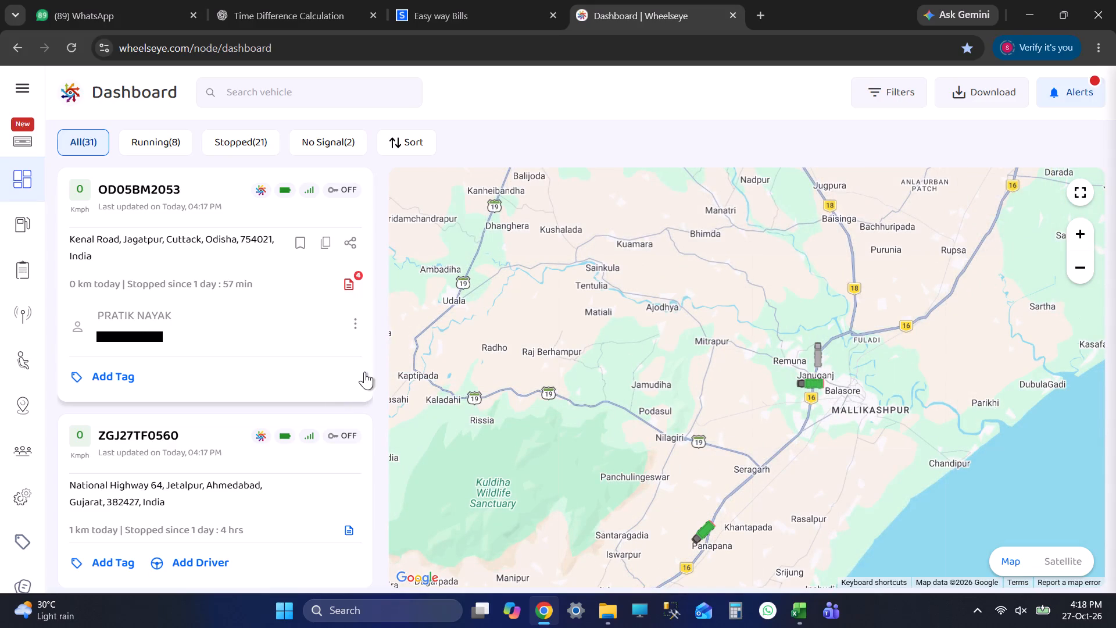
pyautogui.scroll(5, 220, 411)
pyautogui.click(228, 322)
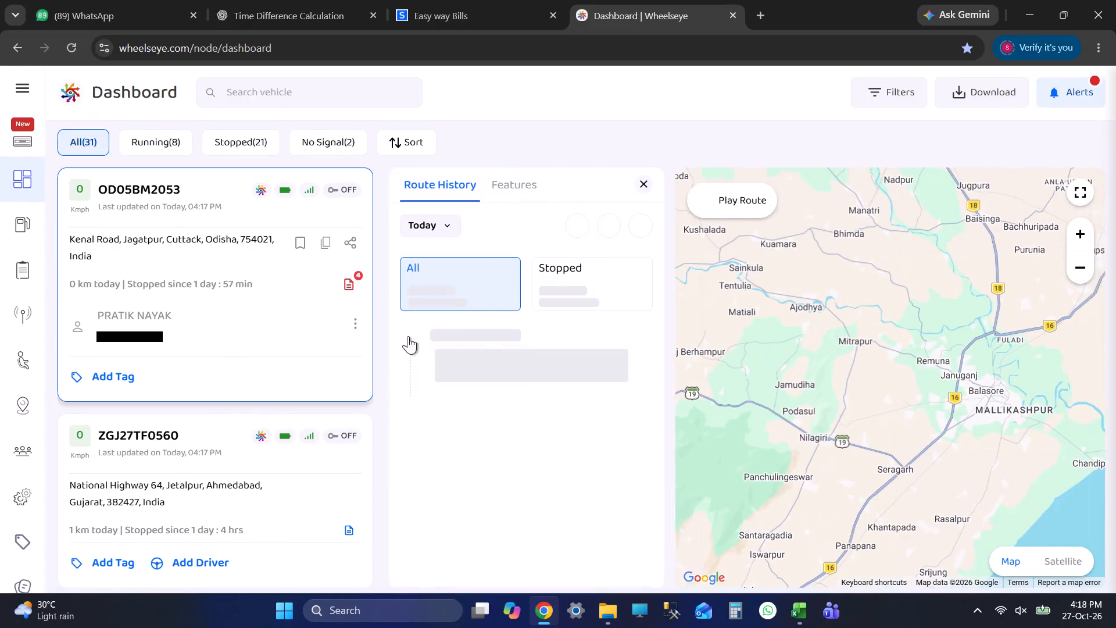
pyautogui.scroll(-4, 295, 383)
pyautogui.click(207, 401)
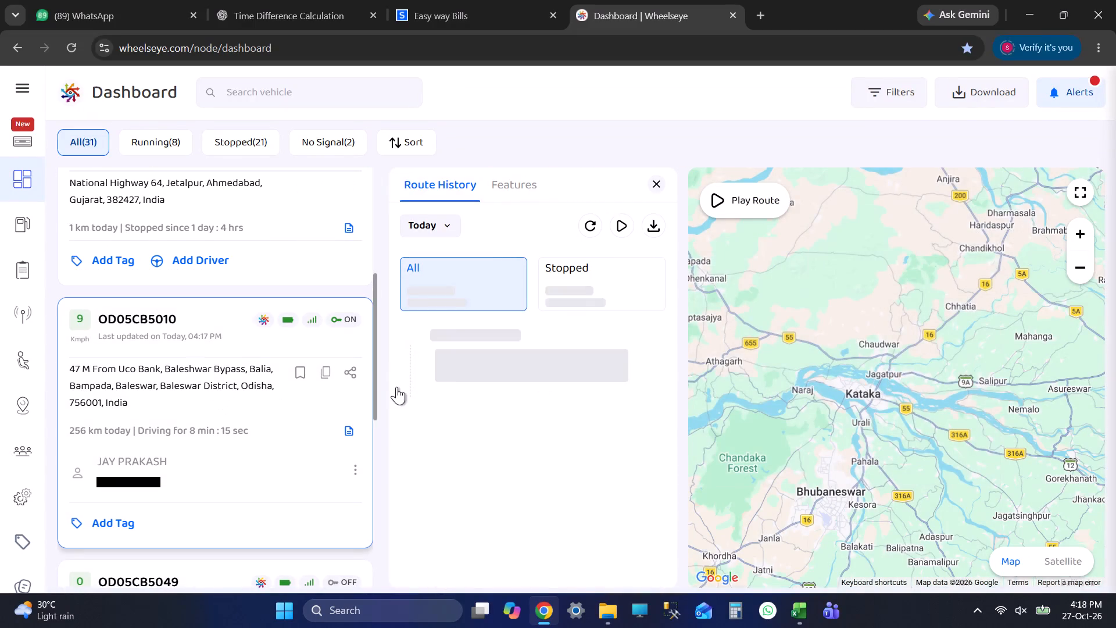
pyautogui.moveTo(860, 493); pyautogui.dragTo(882, 424)
pyautogui.scroll(3, 816, 389)
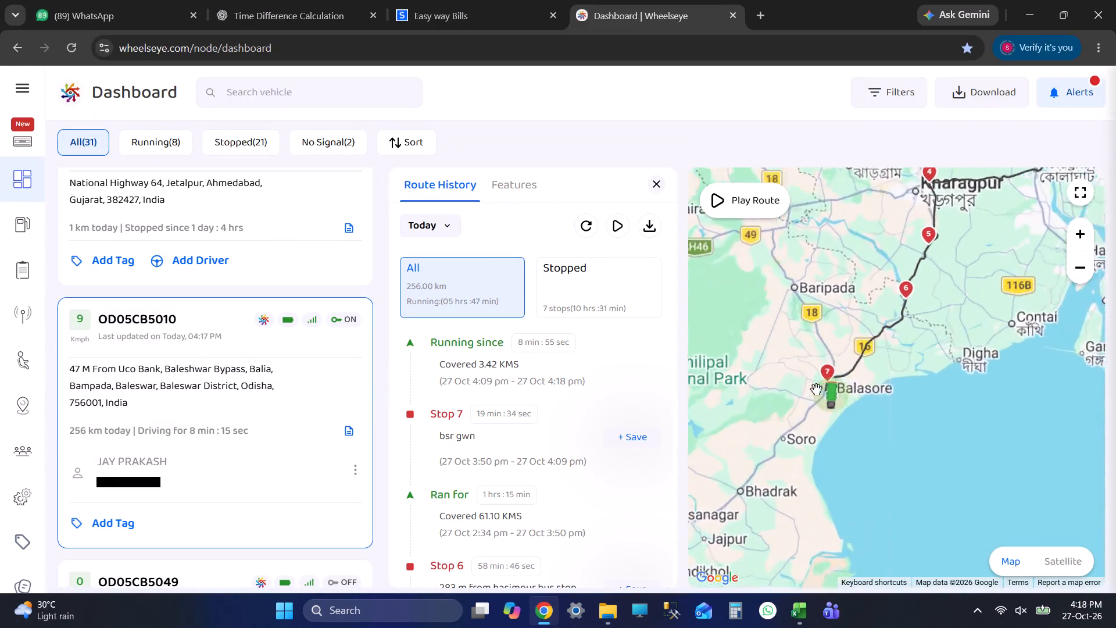
pyautogui.scroll(4, 779, 358)
pyautogui.scroll(2, 860, 411)
pyautogui.moveTo(931, 423); pyautogui.dragTo(859, 393)
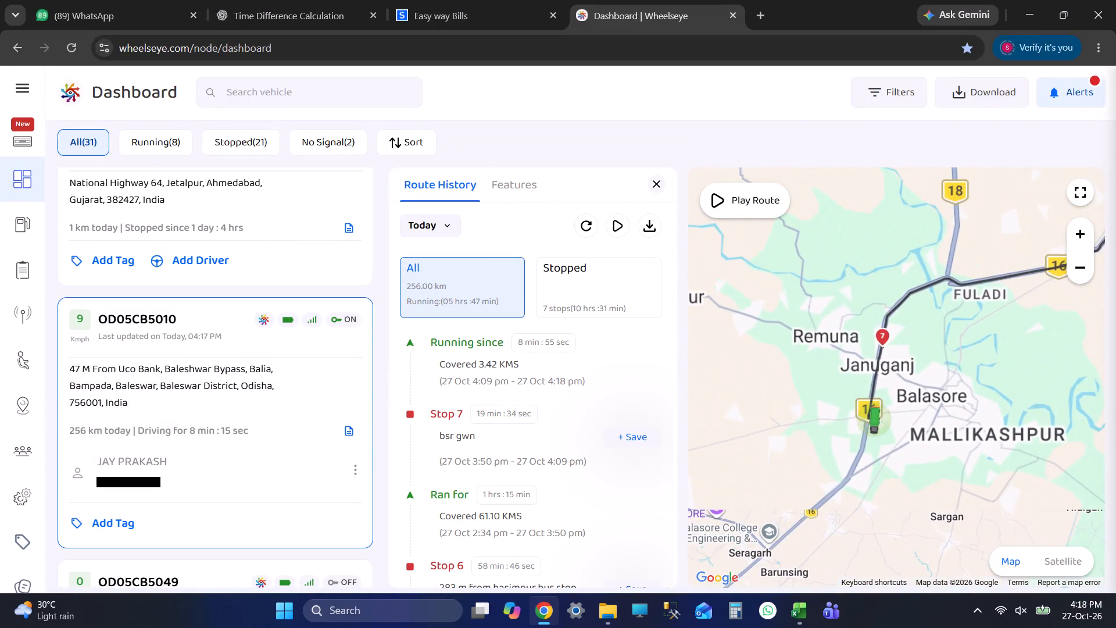
pyautogui.click(531, 417)
pyautogui.scroll(3, 892, 390)
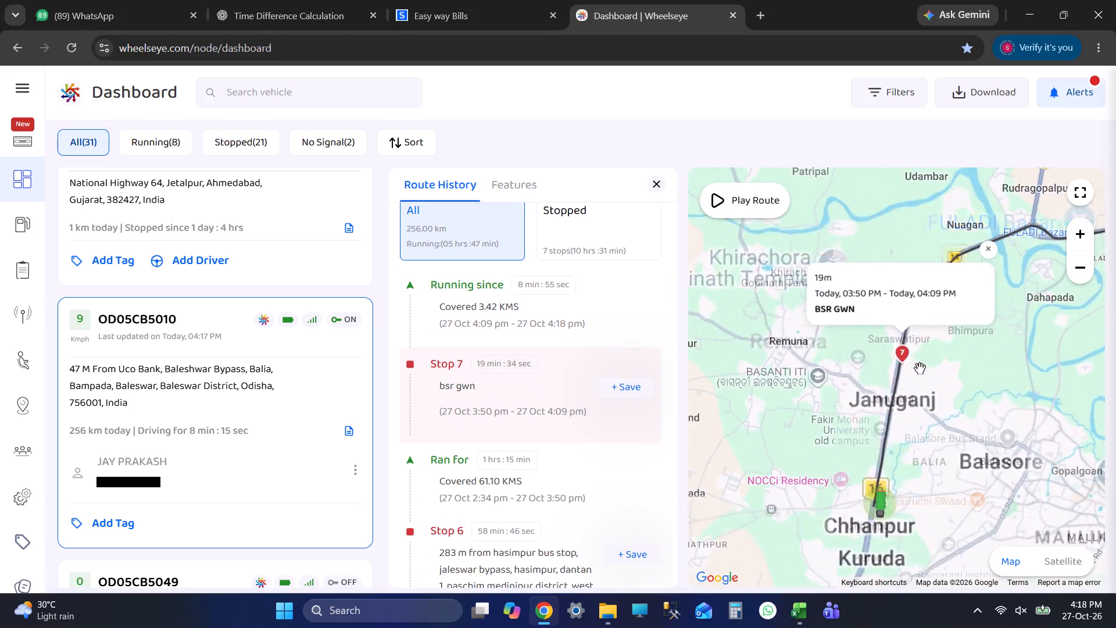
pyautogui.scroll(10, 915, 355)
pyautogui.scroll(3, 892, 409)
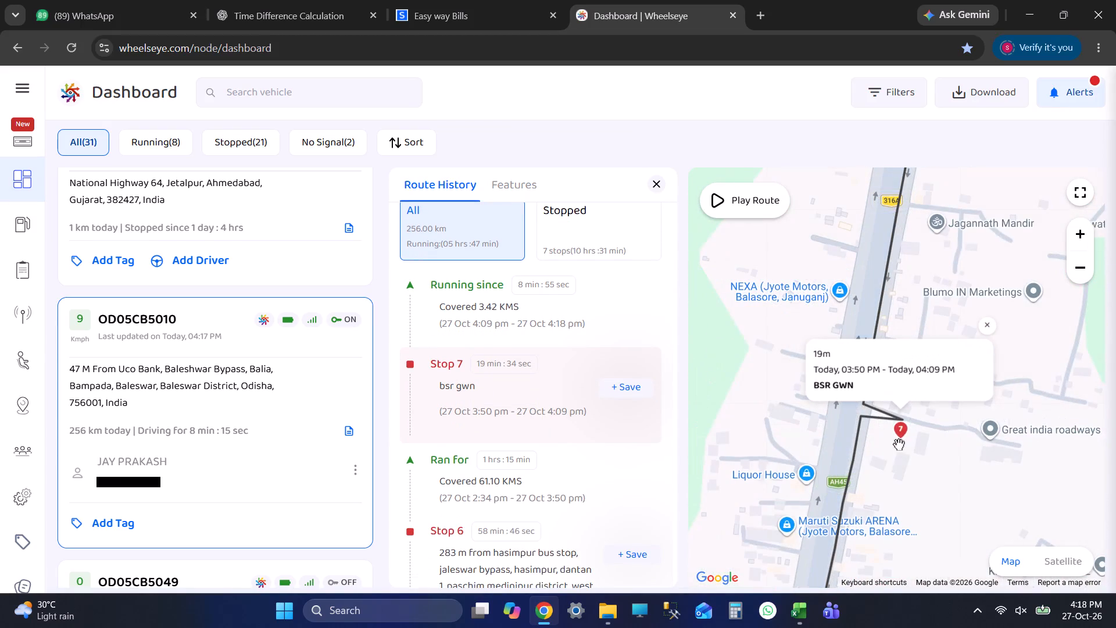
pyautogui.click(558, 399)
pyautogui.scroll(1, 1008, 451)
pyautogui.scroll(-1, 1008, 451)
pyautogui.scroll(1, 1008, 451)
pyautogui.scroll(-3, 1008, 451)
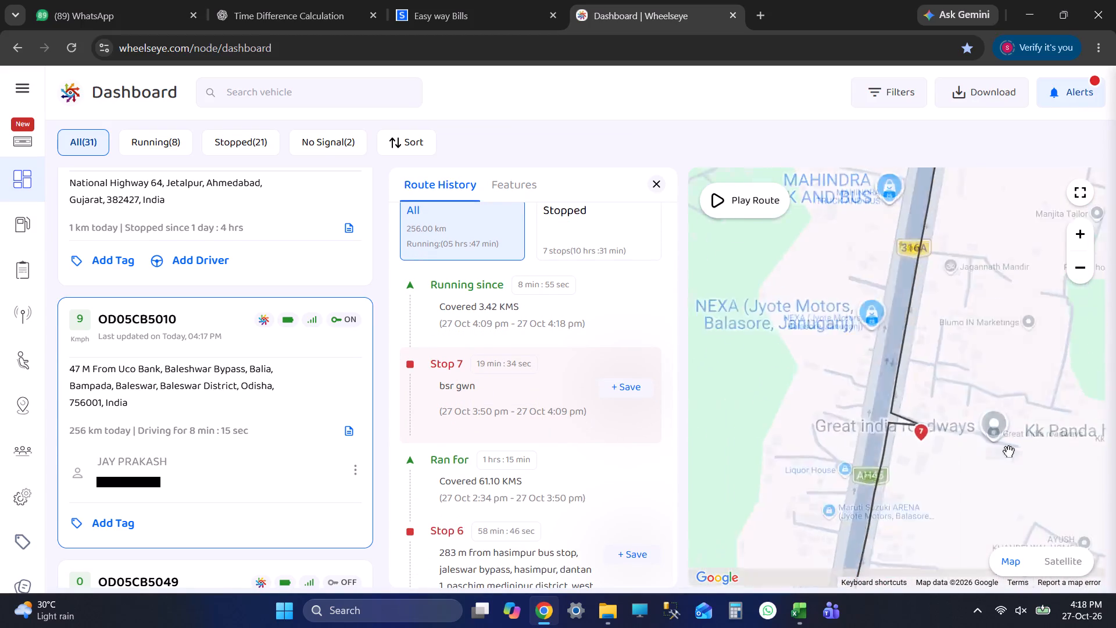
pyautogui.scroll(-4, 1008, 451)
pyautogui.moveTo(929, 485); pyautogui.dragTo(847, 323)
pyautogui.scroll(-10, 847, 323)
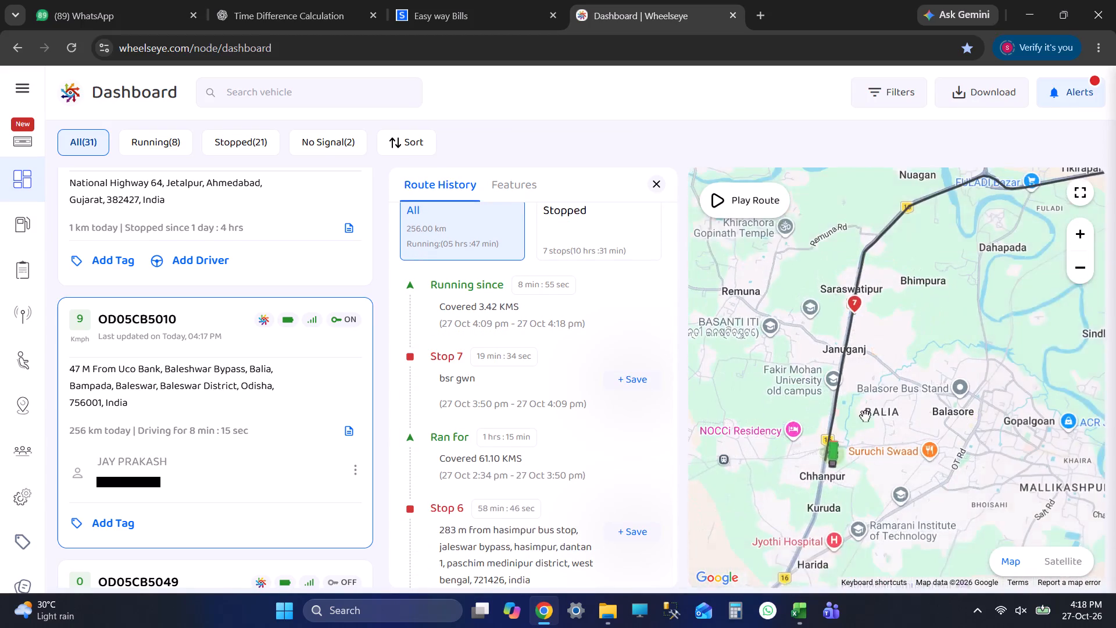
pyautogui.moveTo(865, 416); pyautogui.dragTo(900, 342)
pyautogui.scroll(-6, 885, 374)
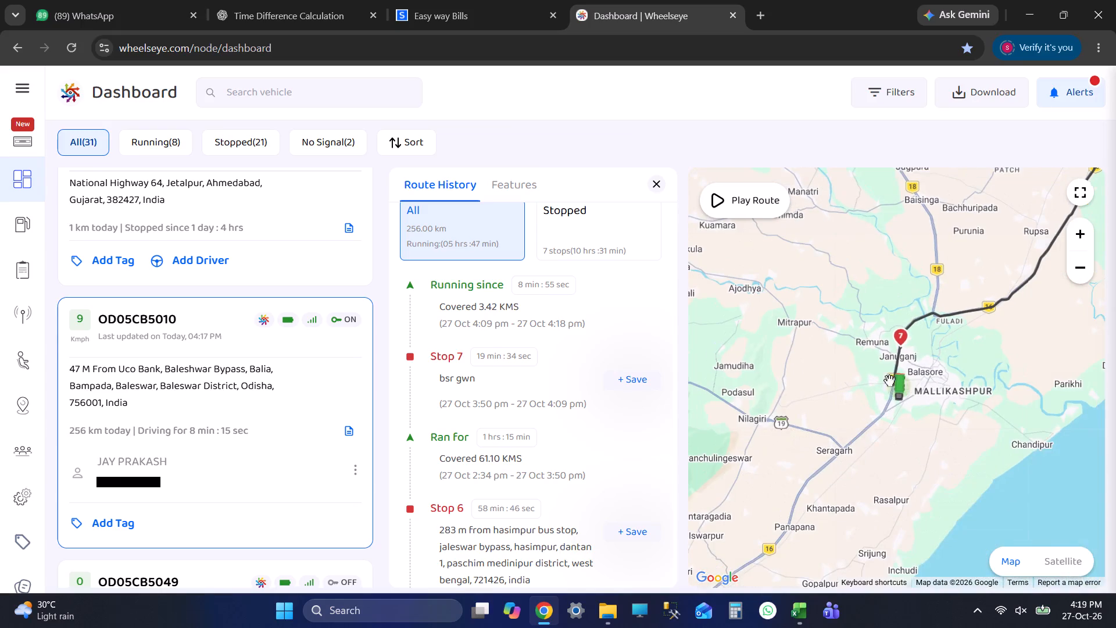
pyautogui.scroll(6, 304, 393)
pyautogui.scroll(-5, 289, 402)
pyautogui.scroll(4, 289, 402)
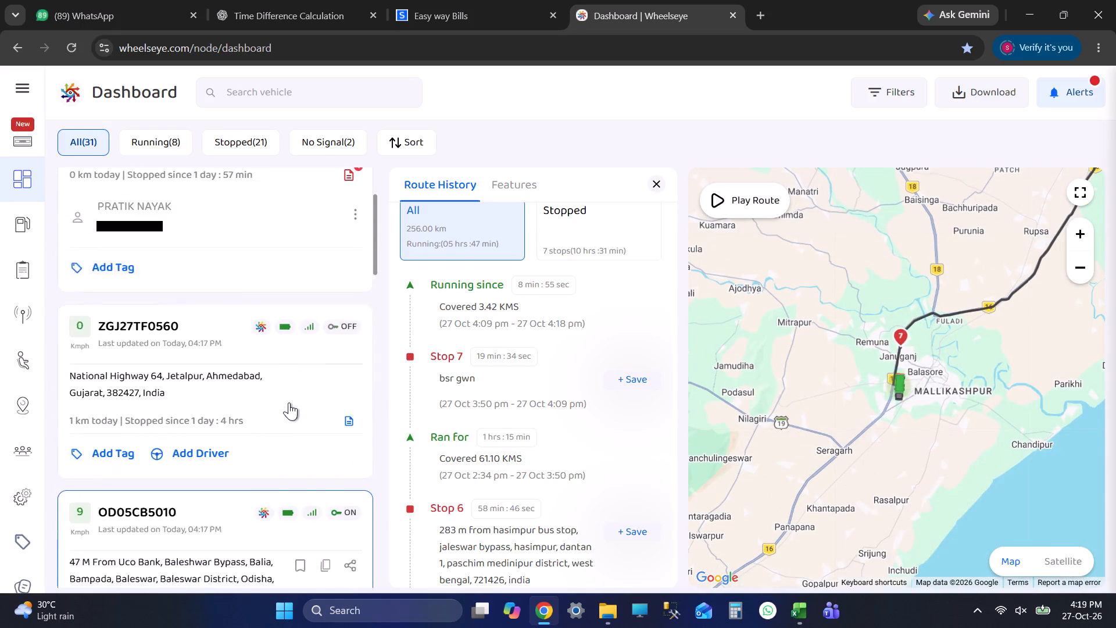
pyautogui.scroll(4, 241, 318)
pyautogui.click(177, 327)
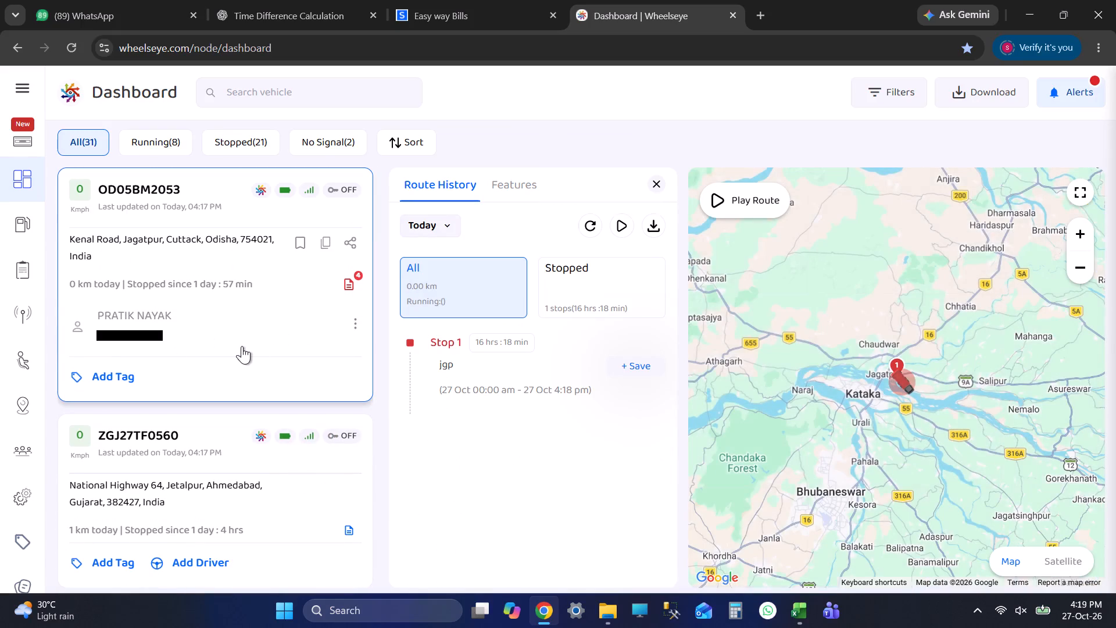
pyautogui.scroll(-4, 242, 355)
pyautogui.click(181, 373)
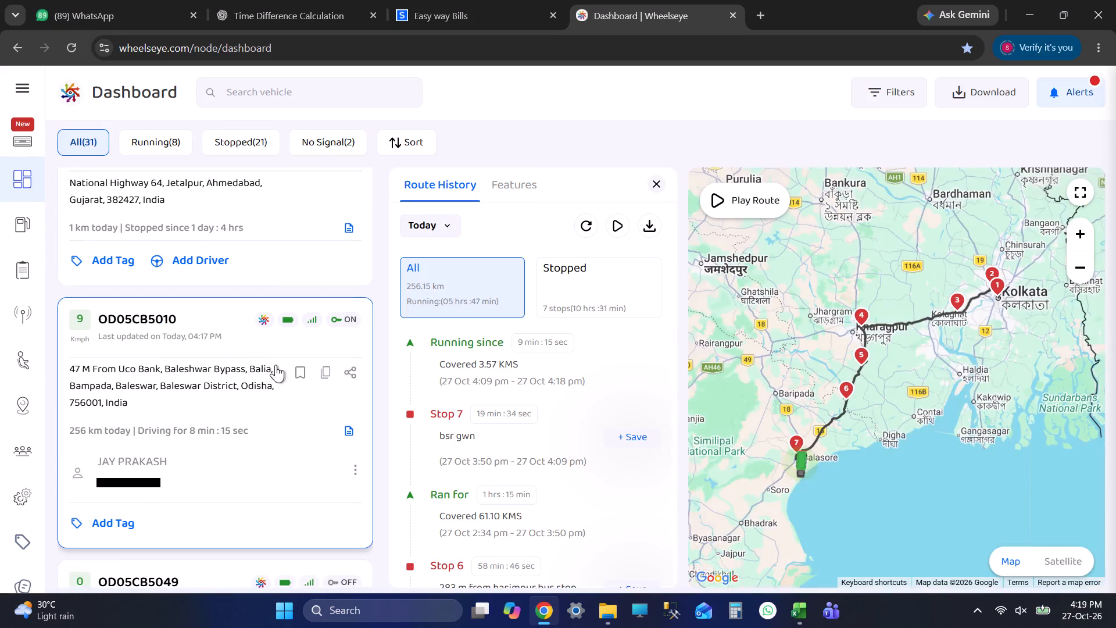
pyautogui.scroll(4, 766, 415)
pyautogui.moveTo(834, 438); pyautogui.dragTo(831, 266)
pyautogui.scroll(2, 816, 345)
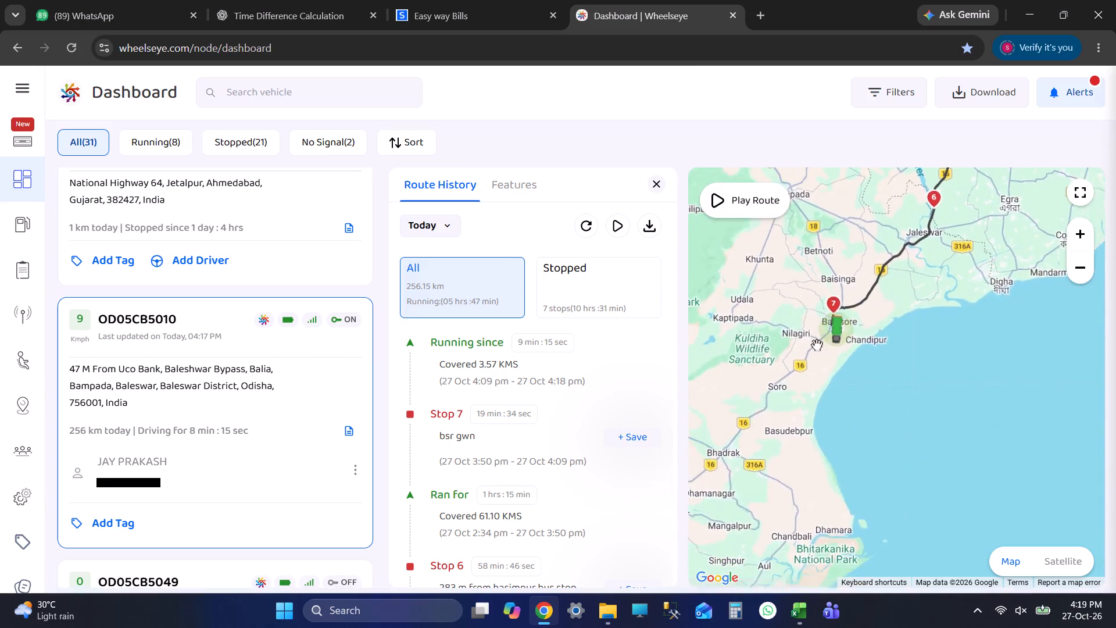
pyautogui.scroll(3, 817, 345)
pyautogui.scroll(12, 848, 272)
pyautogui.moveTo(800, 325); pyautogui.dragTo(775, 236)
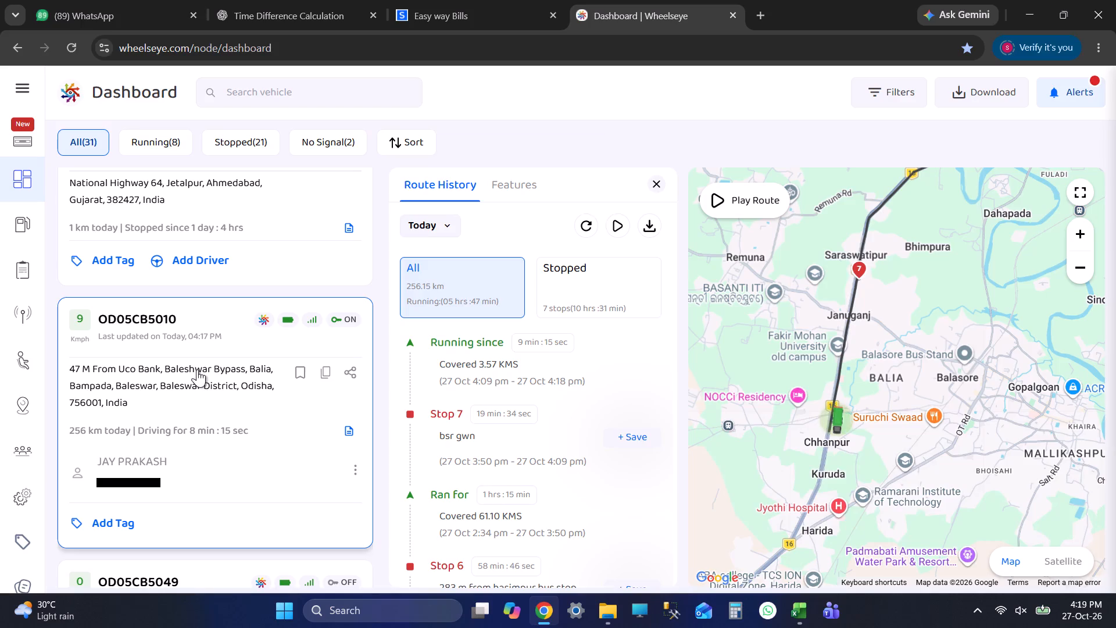
pyautogui.scroll(-5, 197, 369)
pyautogui.click(185, 307)
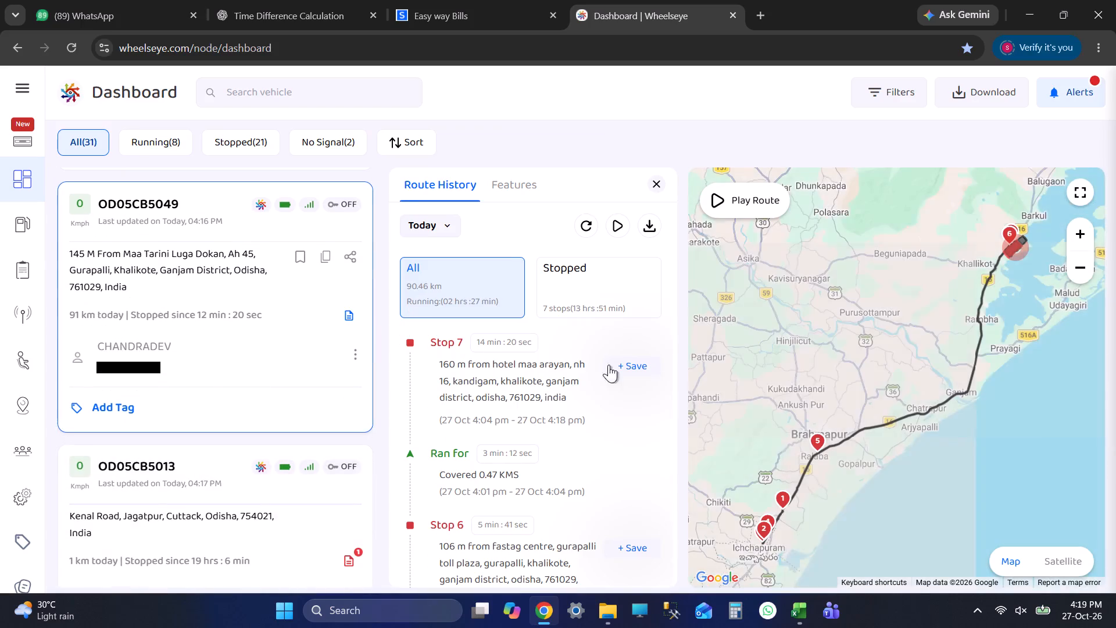
pyautogui.moveTo(889, 315); pyautogui.dragTo(833, 402)
pyautogui.scroll(7, 945, 297)
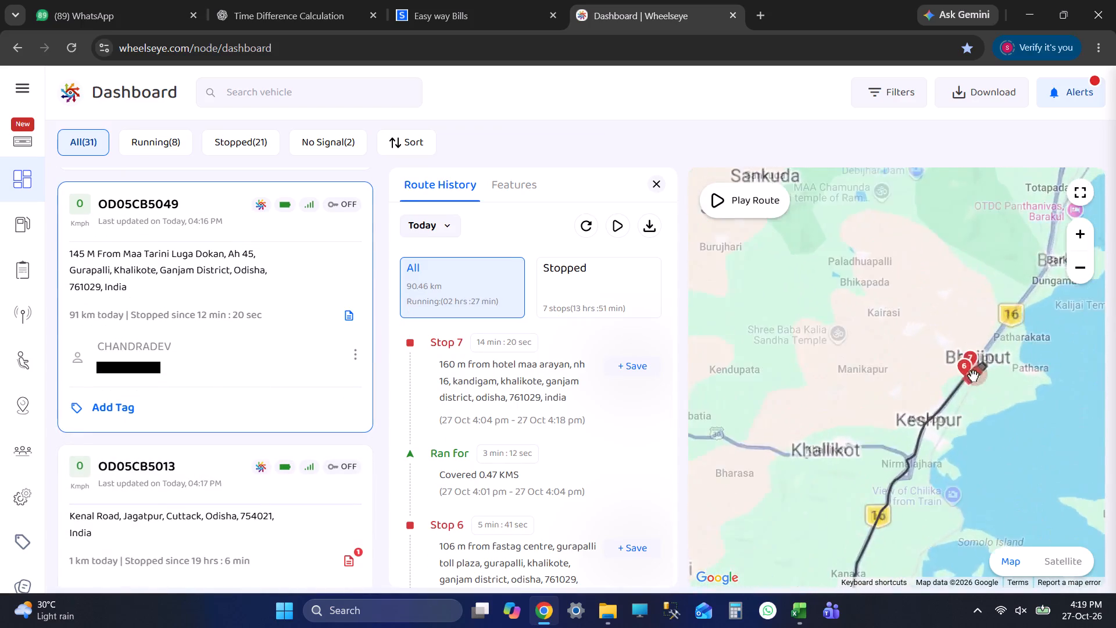
pyautogui.scroll(3, 973, 376)
pyautogui.moveTo(971, 376); pyautogui.dragTo(912, 382)
pyautogui.click(542, 389)
pyautogui.scroll(-2, 519, 434)
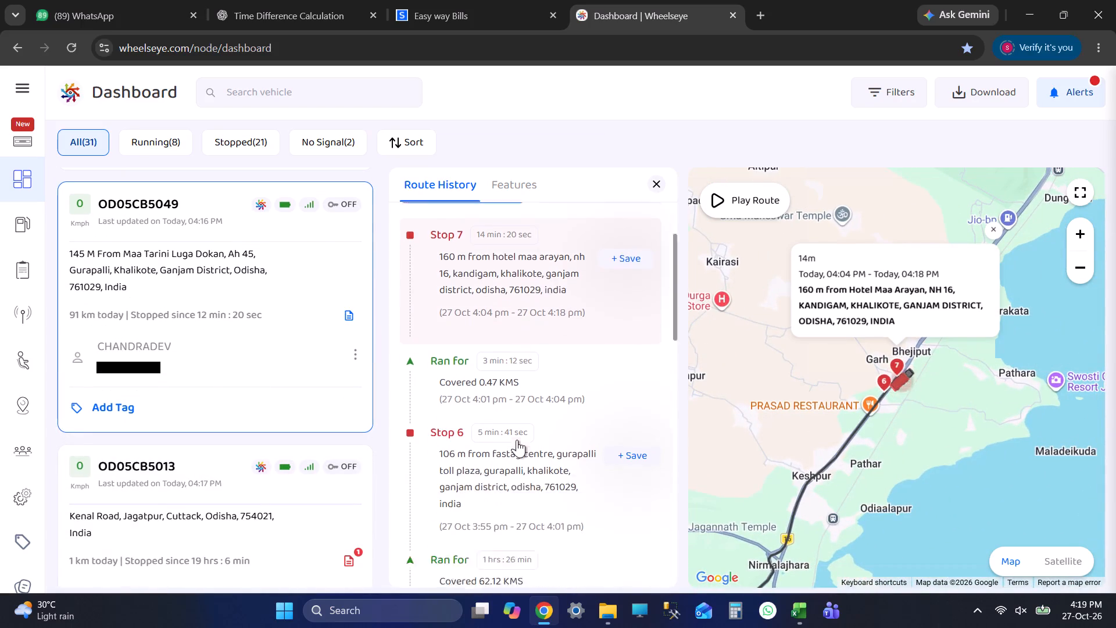
pyautogui.scroll(-1, 517, 440)
pyautogui.click(513, 375)
pyautogui.scroll(-3, 527, 404)
pyautogui.click(524, 356)
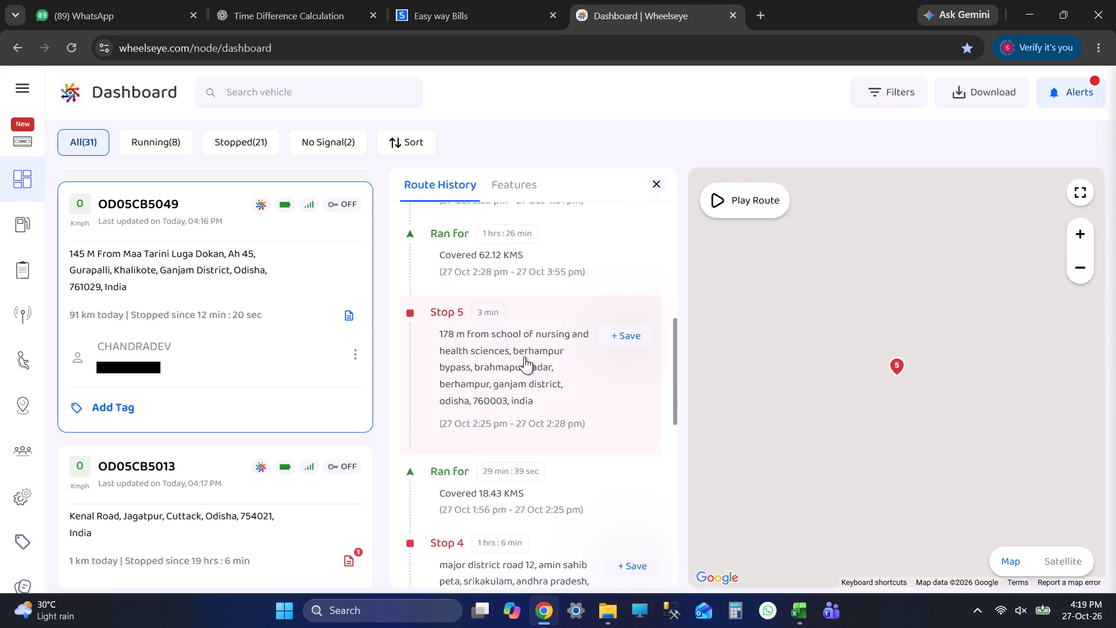
pyautogui.scroll(-1, 538, 367)
pyautogui.scroll(1, 539, 370)
pyautogui.scroll(-3, 542, 371)
pyautogui.click(531, 380)
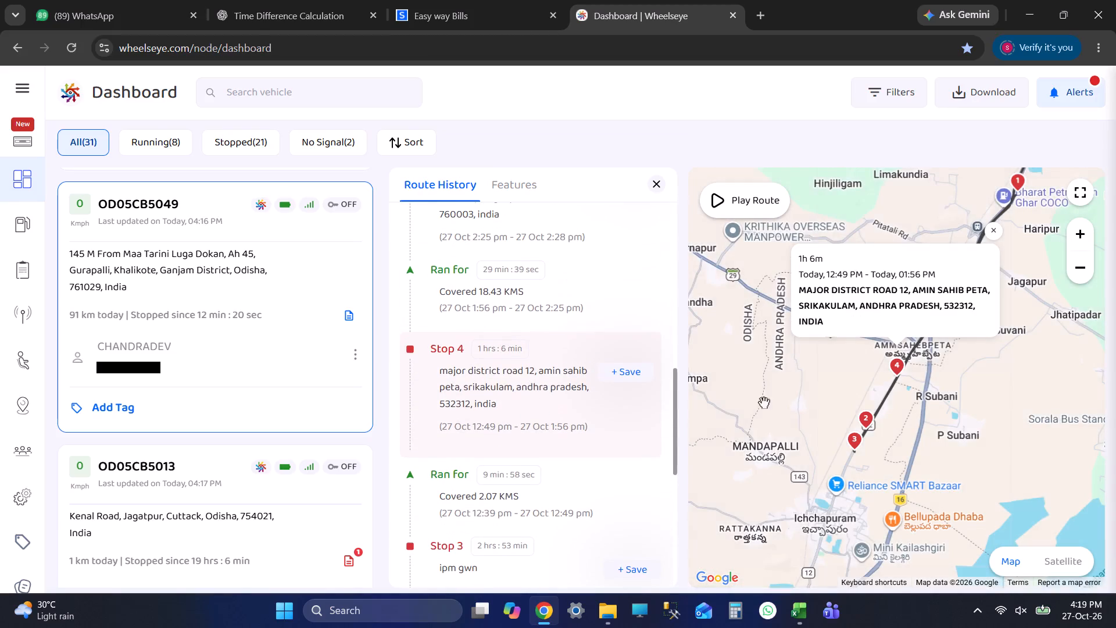
pyautogui.scroll(3, 946, 391)
pyautogui.scroll(2, 813, 373)
pyautogui.scroll(4, 608, 383)
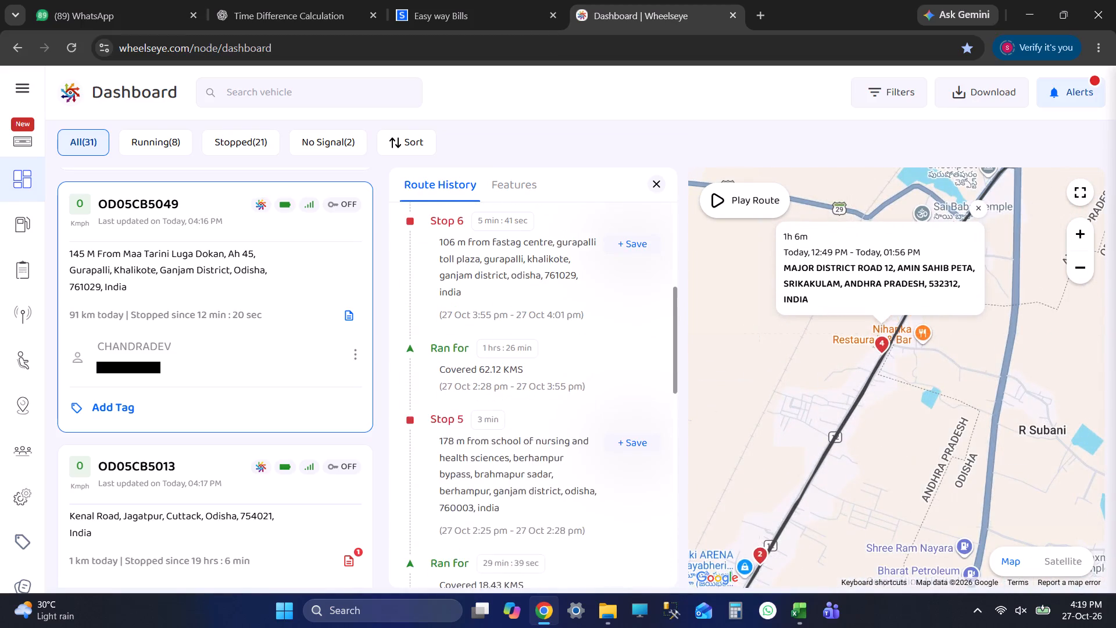
pyautogui.click(493, 456)
pyautogui.scroll(4, 485, 430)
pyautogui.click(485, 420)
pyautogui.scroll(2, 498, 421)
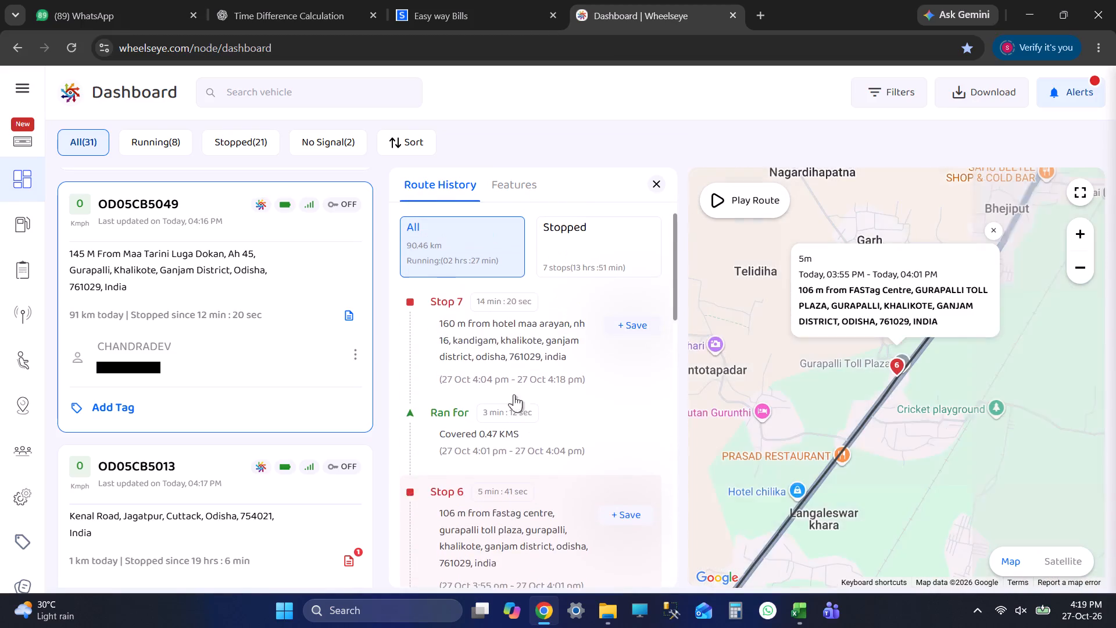
pyautogui.click(539, 356)
pyautogui.scroll(-4, 850, 377)
pyautogui.scroll(3, 853, 358)
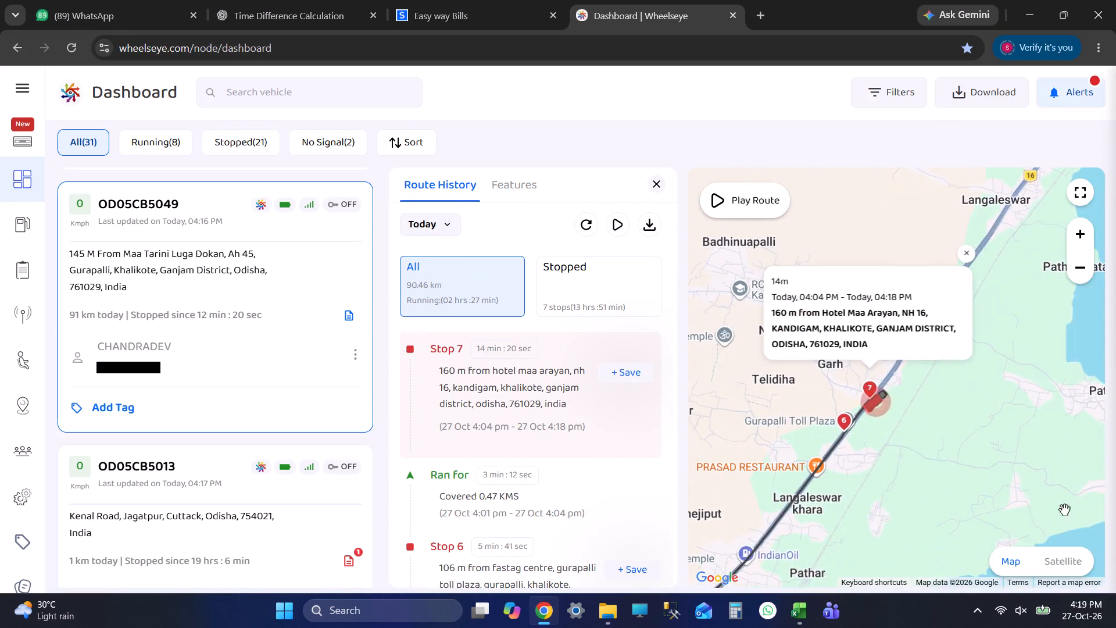
pyautogui.click(1068, 558)
pyautogui.scroll(7, 889, 398)
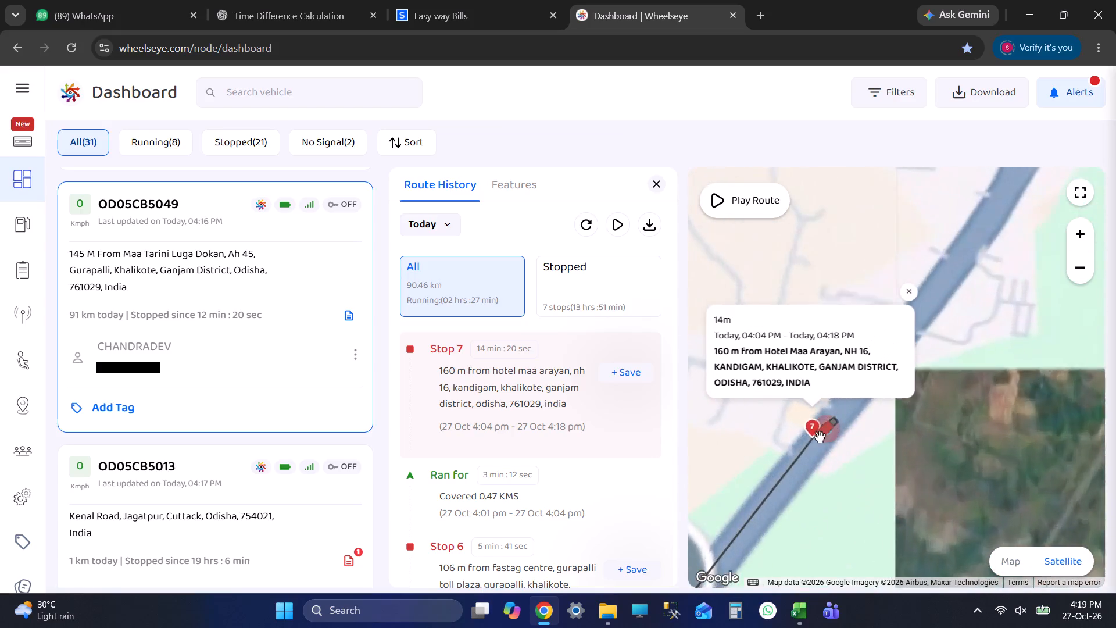
pyautogui.moveTo(798, 456); pyautogui.dragTo(856, 466)
pyautogui.scroll(5, 859, 454)
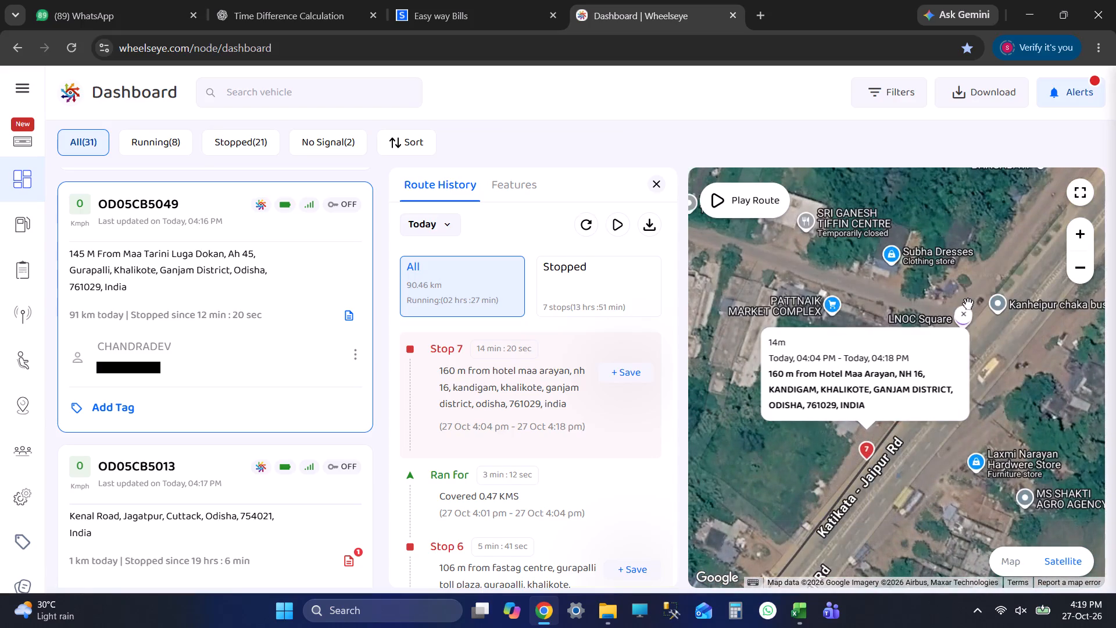
pyautogui.click(967, 320)
pyautogui.scroll(1, 908, 407)
pyautogui.scroll(-7, 908, 407)
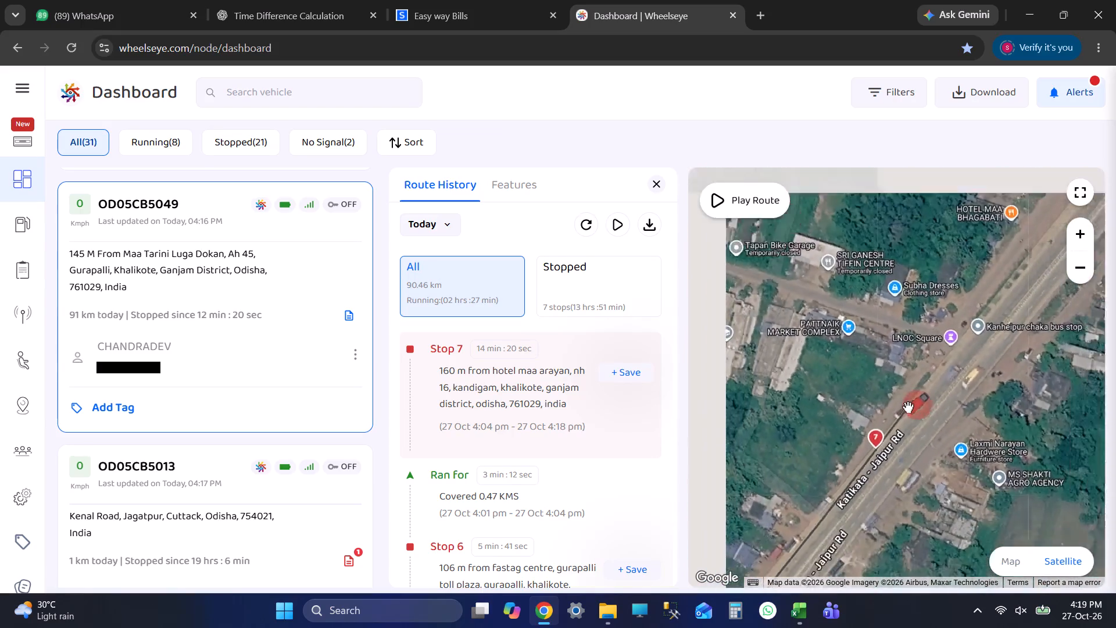
pyautogui.scroll(-9, 908, 407)
pyautogui.moveTo(927, 358); pyautogui.dragTo(888, 383)
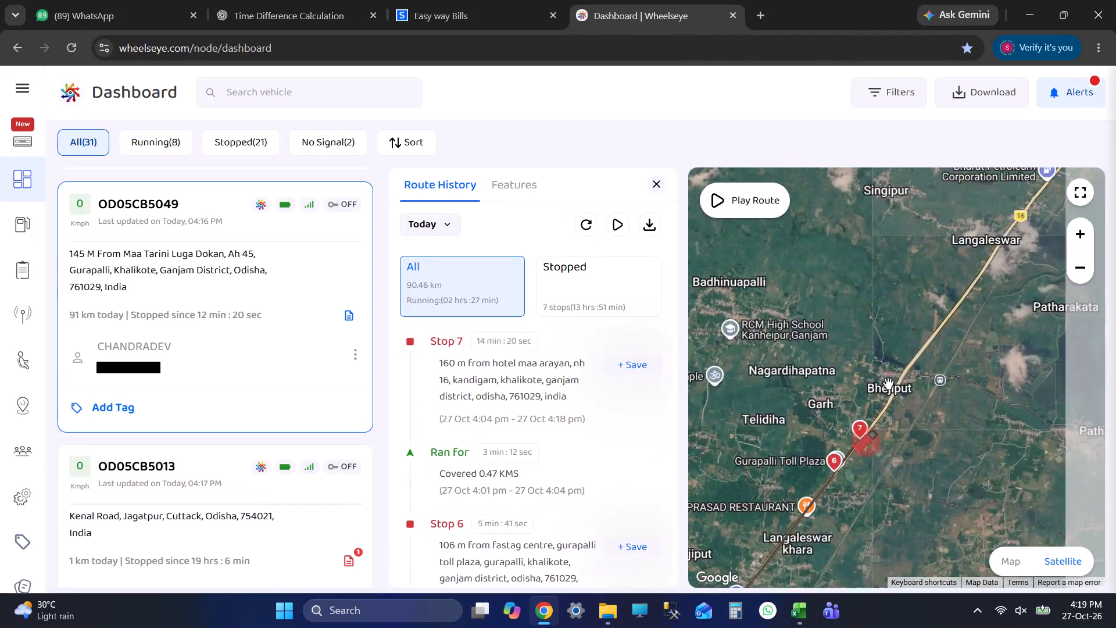
pyautogui.scroll(-12, 887, 391)
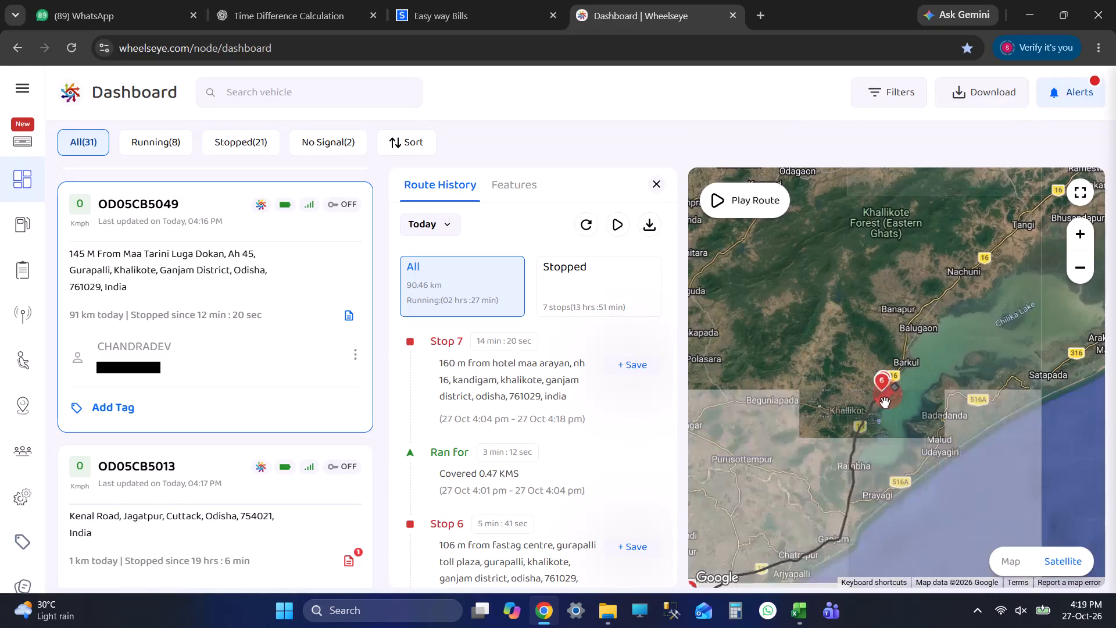
pyautogui.scroll(-2, 860, 348)
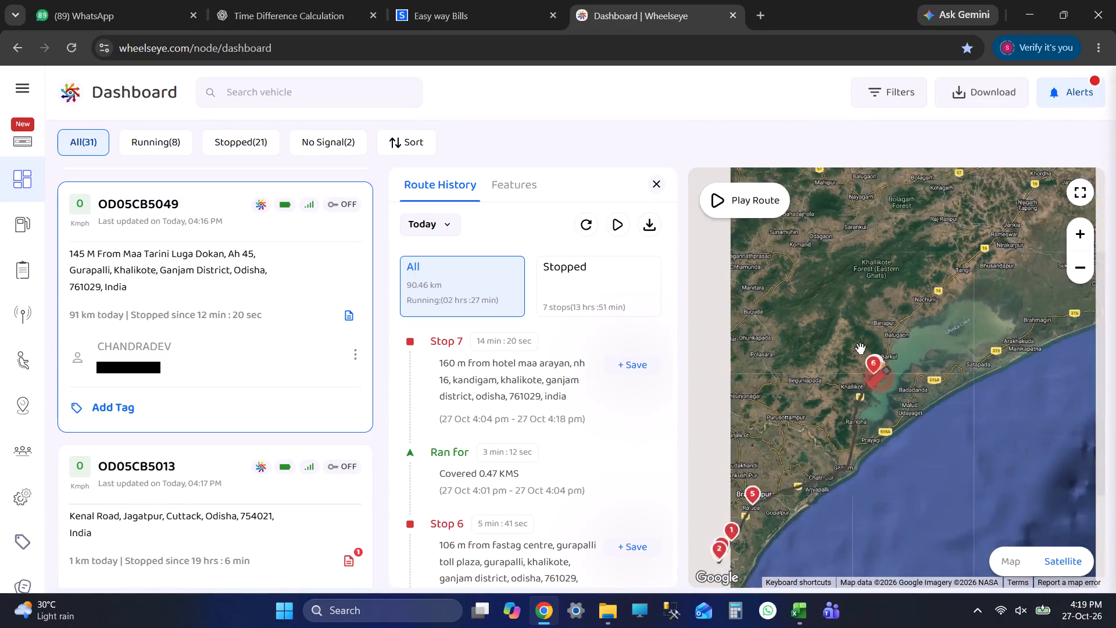
pyautogui.moveTo(860, 336); pyautogui.dragTo(793, 381)
pyautogui.scroll(-1, 796, 374)
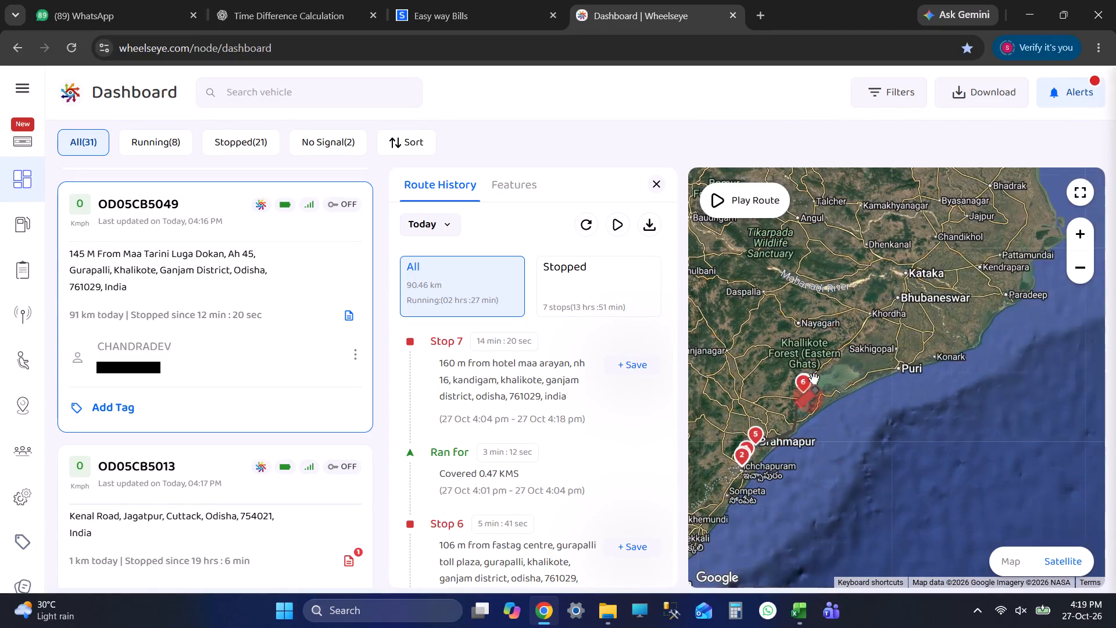
pyautogui.scroll(2, 867, 315)
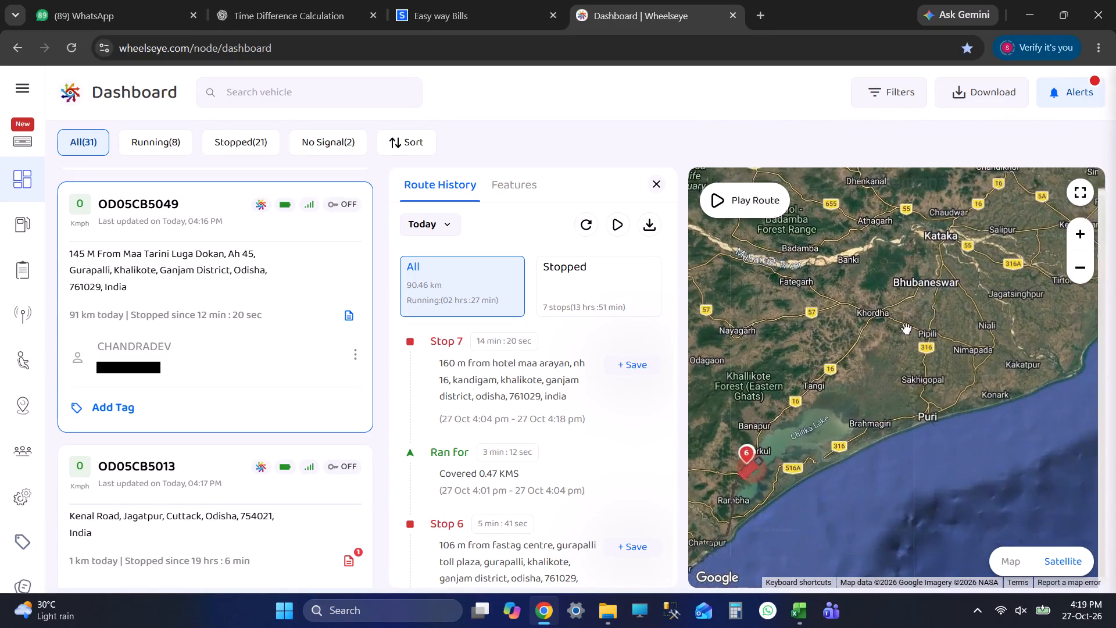
pyautogui.scroll(4, 877, 315)
pyautogui.scroll(-5, 874, 323)
pyautogui.moveTo(825, 379); pyautogui.dragTo(954, 268)
pyautogui.scroll(3, 903, 366)
pyautogui.scroll(4, 828, 316)
pyautogui.scroll(2, 872, 293)
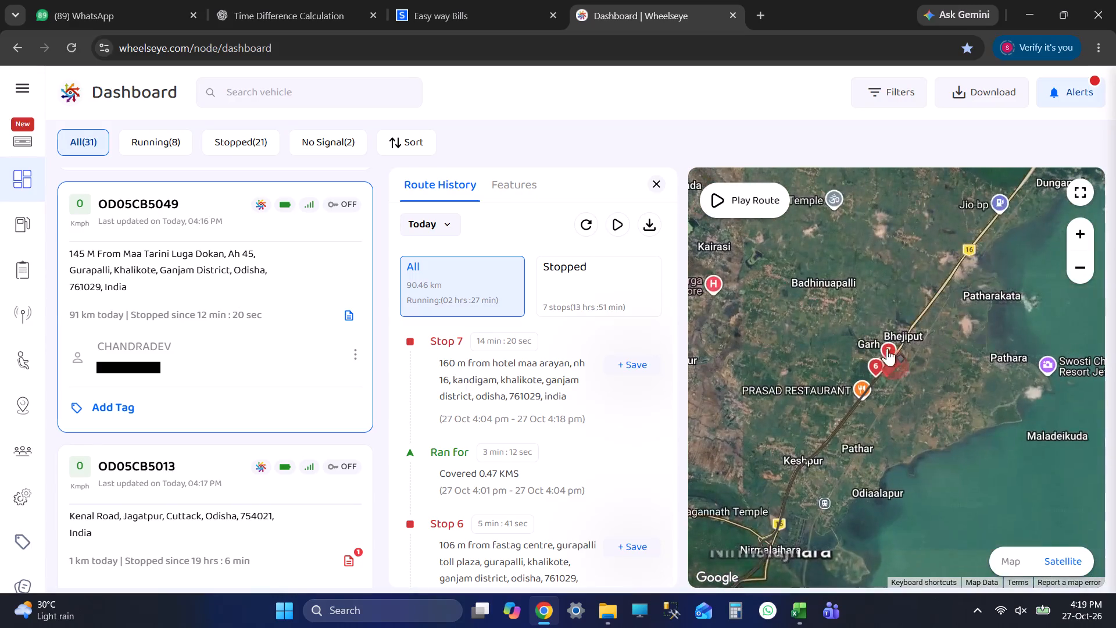
pyautogui.scroll(6, 886, 357)
pyautogui.scroll(-3, 893, 312)
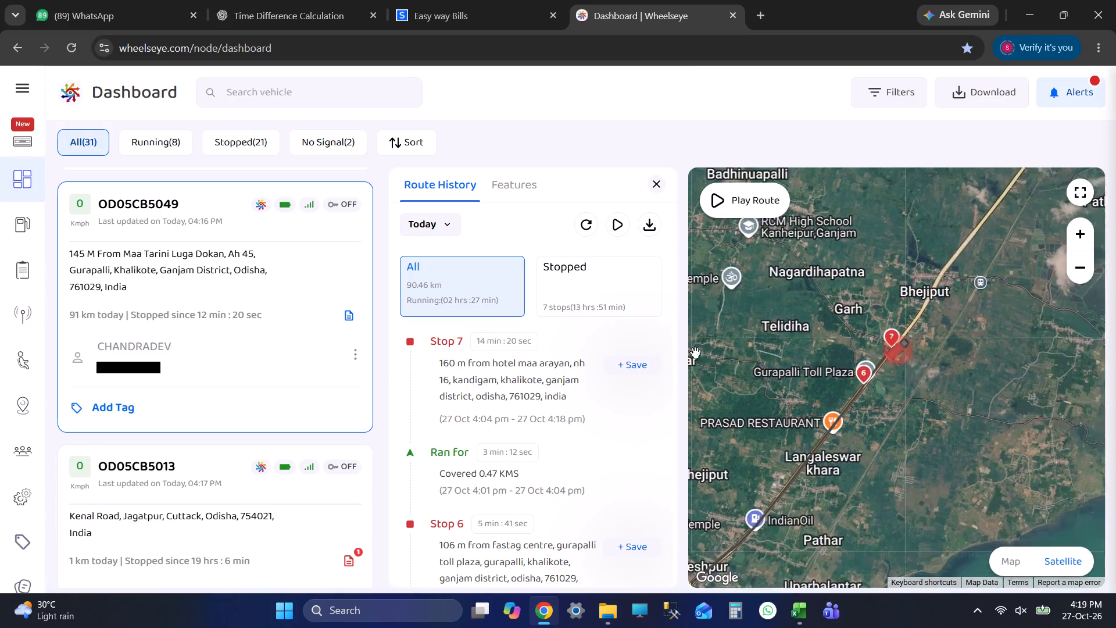
pyautogui.scroll(-3, 555, 405)
pyautogui.scroll(1, 550, 409)
pyautogui.scroll(-1, 550, 409)
pyautogui.scroll(1, 555, 402)
pyautogui.scroll(-1, 555, 402)
pyautogui.scroll(1, 555, 402)
pyautogui.scroll(-16, 555, 402)
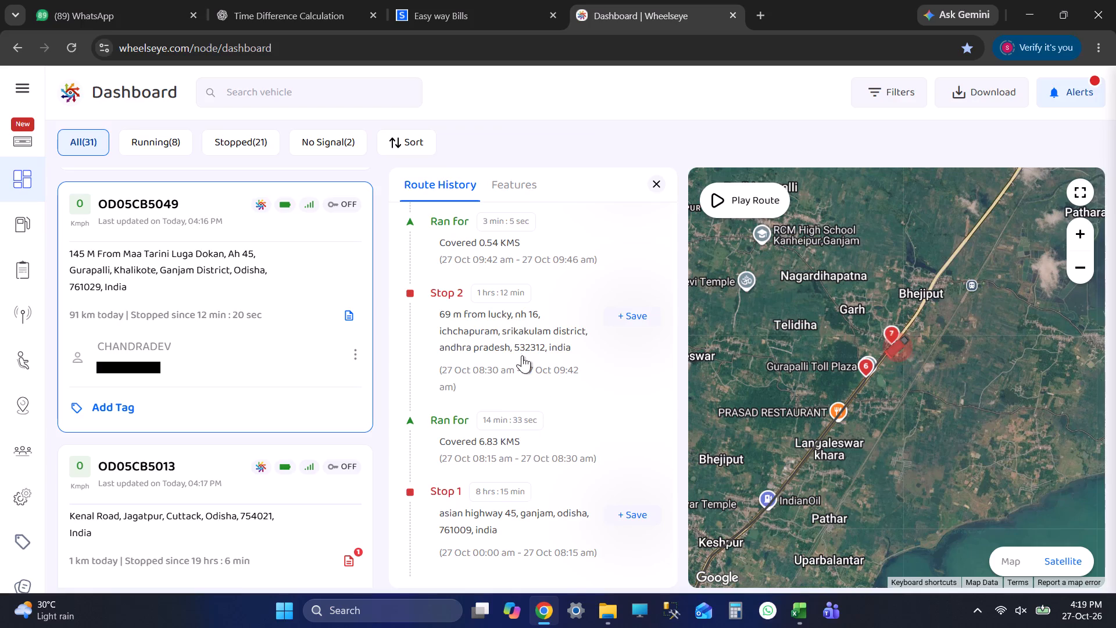
pyautogui.scroll(6, 531, 367)
pyautogui.scroll(-3, 549, 424)
pyautogui.click(524, 379)
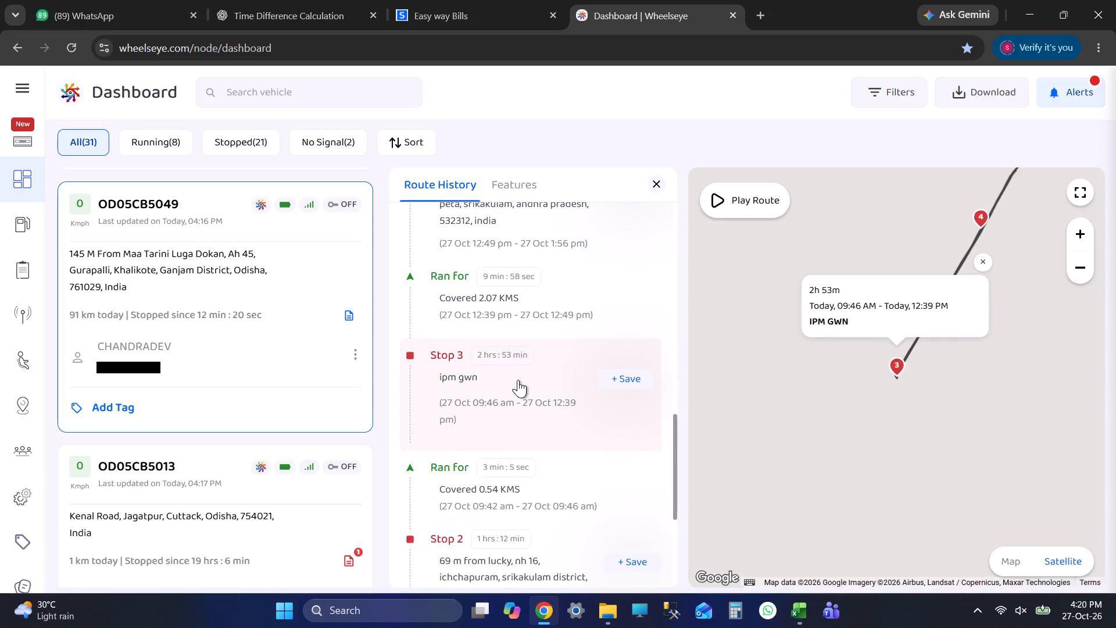
pyautogui.scroll(1, 556, 390)
pyautogui.scroll(-5, 884, 406)
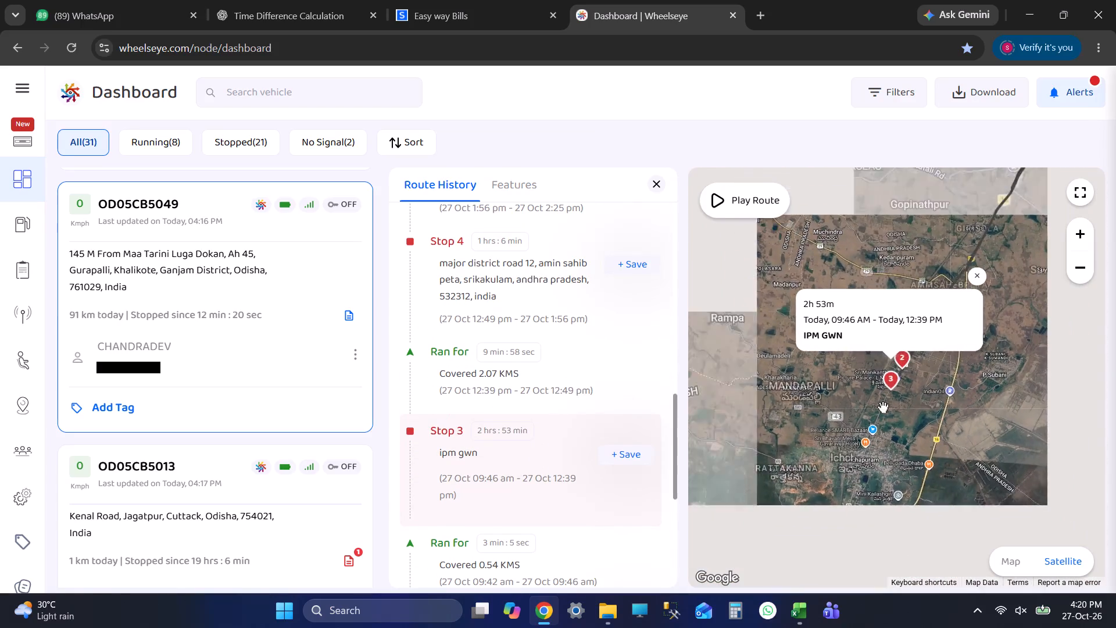
pyautogui.scroll(-2, 883, 407)
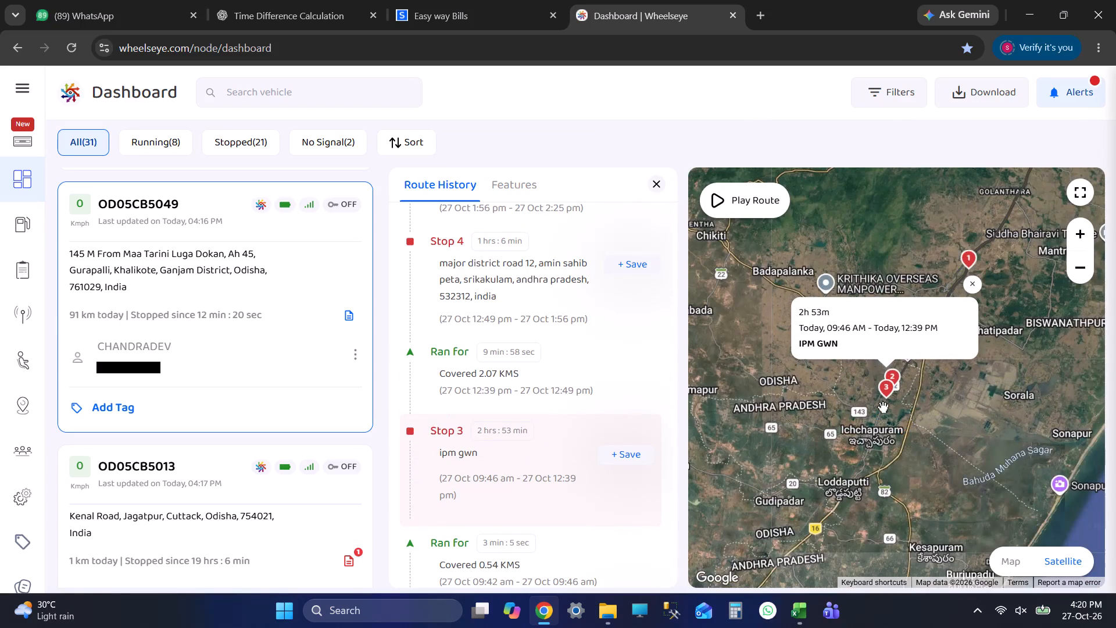
pyautogui.scroll(3, 883, 407)
pyautogui.scroll(1, 538, 399)
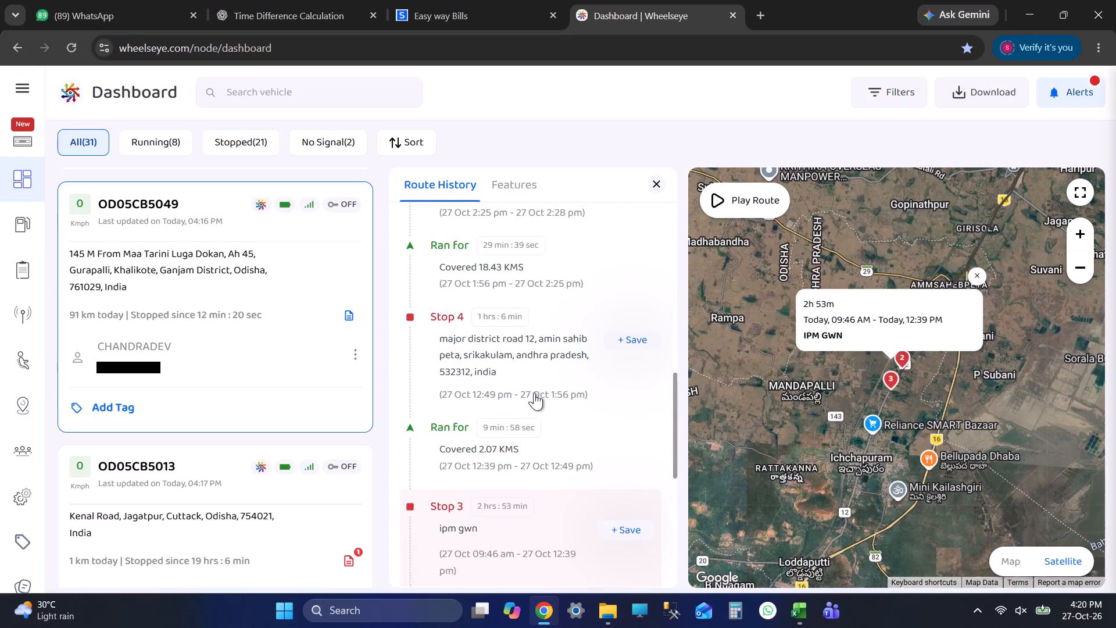
pyautogui.click(534, 392)
pyautogui.scroll(2, 538, 389)
pyautogui.click(523, 379)
pyautogui.scroll(4, 523, 379)
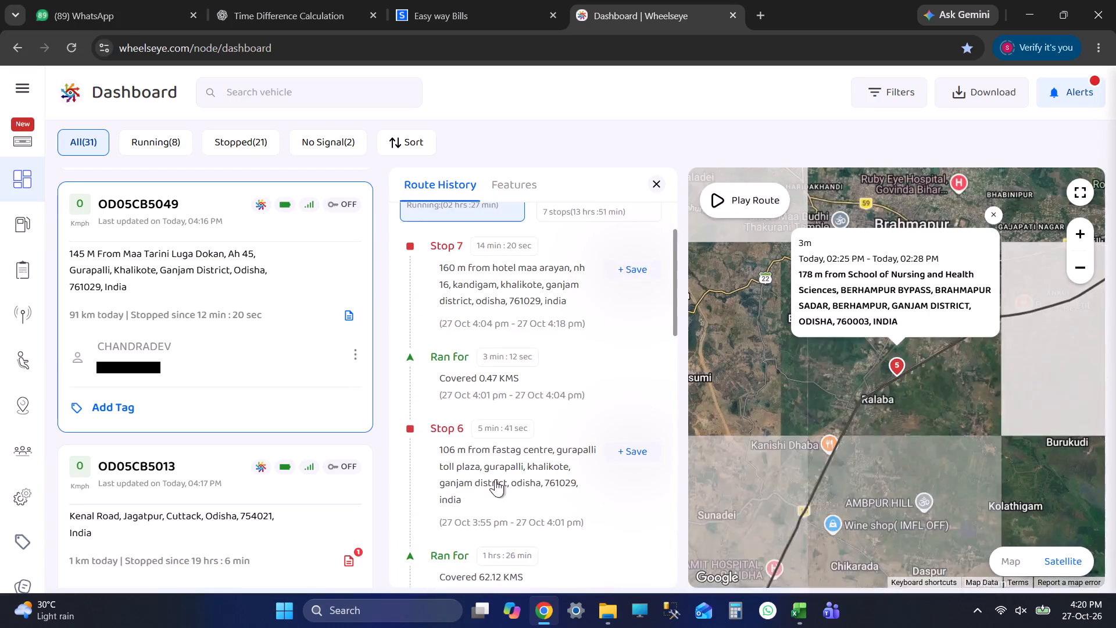
pyautogui.click(495, 479)
pyautogui.scroll(3, 498, 475)
pyautogui.click(517, 430)
pyautogui.scroll(-9, 901, 418)
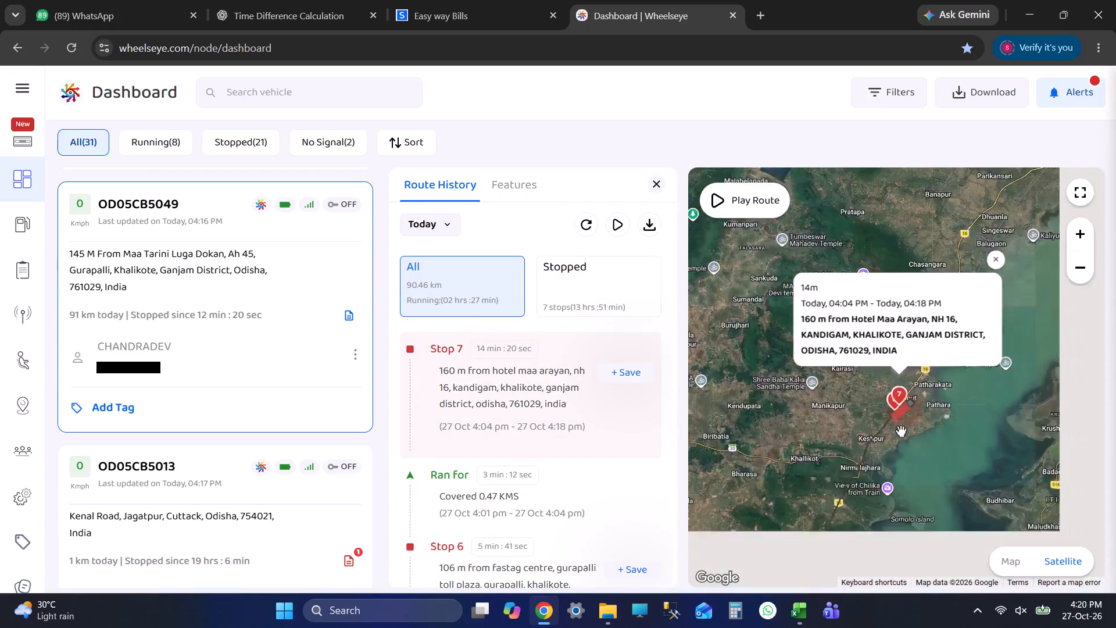
pyautogui.scroll(-3, 900, 436)
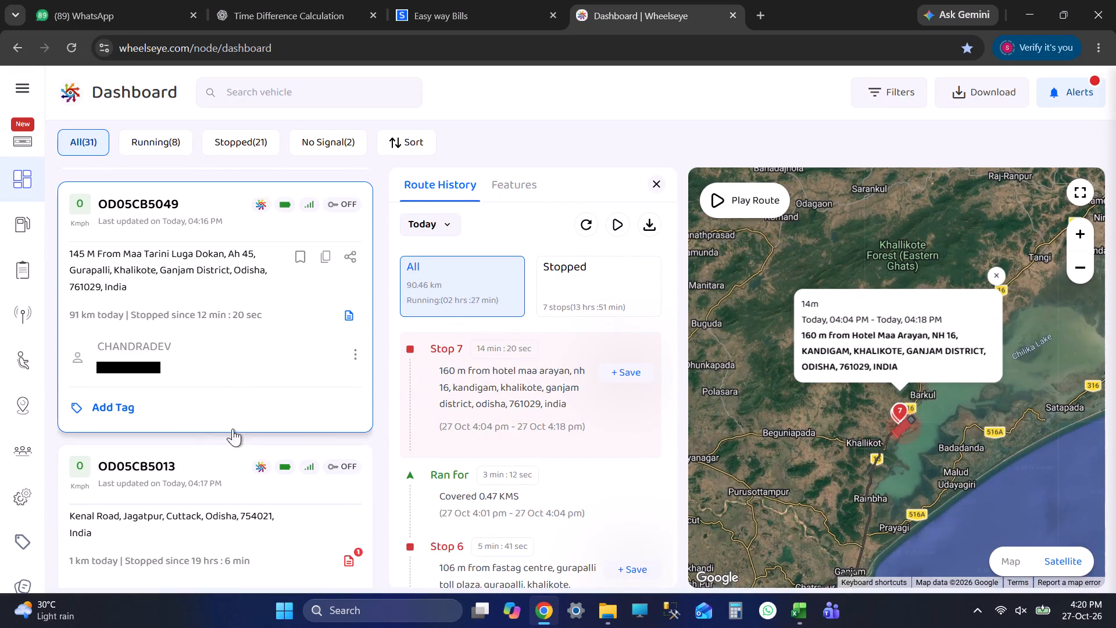
pyautogui.scroll(6, 887, 406)
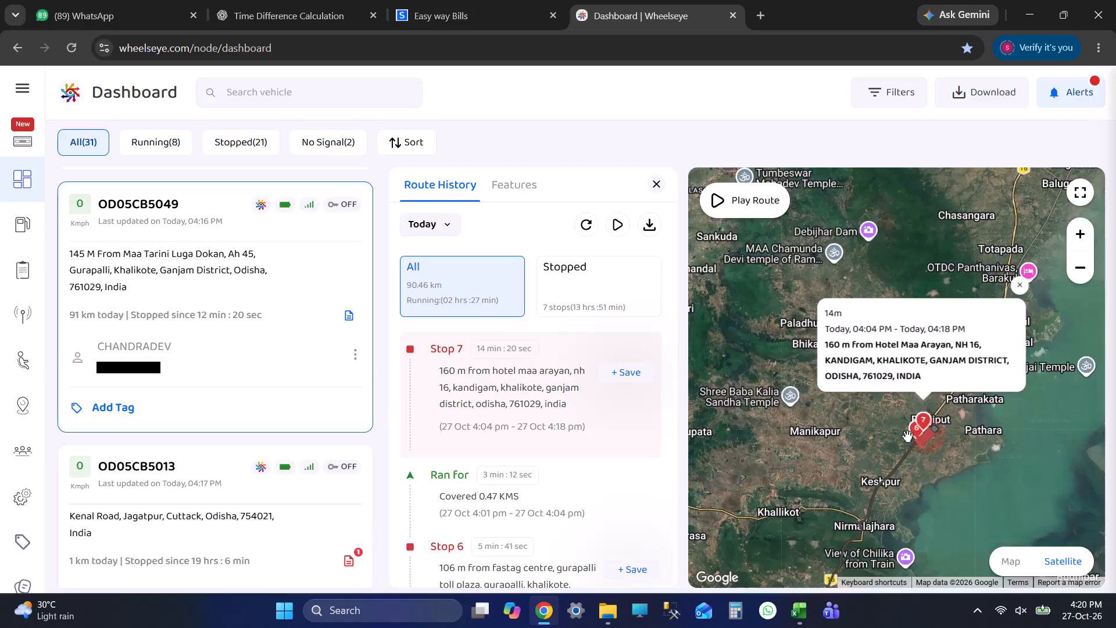
pyautogui.scroll(15, 925, 427)
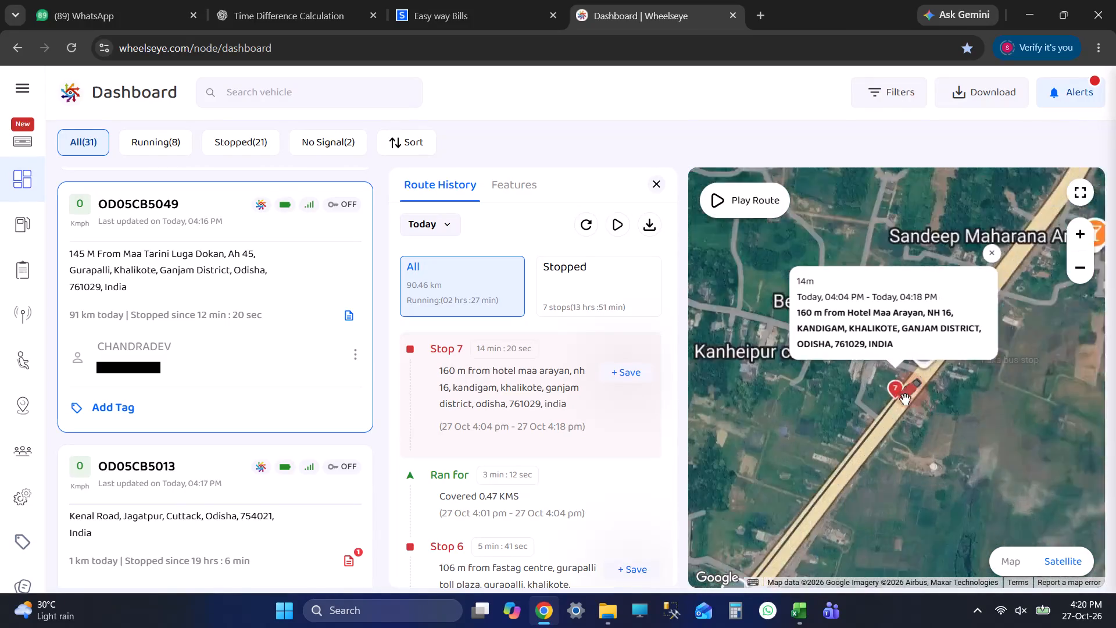
pyautogui.scroll(5, 905, 399)
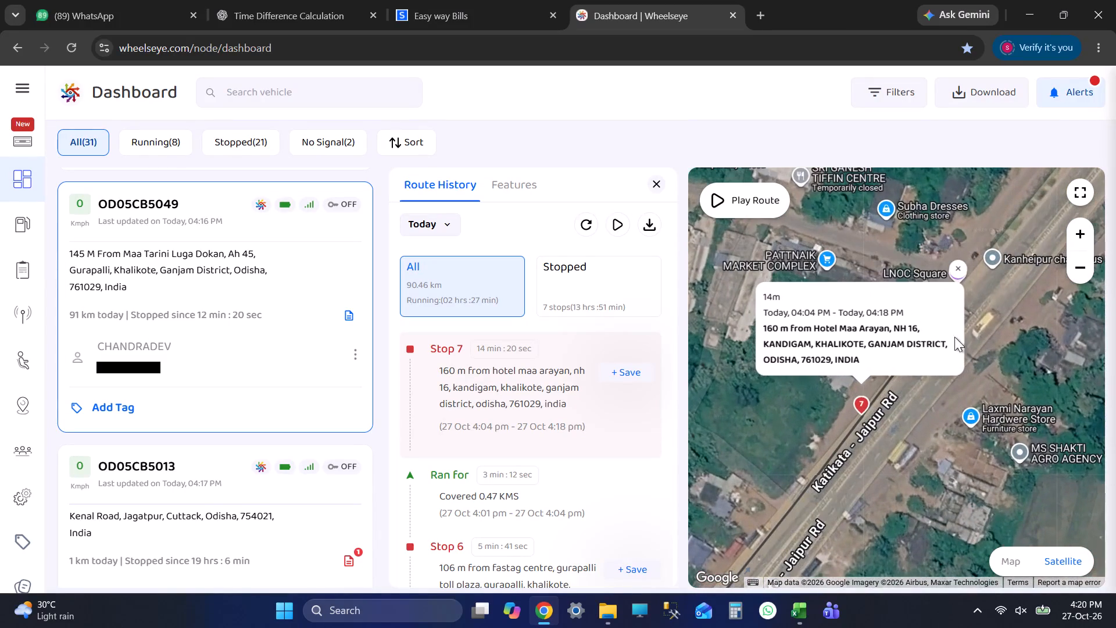
pyautogui.click(961, 271)
pyautogui.scroll(2, 874, 413)
pyautogui.scroll(-4, 886, 380)
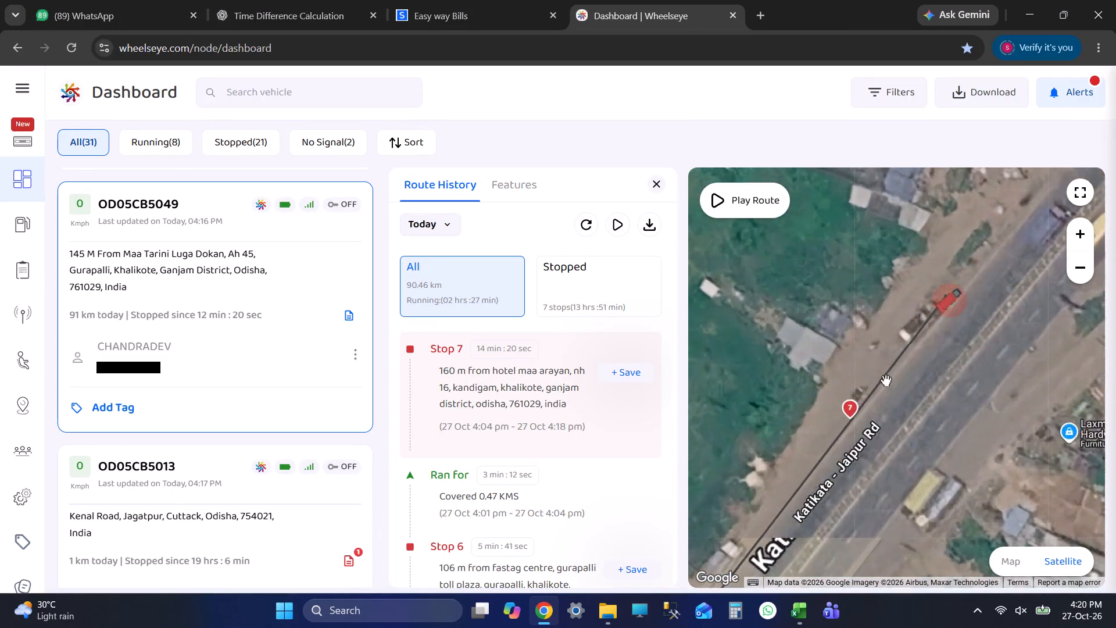
pyautogui.scroll(-1, 886, 390)
pyautogui.scroll(1, 886, 390)
pyautogui.scroll(-12, 886, 390)
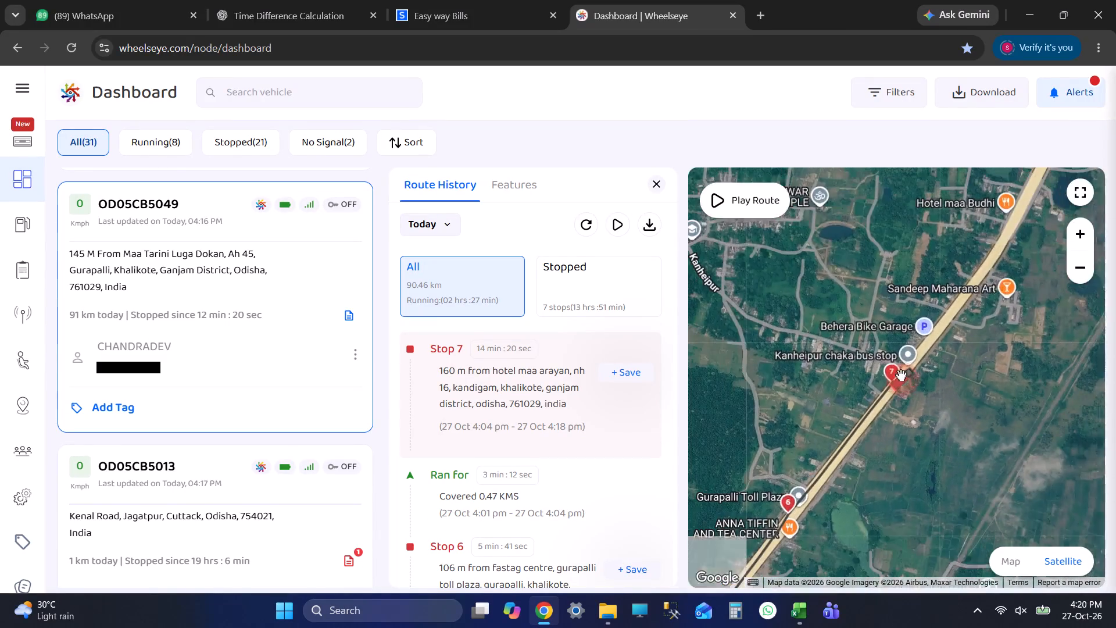
pyautogui.scroll(-3, 901, 375)
pyautogui.moveTo(929, 337); pyautogui.dragTo(904, 393)
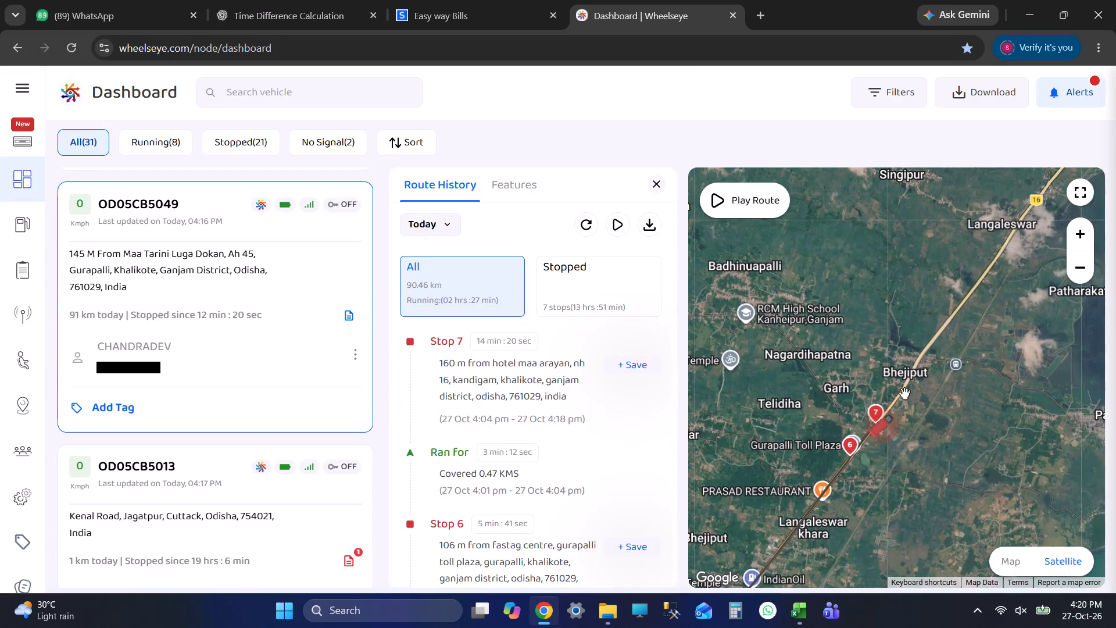
pyautogui.click(427, 383)
pyautogui.scroll(-5, 821, 350)
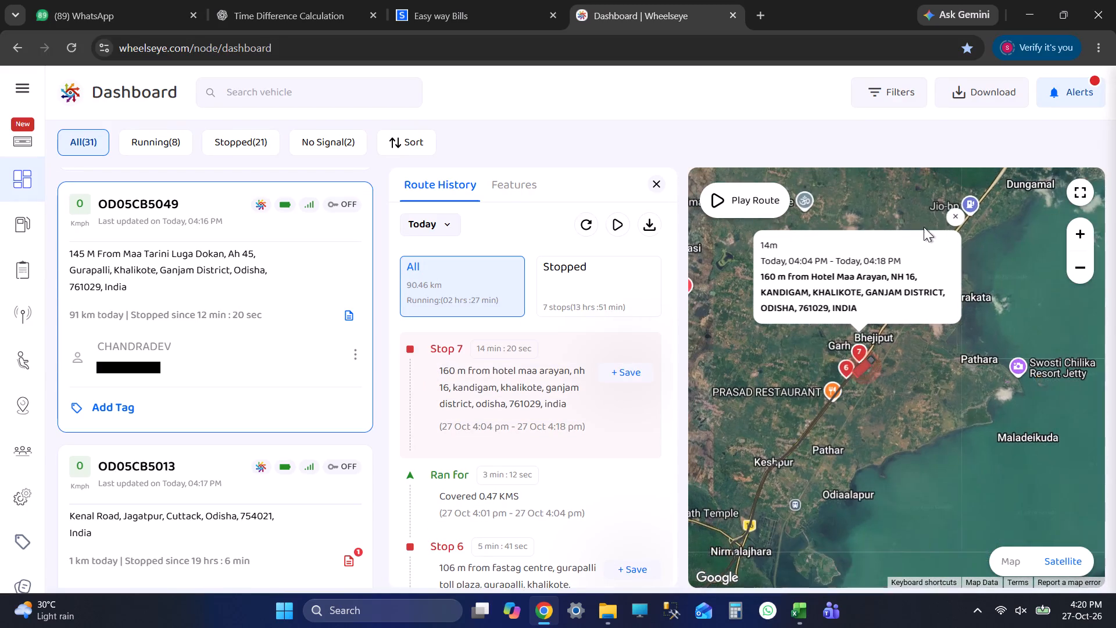
pyautogui.click(951, 219)
pyautogui.scroll(-2, 192, 365)
pyautogui.click(181, 361)
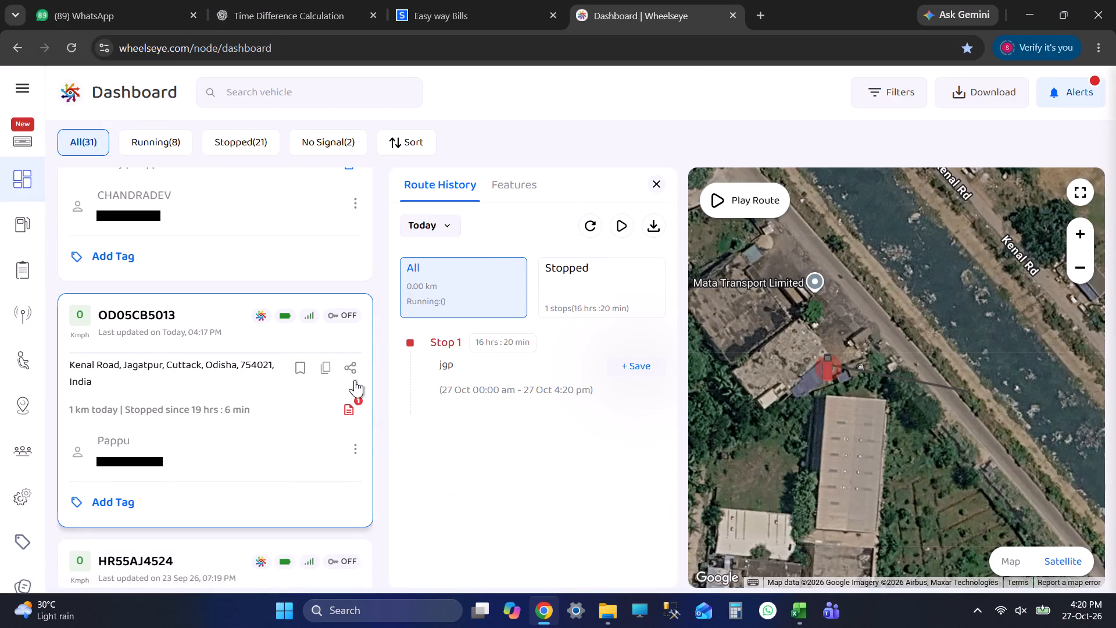
pyautogui.scroll(-1, 834, 385)
pyautogui.scroll(1, 829, 391)
pyautogui.scroll(-13, 828, 392)
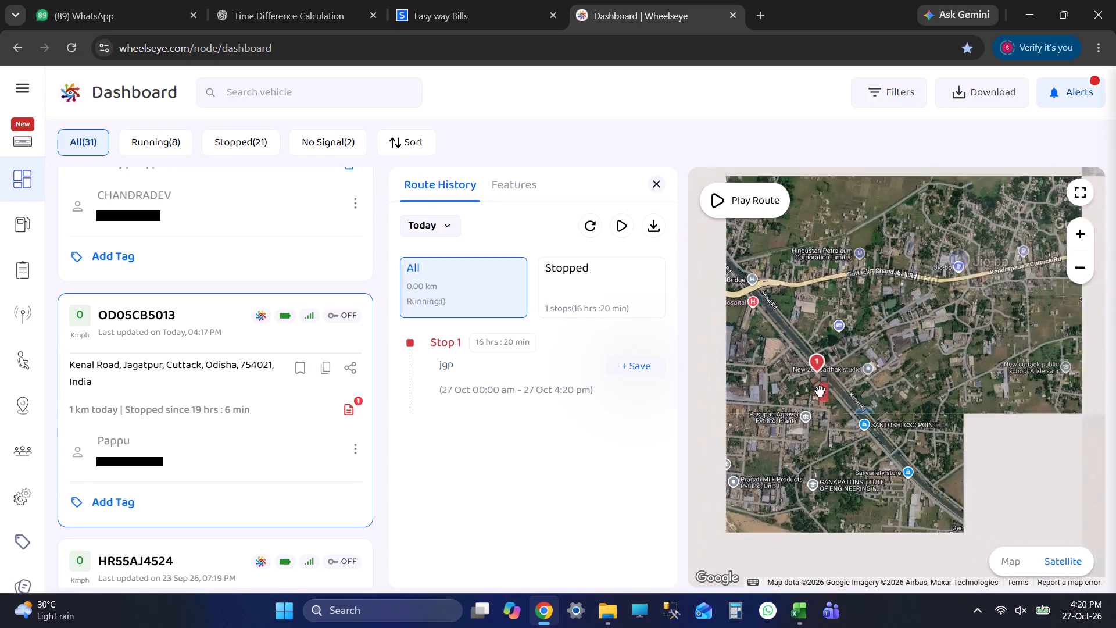
pyautogui.scroll(4, 820, 391)
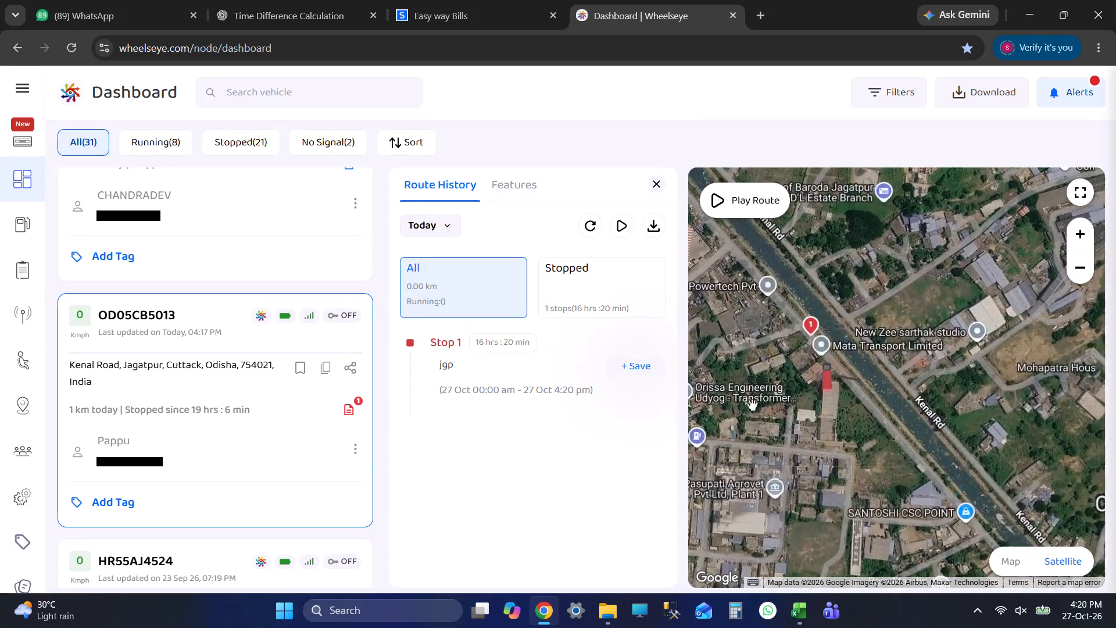
pyautogui.scroll(-1, 310, 413)
pyautogui.scroll(-2, 209, 428)
pyautogui.click(205, 366)
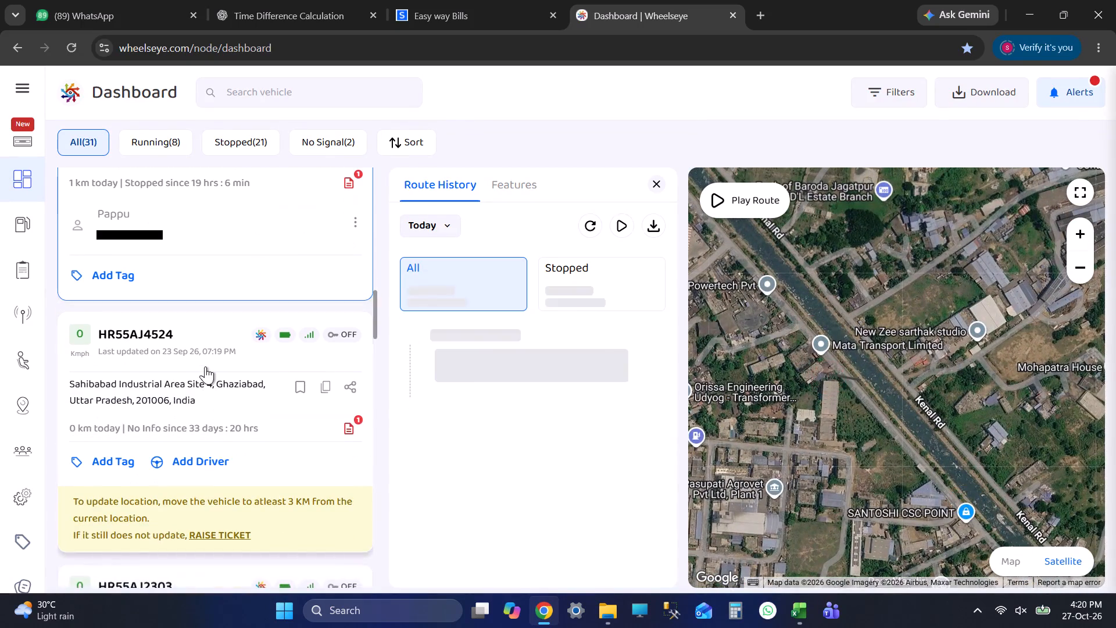
pyautogui.scroll(-3, 219, 376)
pyautogui.click(214, 369)
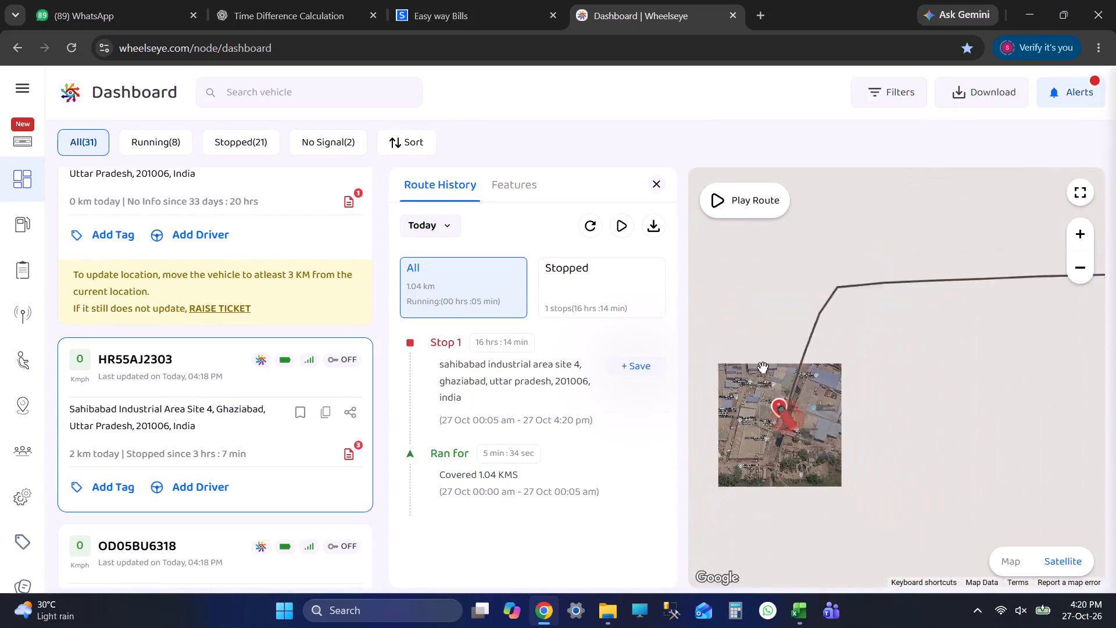
pyautogui.scroll(-3, 336, 422)
pyautogui.click(169, 367)
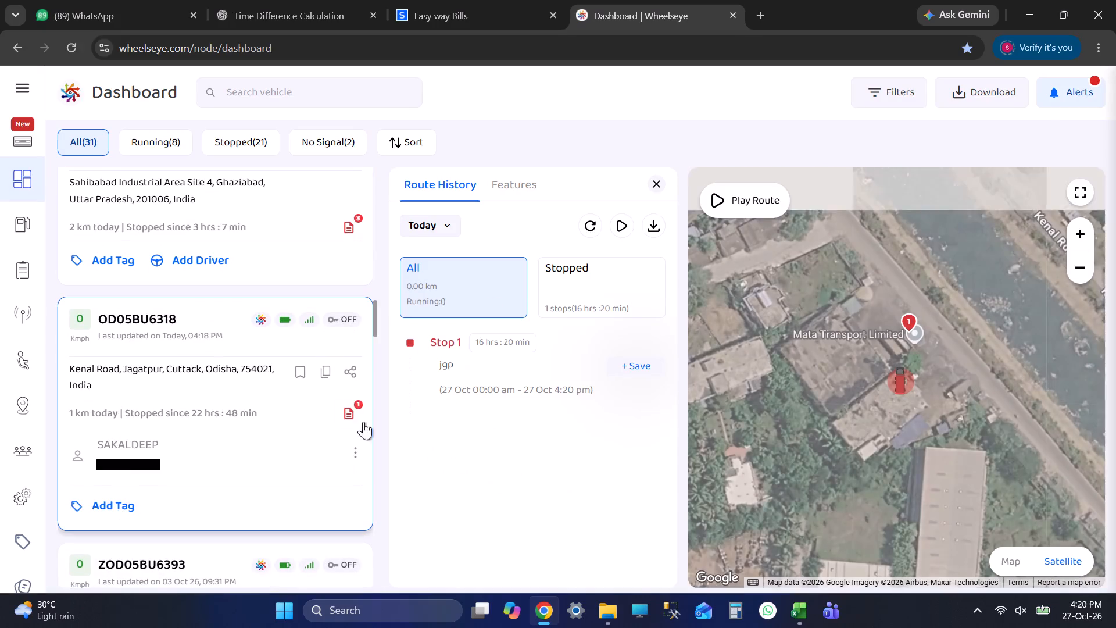
pyautogui.scroll(-4, 227, 430)
pyautogui.scroll(-4, 206, 341)
pyautogui.click(208, 349)
pyautogui.scroll(-1, 209, 349)
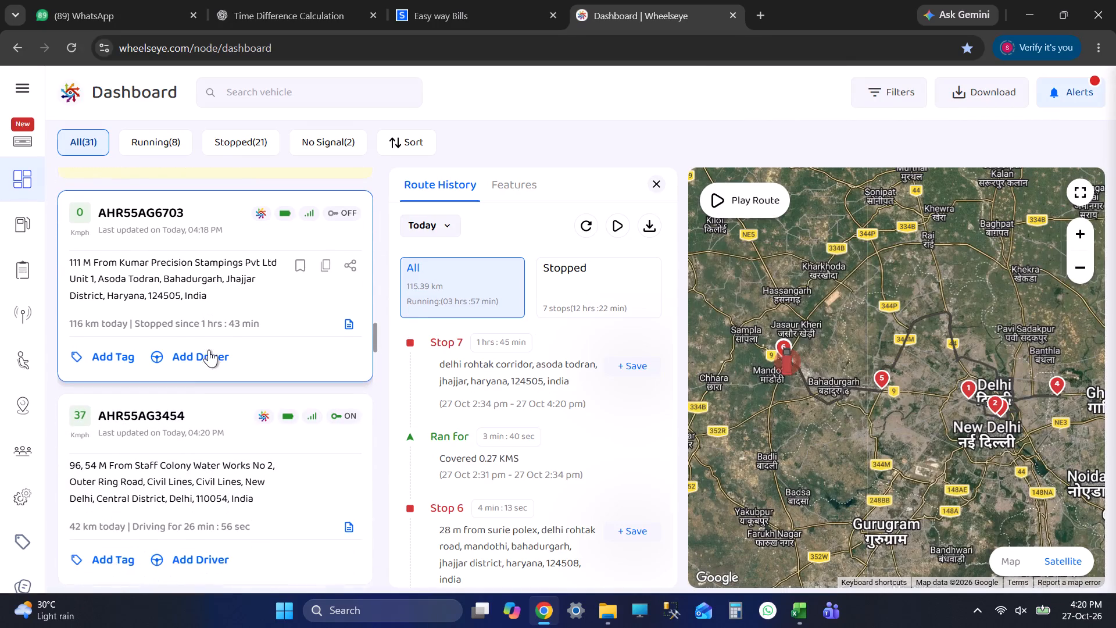
pyautogui.scroll(-4, 203, 450)
pyautogui.click(202, 372)
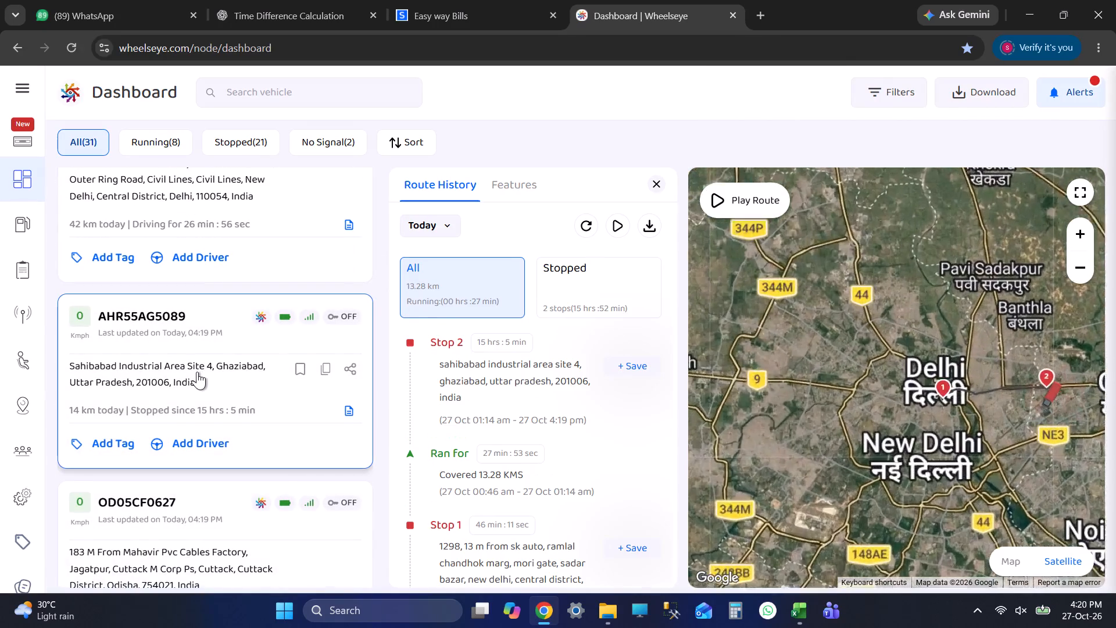
pyautogui.scroll(-3, 196, 372)
pyautogui.click(187, 364)
pyautogui.scroll(-2, 219, 382)
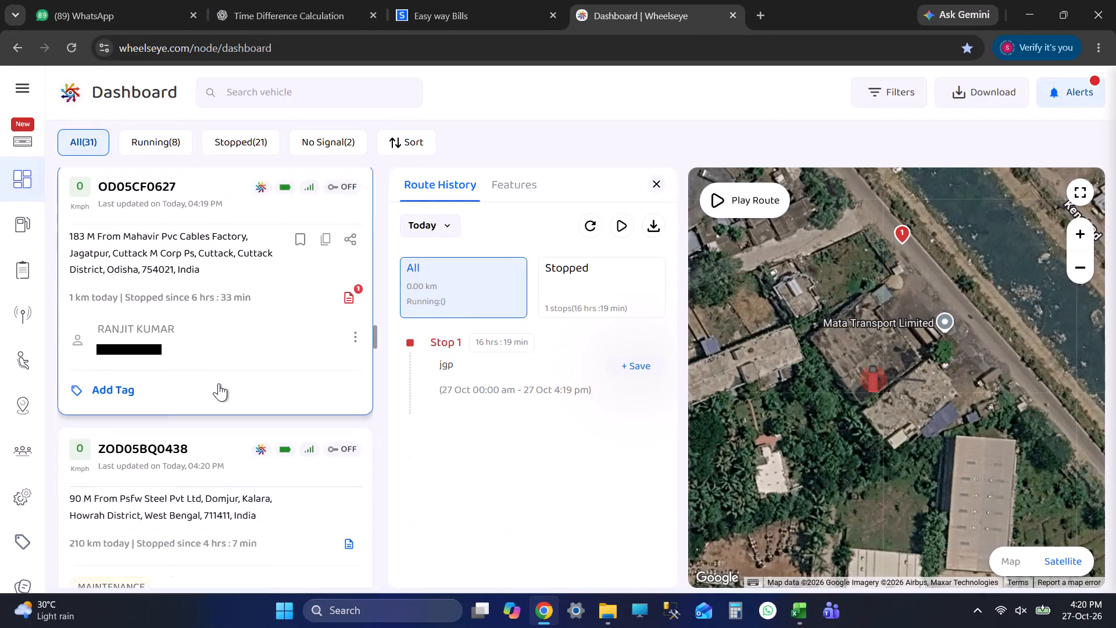
pyautogui.scroll(-1, 218, 384)
pyautogui.click(210, 333)
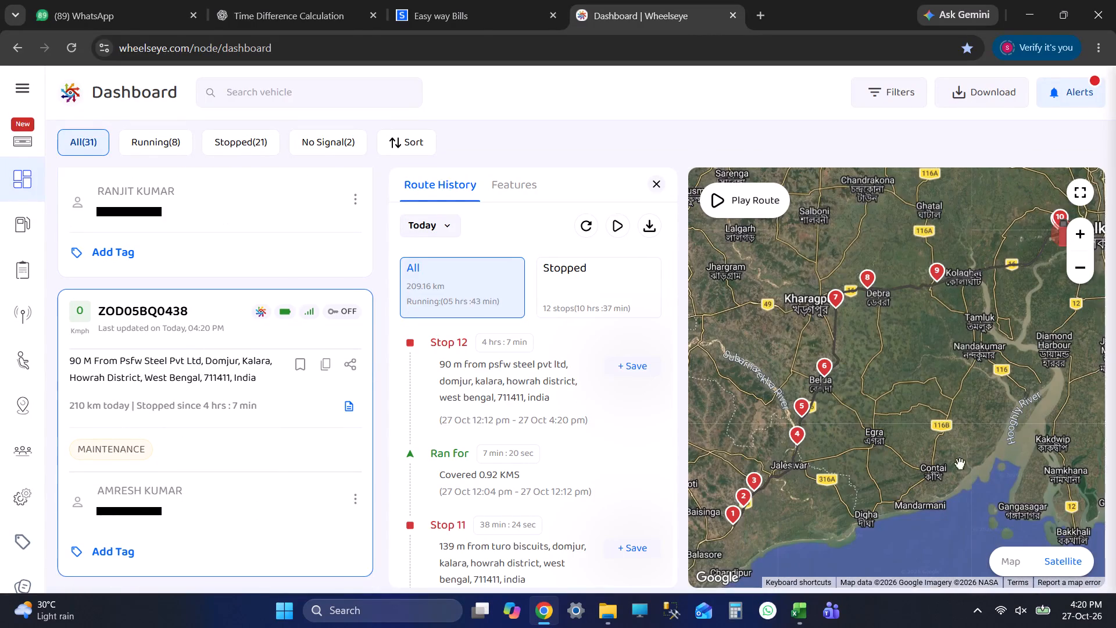
pyautogui.moveTo(1018, 323); pyautogui.dragTo(872, 437)
pyautogui.scroll(8, 850, 359)
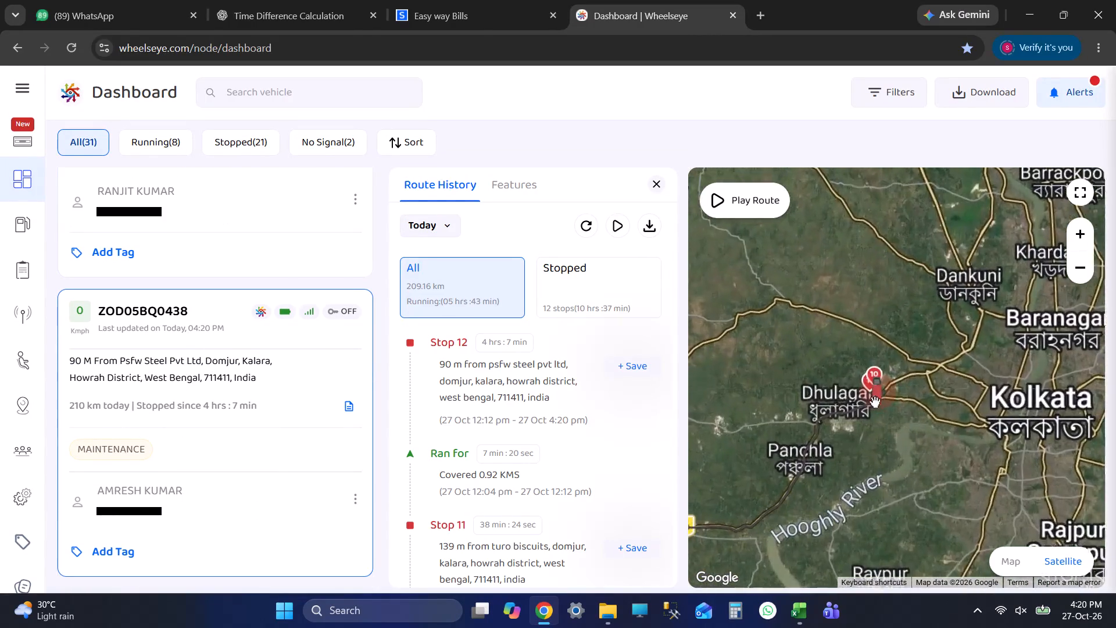
pyautogui.scroll(7, 877, 402)
pyautogui.scroll(14, 873, 377)
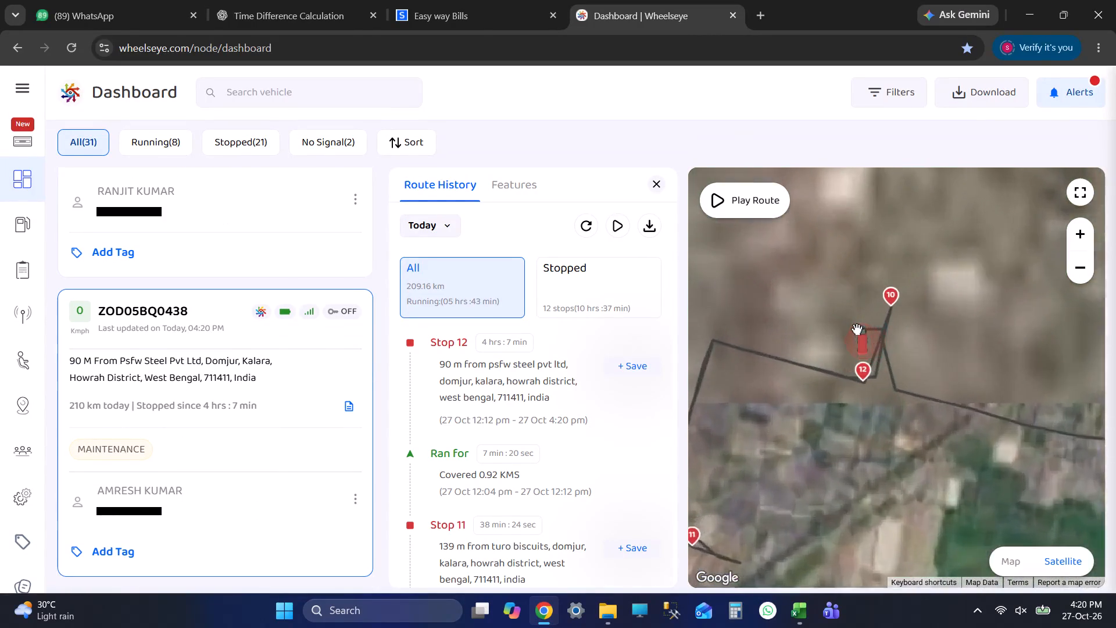
pyautogui.scroll(7, 859, 347)
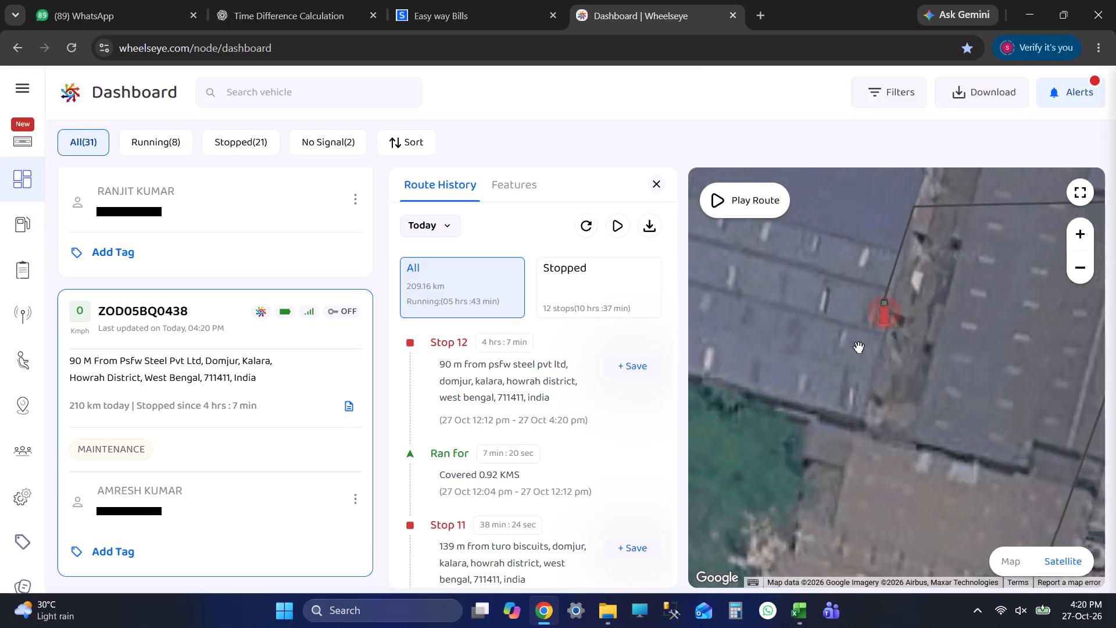
pyautogui.scroll(1, 859, 347)
pyautogui.scroll(-4, 859, 347)
pyautogui.moveTo(874, 328); pyautogui.dragTo(820, 411)
pyautogui.scroll(-4, 820, 388)
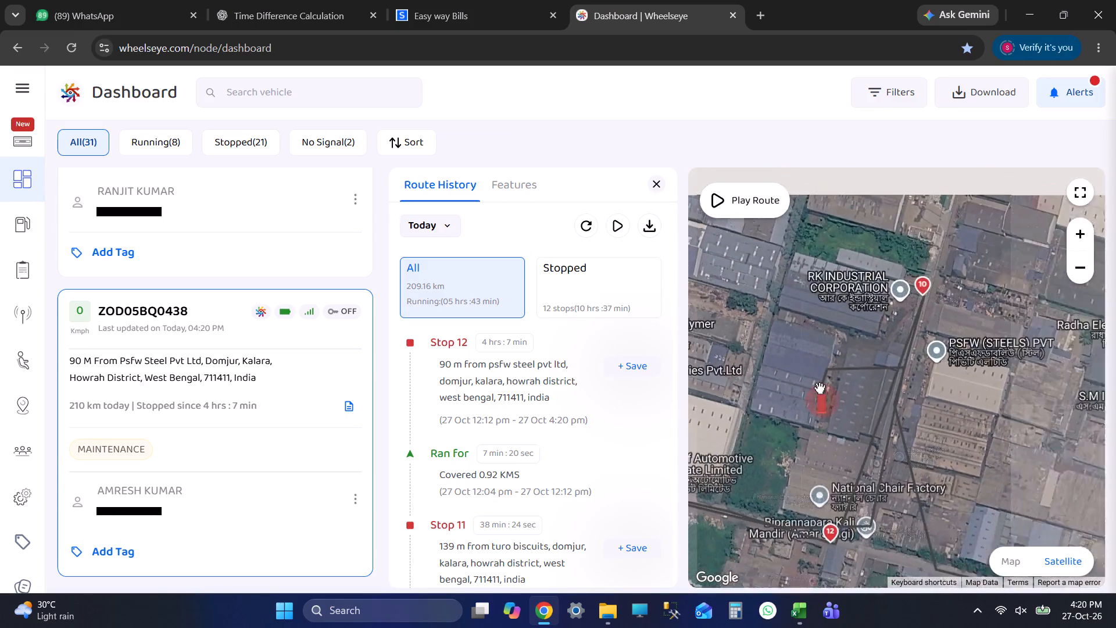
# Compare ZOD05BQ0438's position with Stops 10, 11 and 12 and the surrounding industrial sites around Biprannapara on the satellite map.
pyautogui.scroll(-17, 820, 388)
pyautogui.scroll(1, 820, 388)
pyautogui.scroll(-3, 820, 388)
pyautogui.scroll(4, 820, 388)
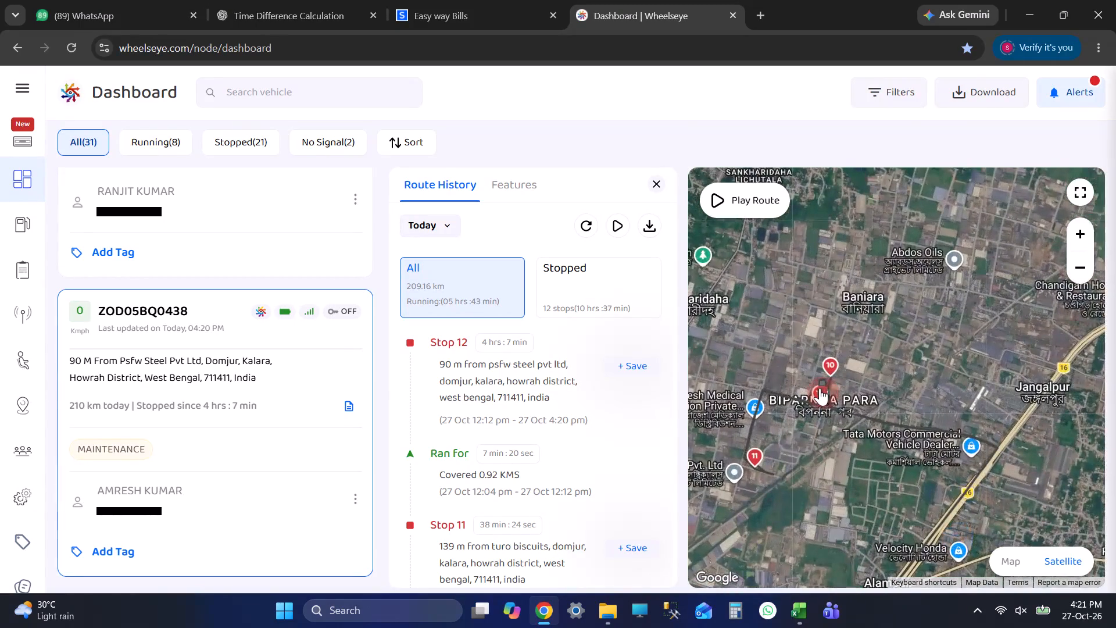
pyautogui.scroll(3, 793, 397)
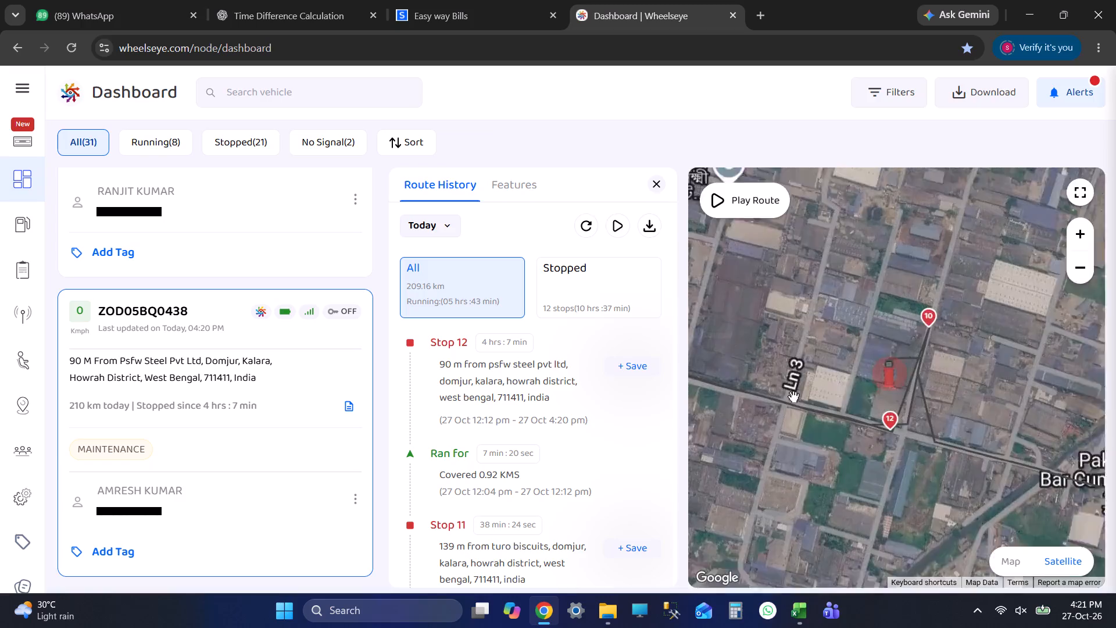
pyautogui.scroll(-3, 793, 397)
pyautogui.scroll(1, 887, 391)
pyautogui.scroll(-1, 885, 388)
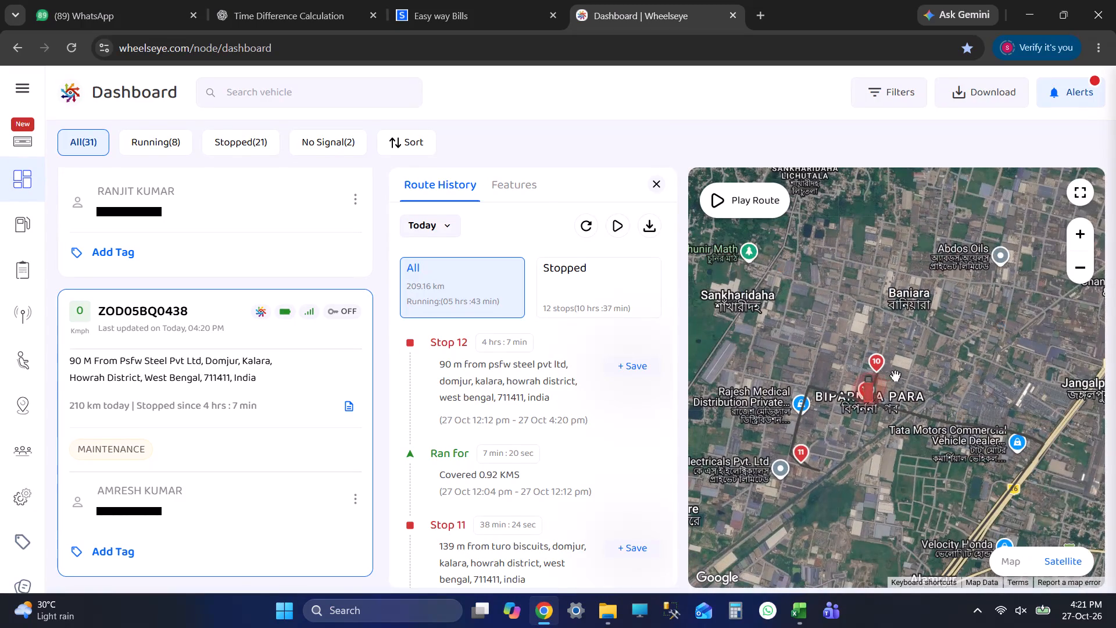
pyautogui.scroll(2, 894, 373)
pyautogui.scroll(-2, 894, 373)
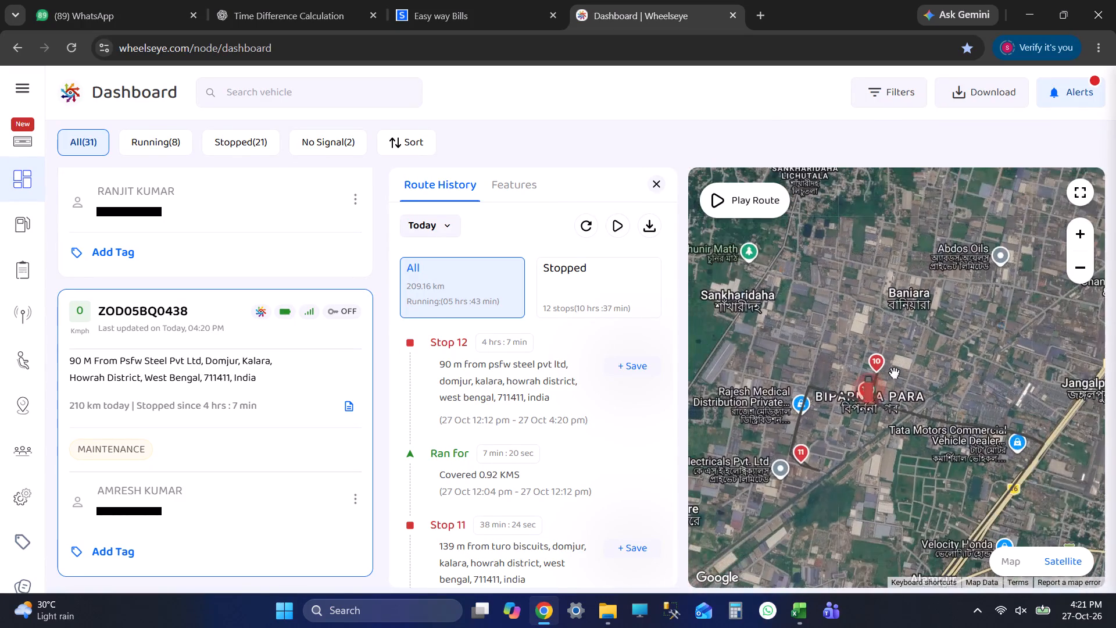
pyautogui.scroll(2, 894, 373)
pyautogui.scroll(-1, 894, 373)
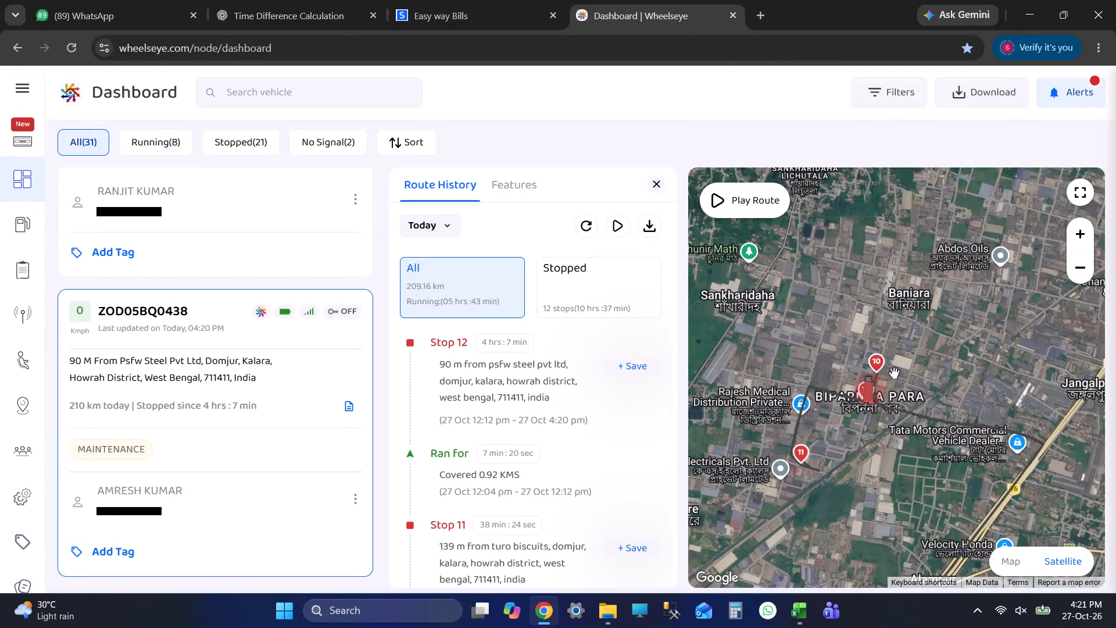
pyautogui.scroll(1, 894, 373)
pyautogui.scroll(-2, 894, 373)
pyautogui.scroll(2, 894, 373)
pyautogui.scroll(-2, 894, 373)
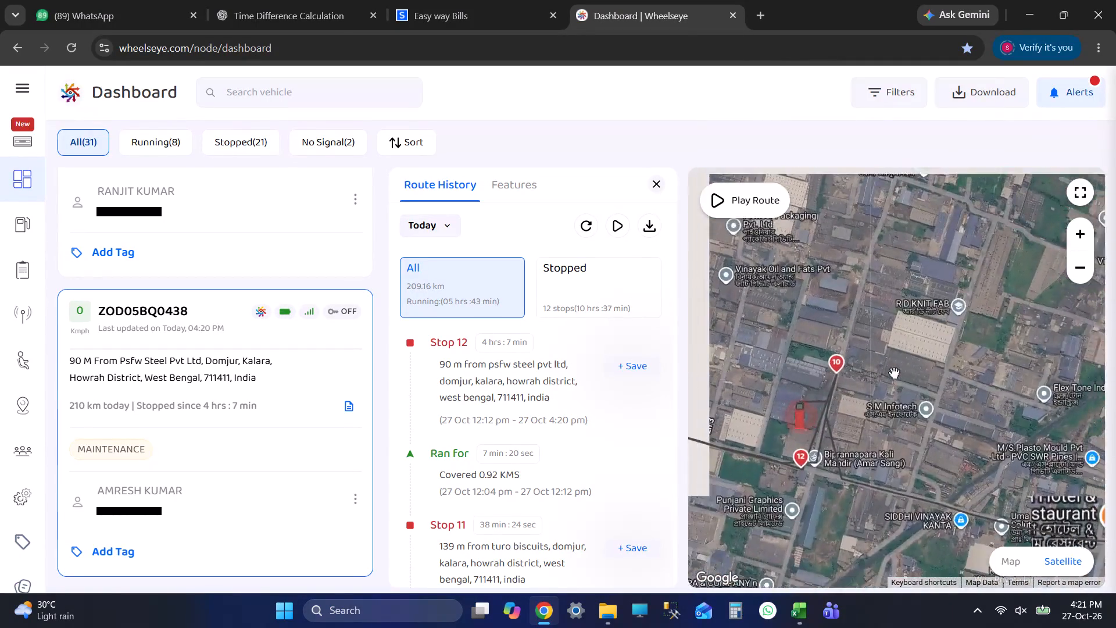
pyautogui.scroll(-1, 894, 373)
pyautogui.scroll(9, 804, 358)
pyautogui.scroll(4, 912, 428)
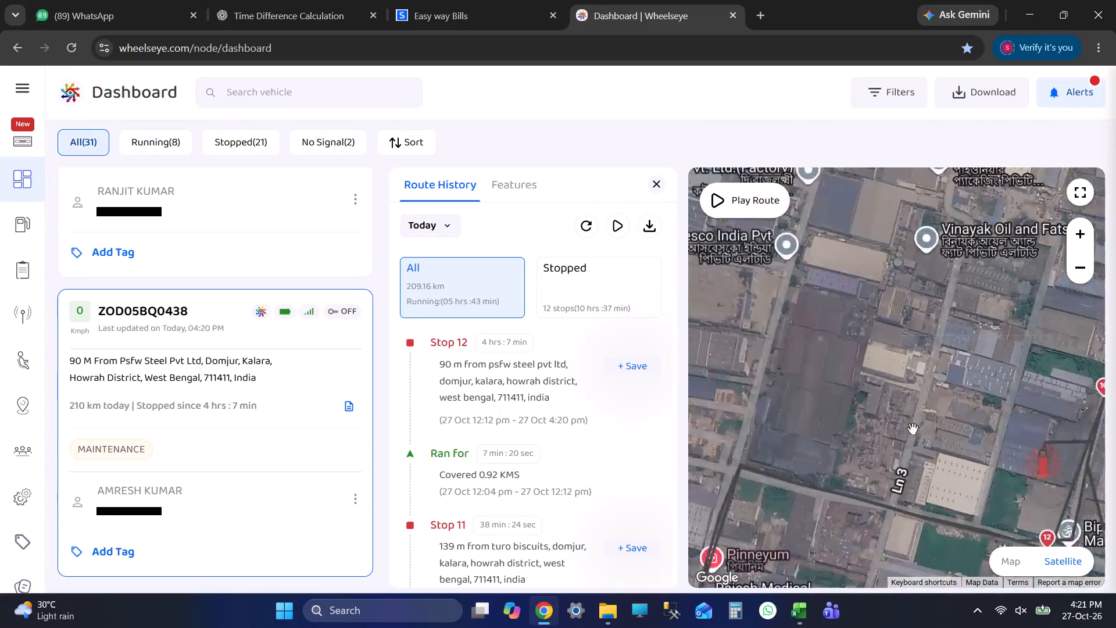
pyautogui.moveTo(996, 422); pyautogui.dragTo(883, 348)
pyautogui.scroll(5, 973, 323)
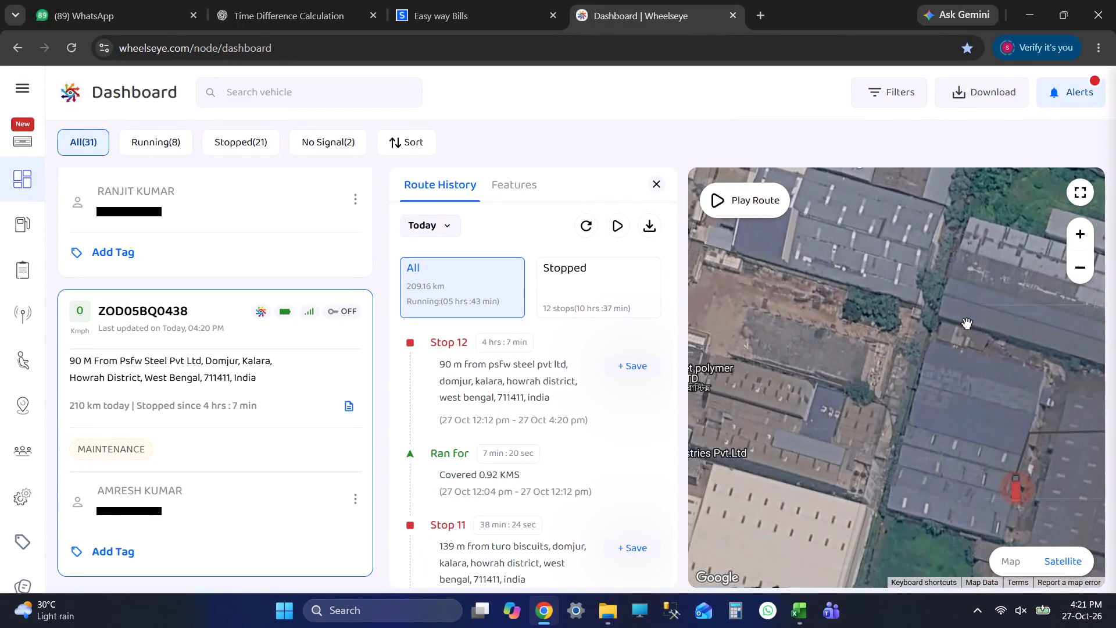
pyautogui.scroll(-14, 954, 329)
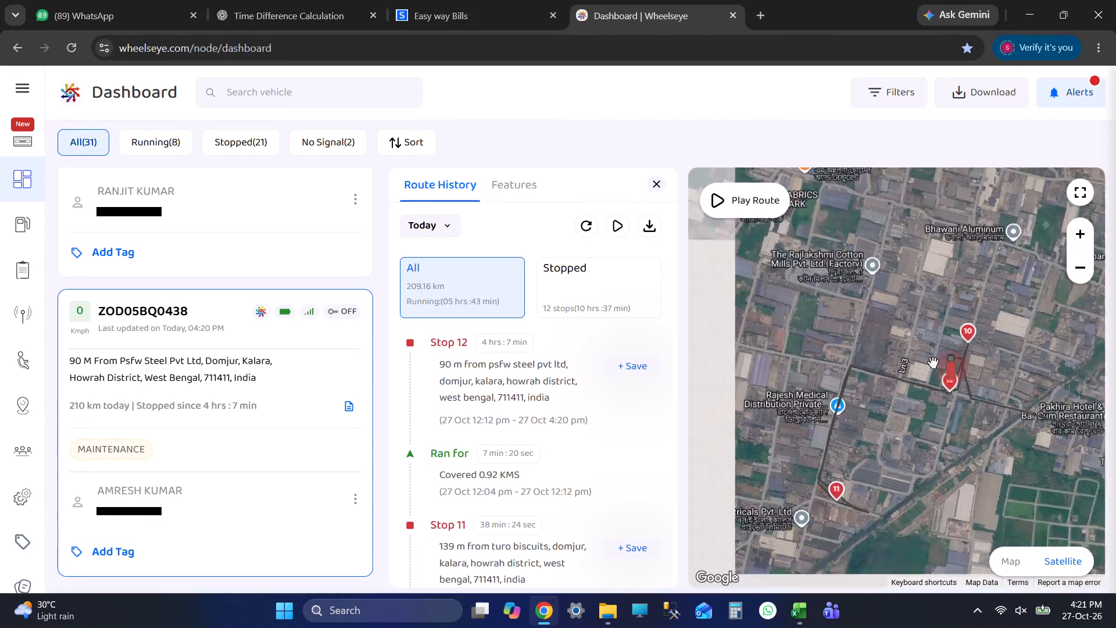
pyautogui.scroll(-9, 933, 362)
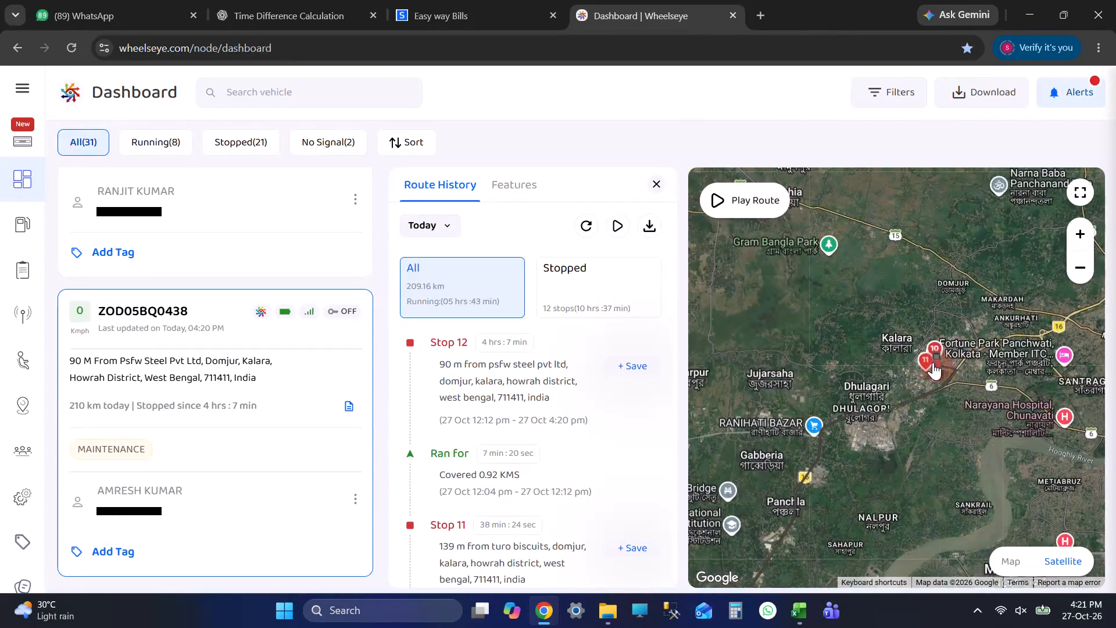
pyautogui.scroll(2, 933, 358)
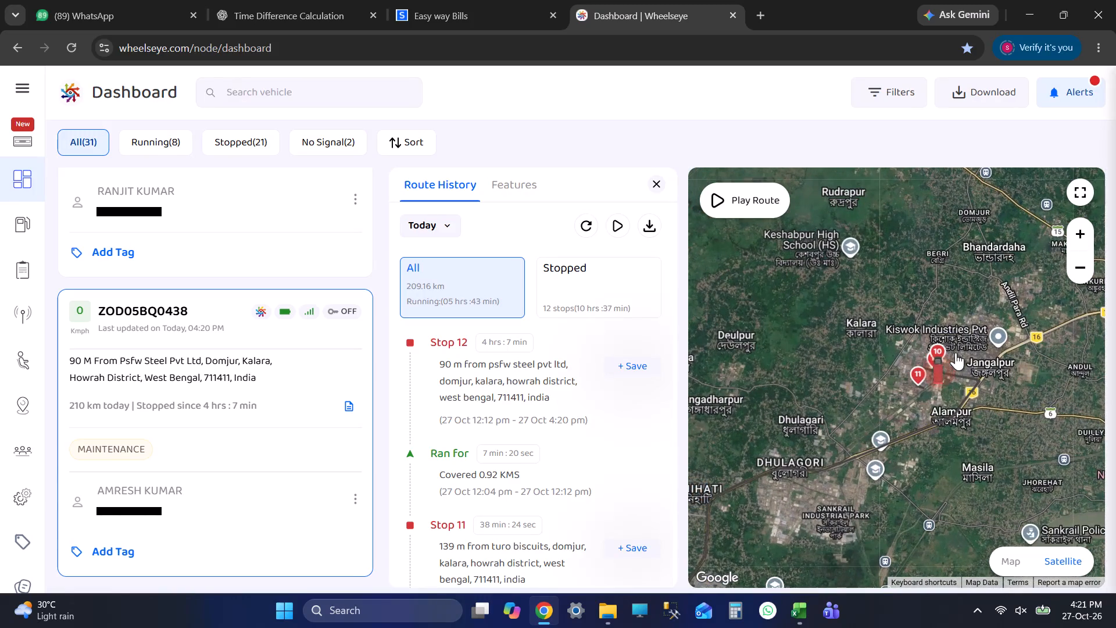
pyautogui.scroll(1, 974, 332)
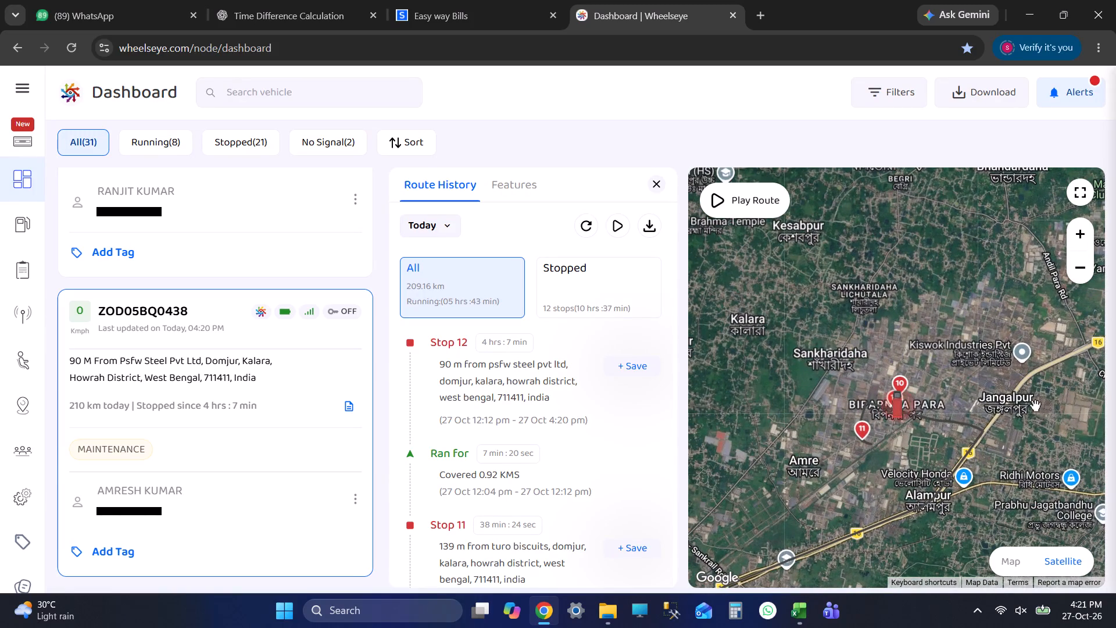
pyautogui.scroll(-4, 1029, 418)
pyautogui.moveTo(1015, 408); pyautogui.dragTo(957, 312)
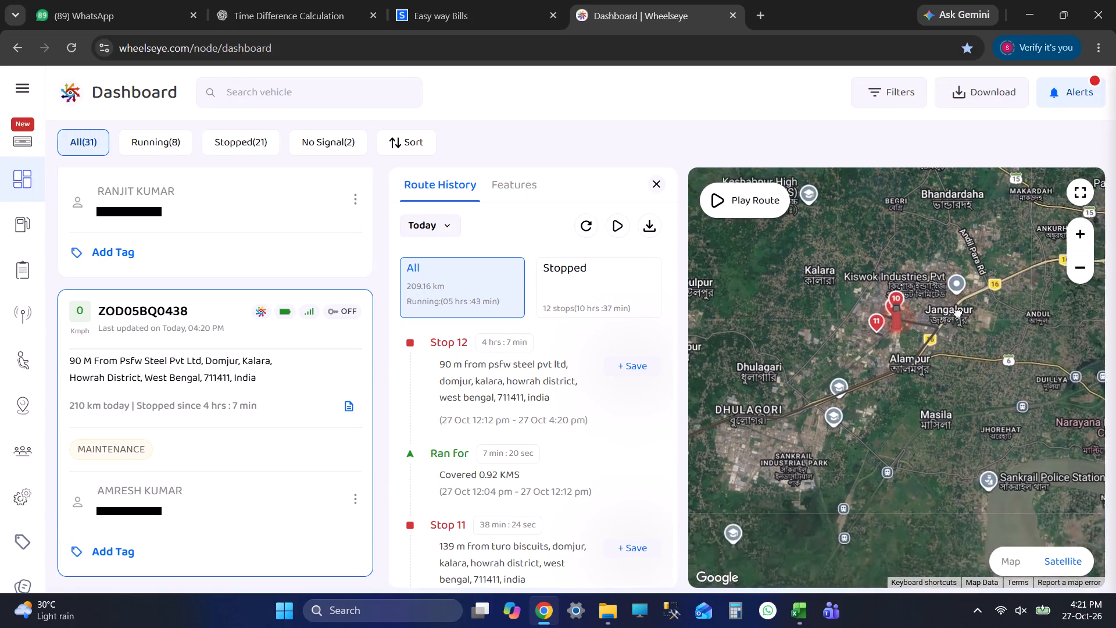
pyautogui.moveTo(957, 312); pyautogui.dragTo(982, 322)
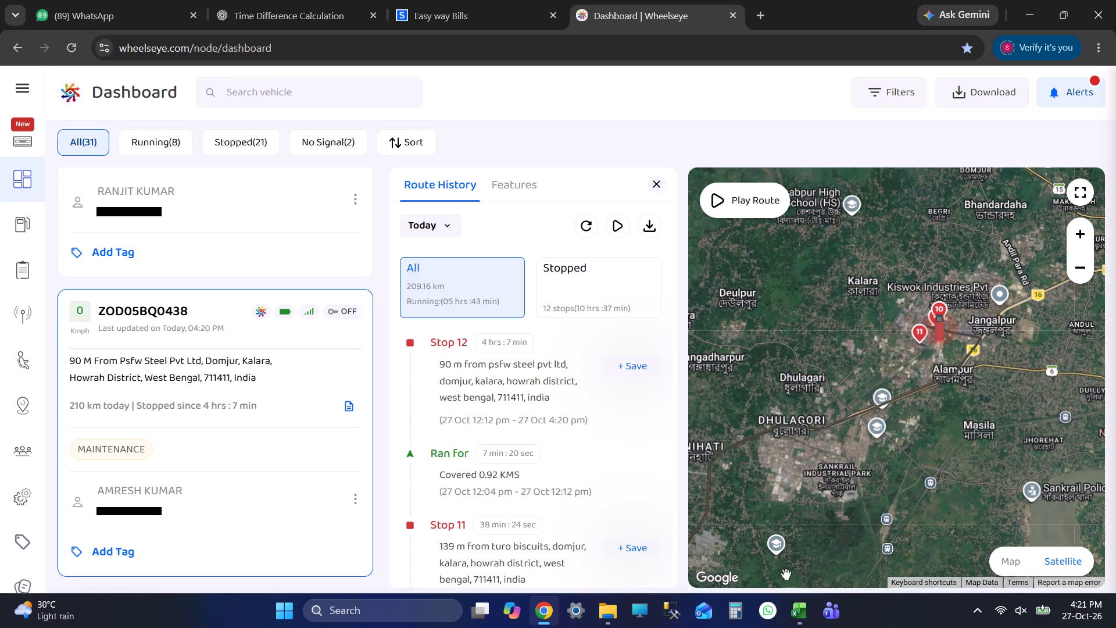
pyautogui.moveTo(696, 533); pyautogui.dragTo(820, 389)
pyautogui.scroll(3, 822, 431)
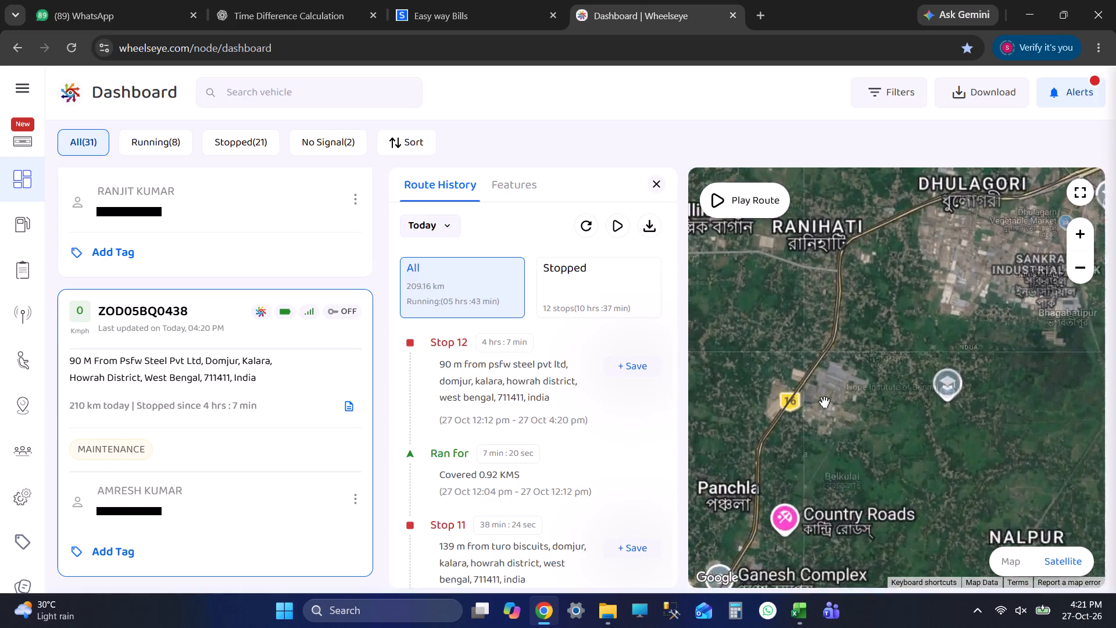
pyautogui.scroll(2, 824, 402)
pyautogui.moveTo(836, 341); pyautogui.dragTo(839, 412)
pyautogui.scroll(-4, 840, 400)
pyautogui.moveTo(861, 452); pyautogui.dragTo(856, 454)
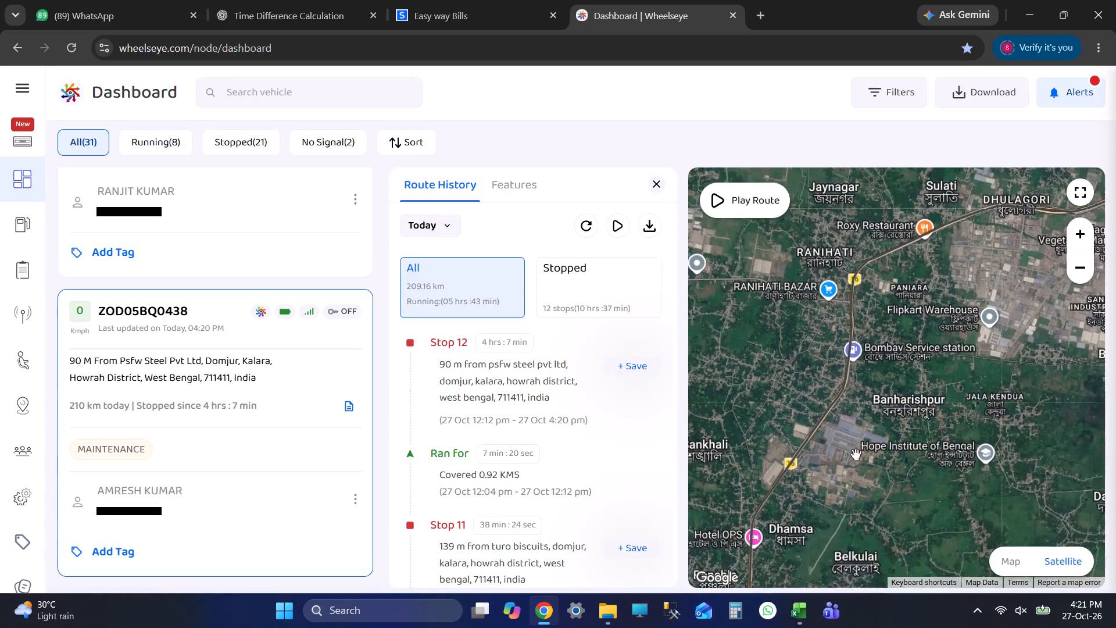
pyautogui.moveTo(856, 454); pyautogui.dragTo(852, 440)
pyautogui.scroll(-4, 849, 424)
pyautogui.moveTo(757, 431); pyautogui.dragTo(768, 419)
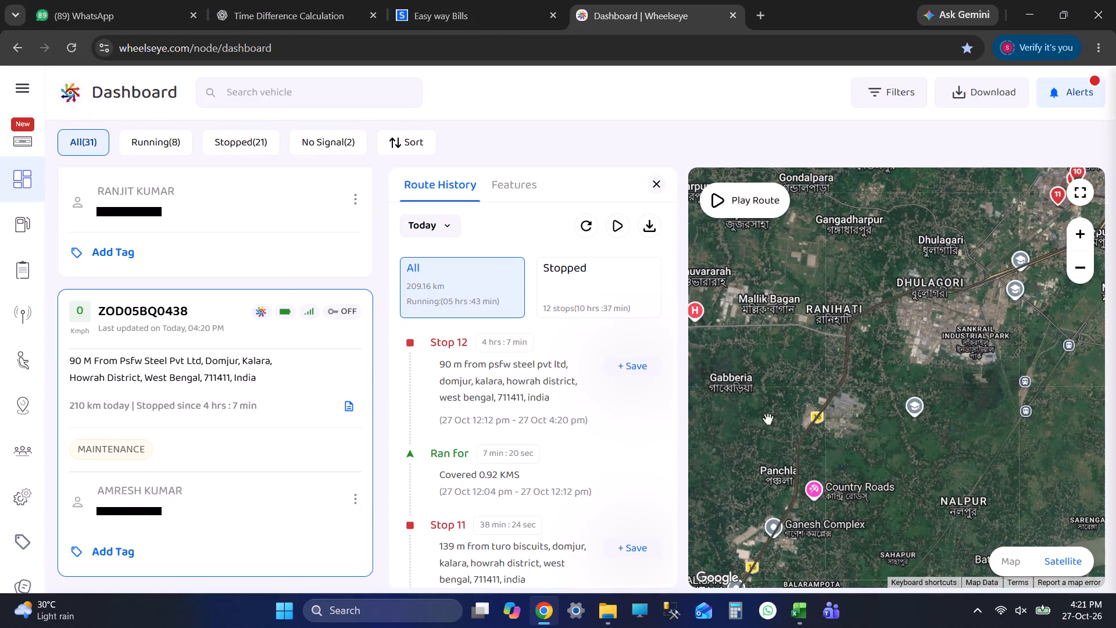
pyautogui.moveTo(768, 419); pyautogui.dragTo(819, 426)
pyautogui.scroll(-1, 798, 287)
pyautogui.scroll(3, 818, 319)
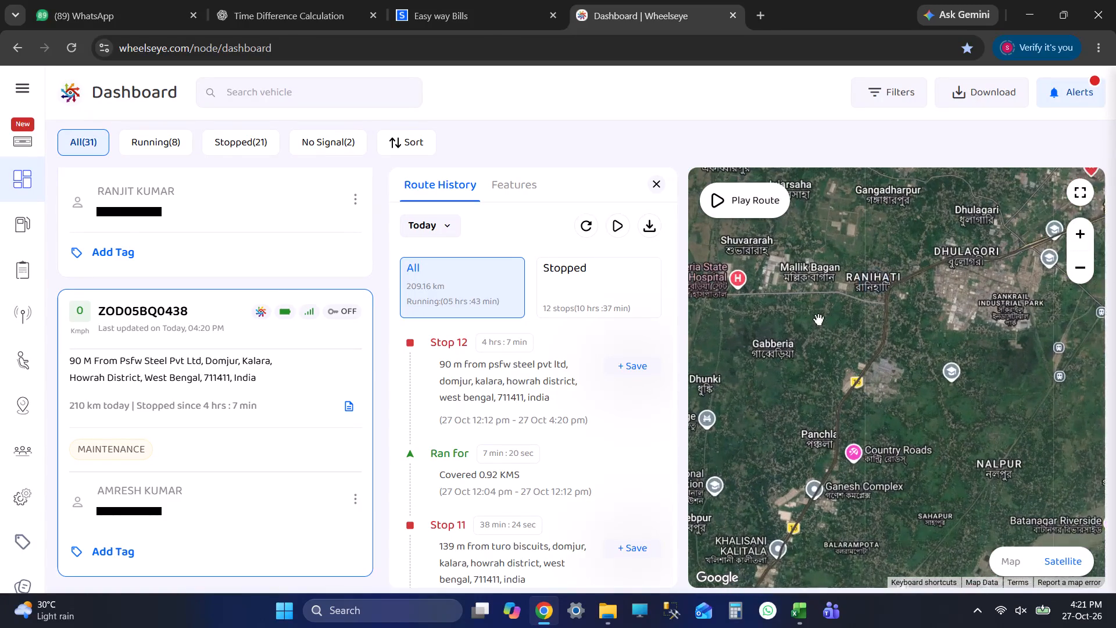
pyautogui.moveTo(831, 373); pyautogui.dragTo(823, 278)
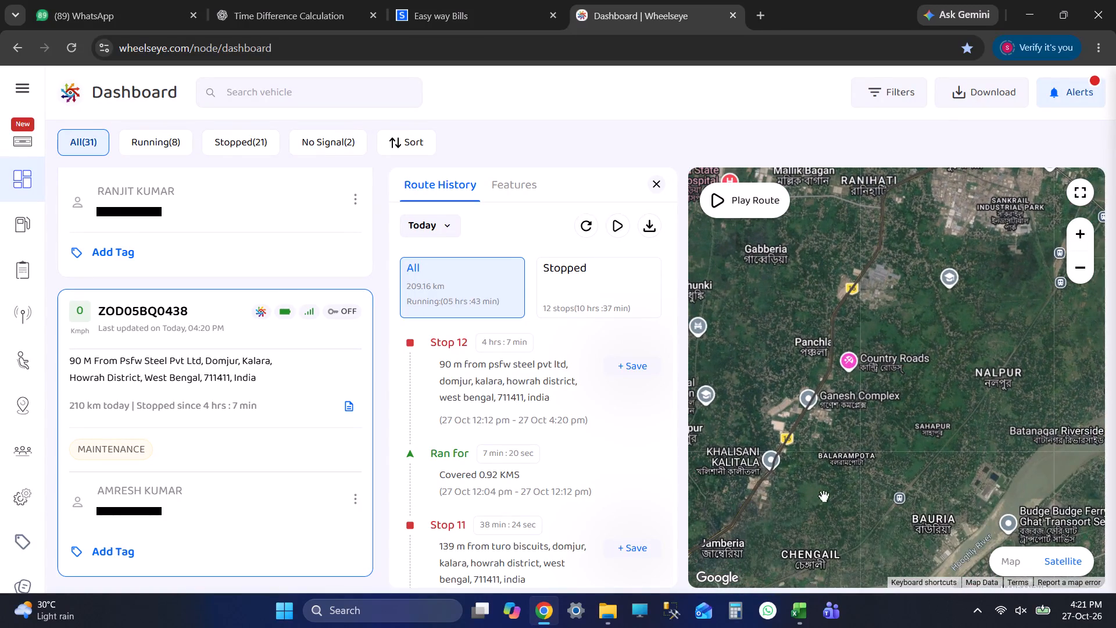
# Examine highway 16 around Khalisani Kalitala, Ganesh Complex, CCX1 Amazon and Tata Motors on the satellite map.
pyautogui.moveTo(793, 461); pyautogui.dragTo(906, 353)
pyautogui.scroll(4, 898, 390)
pyautogui.scroll(3, 831, 389)
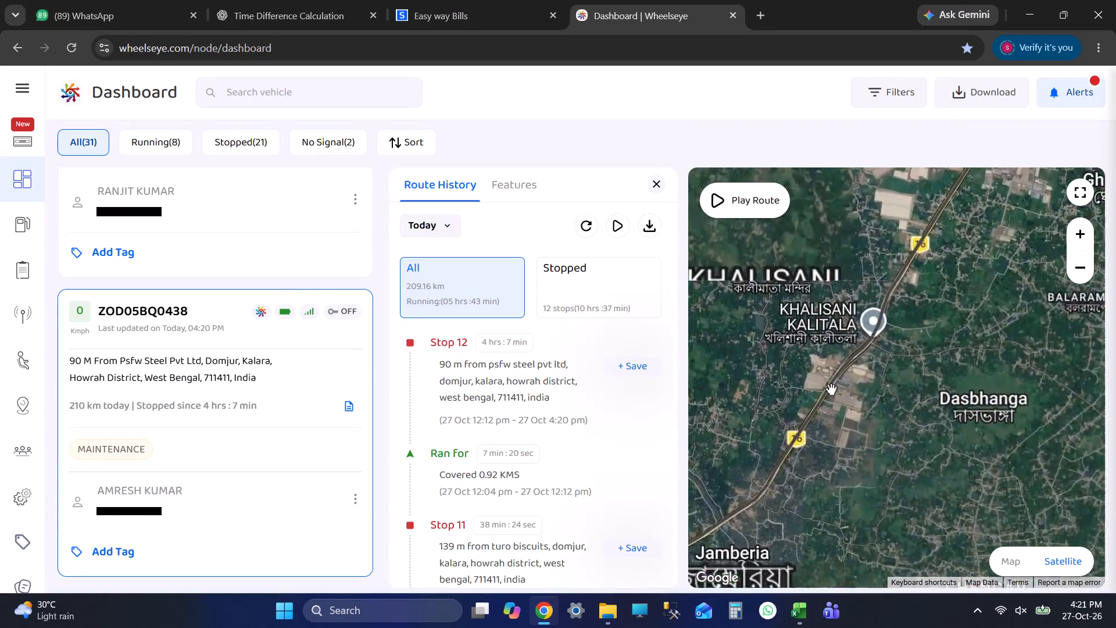
pyautogui.scroll(2, 831, 389)
pyautogui.scroll(-4, 834, 394)
pyautogui.moveTo(941, 313); pyautogui.dragTo(903, 431)
pyautogui.scroll(3, 845, 457)
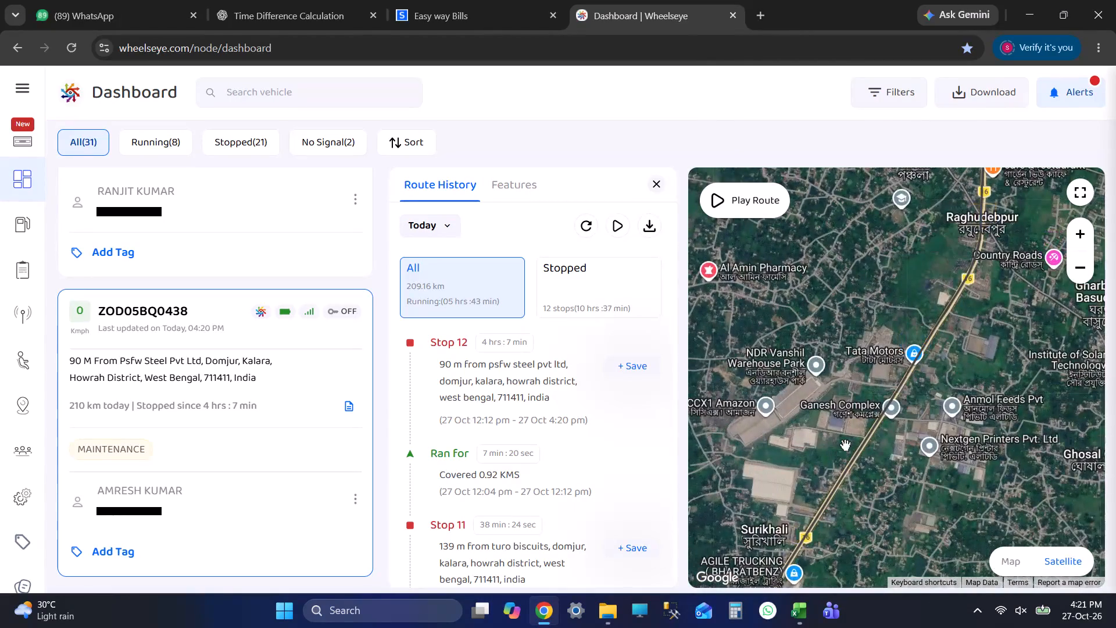
pyautogui.scroll(-9, 845, 445)
pyautogui.scroll(7, 850, 440)
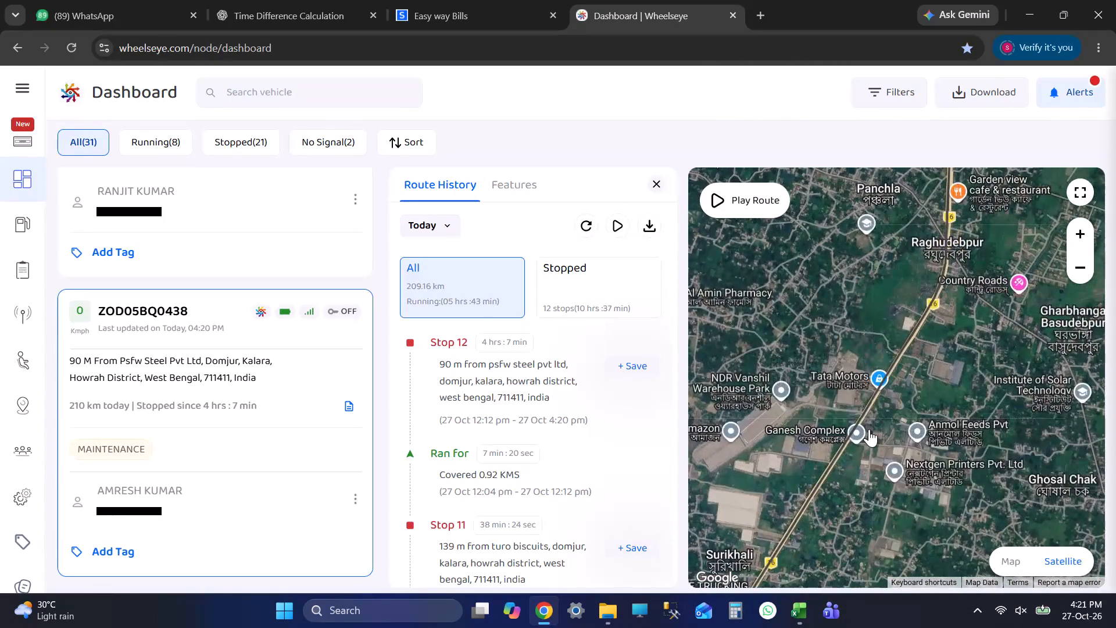
pyautogui.scroll(1, 956, 433)
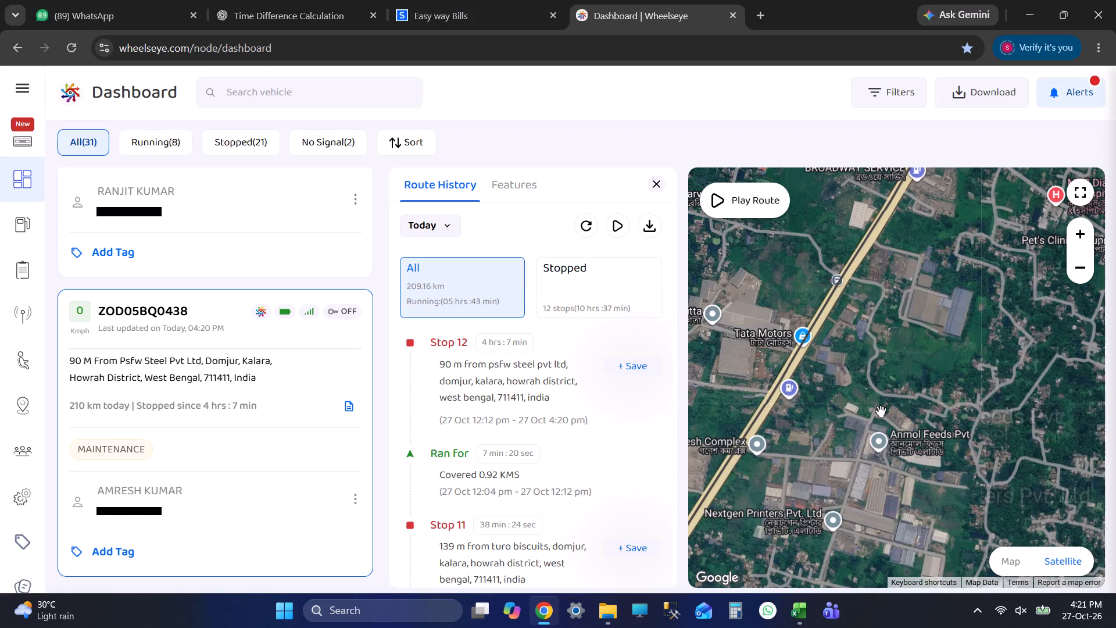
pyautogui.scroll(-1, 881, 411)
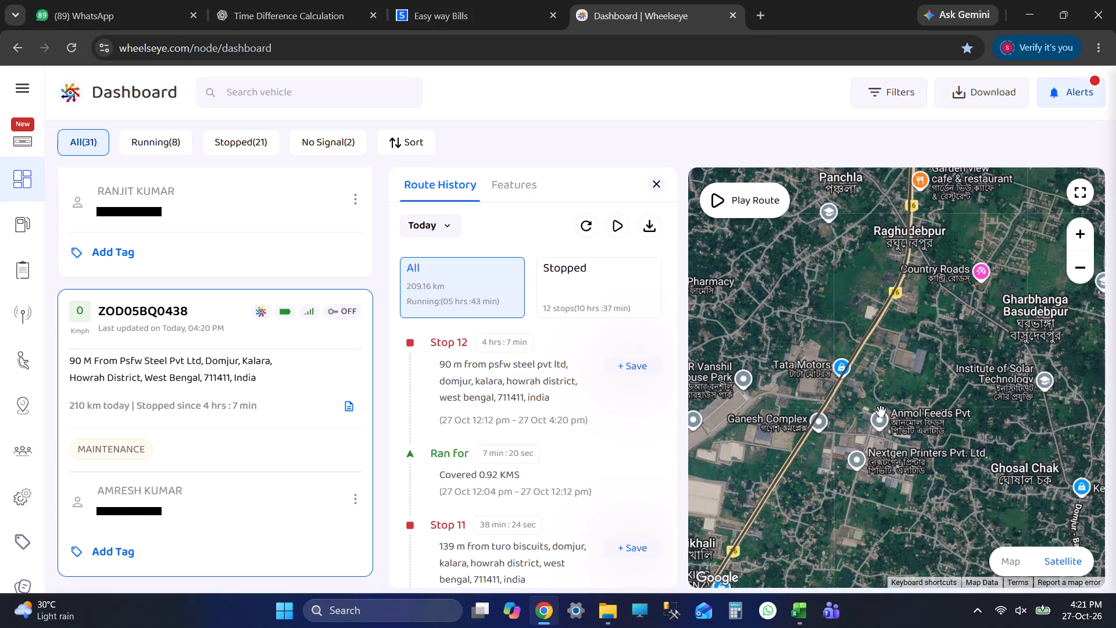
pyautogui.scroll(-1, 900, 367)
pyautogui.scroll(1, 900, 367)
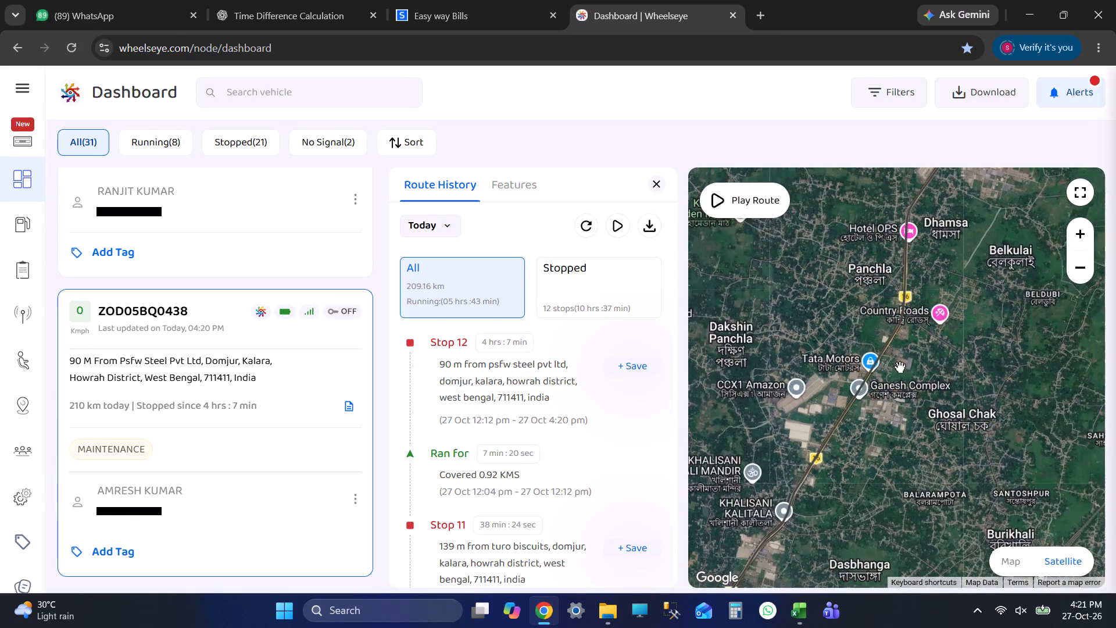
pyautogui.scroll(1, 900, 367)
pyautogui.scroll(-2, 900, 367)
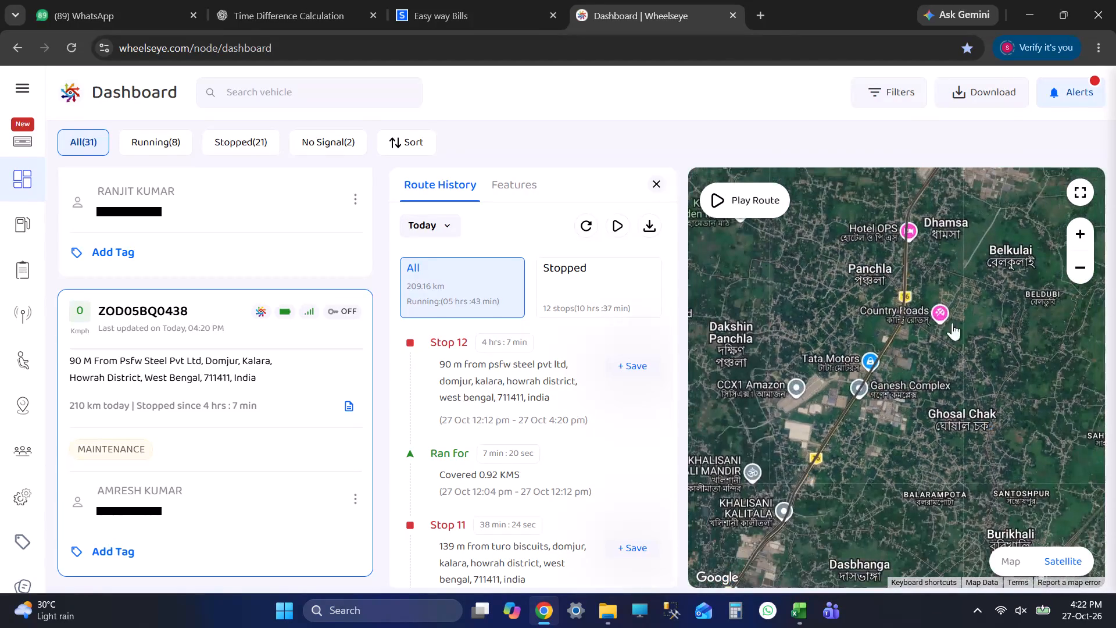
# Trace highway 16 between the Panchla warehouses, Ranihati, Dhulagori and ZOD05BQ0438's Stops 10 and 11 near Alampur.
pyautogui.moveTo(952, 323); pyautogui.dragTo(913, 463)
pyautogui.scroll(-2, 926, 429)
pyautogui.moveTo(870, 530); pyautogui.dragTo(956, 419)
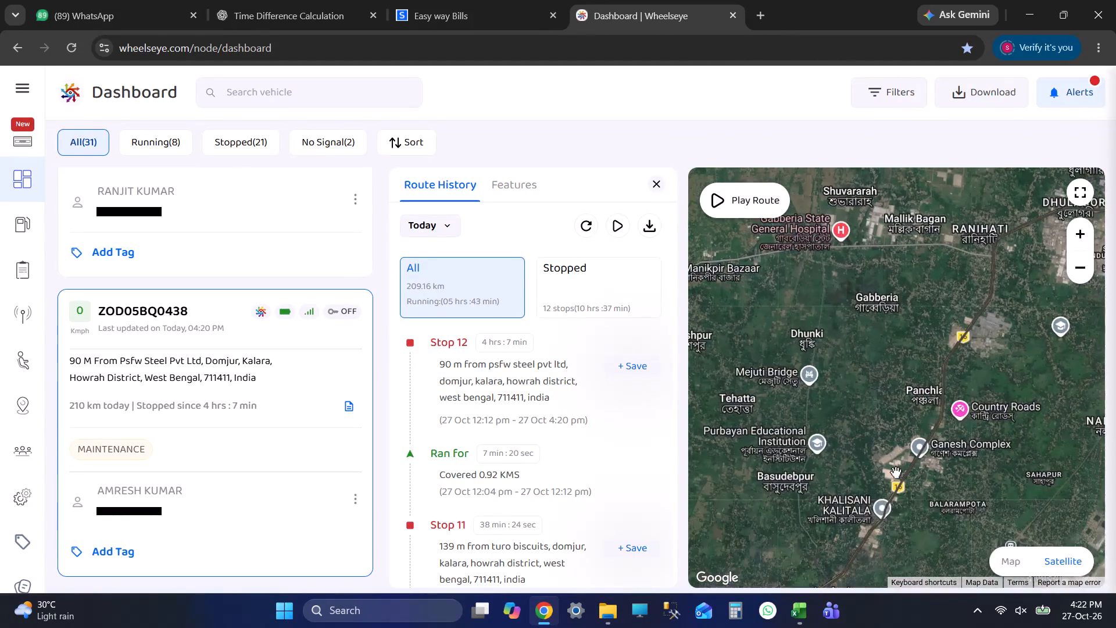
pyautogui.scroll(7, 896, 472)
pyautogui.scroll(-5, 941, 431)
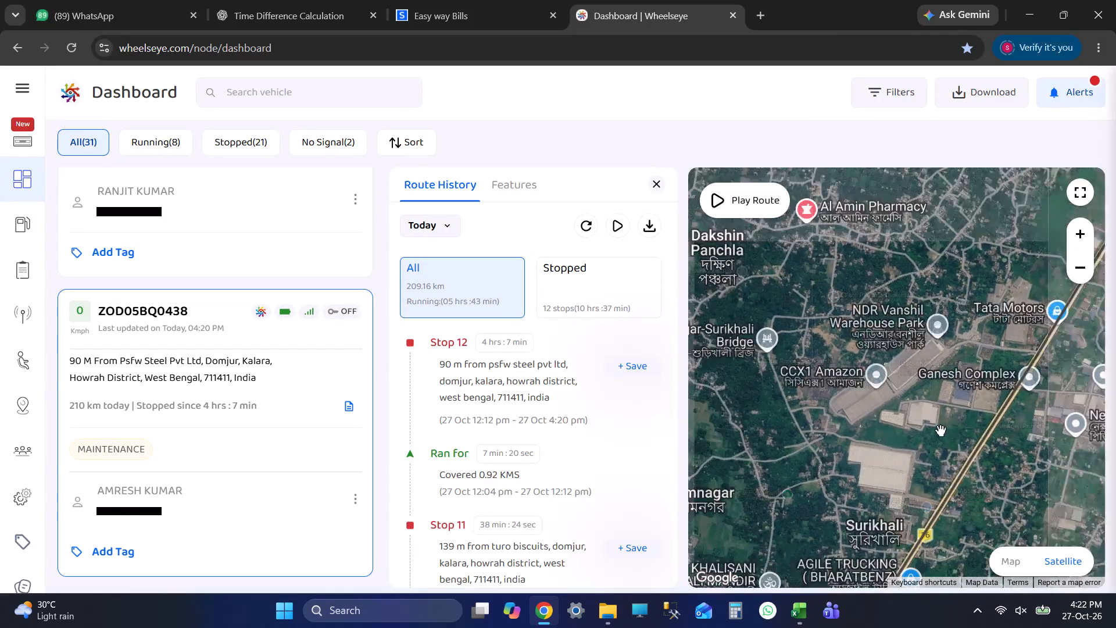
pyautogui.scroll(-7, 901, 446)
pyautogui.moveTo(963, 330); pyautogui.dragTo(907, 472)
pyautogui.scroll(-5, 938, 393)
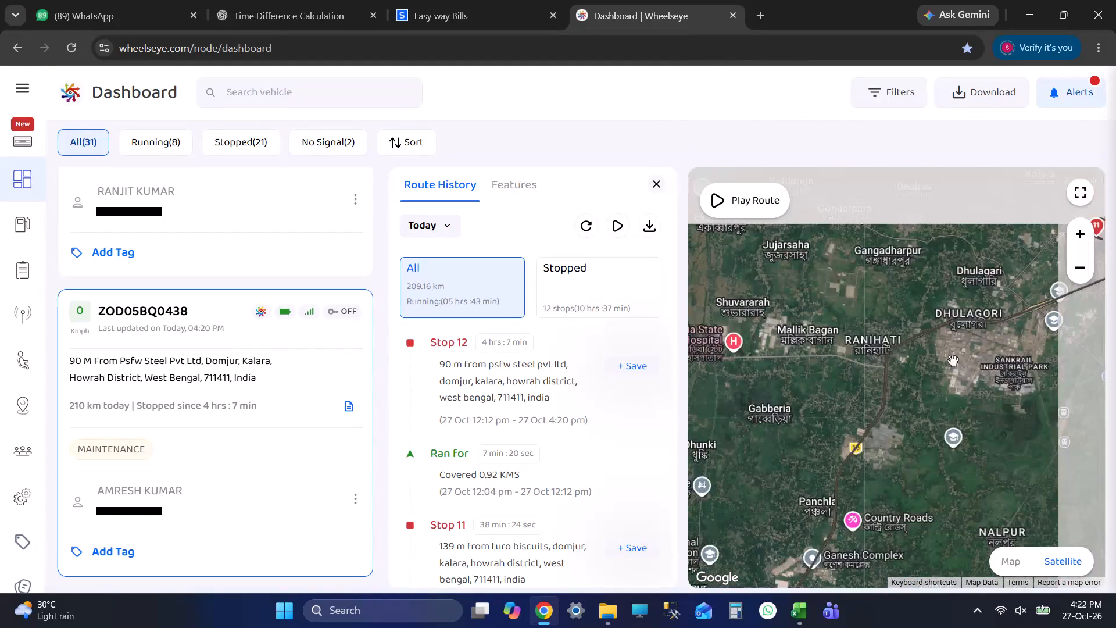
pyautogui.moveTo(996, 350); pyautogui.dragTo(952, 397)
pyautogui.scroll(3, 977, 362)
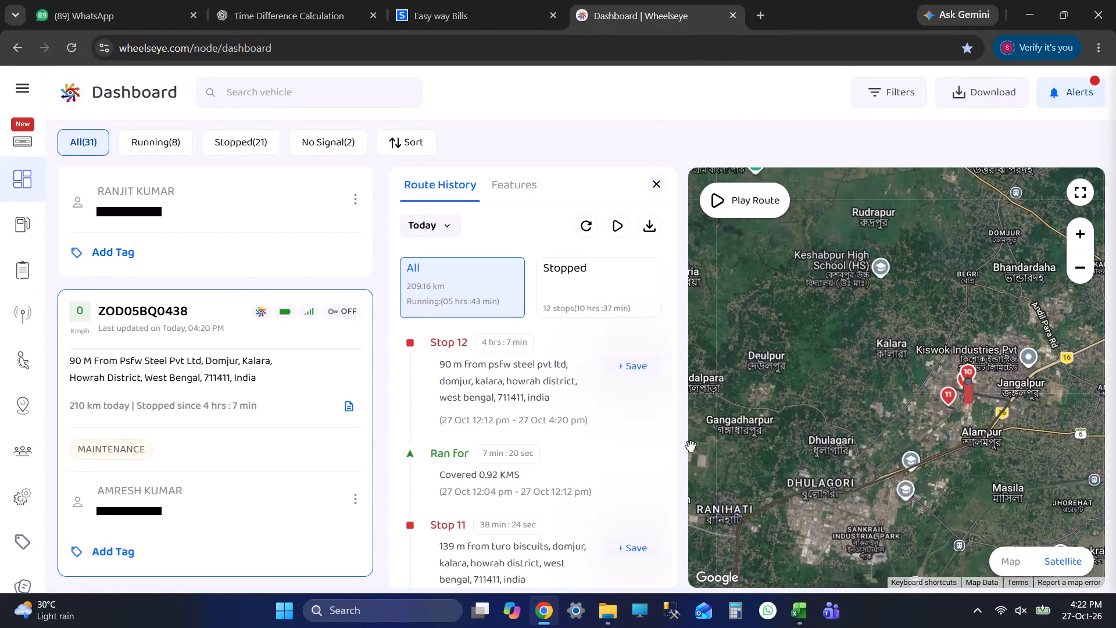
pyautogui.scroll(-4, 261, 470)
pyautogui.click(224, 393)
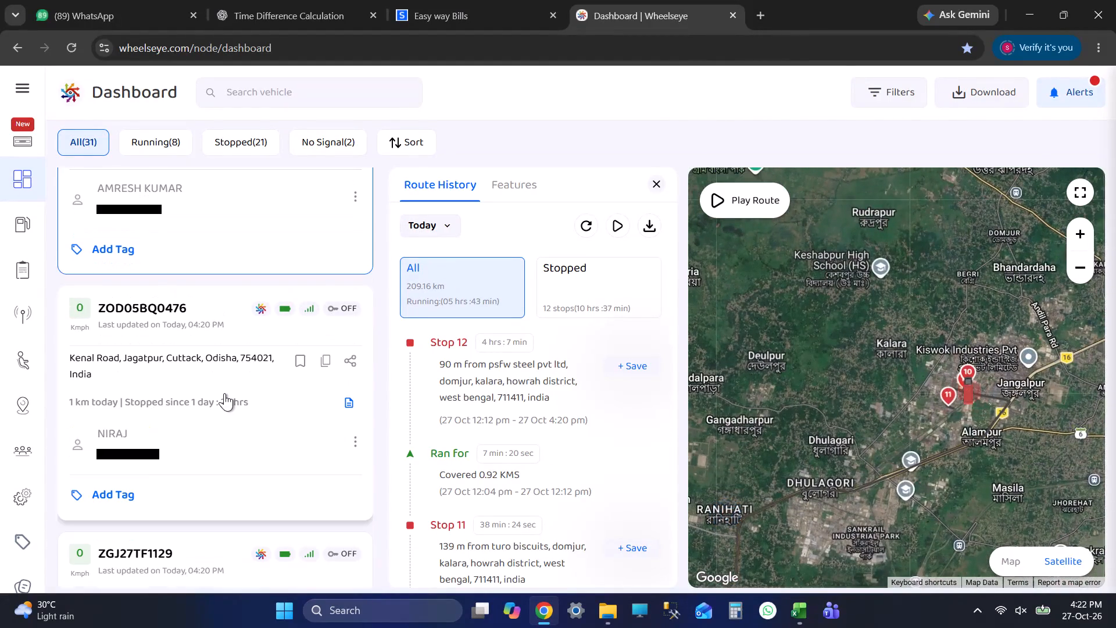
pyautogui.scroll(3, 912, 383)
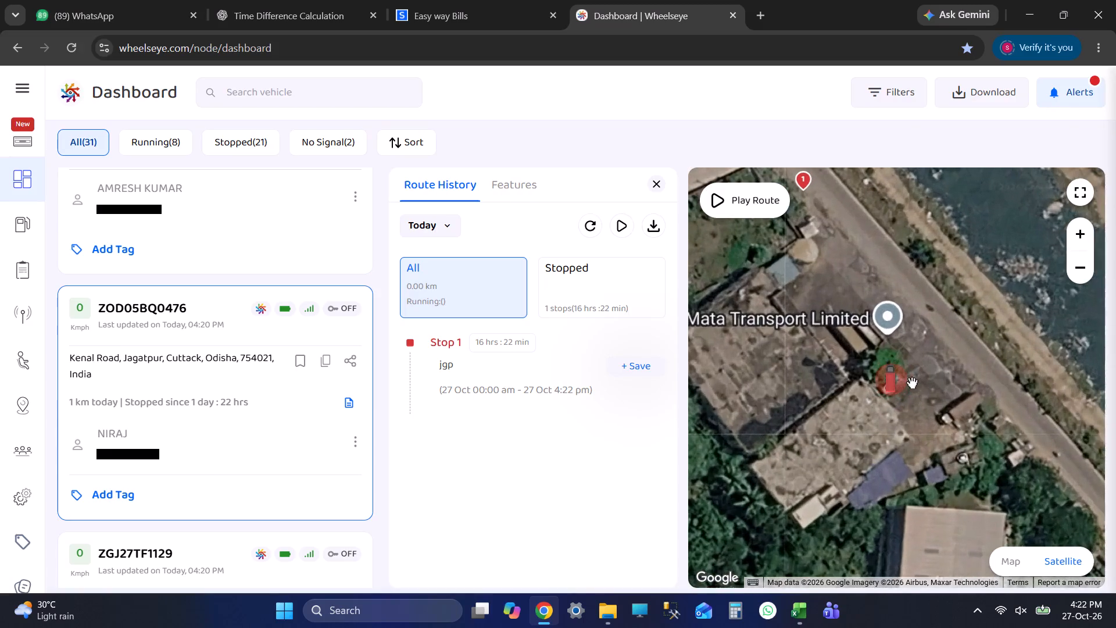
pyautogui.scroll(-5, 900, 385)
pyautogui.click(543, 366)
pyautogui.scroll(-2, 847, 359)
pyautogui.scroll(1, 847, 367)
pyautogui.scroll(-8, 847, 367)
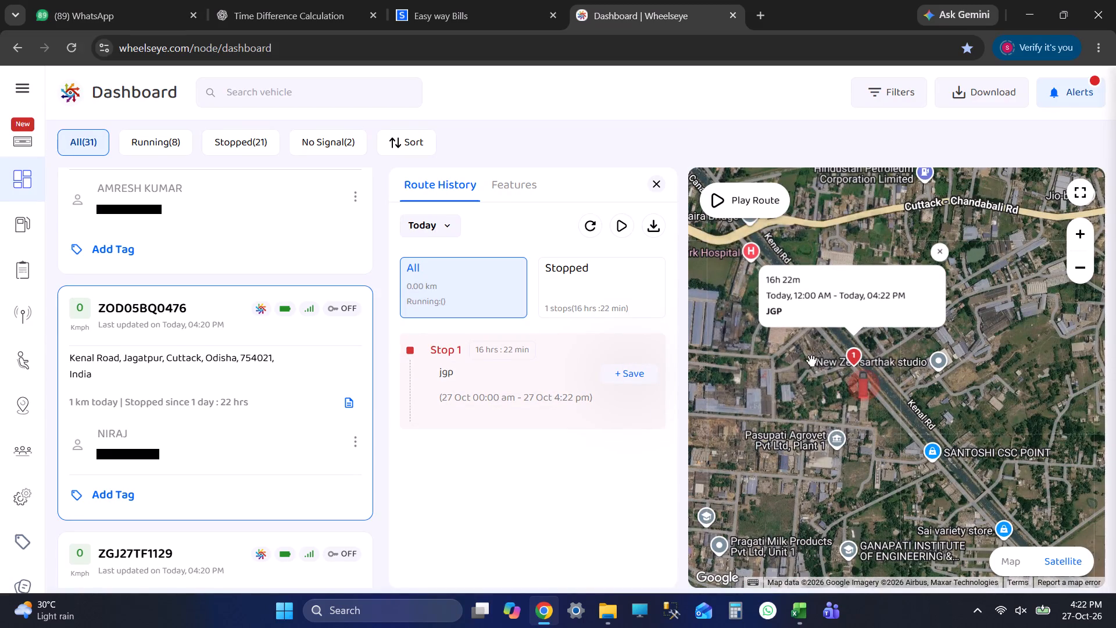
pyautogui.doubleClick(538, 387)
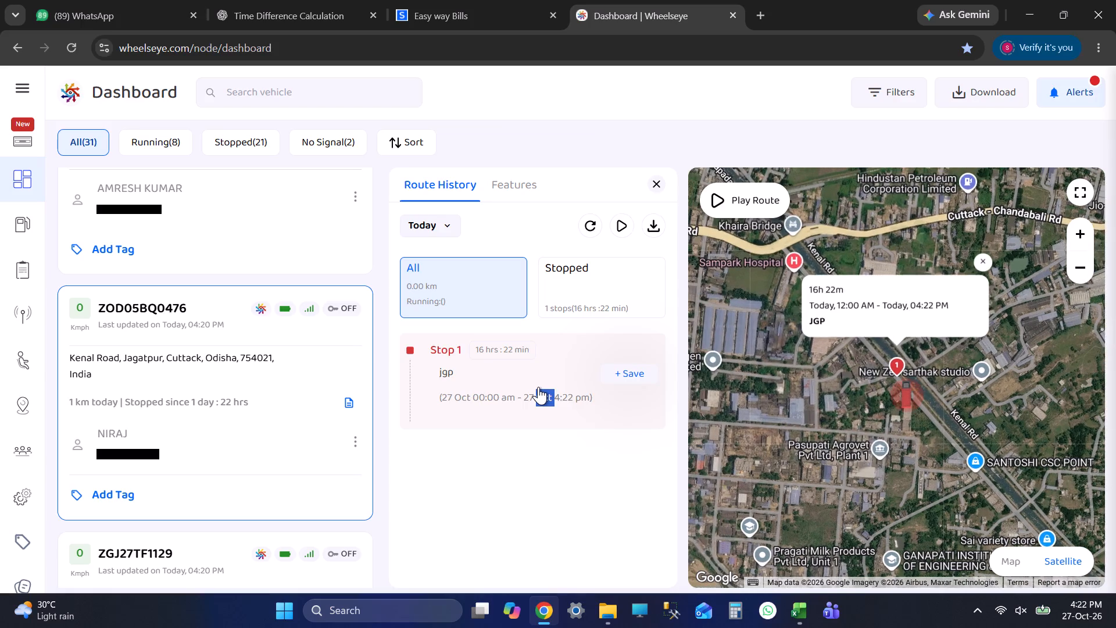
pyautogui.click(538, 387)
pyautogui.click(538, 387)
pyautogui.click(538, 387)
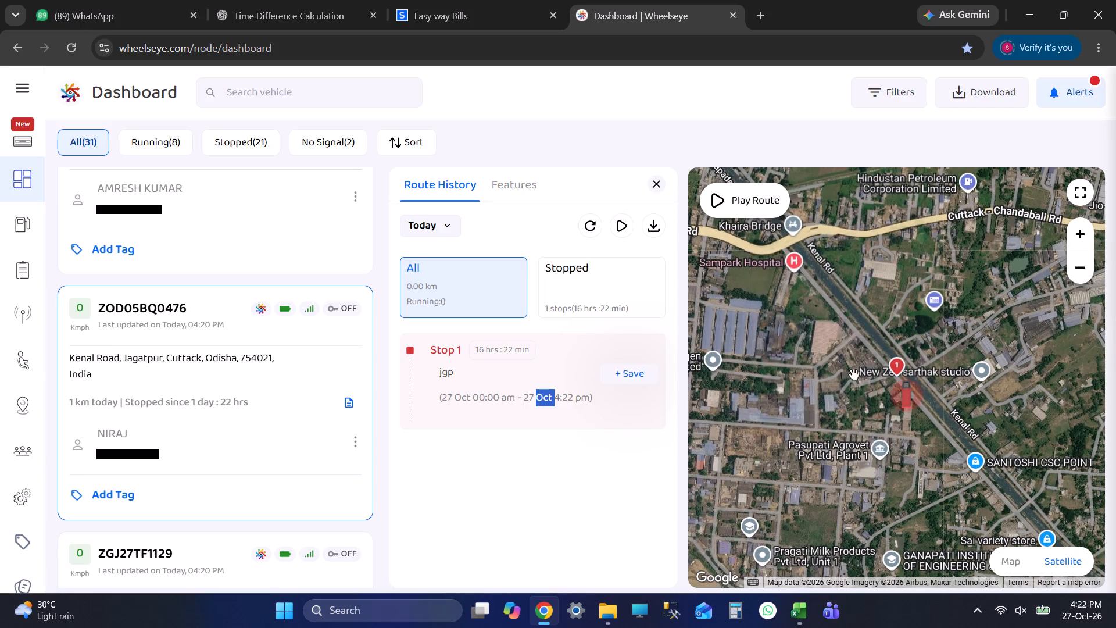
pyautogui.scroll(-5, 854, 376)
pyautogui.scroll(-1, 903, 349)
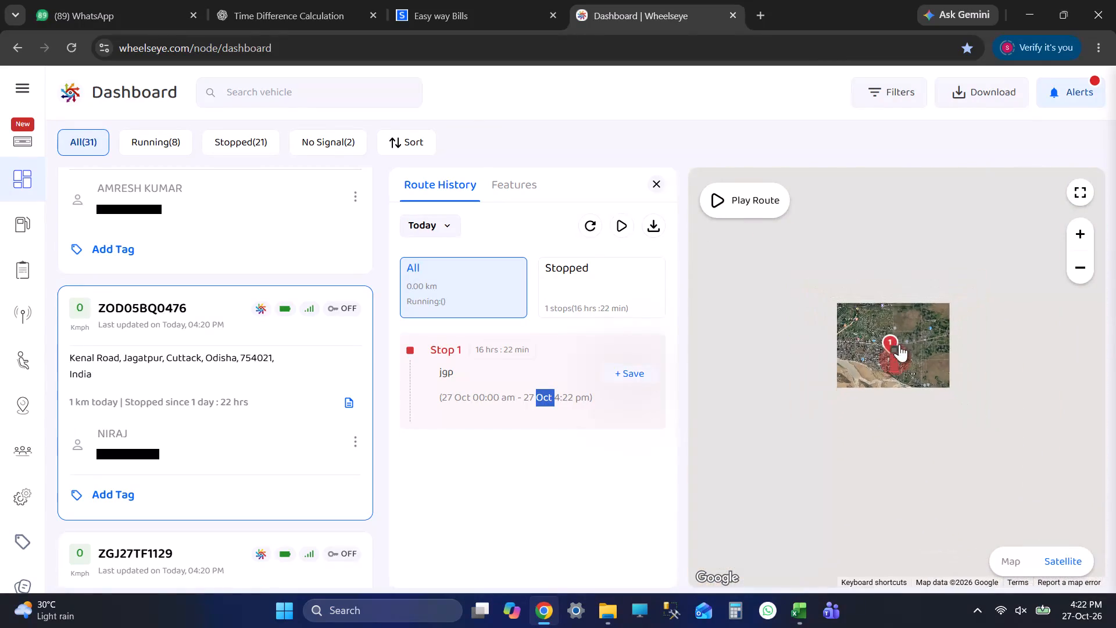
pyautogui.scroll(2, 899, 348)
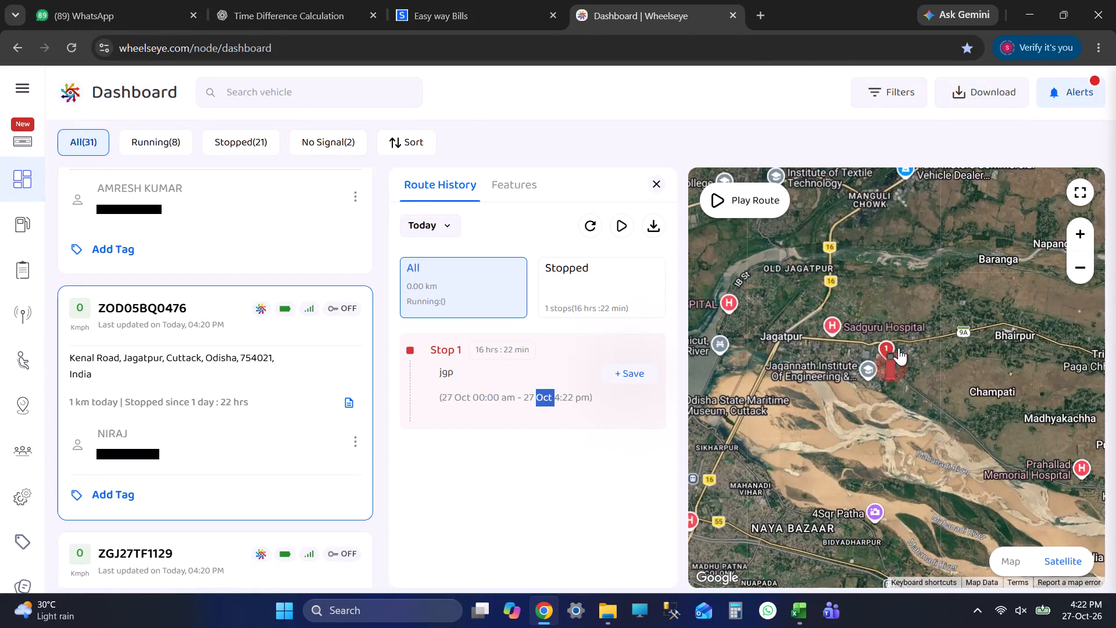
pyautogui.scroll(4, 899, 348)
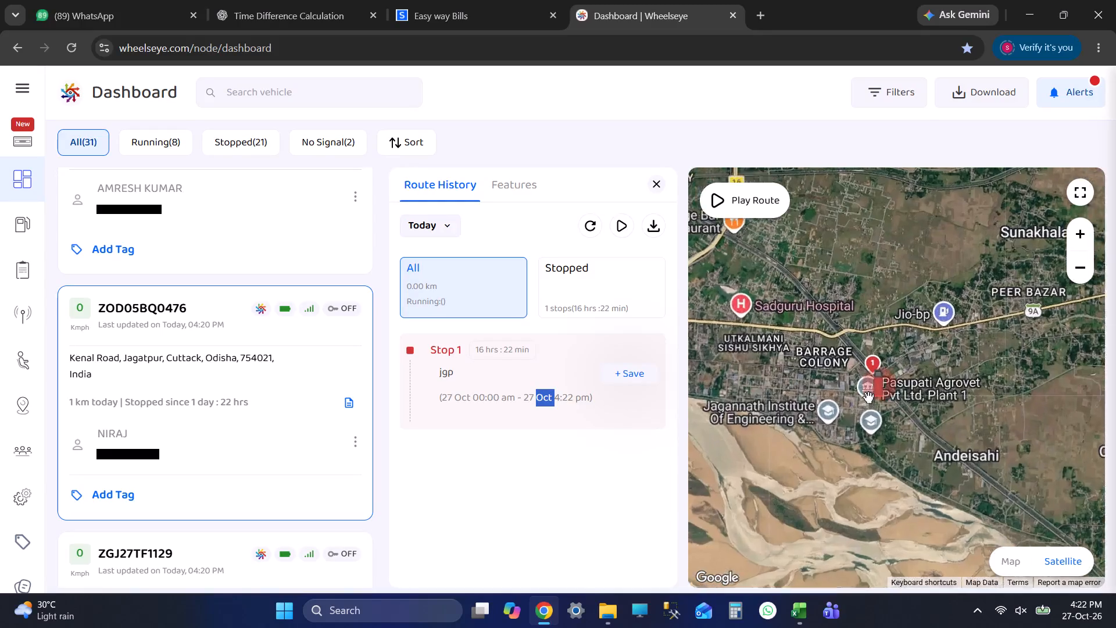
pyautogui.scroll(3, 868, 397)
pyautogui.moveTo(812, 376); pyautogui.dragTo(784, 314)
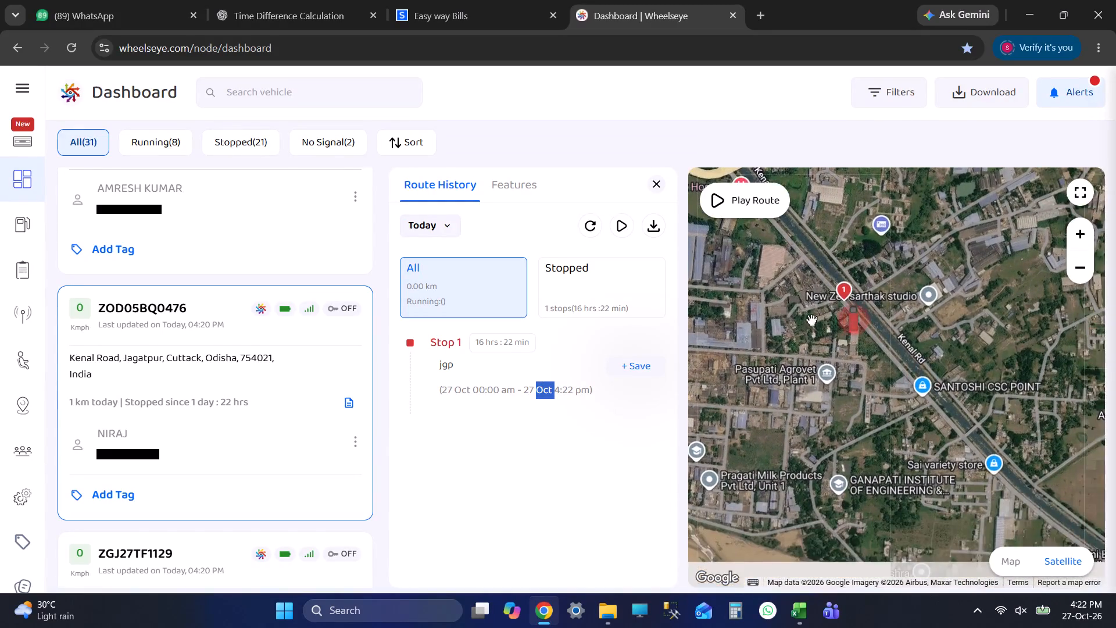
pyautogui.scroll(3, 813, 321)
pyautogui.moveTo(813, 321); pyautogui.dragTo(844, 394)
pyautogui.scroll(6, 909, 387)
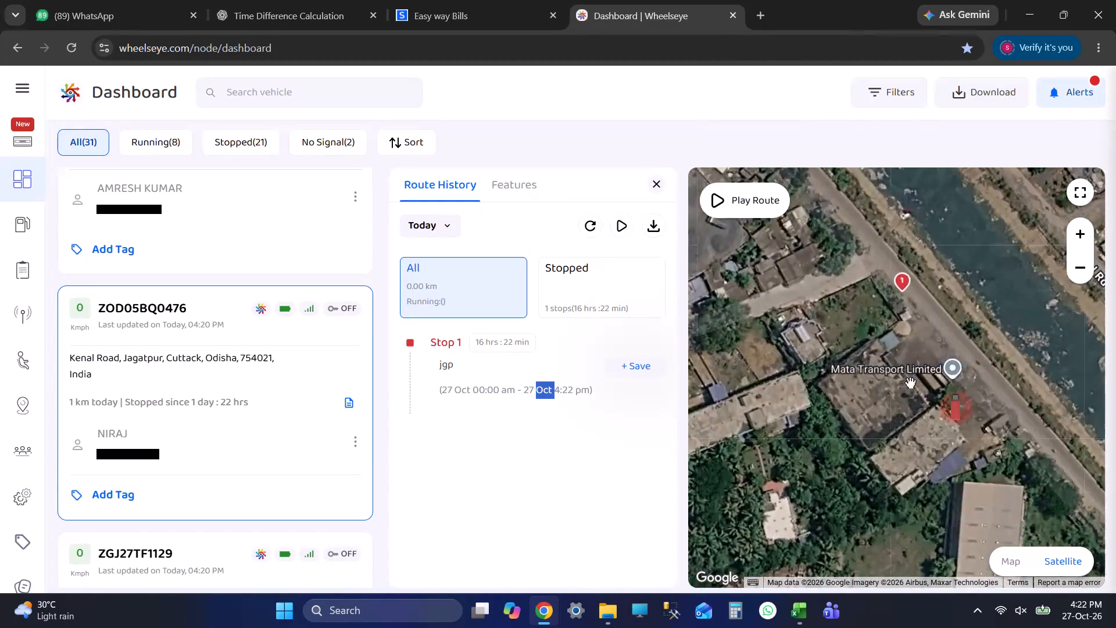
pyautogui.scroll(2, 901, 379)
pyautogui.moveTo(898, 378); pyautogui.dragTo(797, 469)
pyautogui.scroll(-2, 804, 418)
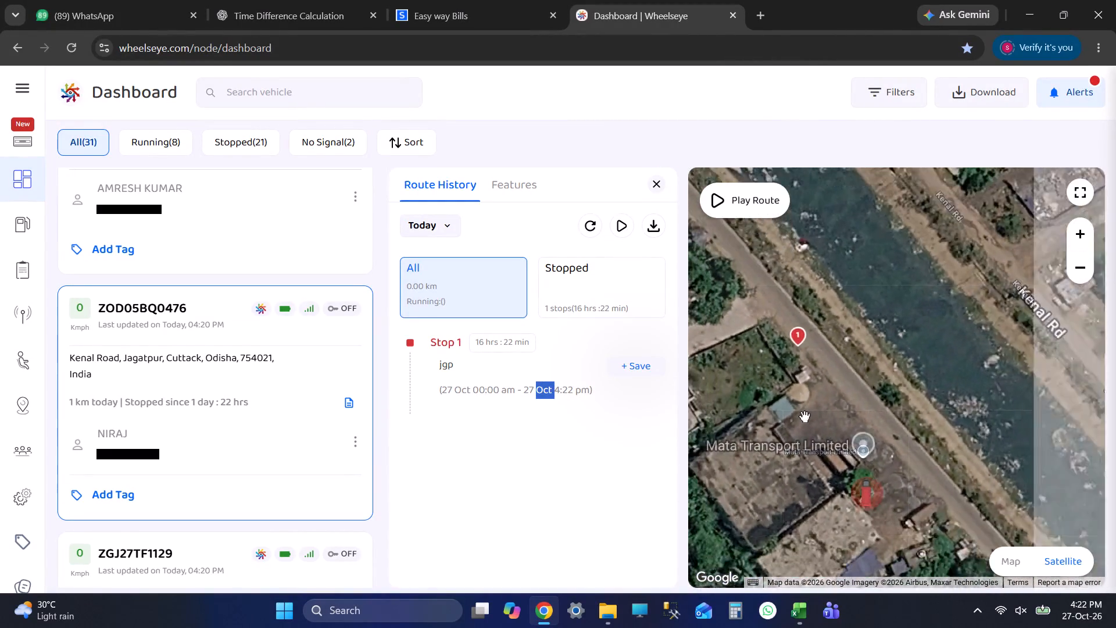
pyautogui.scroll(-1, 804, 416)
pyautogui.scroll(1, 804, 416)
pyautogui.scroll(-7, 804, 416)
pyautogui.moveTo(721, 407); pyautogui.dragTo(800, 363)
pyautogui.scroll(-5, 795, 395)
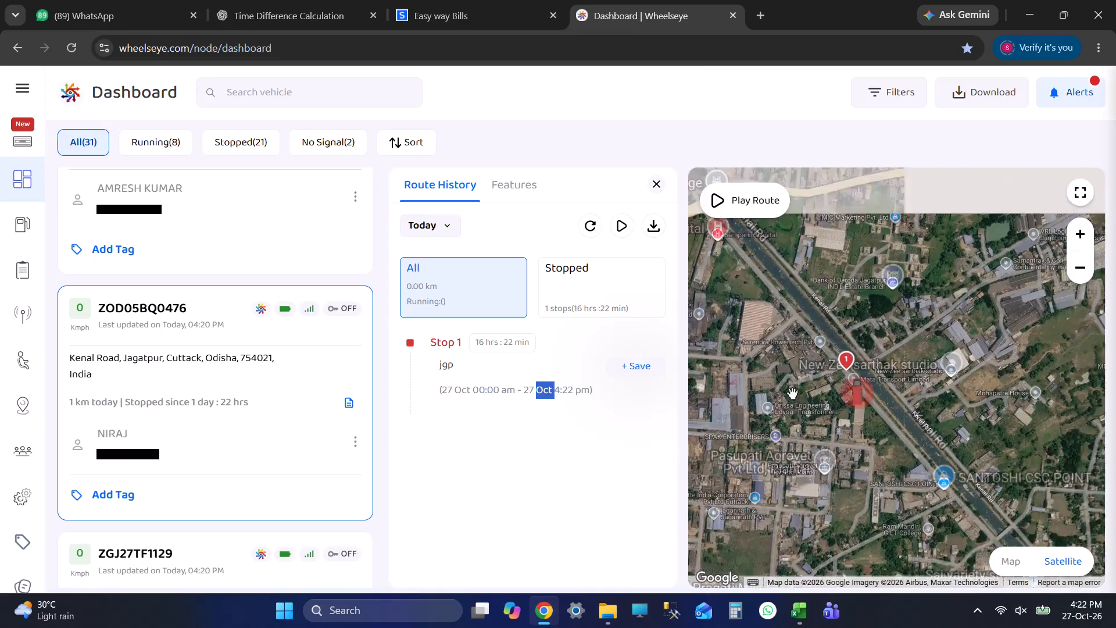
pyautogui.scroll(-3, 792, 393)
pyautogui.click(485, 365)
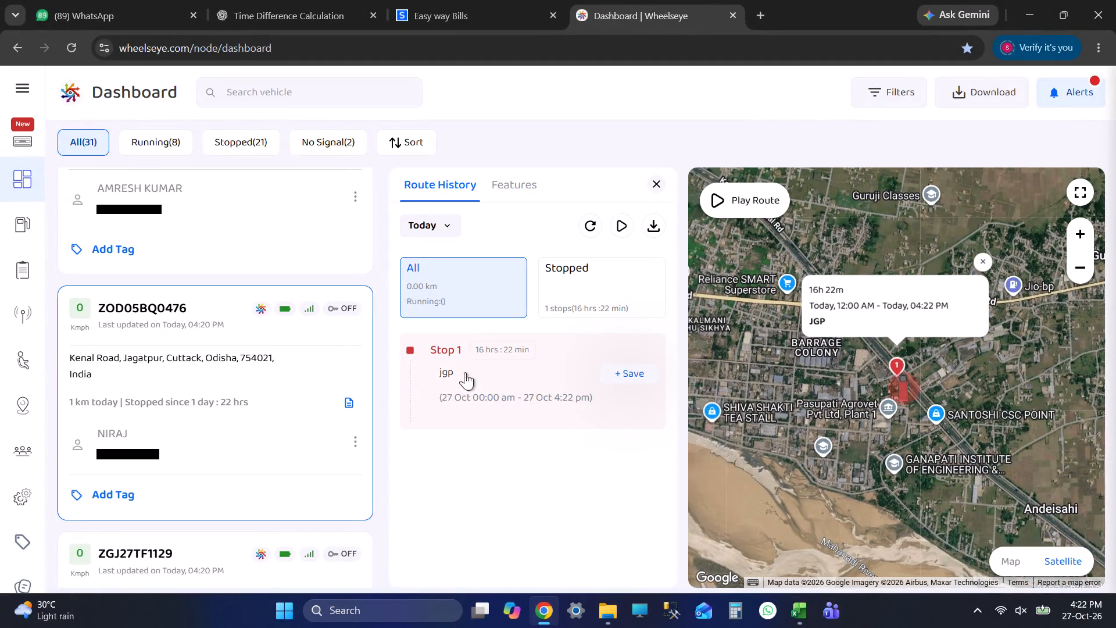
pyautogui.click(470, 356)
pyautogui.click(470, 356)
pyautogui.scroll(-1, 233, 404)
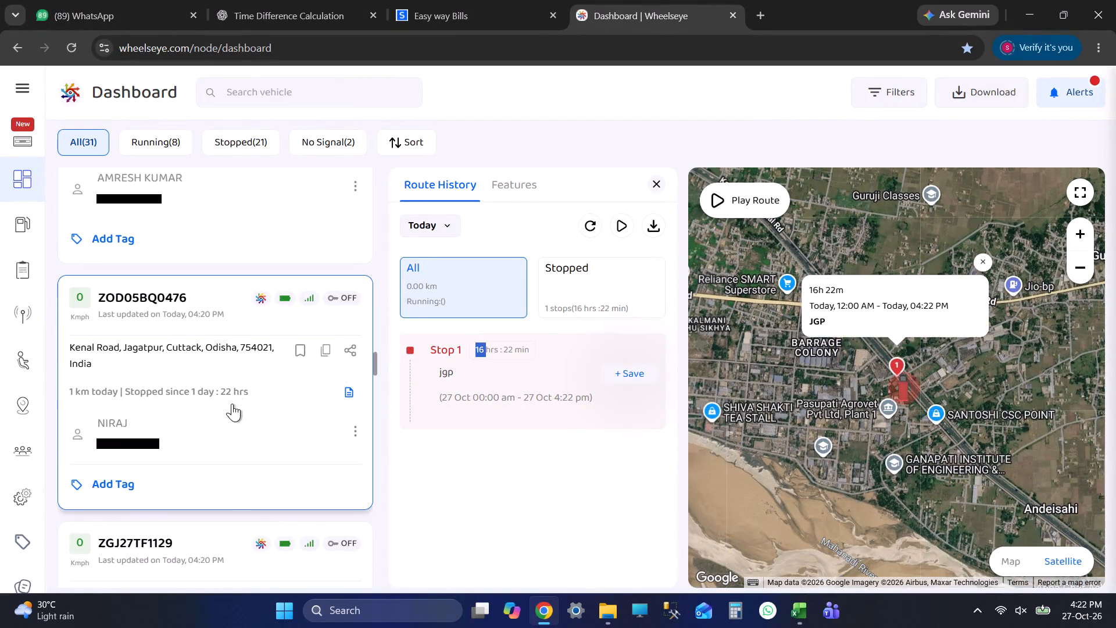
pyautogui.scroll(-2, 232, 404)
pyautogui.scroll(3, 196, 383)
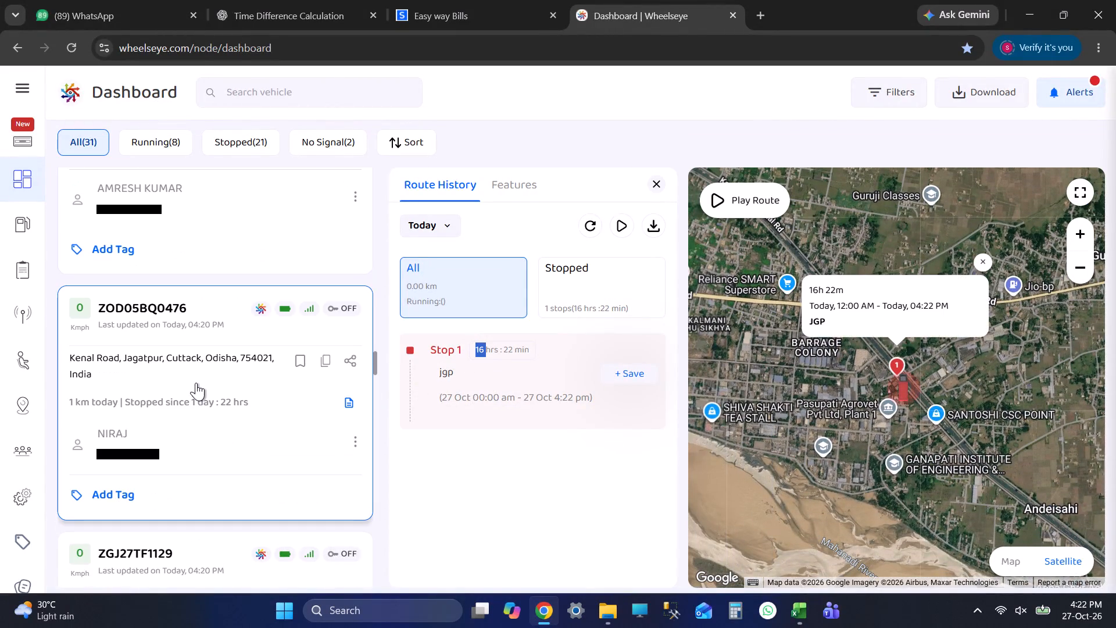
pyautogui.scroll(-3, 245, 372)
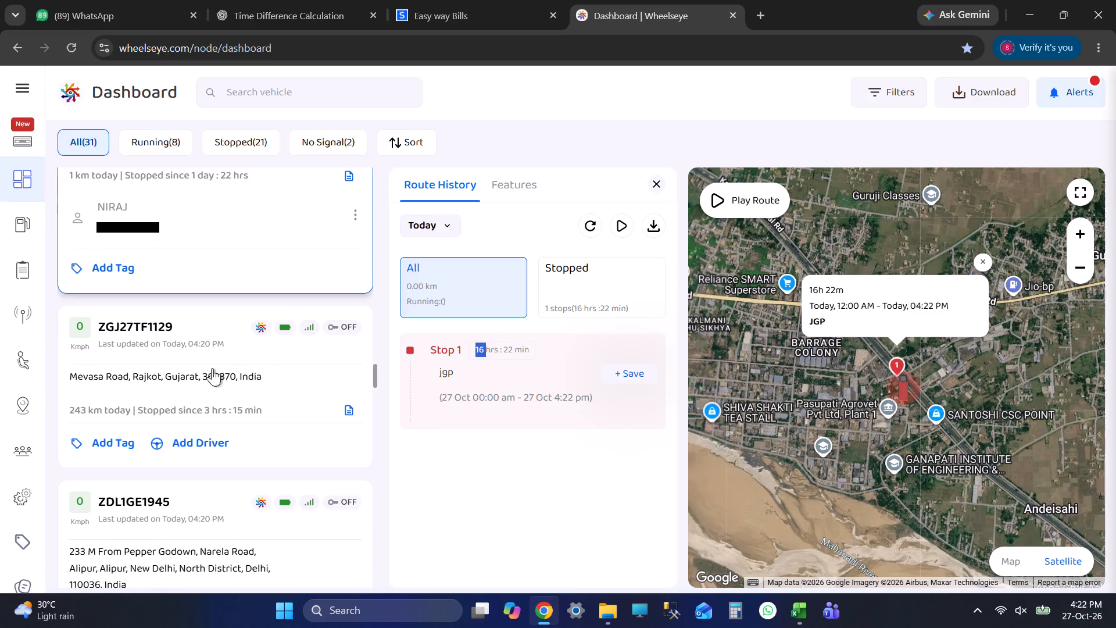
pyautogui.click(206, 368)
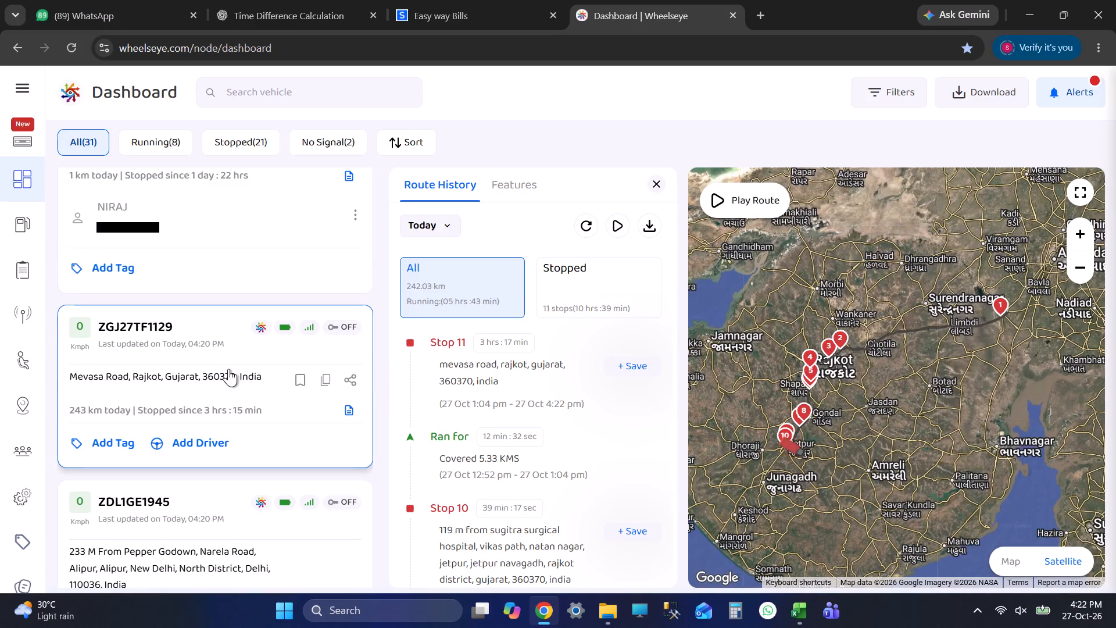
pyautogui.scroll(-2, 228, 369)
pyautogui.click(218, 366)
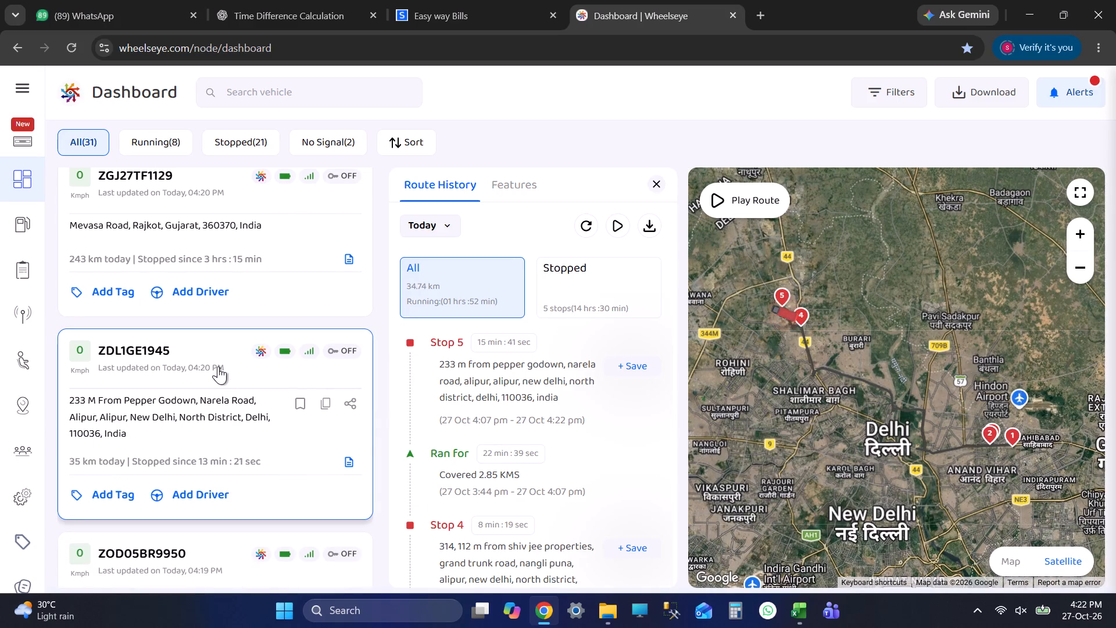
pyautogui.scroll(-3, 218, 366)
pyautogui.click(213, 359)
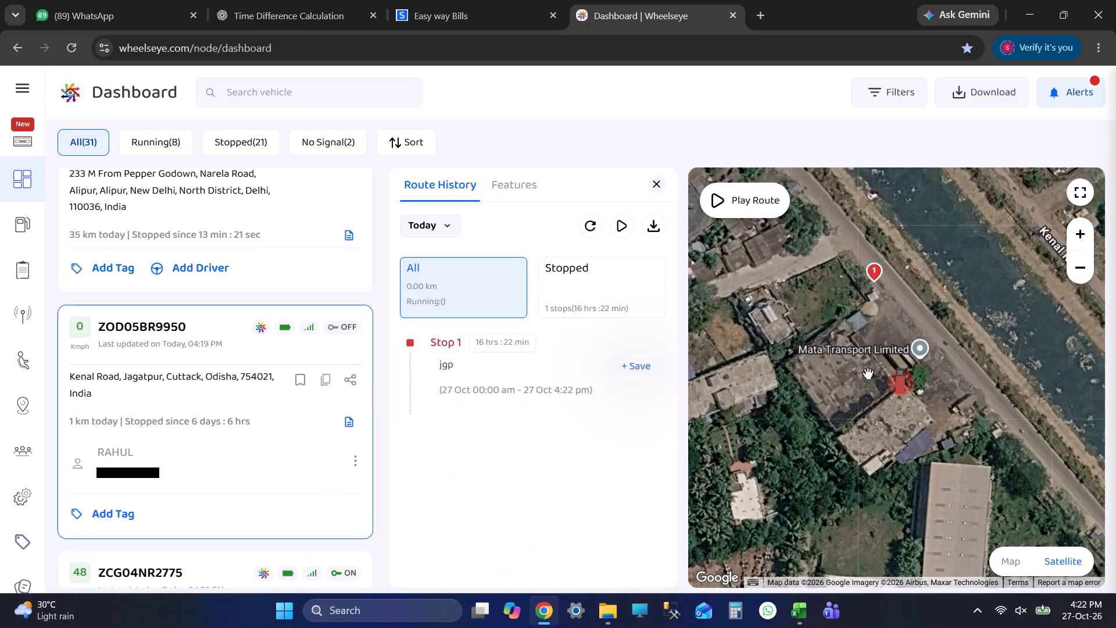
pyautogui.scroll(-3, 906, 376)
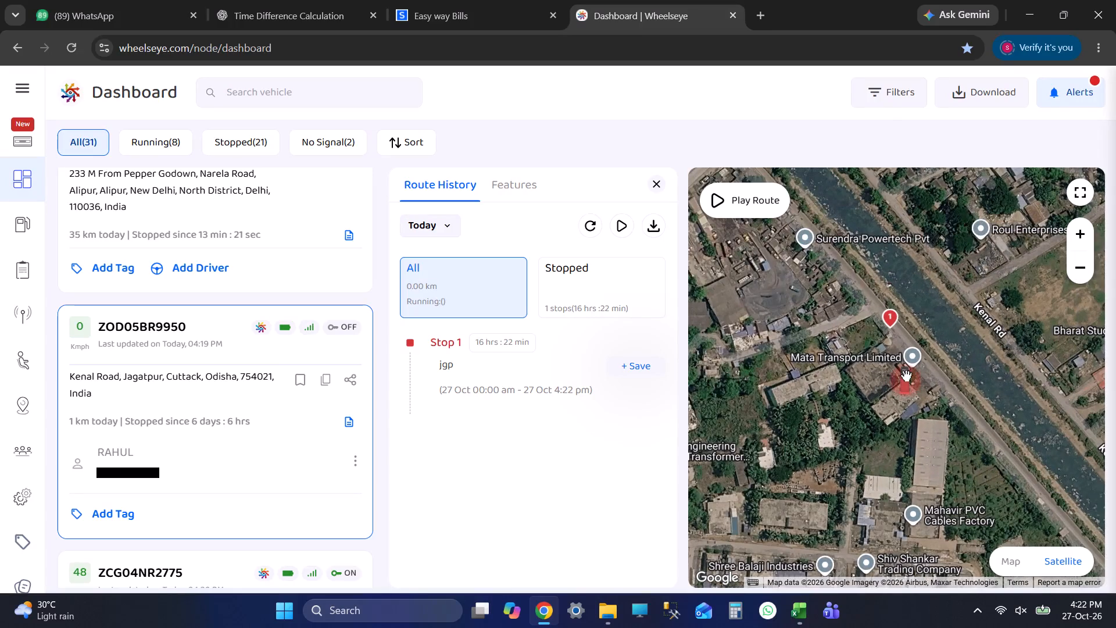
pyautogui.click(492, 365)
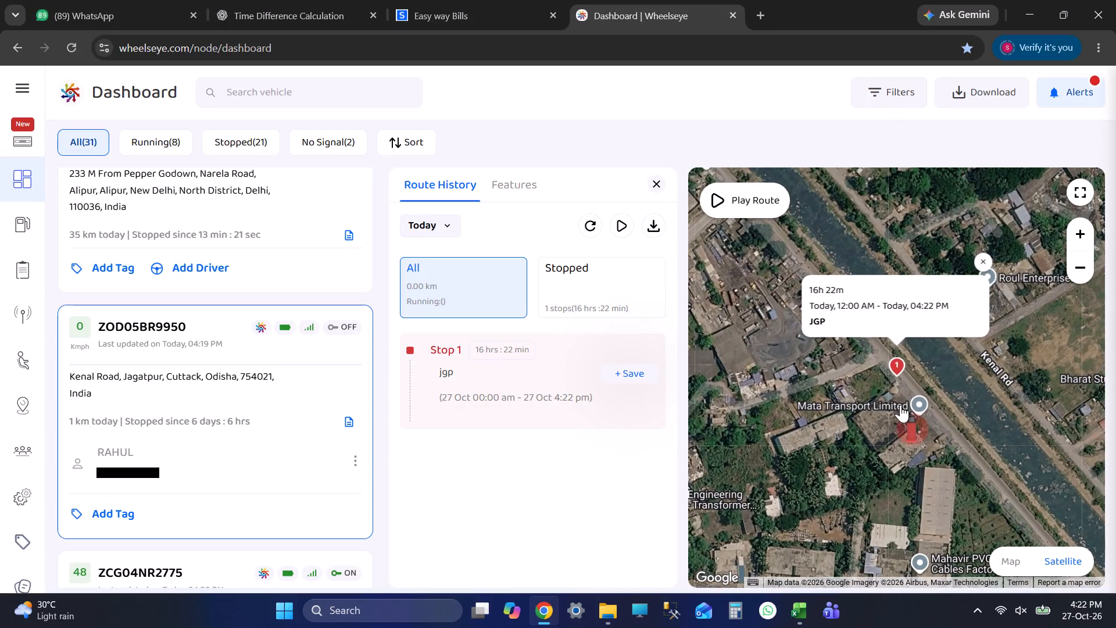
pyautogui.scroll(-5, 876, 401)
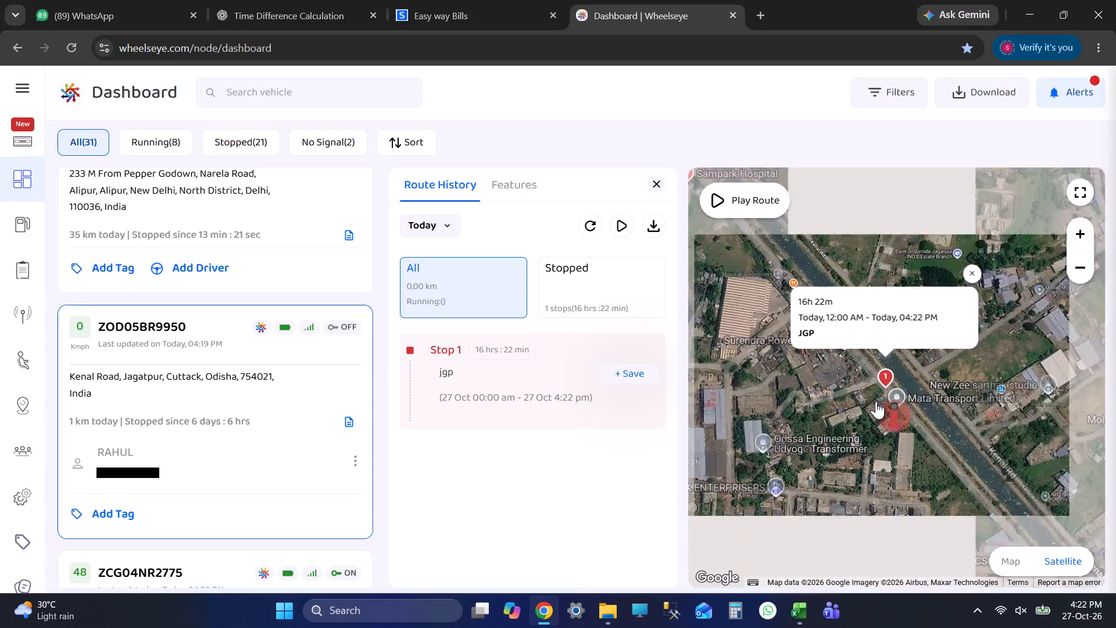
pyautogui.scroll(12, 878, 397)
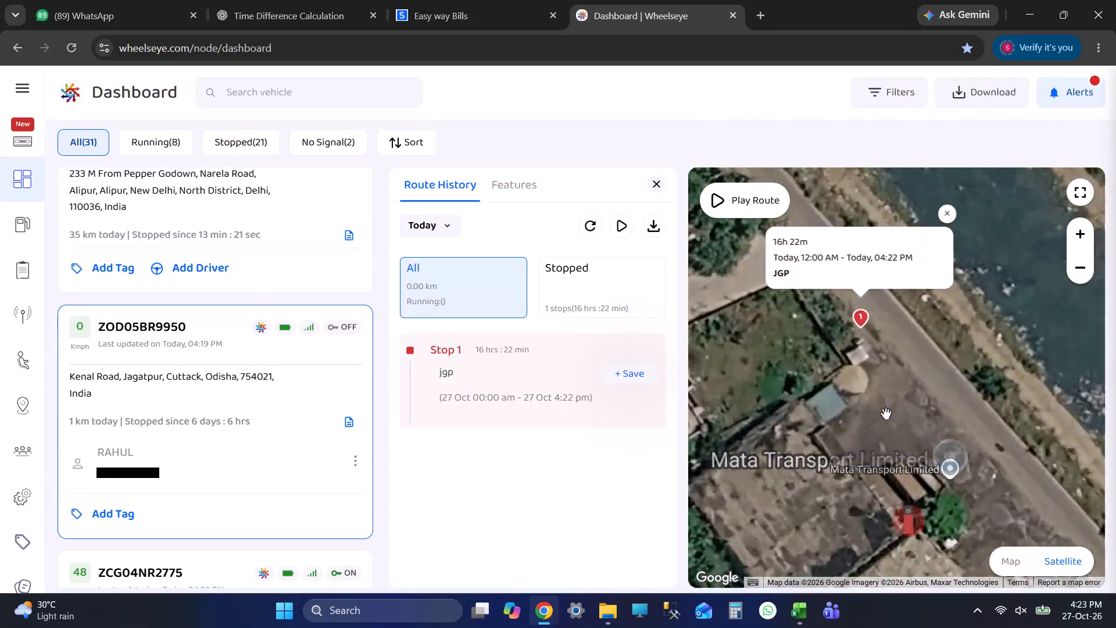
pyautogui.scroll(-11, 886, 413)
pyautogui.scroll(9, 886, 413)
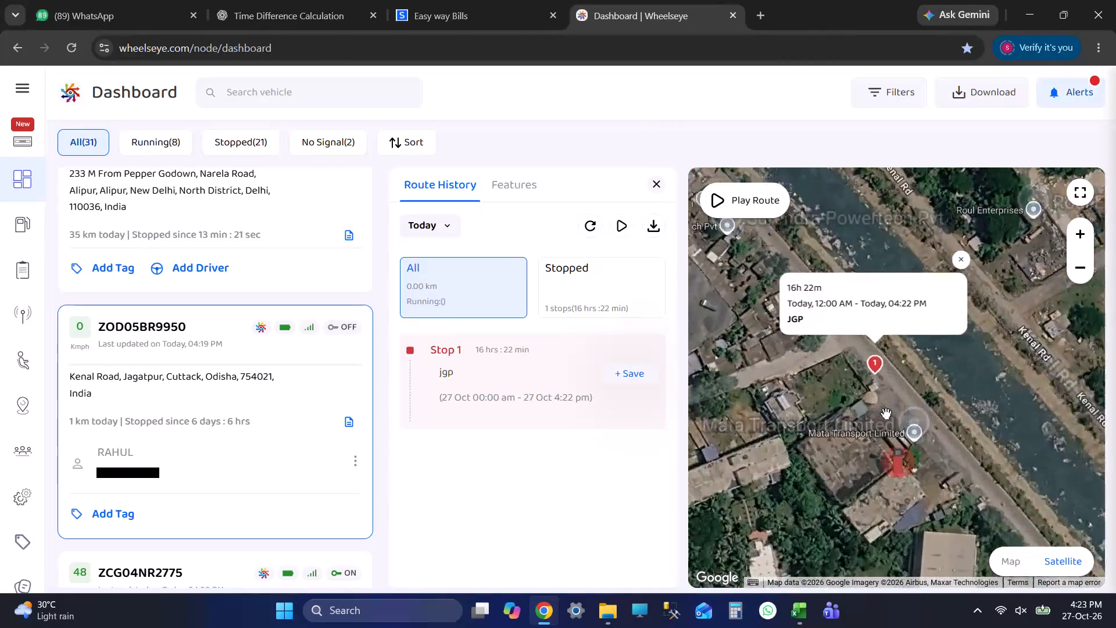
pyautogui.scroll(4, 886, 413)
pyautogui.click(392, 395)
pyautogui.click(424, 378)
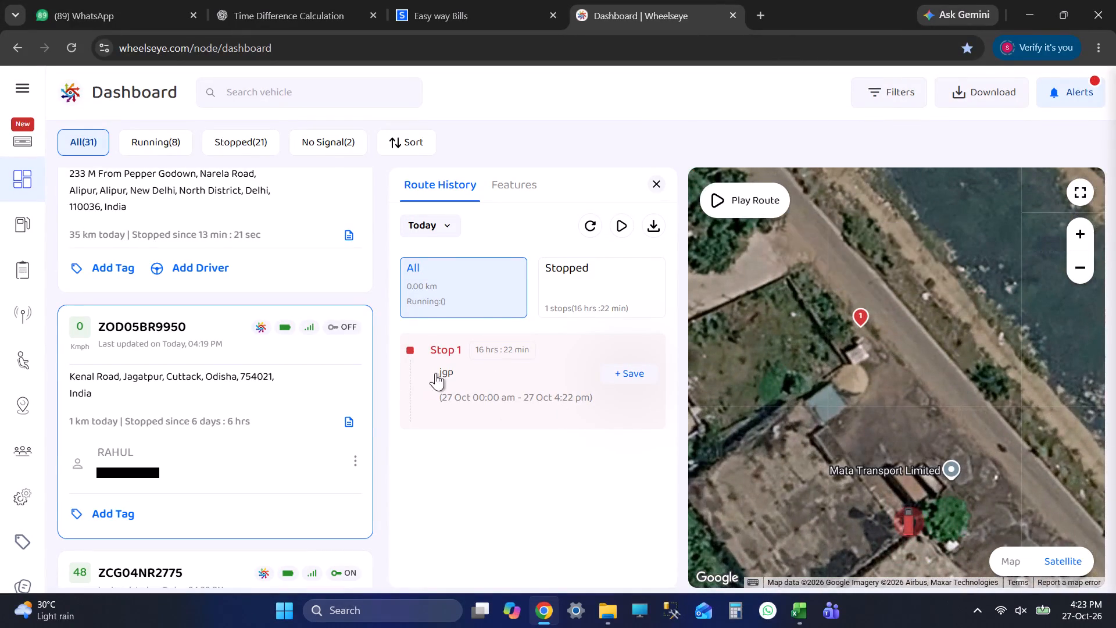
pyautogui.click(508, 366)
pyautogui.click(512, 365)
pyautogui.click(532, 361)
pyautogui.click(532, 361)
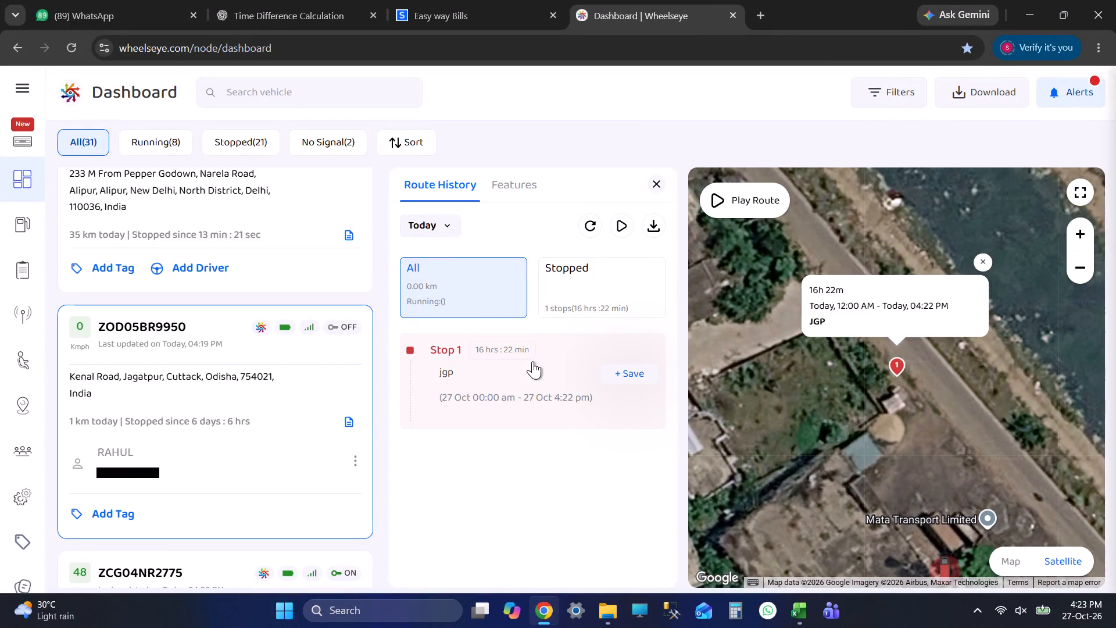
pyautogui.click(532, 361)
pyautogui.click(532, 361)
pyautogui.scroll(-4, 846, 380)
pyautogui.scroll(1, 846, 380)
pyautogui.scroll(-1, 846, 380)
pyautogui.scroll(1, 846, 380)
pyautogui.scroll(-3, 846, 380)
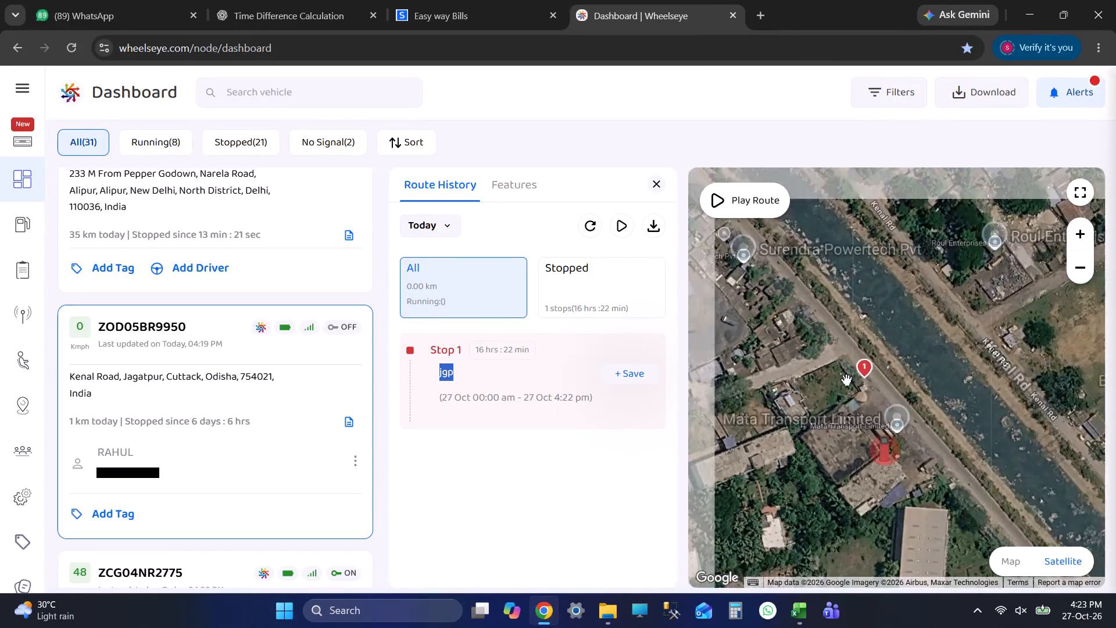
pyautogui.scroll(-4, 846, 380)
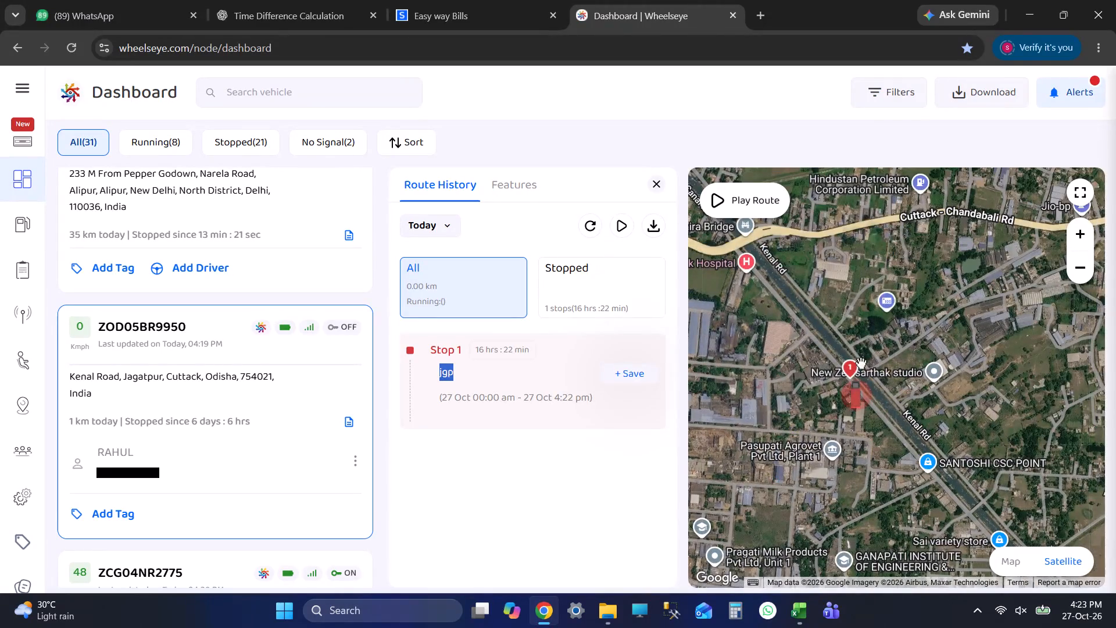
# Show Stop 1's details again and examine where it lies within the wider Jagatpur area.
pyautogui.click(516, 390)
pyautogui.click(488, 384)
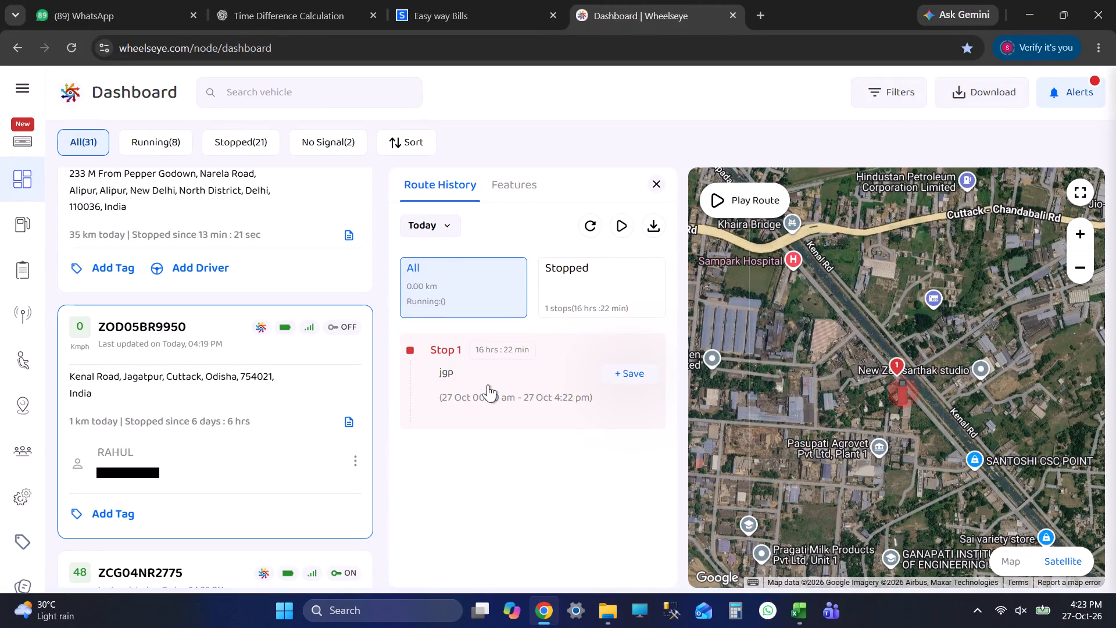
pyautogui.click(491, 387)
pyautogui.click(493, 392)
pyautogui.click(493, 392)
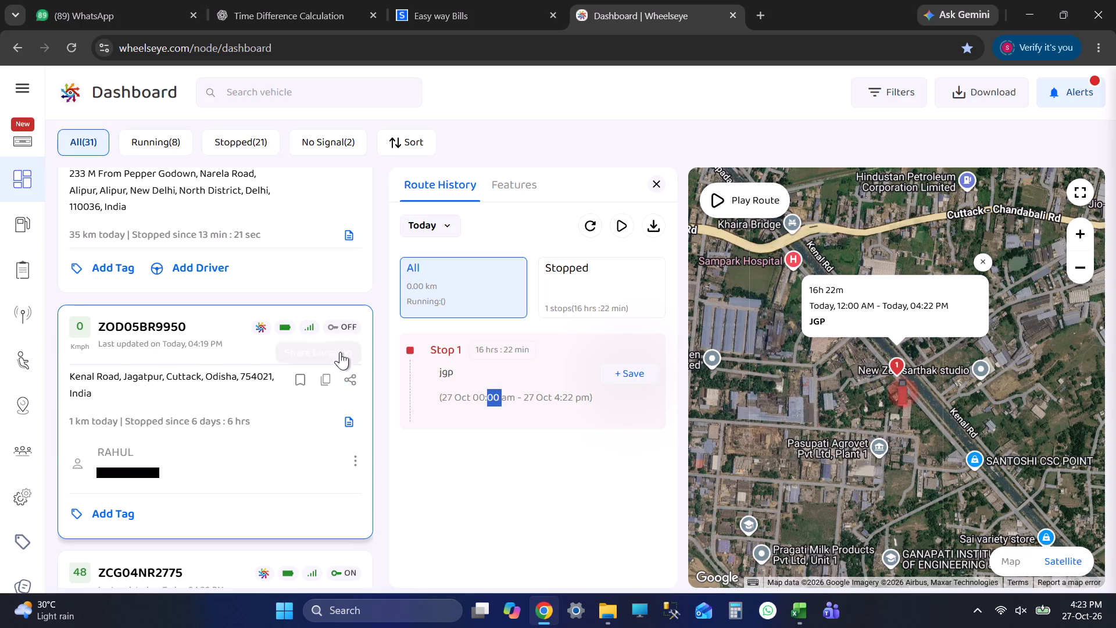
pyautogui.scroll(-7, 800, 413)
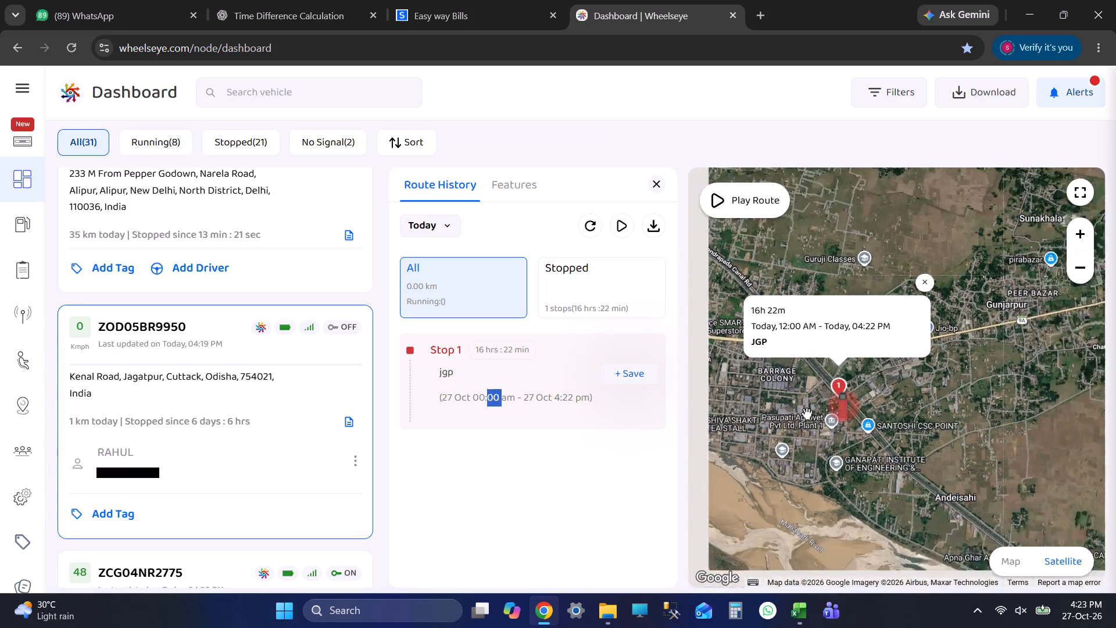
pyautogui.moveTo(804, 404); pyautogui.dragTo(907, 333)
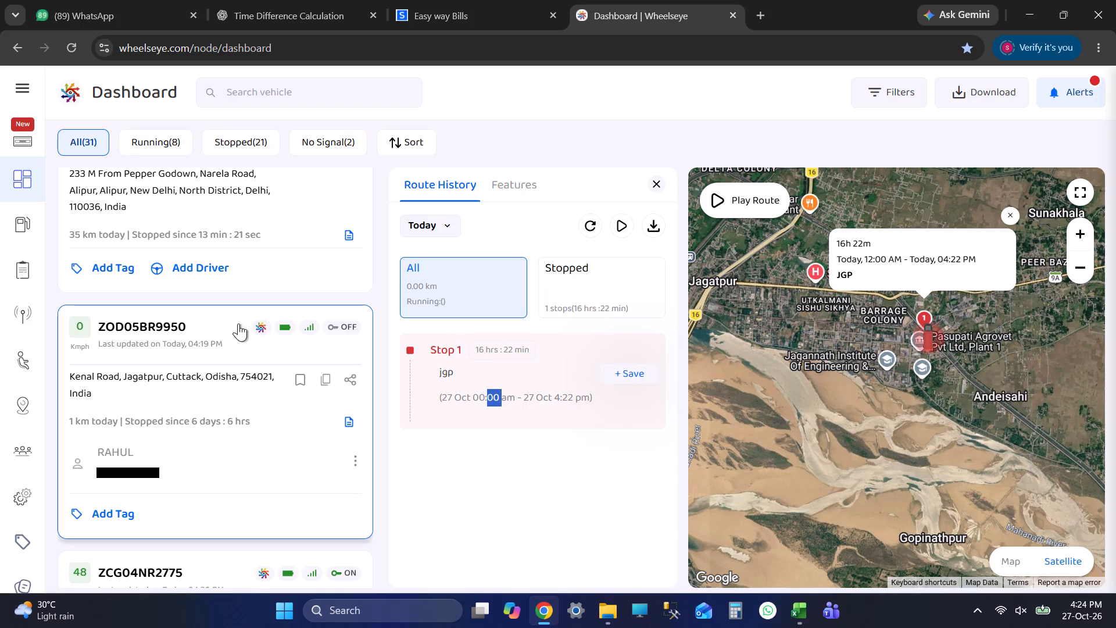
pyautogui.scroll(-3, 148, 341)
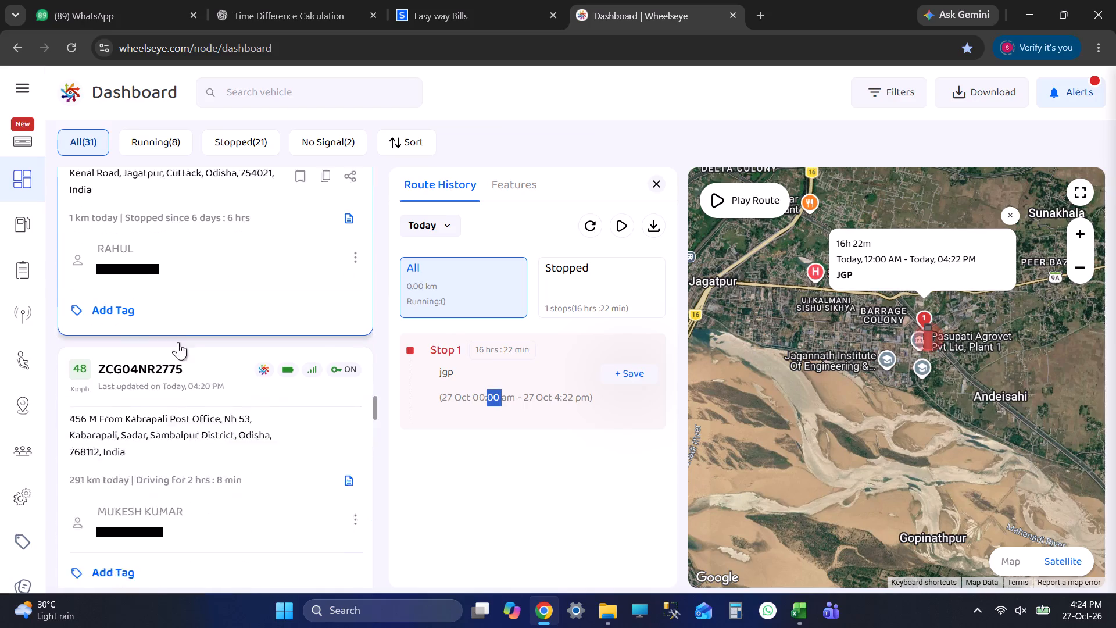
pyautogui.scroll(3, 263, 381)
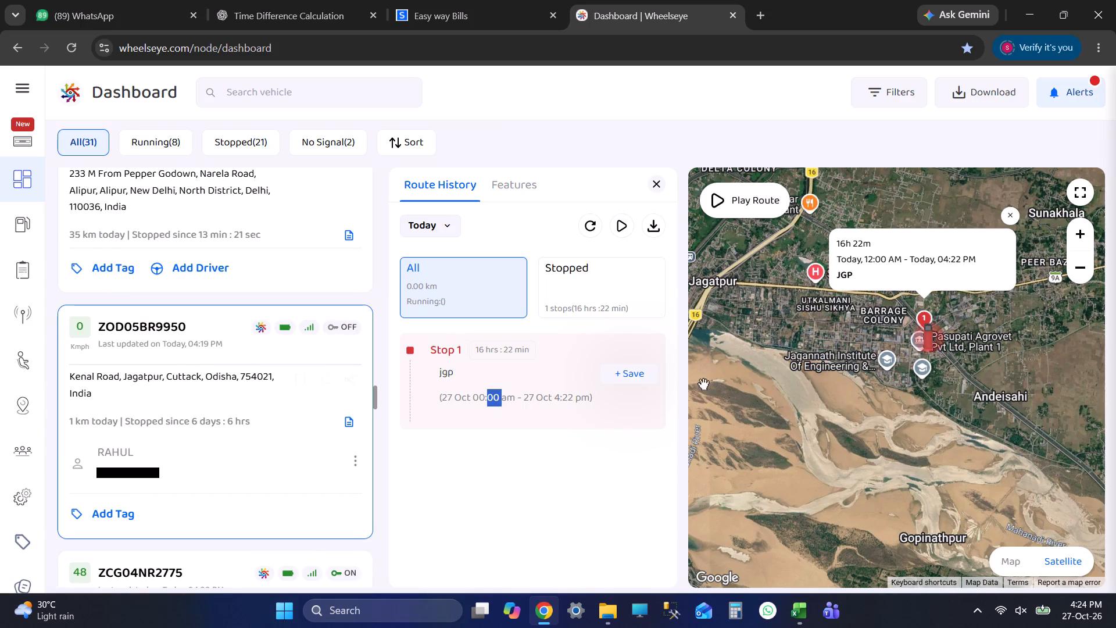
pyautogui.scroll(-5, 757, 369)
pyautogui.scroll(3, 842, 350)
pyautogui.scroll(-6, 815, 358)
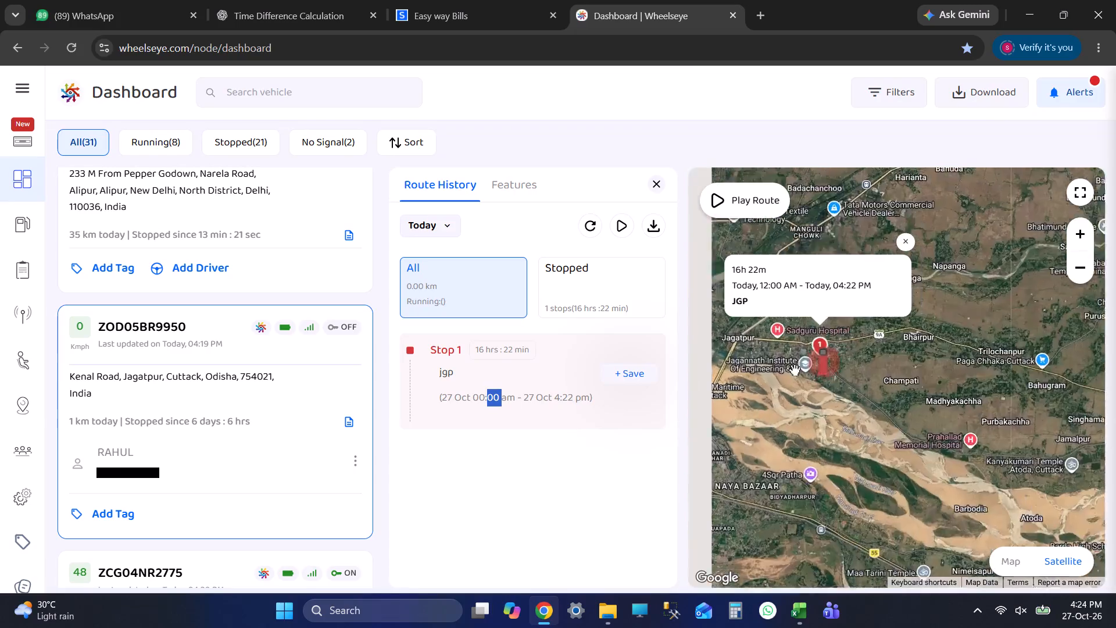
pyautogui.click(555, 369)
pyautogui.click(555, 369)
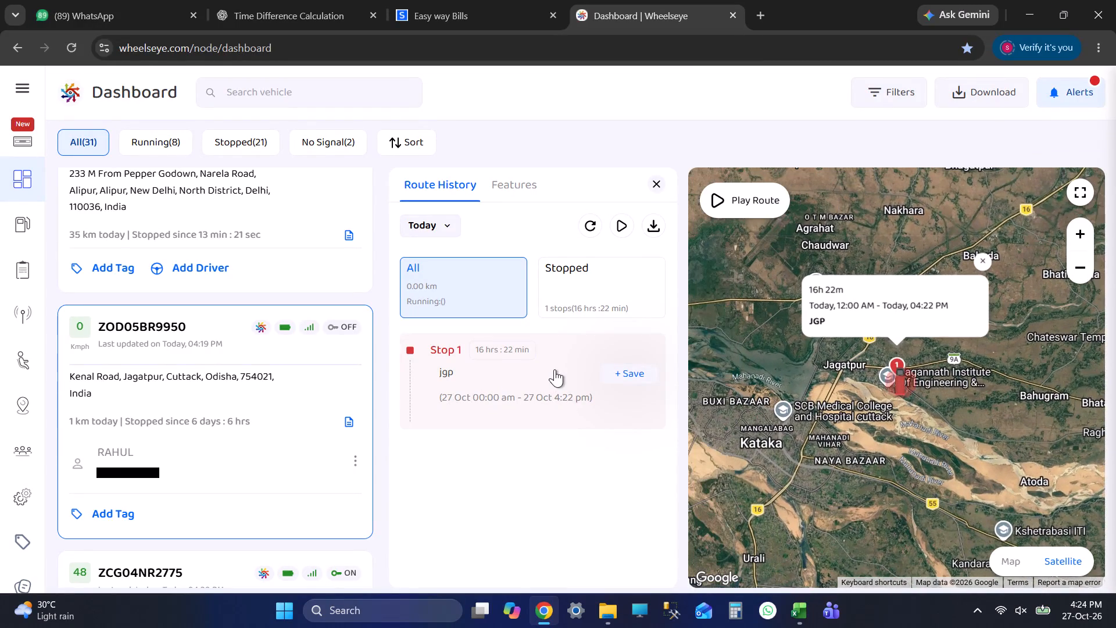
pyautogui.click(555, 369)
pyautogui.doubleClick(555, 369)
pyautogui.click(555, 369)
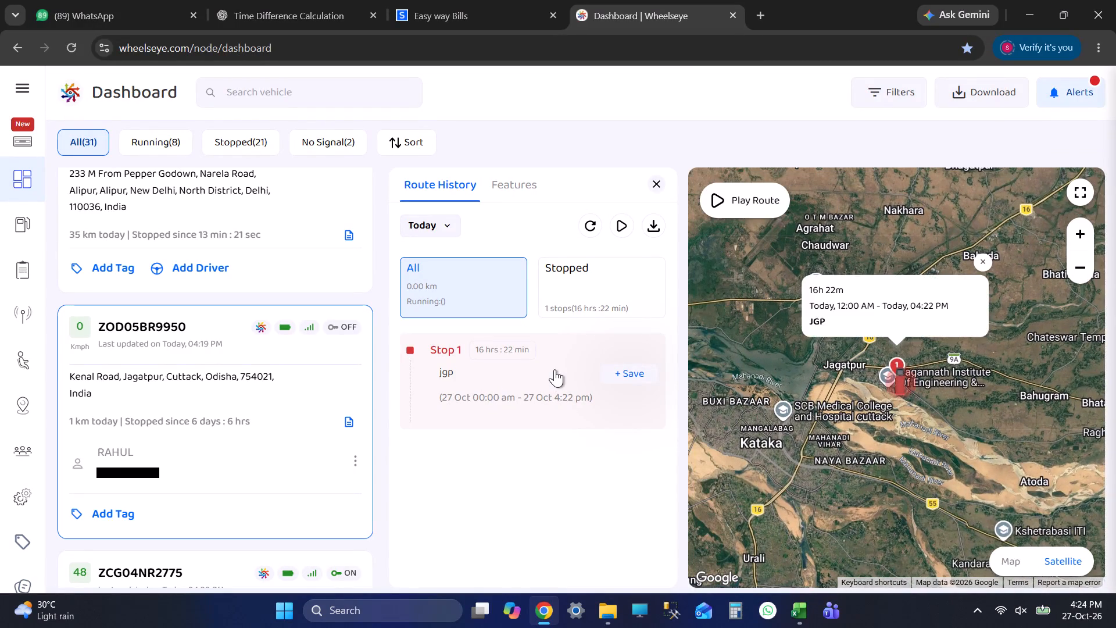
pyautogui.click(555, 369)
pyautogui.click(559, 368)
pyautogui.click(528, 381)
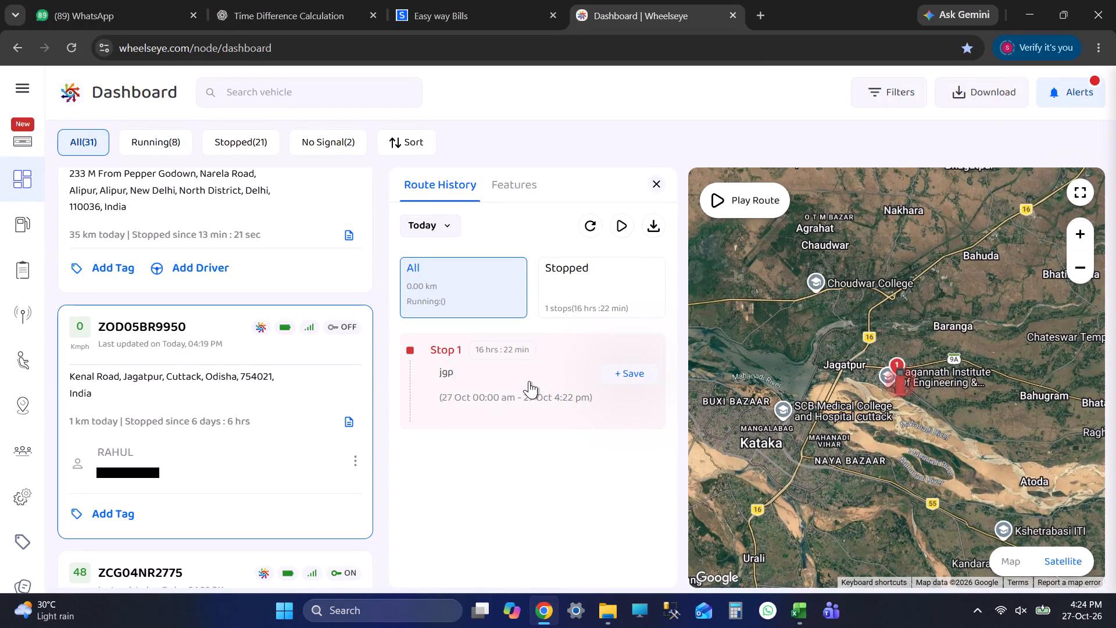
pyautogui.click(534, 379)
pyautogui.click(534, 379)
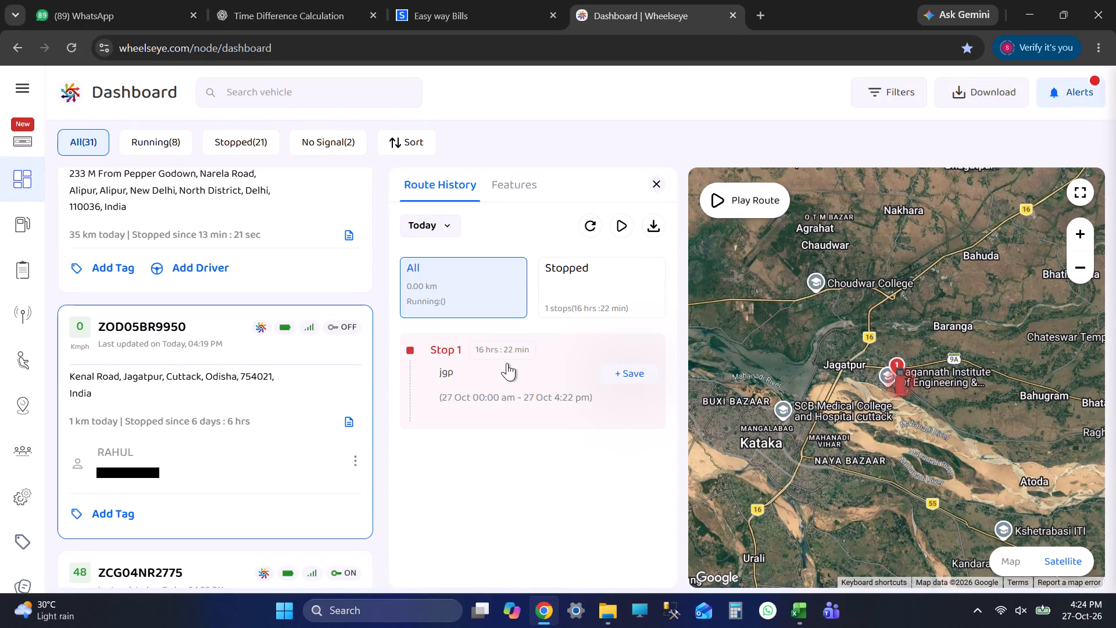
pyautogui.click(507, 363)
pyautogui.scroll(-2, 178, 388)
pyautogui.scroll(1, 235, 349)
pyautogui.click(235, 349)
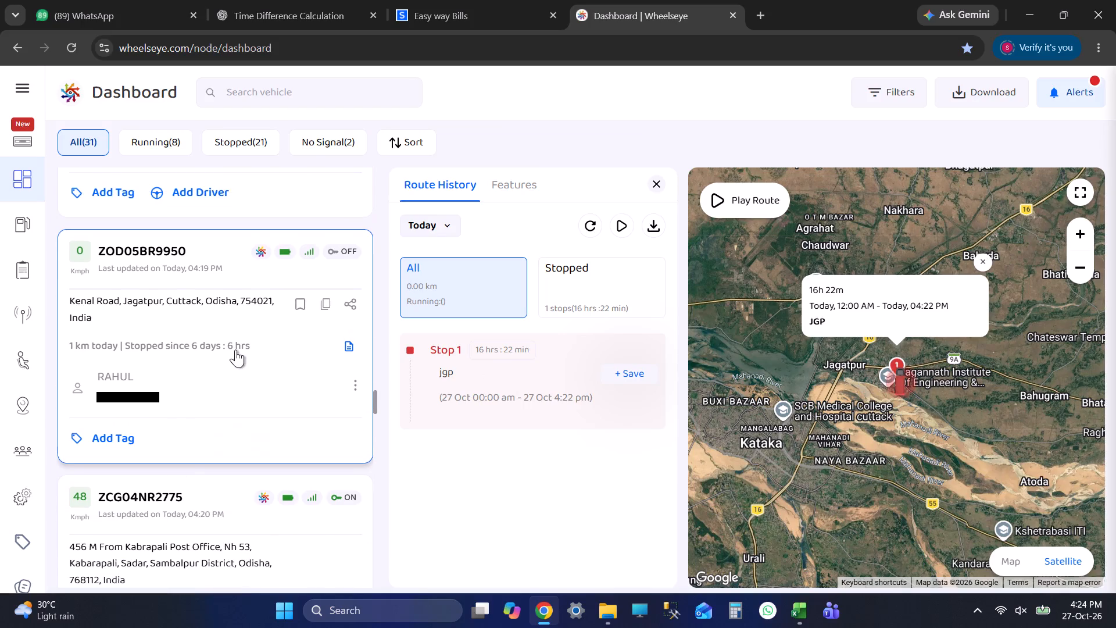
pyautogui.click(235, 349)
pyautogui.click(506, 367)
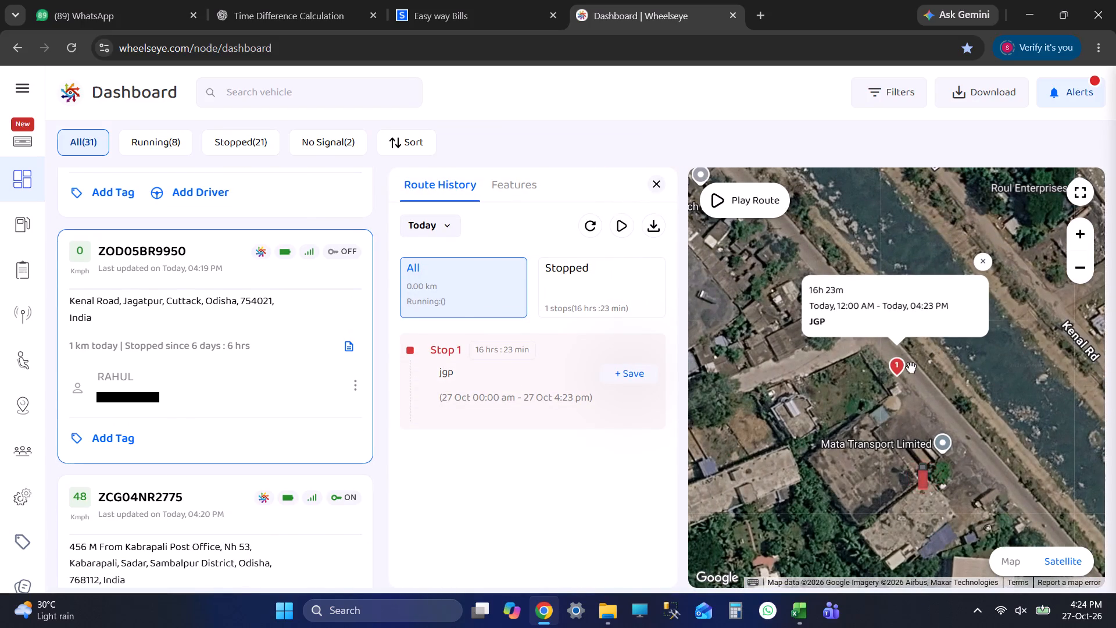
pyautogui.click(472, 367)
pyautogui.click(472, 367)
pyautogui.click(472, 367)
pyautogui.click(472, 367)
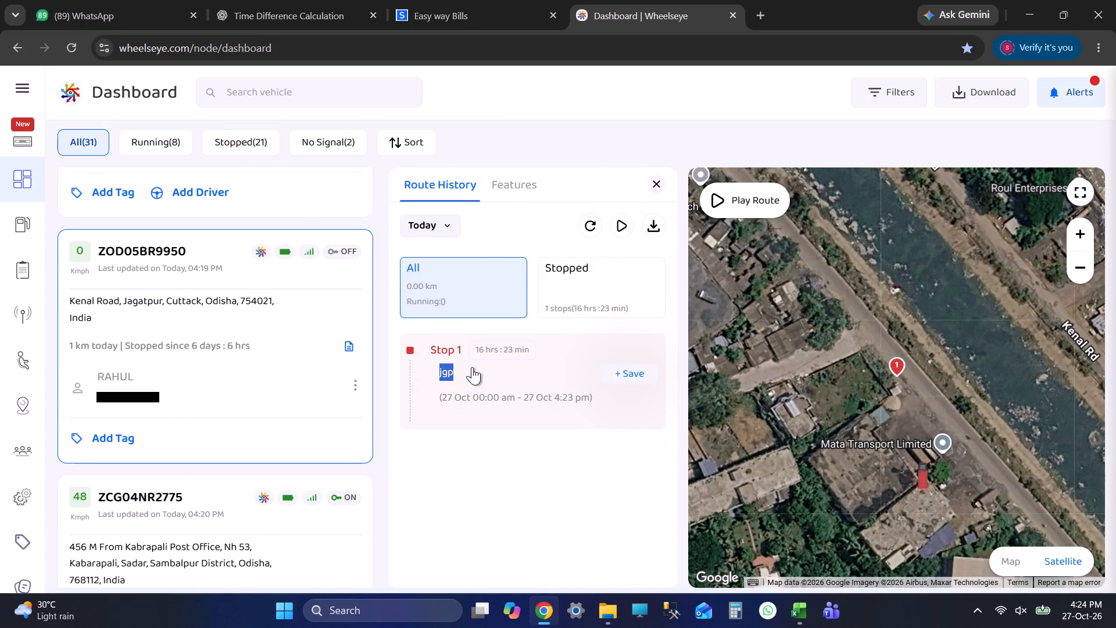
pyautogui.click(472, 367)
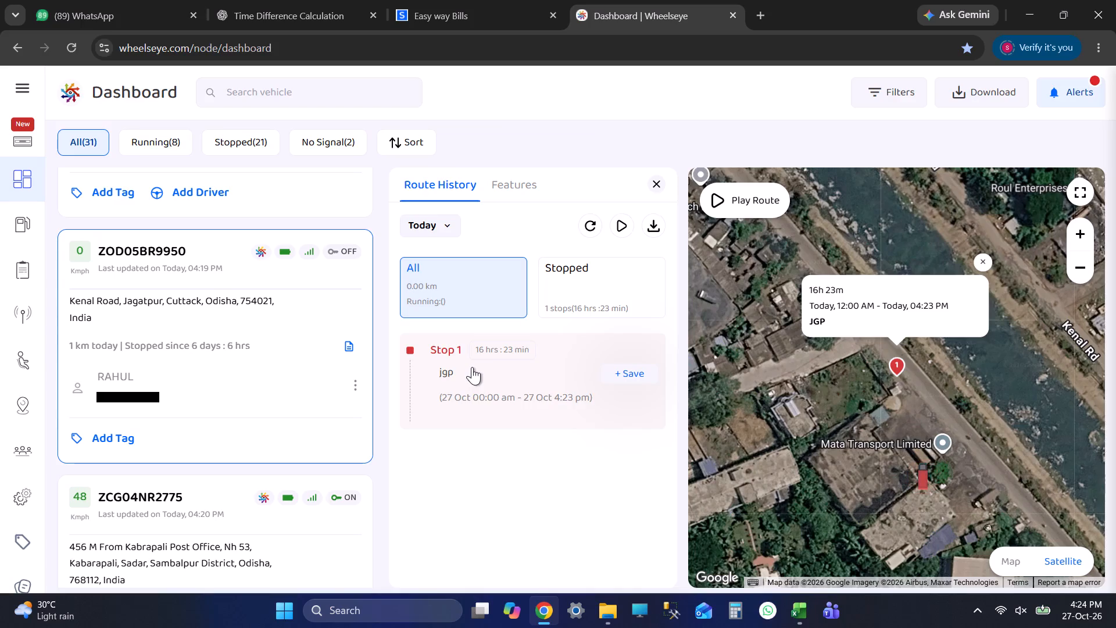
pyautogui.click(472, 367)
pyautogui.doubleClick(472, 367)
pyautogui.scroll(-2, 882, 411)
pyautogui.scroll(1, 882, 413)
pyautogui.scroll(-4, 882, 413)
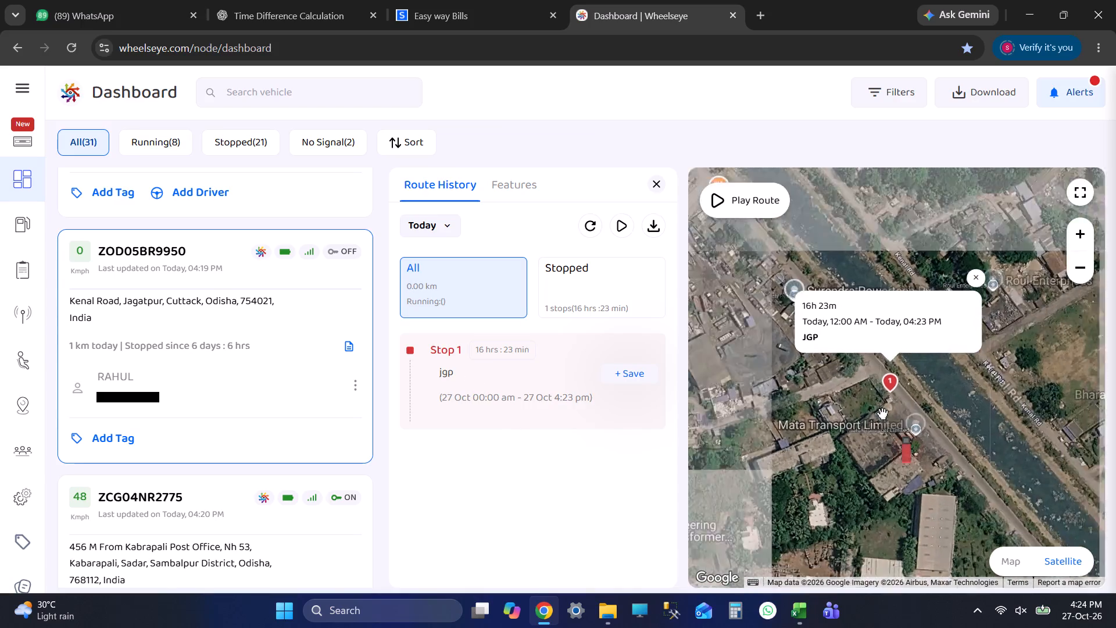
pyautogui.scroll(-5, 882, 413)
# Close Stop 1's details and examine the satellite map around the Cuttack-Chandabali Road and Jagatpur.
pyautogui.click(968, 302)
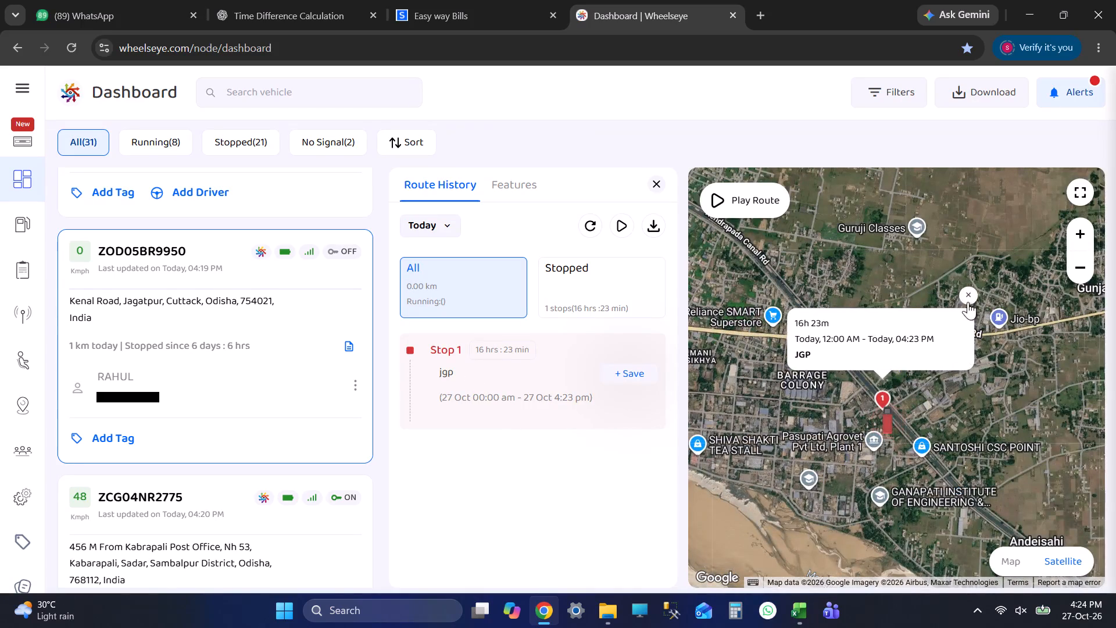
pyautogui.scroll(10, 914, 250)
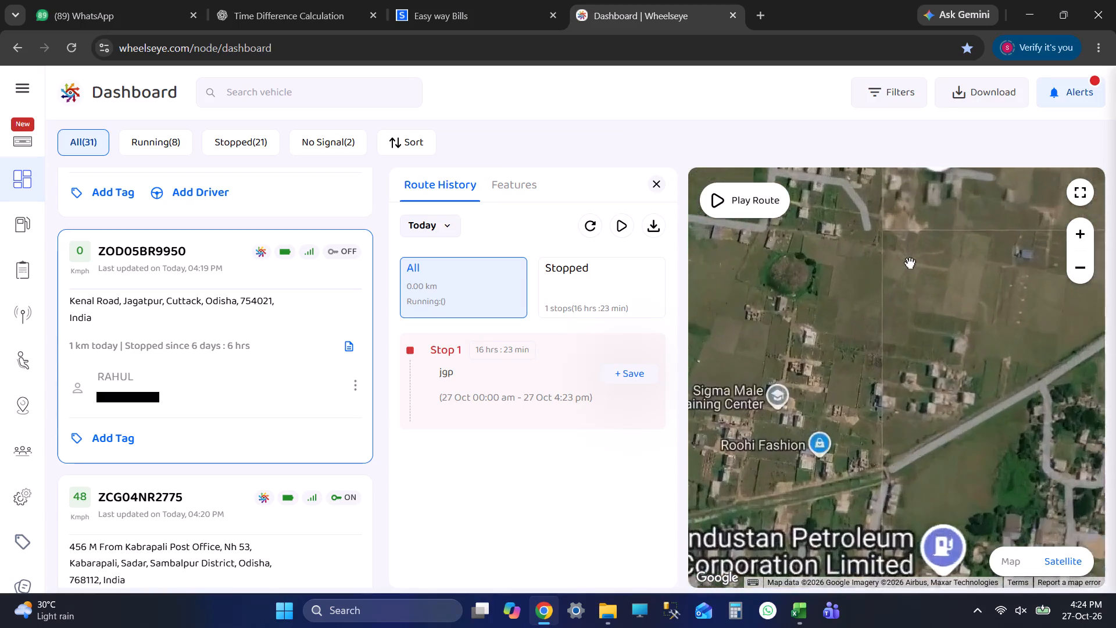
pyautogui.moveTo(909, 363); pyautogui.dragTo(856, 238)
pyautogui.scroll(6, 872, 318)
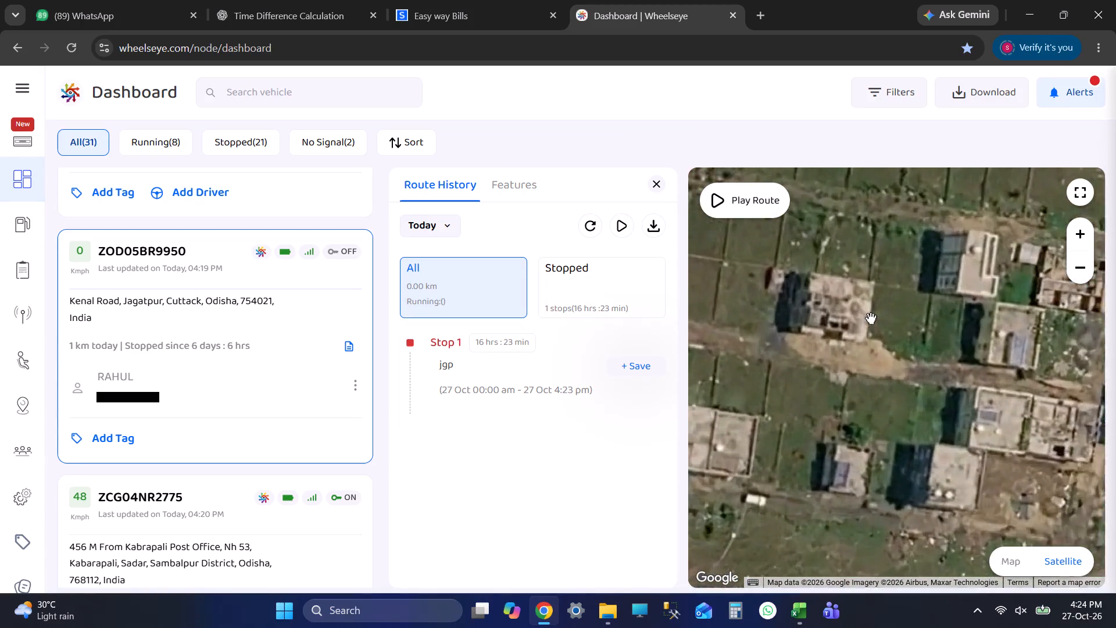
pyautogui.scroll(-4, 871, 318)
pyautogui.moveTo(872, 308); pyautogui.dragTo(867, 310)
pyautogui.scroll(-7, 866, 311)
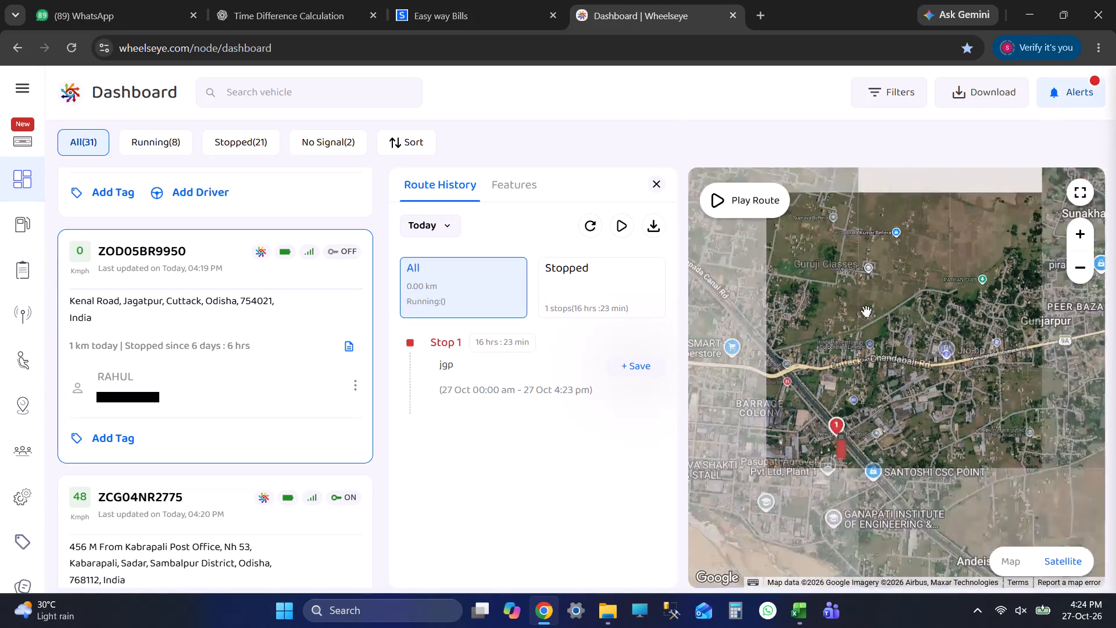
pyautogui.scroll(-3, 866, 311)
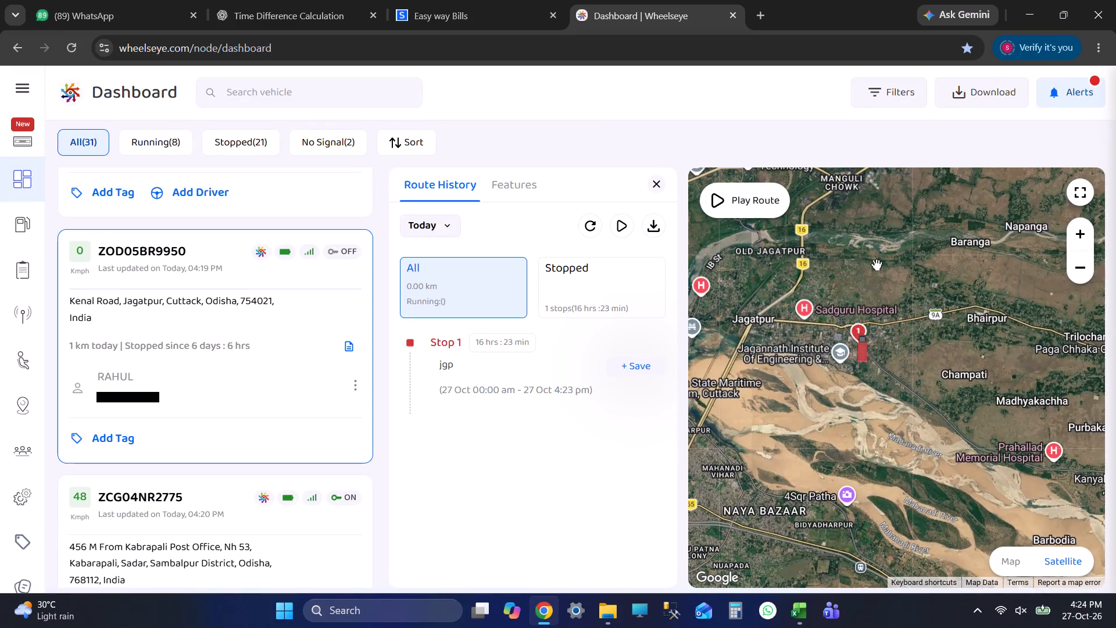
# Examine the satellite map north of Stop 1, around Sainto and the riverbed.
pyautogui.scroll(4, 879, 265)
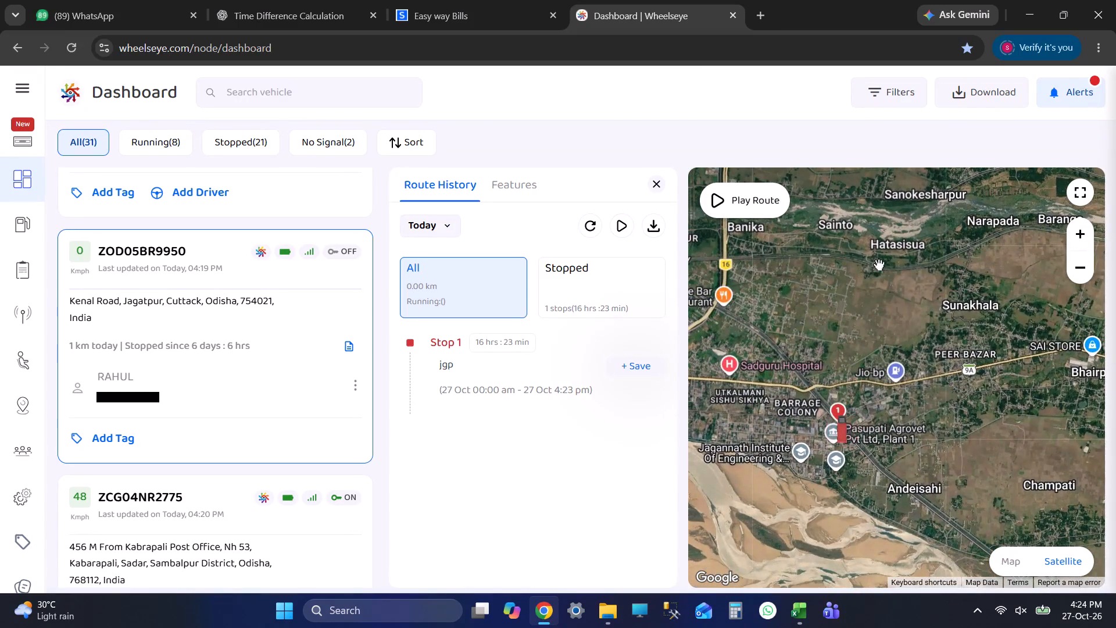
pyautogui.moveTo(879, 265); pyautogui.dragTo(884, 361)
pyautogui.scroll(4, 877, 319)
pyautogui.scroll(4, 799, 331)
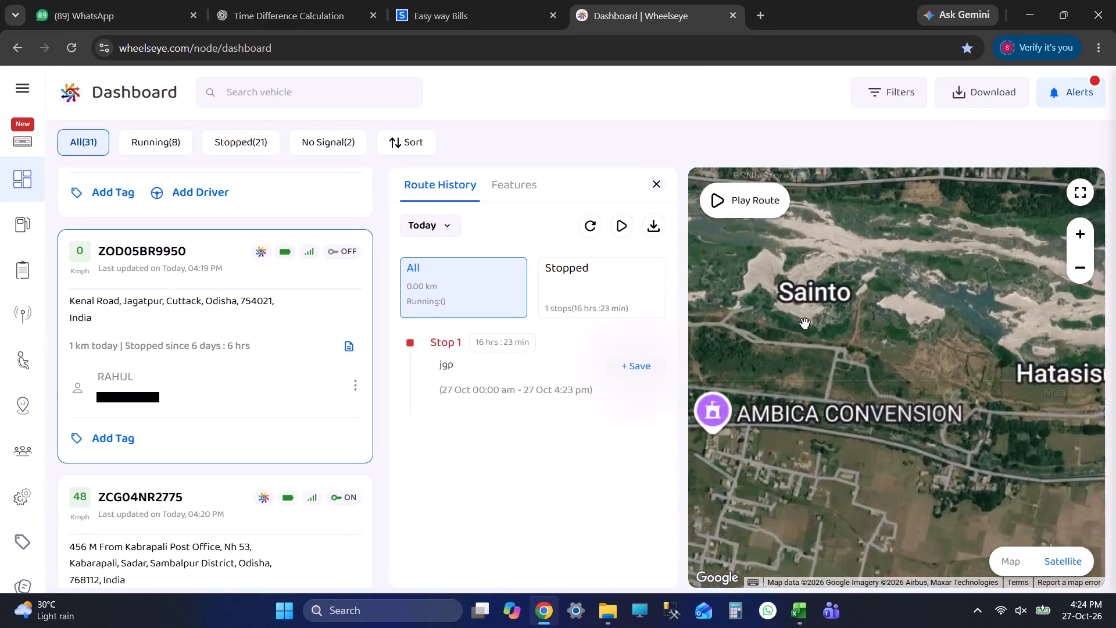
pyautogui.scroll(1, 804, 323)
pyautogui.scroll(4, 888, 356)
pyautogui.scroll(3, 940, 386)
pyautogui.moveTo(882, 370); pyautogui.dragTo(847, 380)
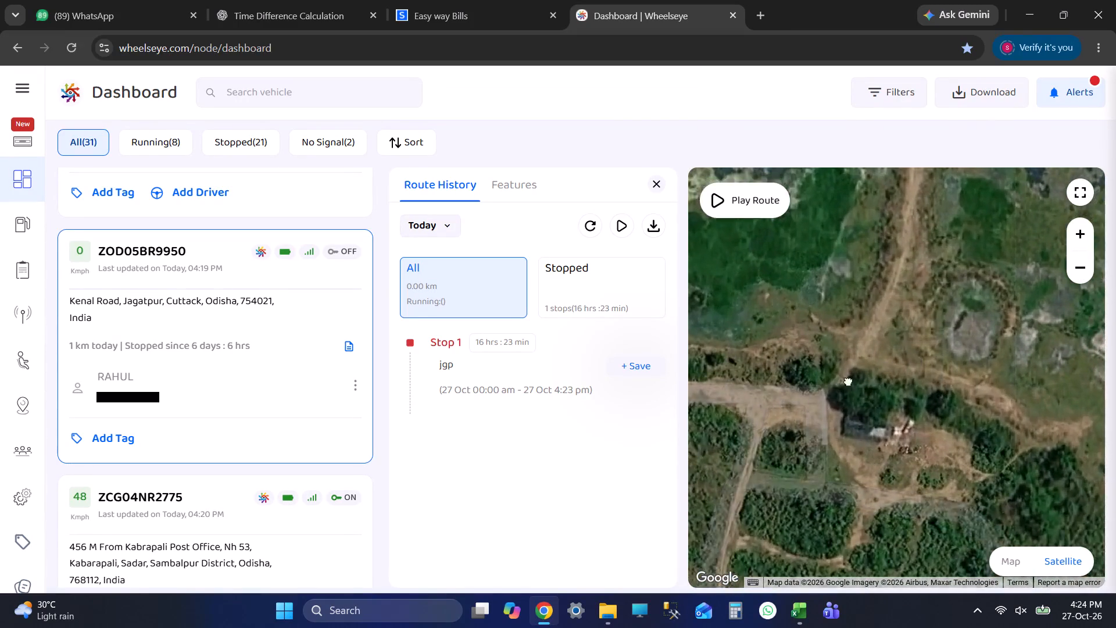
pyautogui.moveTo(847, 380); pyautogui.dragTo(792, 386)
pyautogui.scroll(-10, 962, 330)
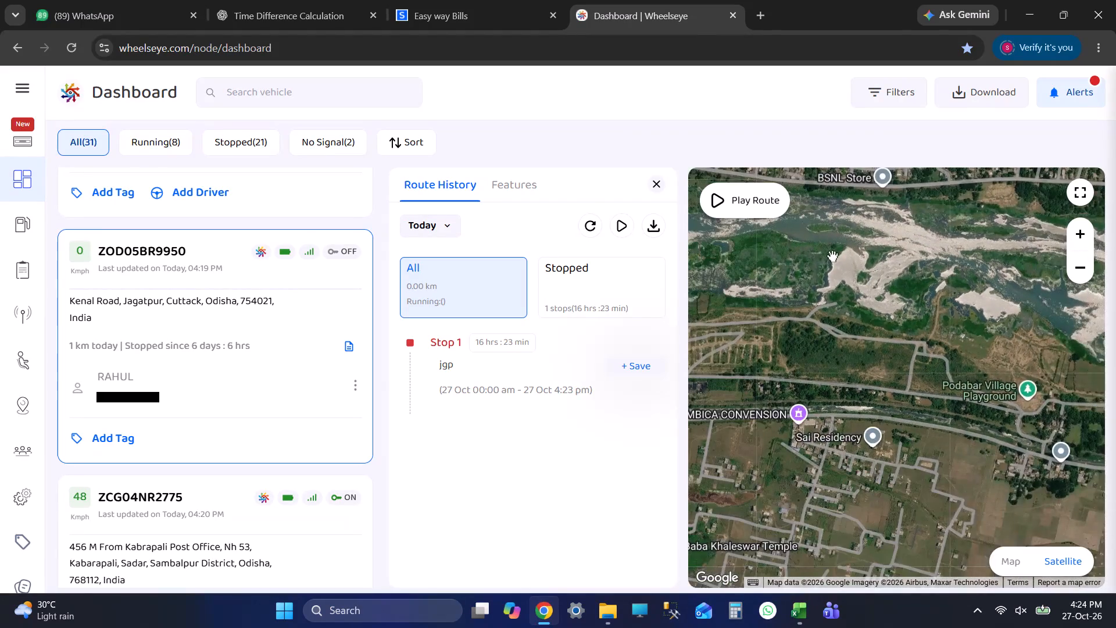
pyautogui.scroll(10, 828, 254)
pyautogui.scroll(4, 893, 276)
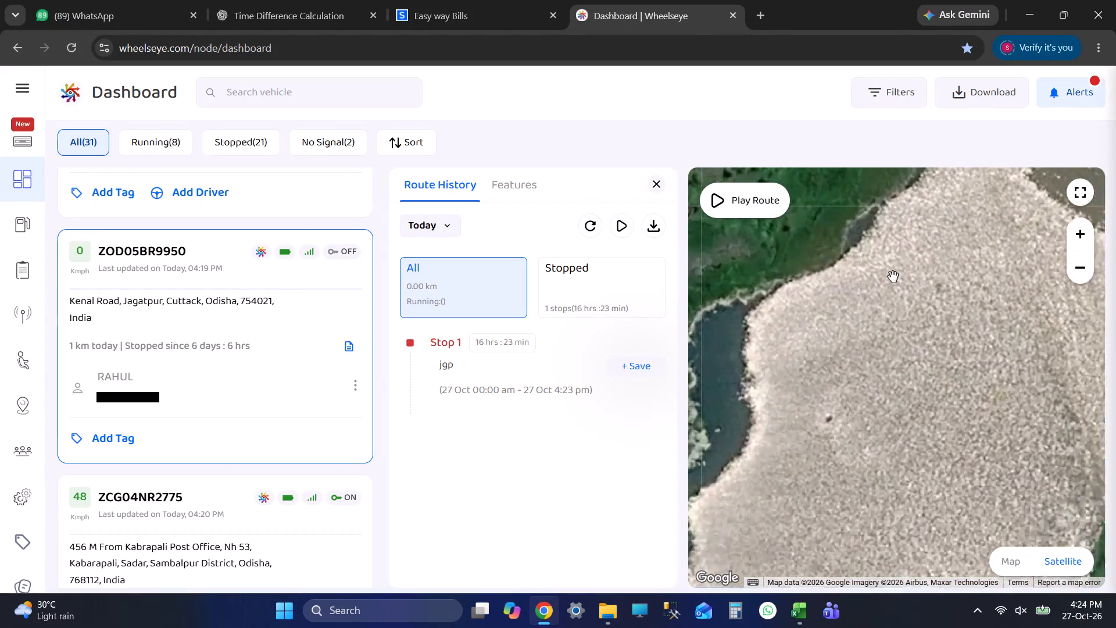
pyautogui.scroll(-16, 893, 280)
pyautogui.scroll(1, 887, 296)
pyautogui.scroll(-5, 887, 296)
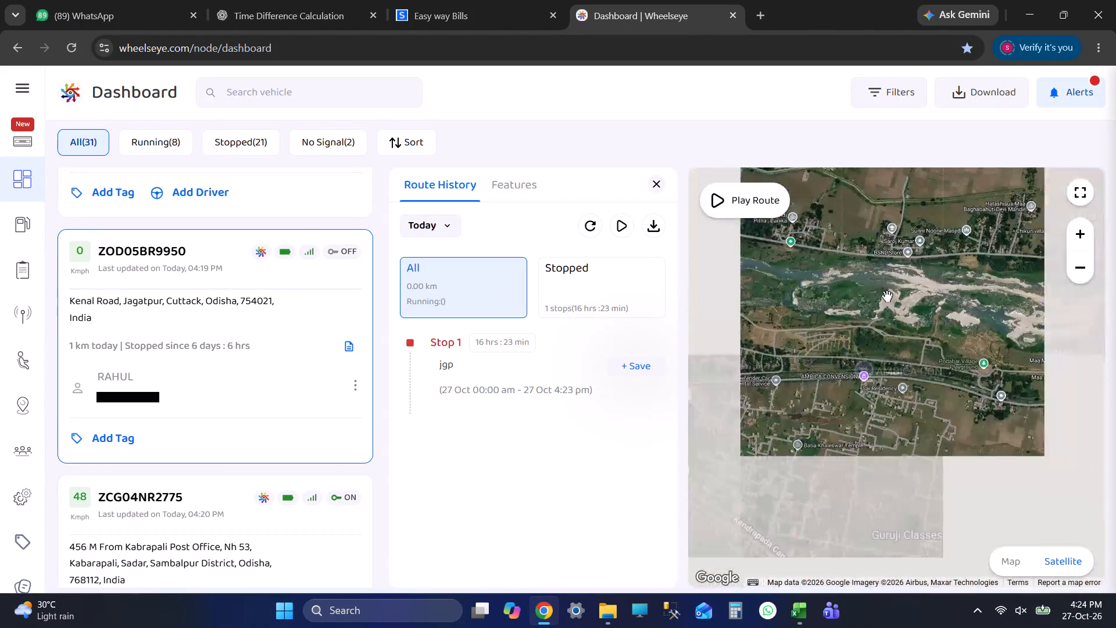
pyautogui.scroll(-8, 887, 296)
pyautogui.scroll(-4, 248, 365)
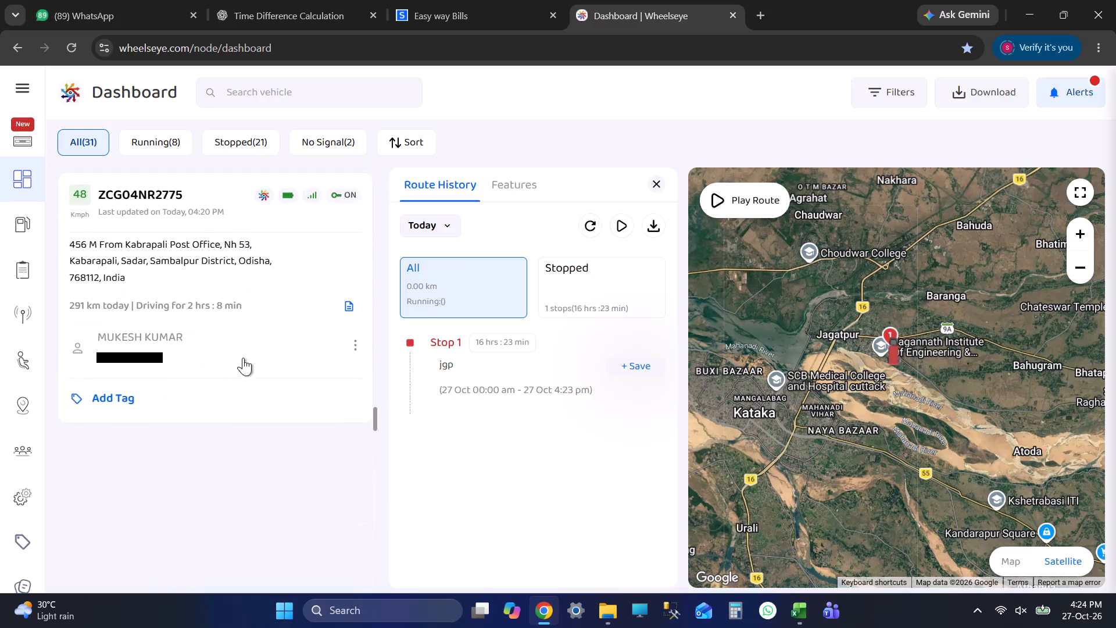
pyautogui.scroll(8, 237, 336)
pyautogui.click(237, 336)
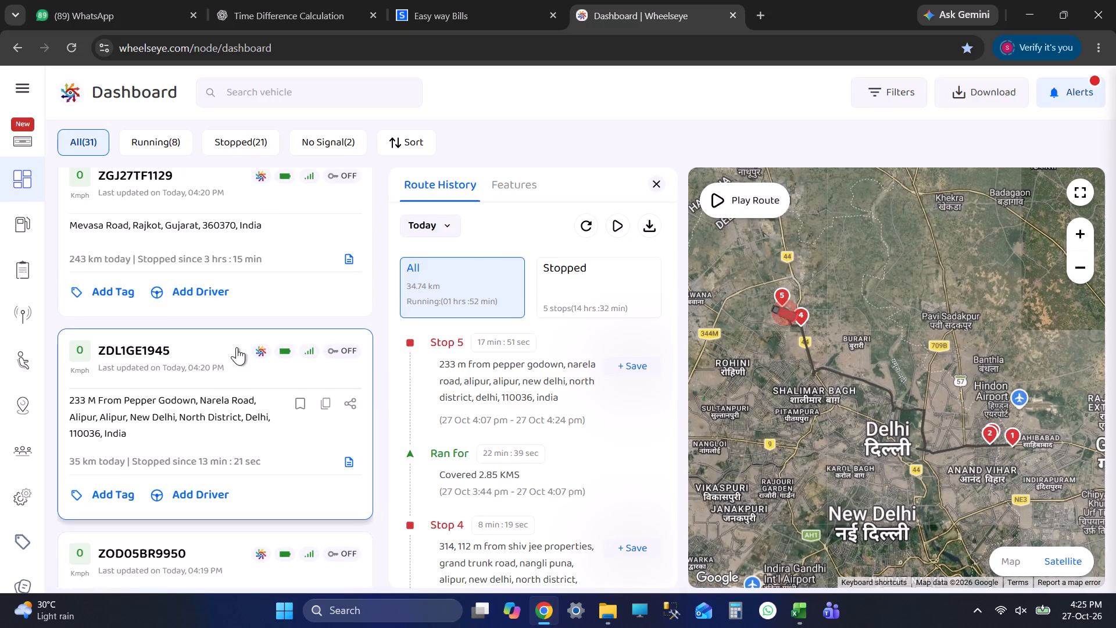
pyautogui.scroll(-4, 237, 350)
pyautogui.click(238, 333)
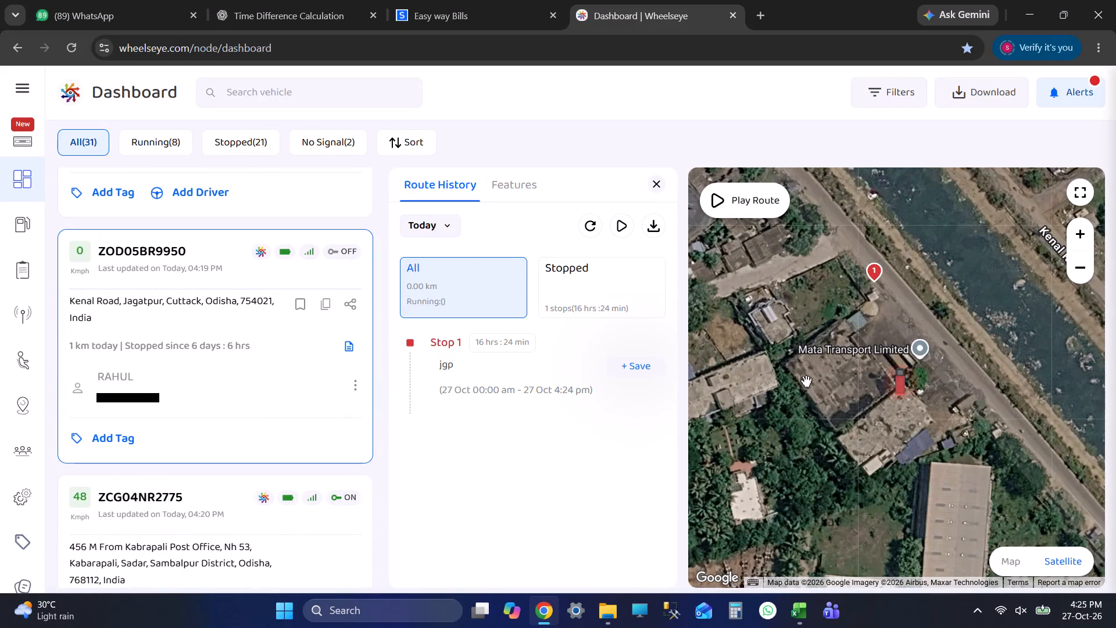
pyautogui.scroll(-2, 212, 467)
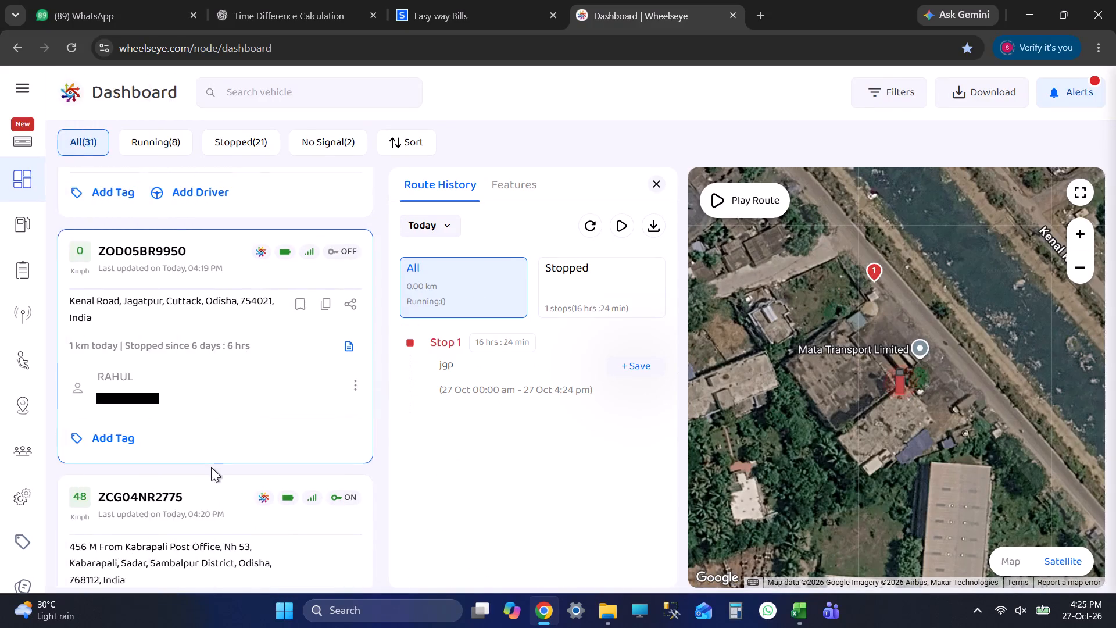
pyautogui.click(120, 383)
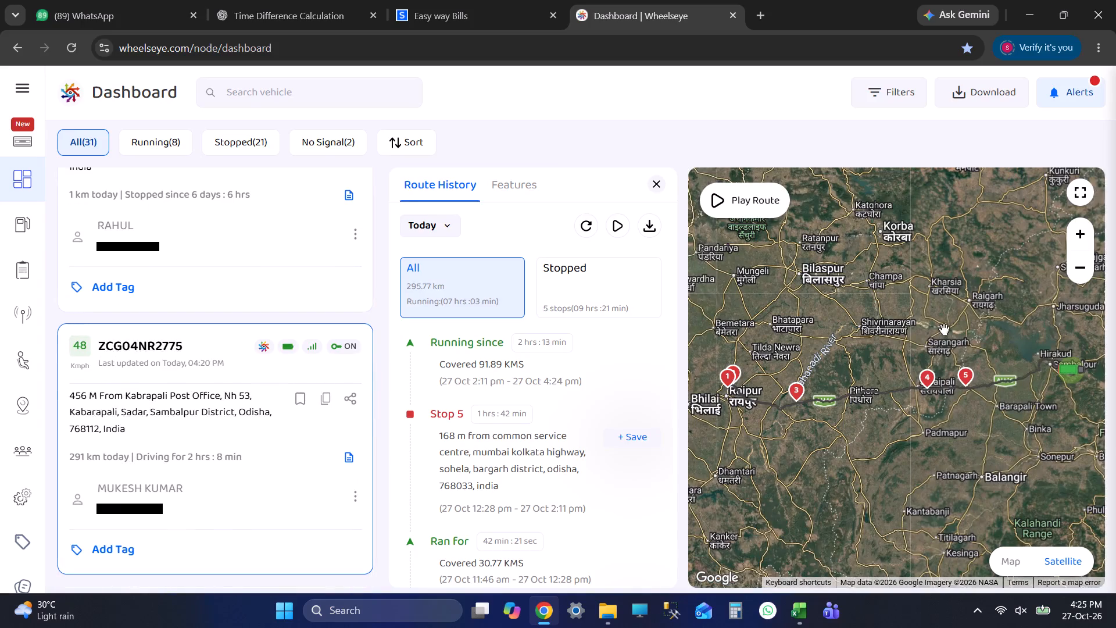
pyautogui.moveTo(944, 329); pyautogui.dragTo(871, 348)
pyautogui.scroll(7, 1065, 374)
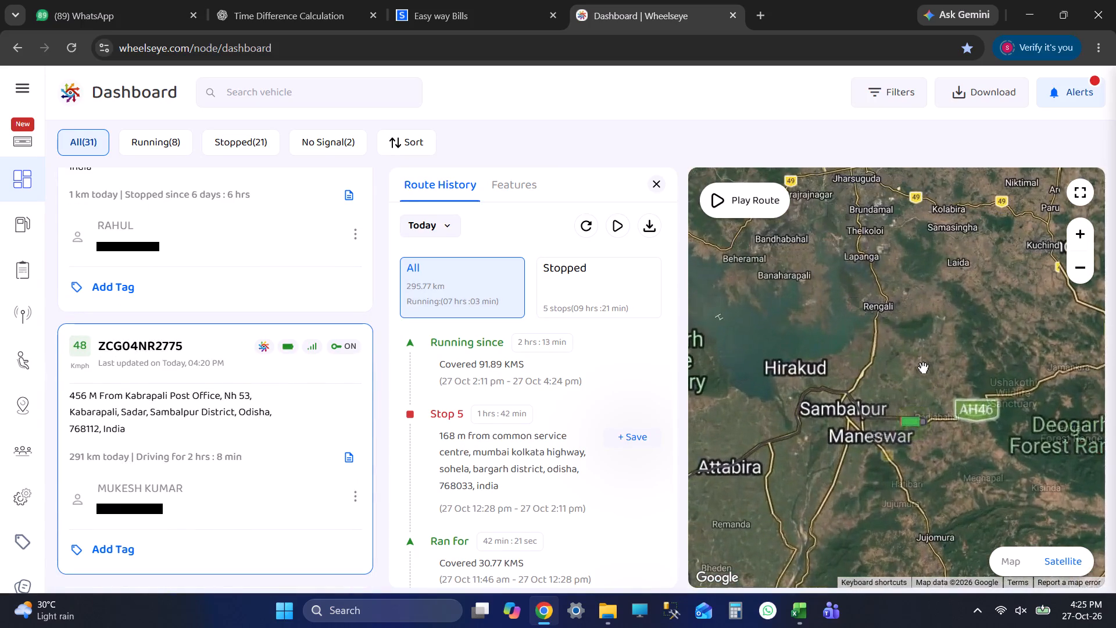
pyautogui.scroll(-1, 149, 346)
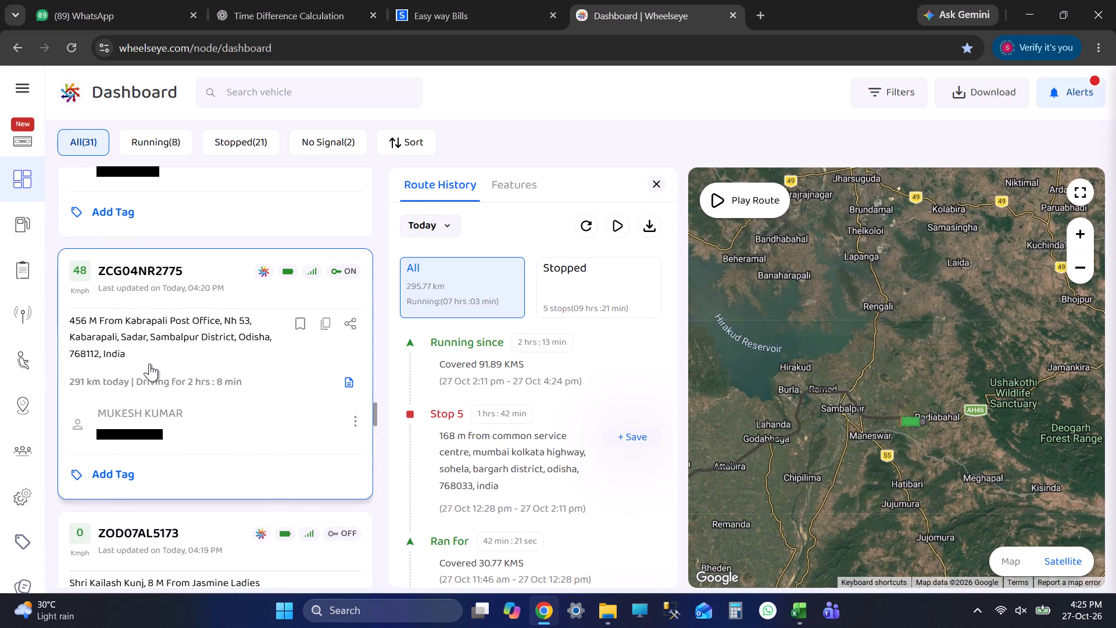
pyautogui.click(473, 452)
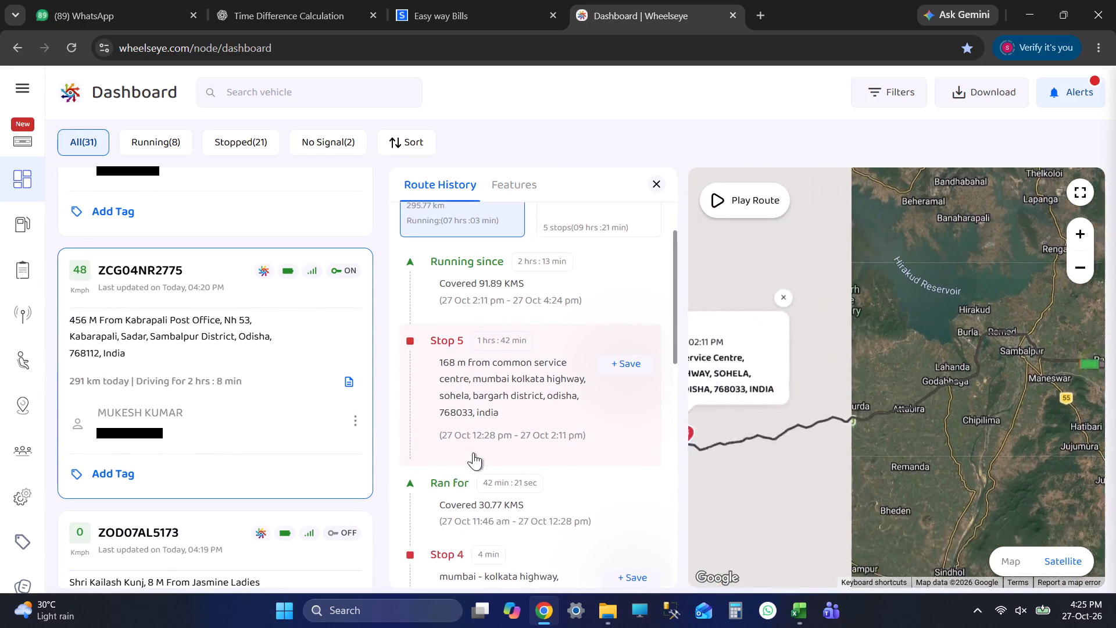
pyautogui.scroll(3, 494, 423)
pyautogui.scroll(-3, 173, 372)
pyautogui.click(209, 345)
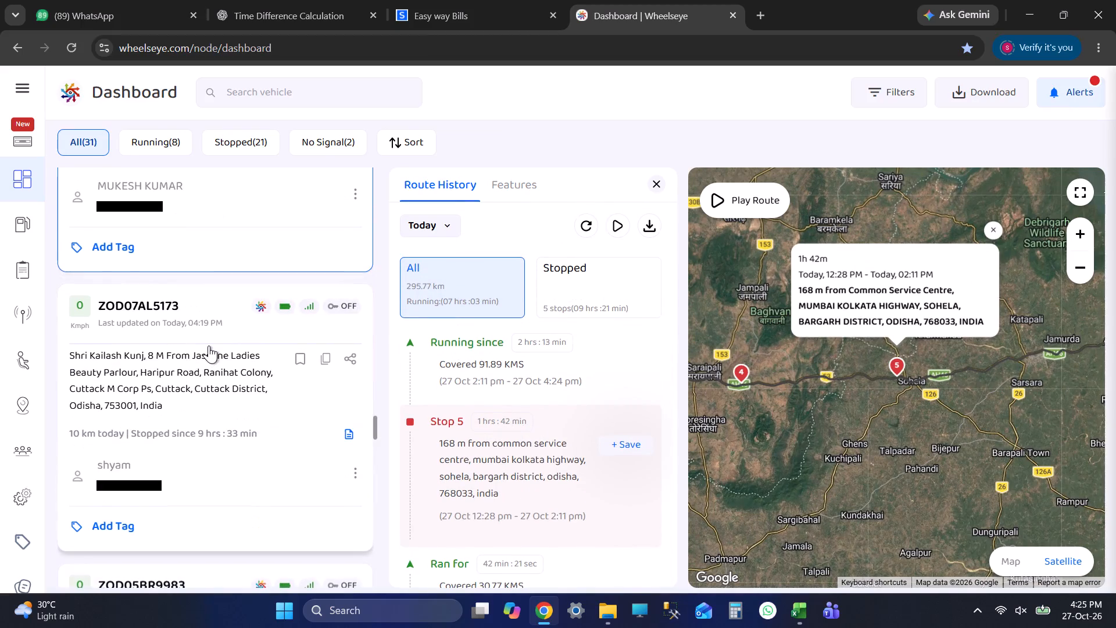
pyautogui.moveTo(778, 432); pyautogui.dragTo(821, 356)
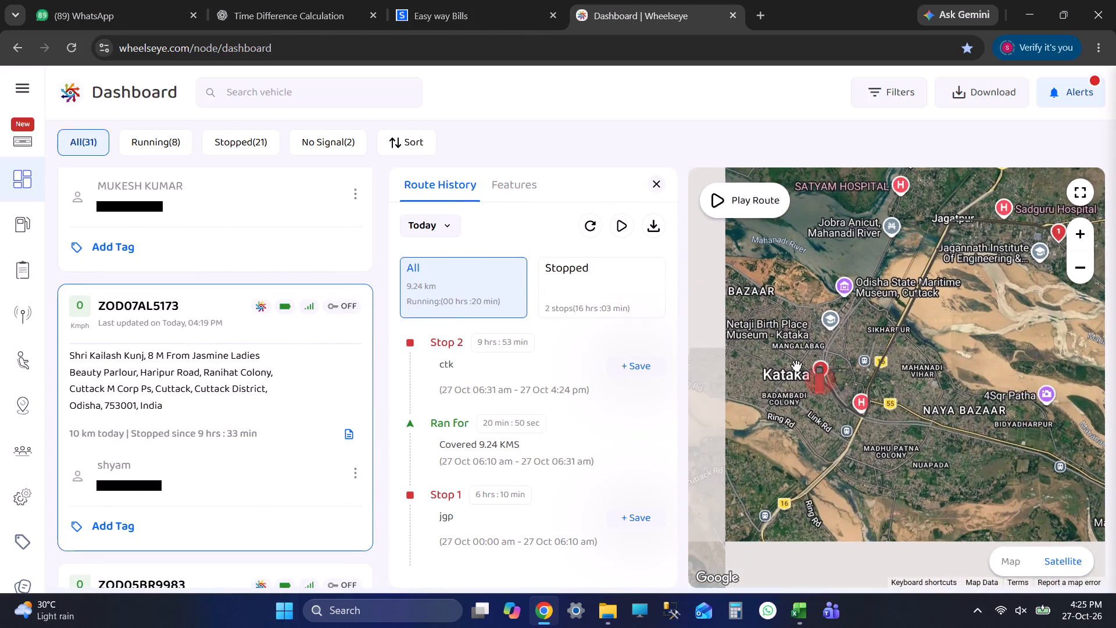
pyautogui.scroll(1, 796, 366)
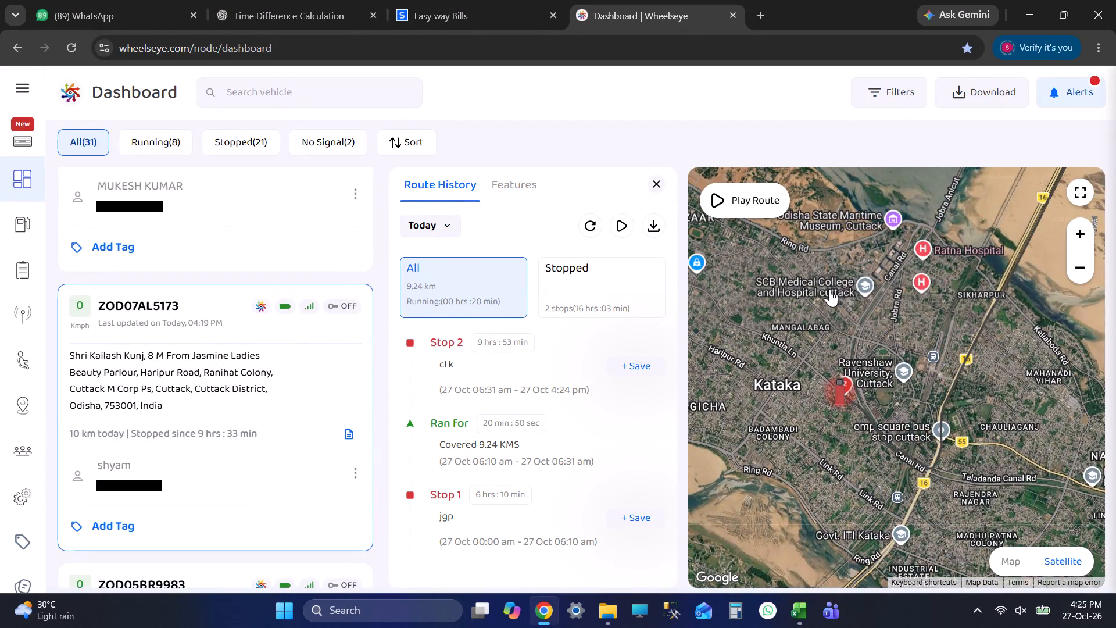
pyautogui.scroll(3, 838, 387)
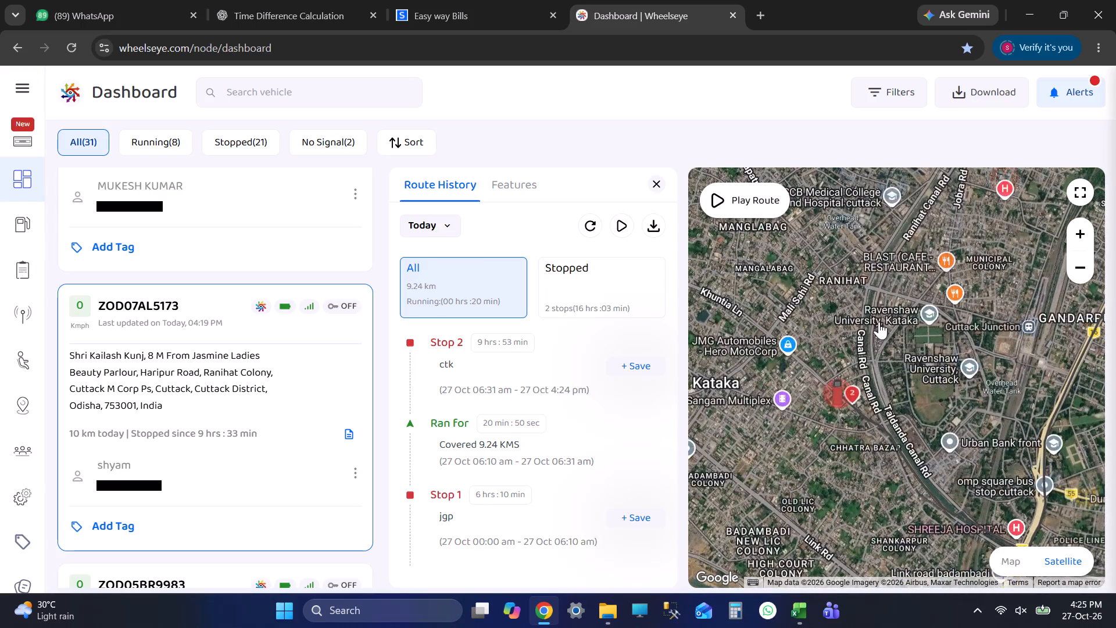
pyautogui.scroll(-3, 239, 436)
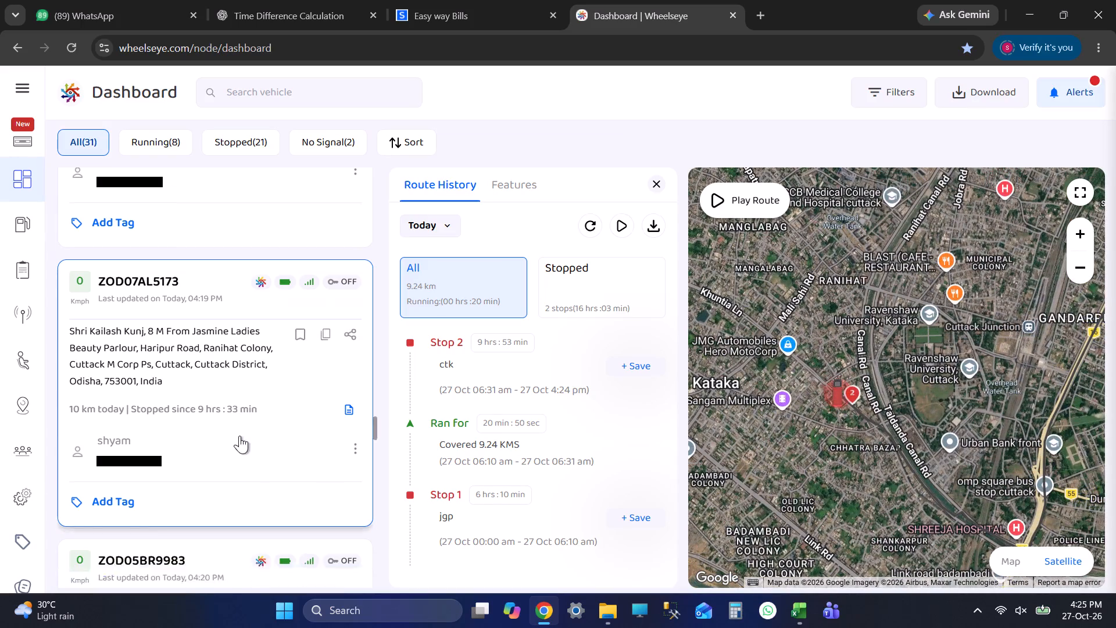
pyautogui.click(176, 447)
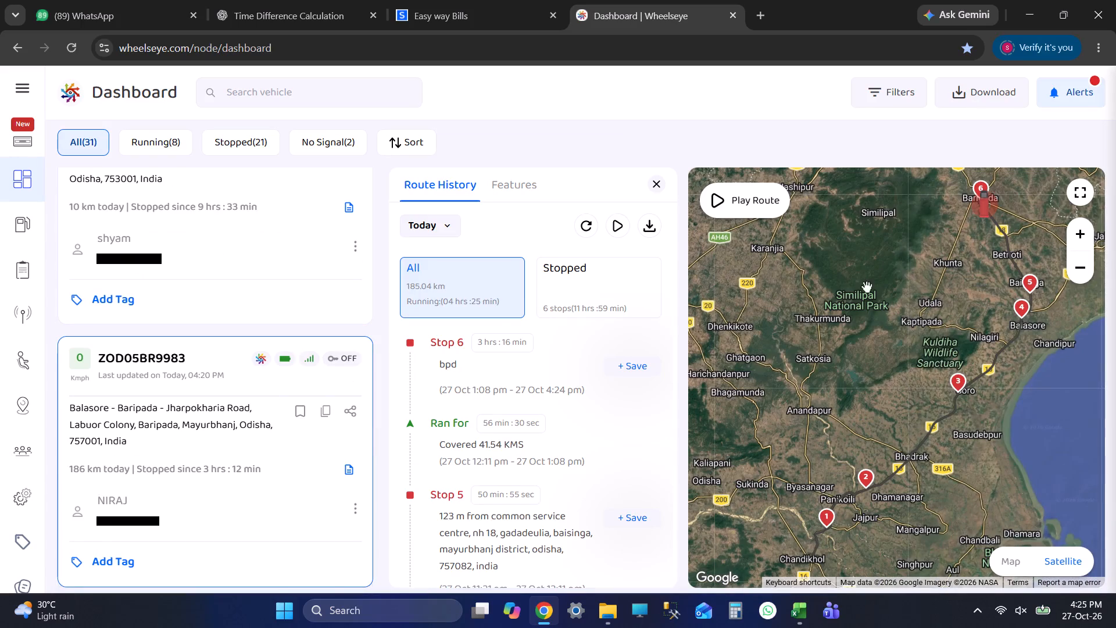
pyautogui.scroll(2, 953, 209)
pyautogui.moveTo(885, 254); pyautogui.dragTo(876, 373)
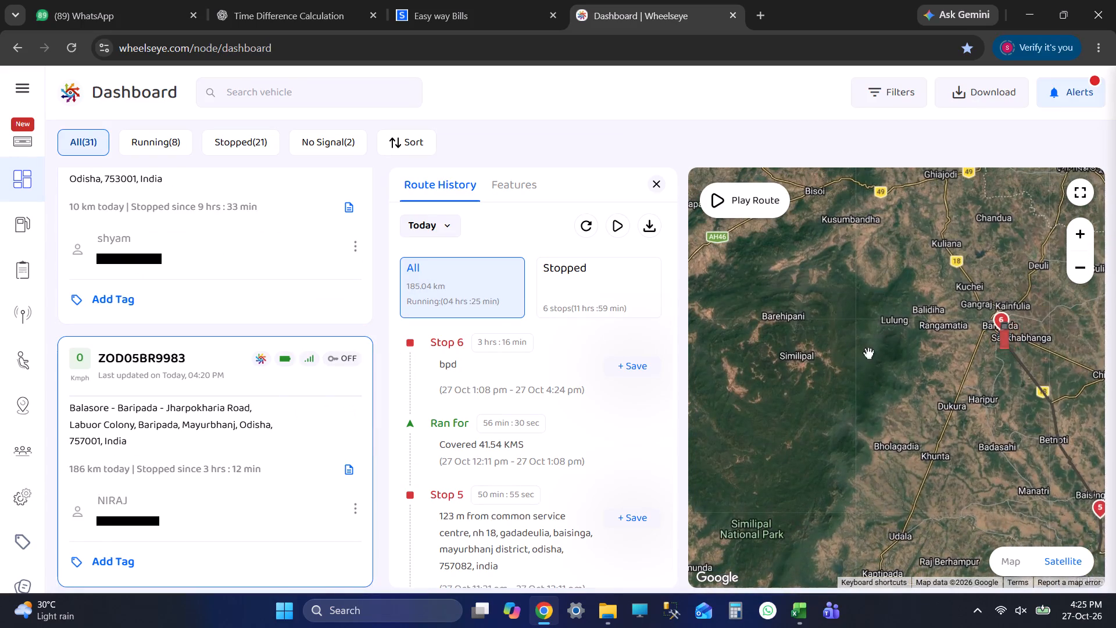
pyautogui.scroll(2, 801, 355)
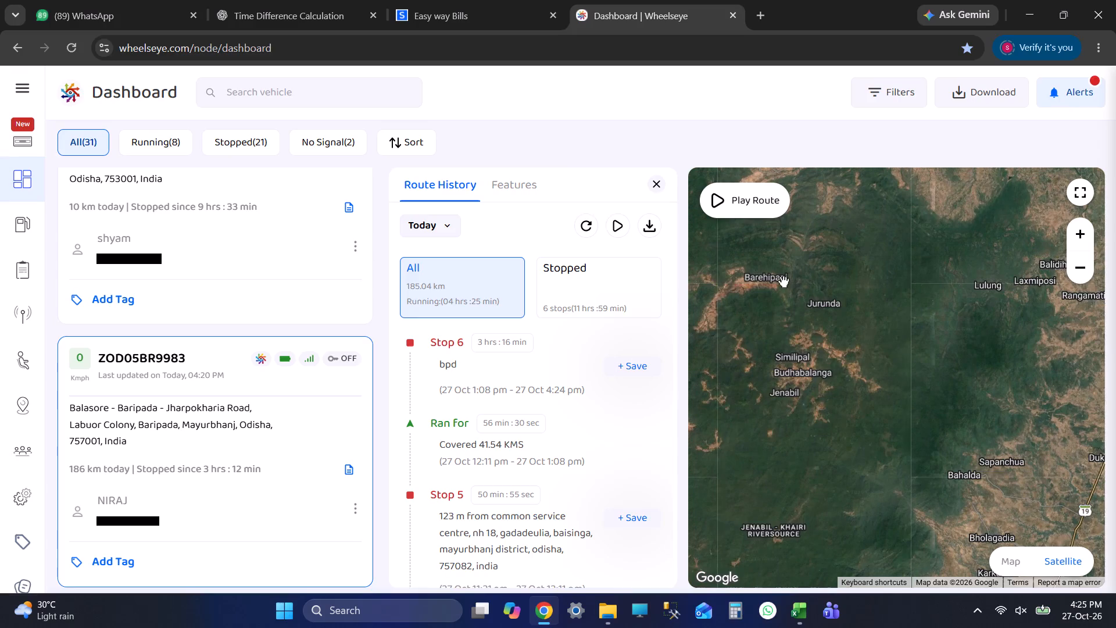
pyautogui.scroll(-3, 241, 402)
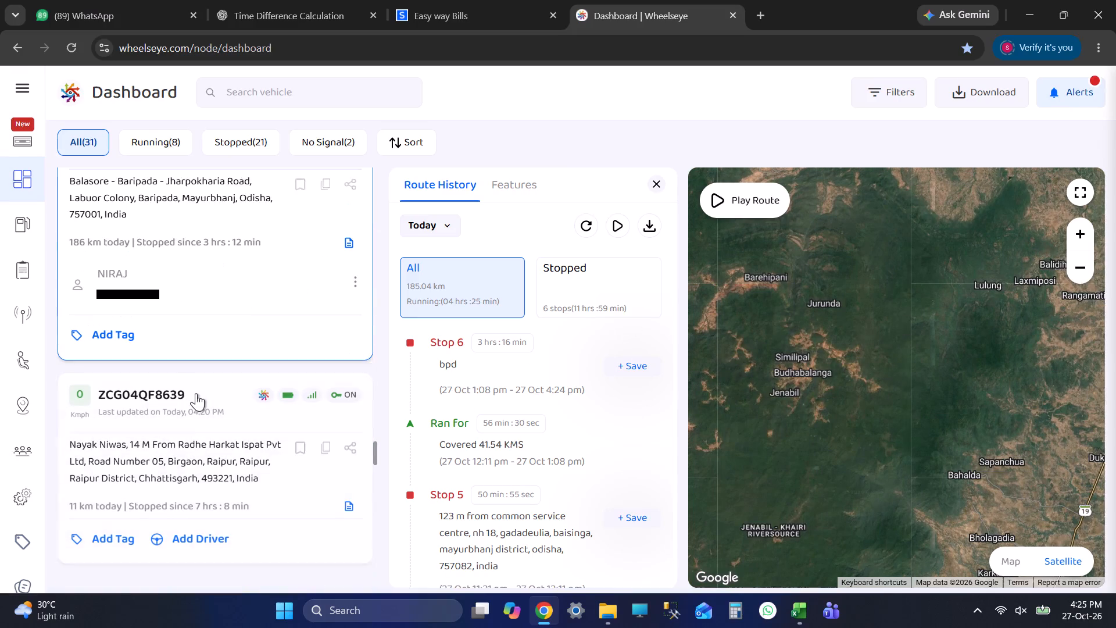
pyautogui.click(166, 419)
pyautogui.scroll(-3, 226, 390)
pyautogui.click(209, 384)
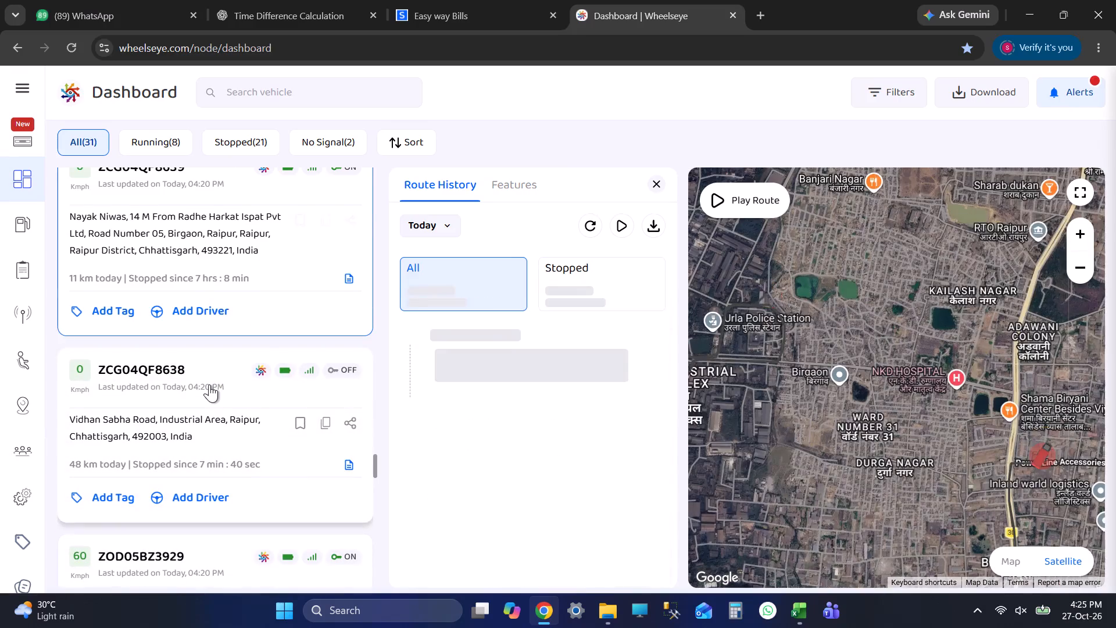
pyautogui.scroll(-3, 209, 384)
pyautogui.click(220, 370)
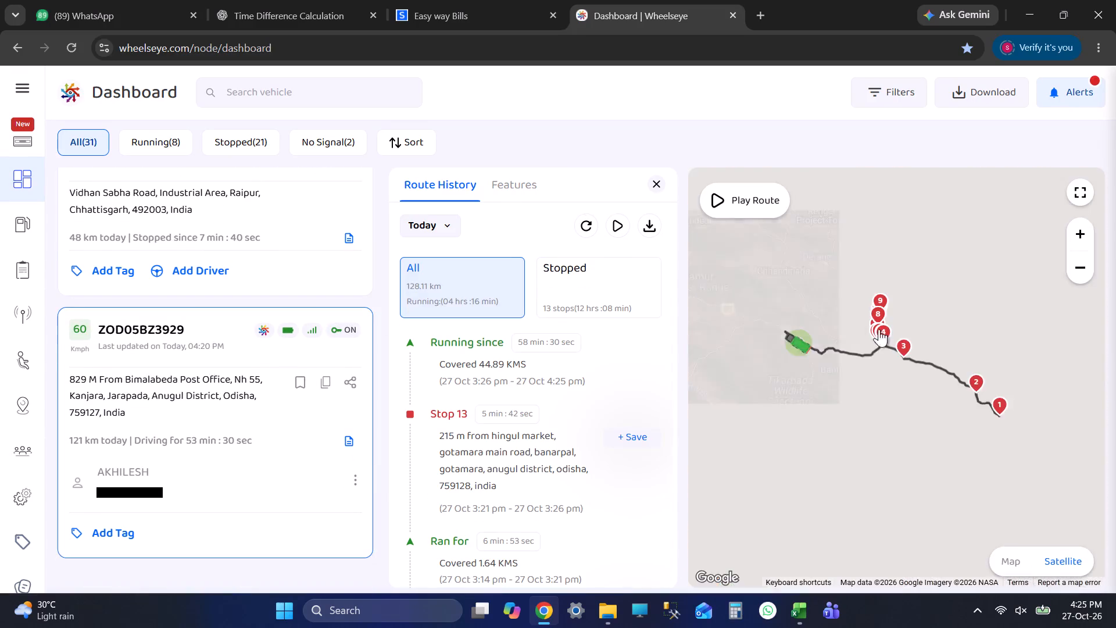
pyautogui.moveTo(917, 322); pyautogui.dragTo(928, 402)
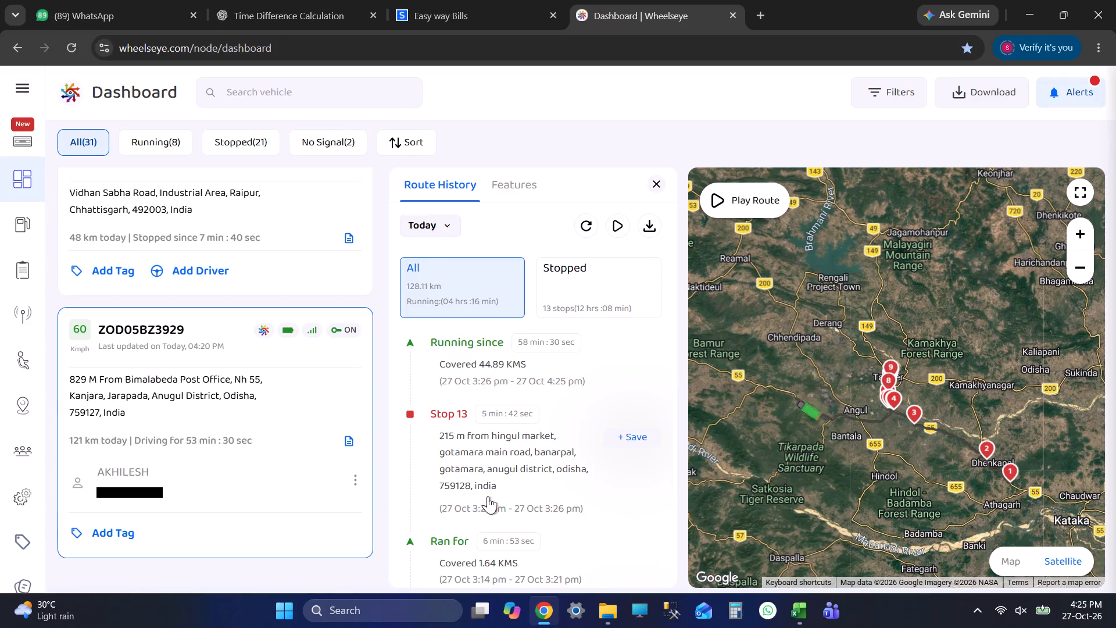
pyautogui.scroll(-4, 515, 480)
pyautogui.click(567, 355)
pyautogui.scroll(-2, 551, 360)
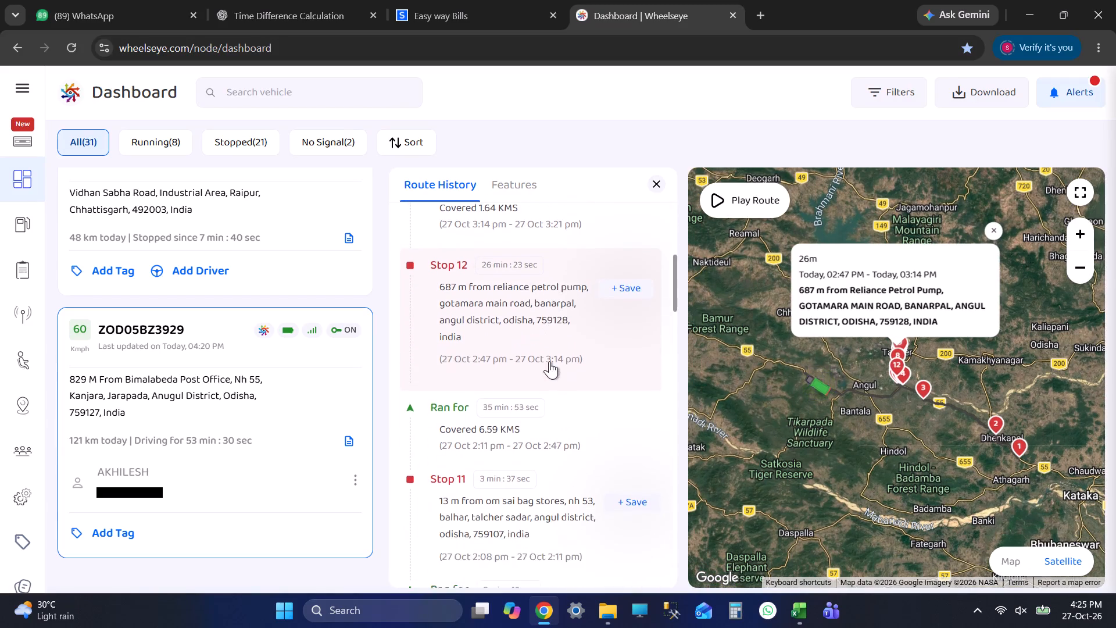
pyautogui.click(538, 437)
pyautogui.scroll(12, 926, 344)
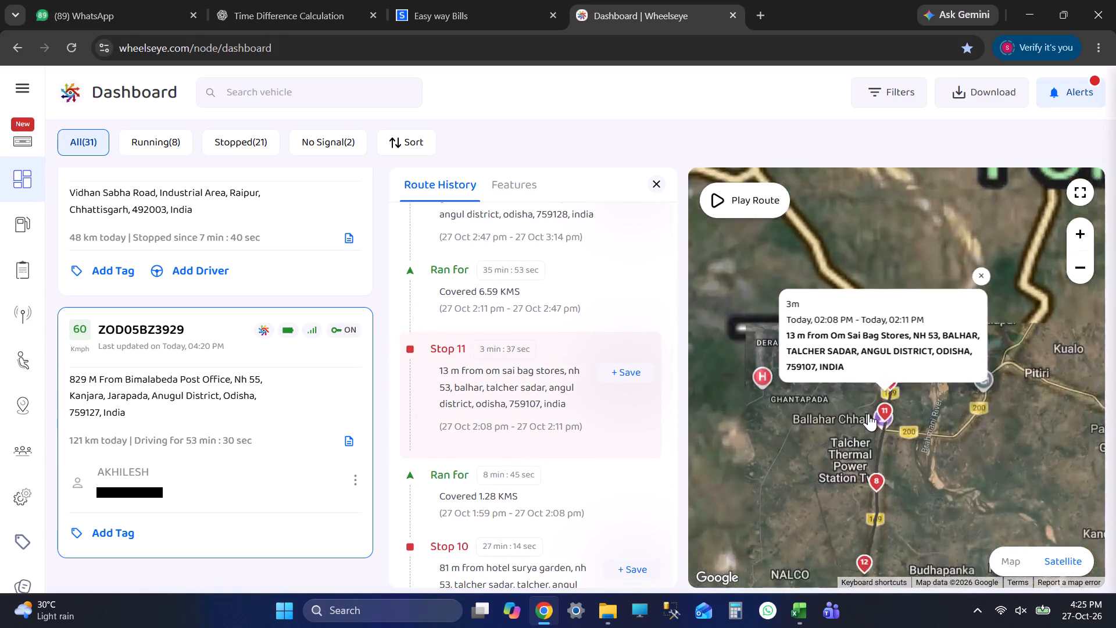
pyautogui.scroll(-3, 480, 420)
pyautogui.click(543, 380)
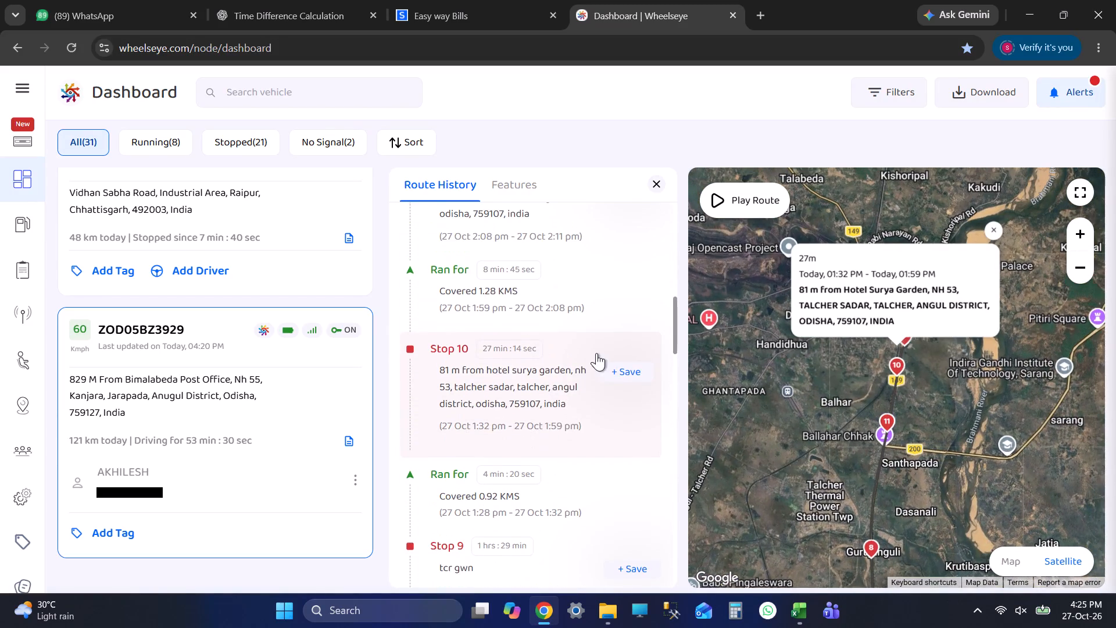
pyautogui.scroll(-2, 596, 365)
pyautogui.click(523, 407)
pyautogui.scroll(2, 523, 407)
pyautogui.click(524, 437)
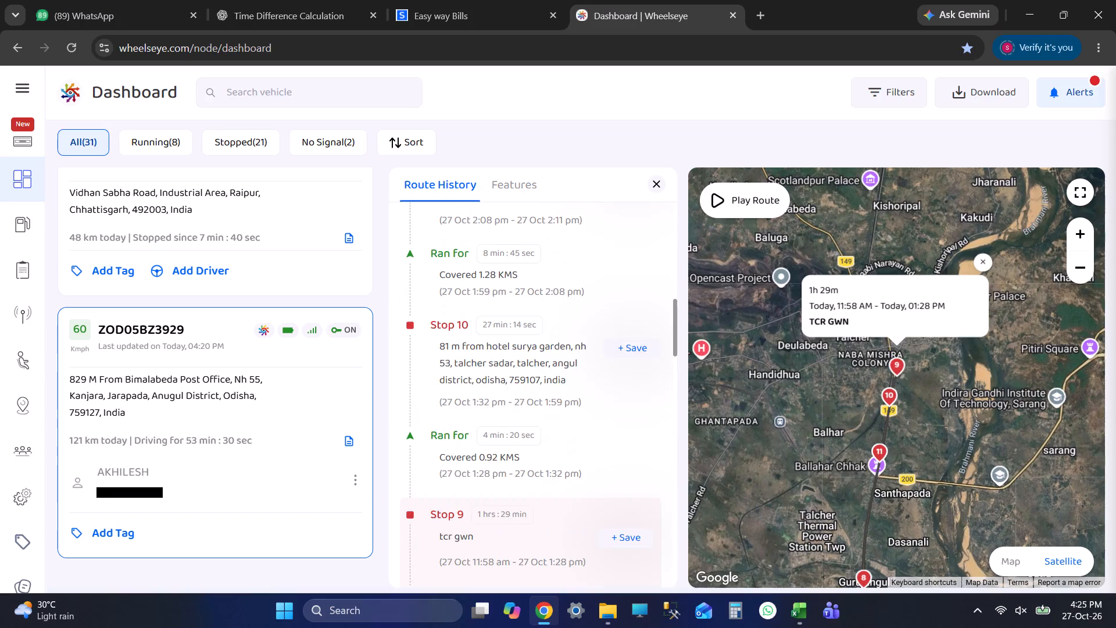
pyautogui.click(546, 365)
pyautogui.scroll(3, 553, 409)
pyautogui.click(542, 432)
pyautogui.scroll(3, 542, 432)
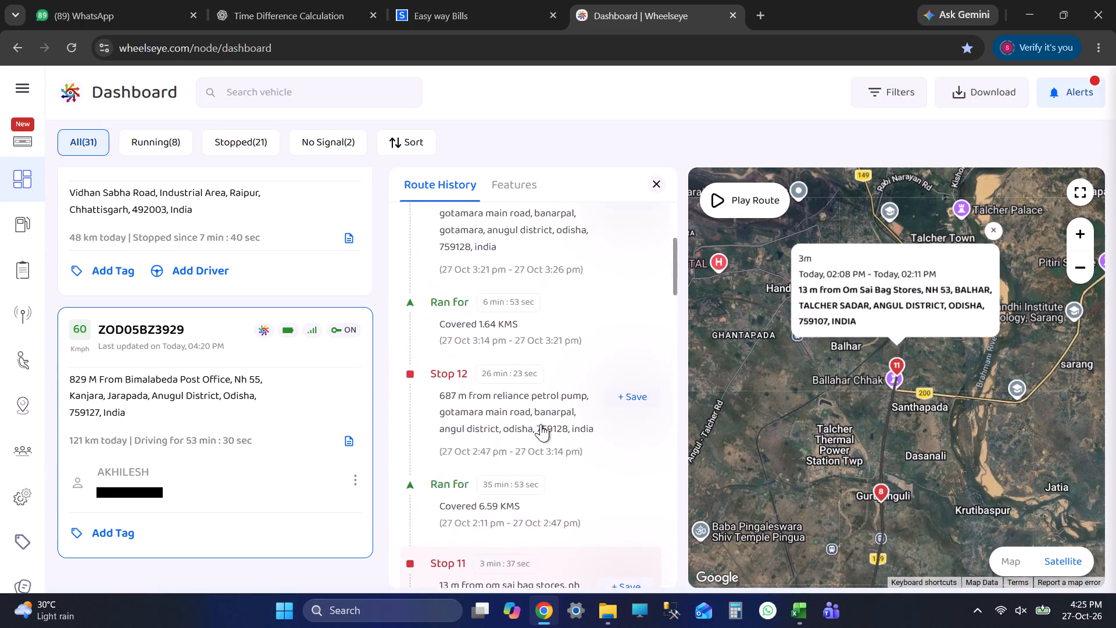
pyautogui.click(537, 405)
pyautogui.scroll(4, 537, 405)
pyautogui.click(537, 405)
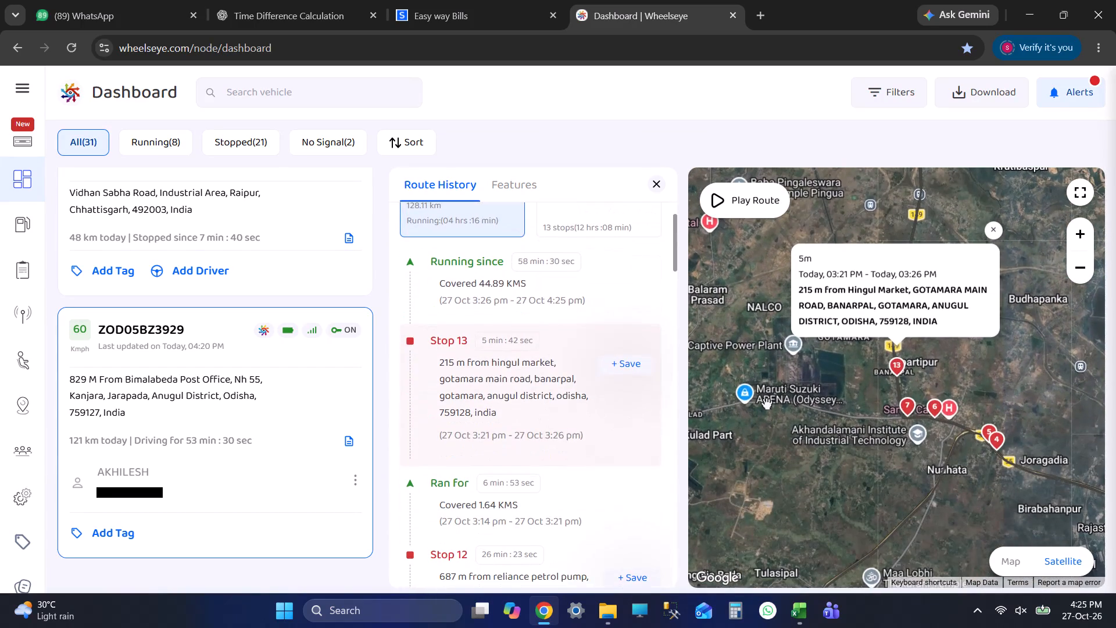
pyautogui.scroll(4, 560, 449)
pyautogui.scroll(-1, 913, 432)
pyautogui.scroll(1, 912, 441)
pyautogui.scroll(-11, 912, 441)
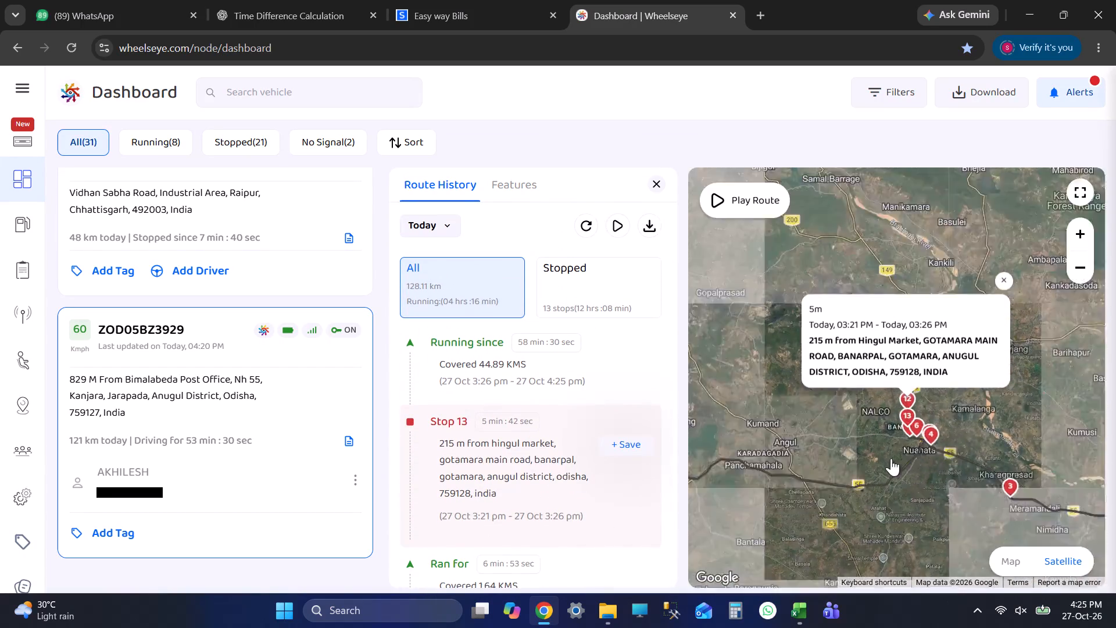
pyautogui.moveTo(822, 455); pyautogui.dragTo(967, 480)
pyautogui.scroll(-4, 906, 482)
pyautogui.moveTo(854, 475); pyautogui.dragTo(926, 491)
pyautogui.scroll(-2, 926, 491)
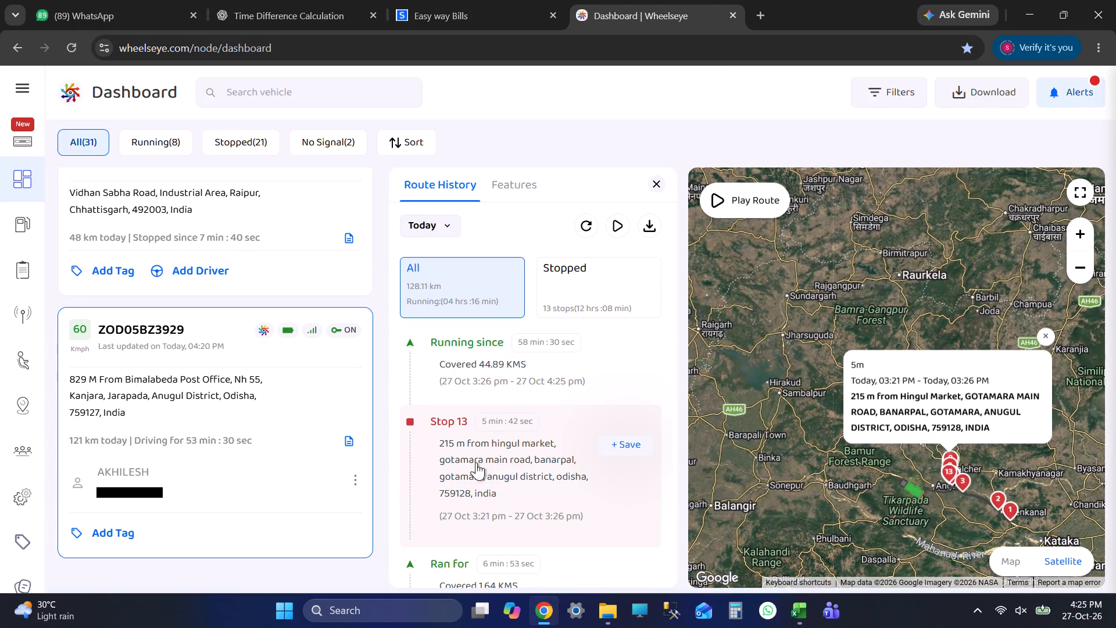
pyautogui.scroll(-5, 248, 413)
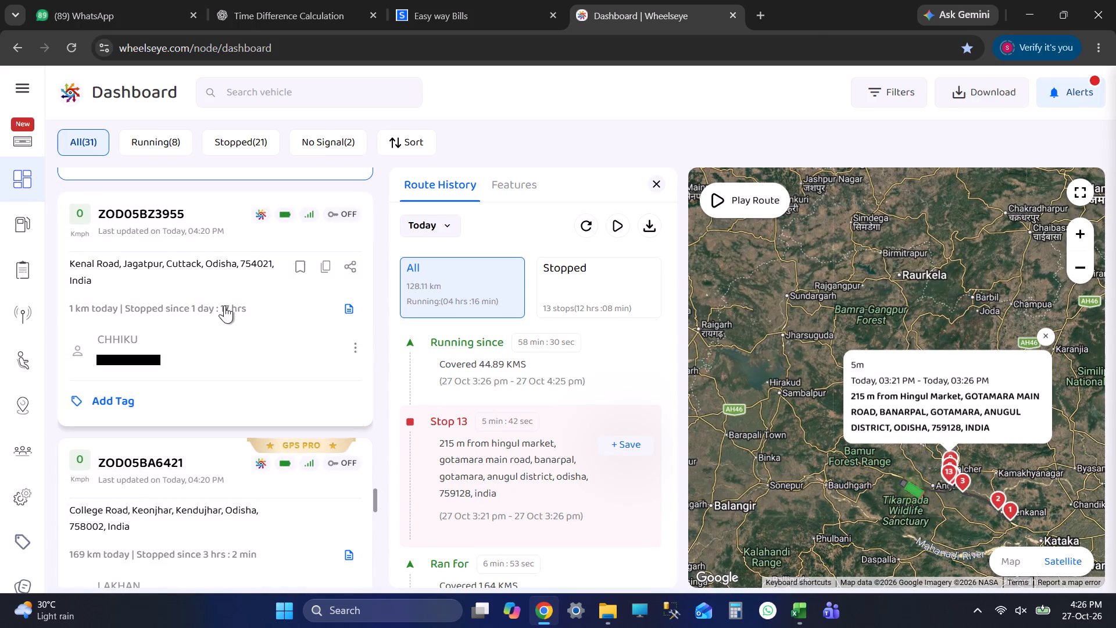
pyautogui.click(224, 305)
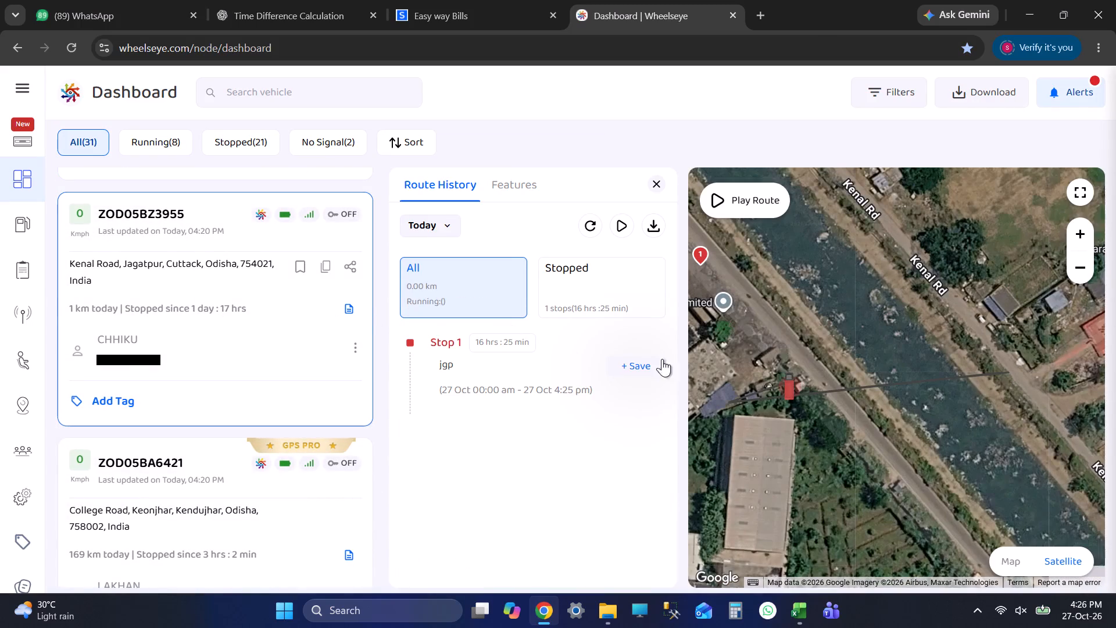
pyautogui.scroll(-3, 832, 411)
pyautogui.scroll(1, 830, 441)
pyautogui.scroll(-6, 830, 448)
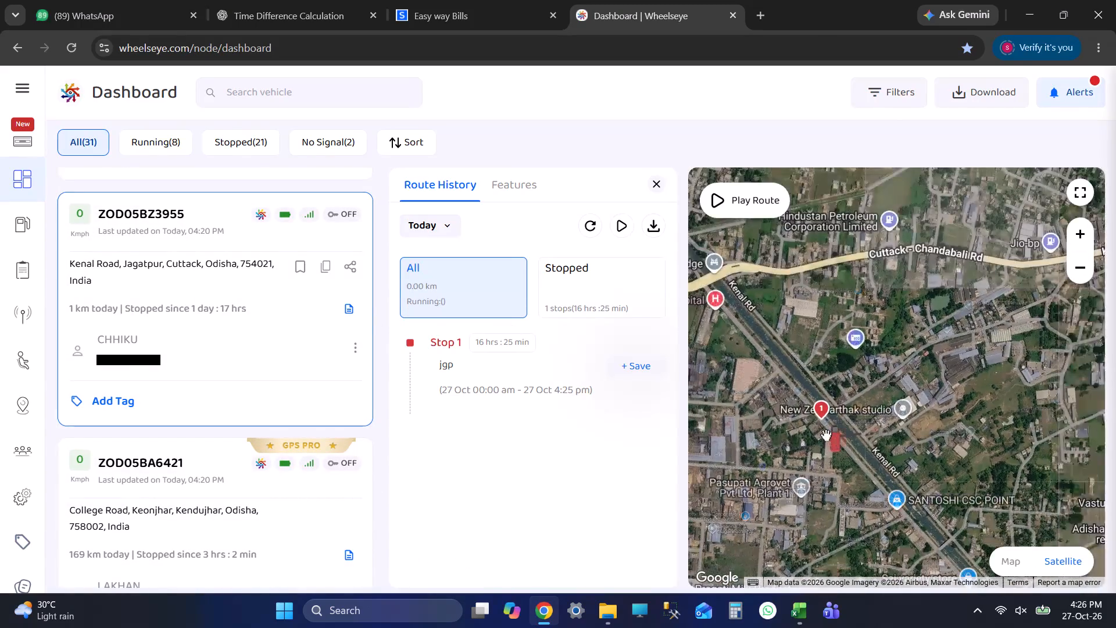
pyautogui.scroll(2, 831, 423)
pyautogui.scroll(-3, 831, 423)
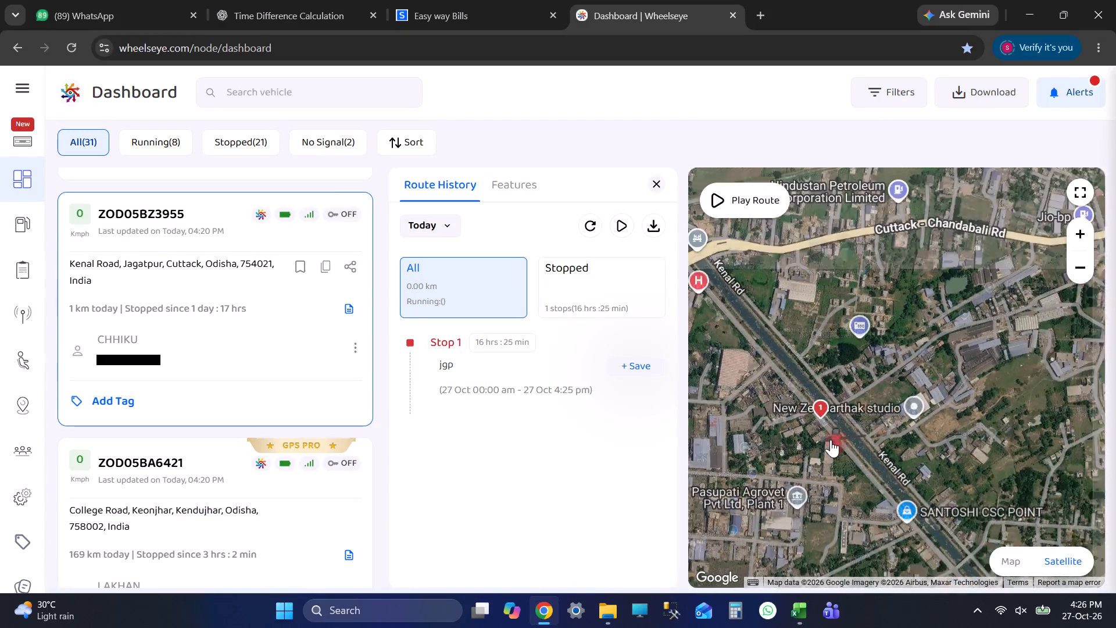
pyautogui.scroll(3, 835, 440)
pyautogui.scroll(-3, 835, 429)
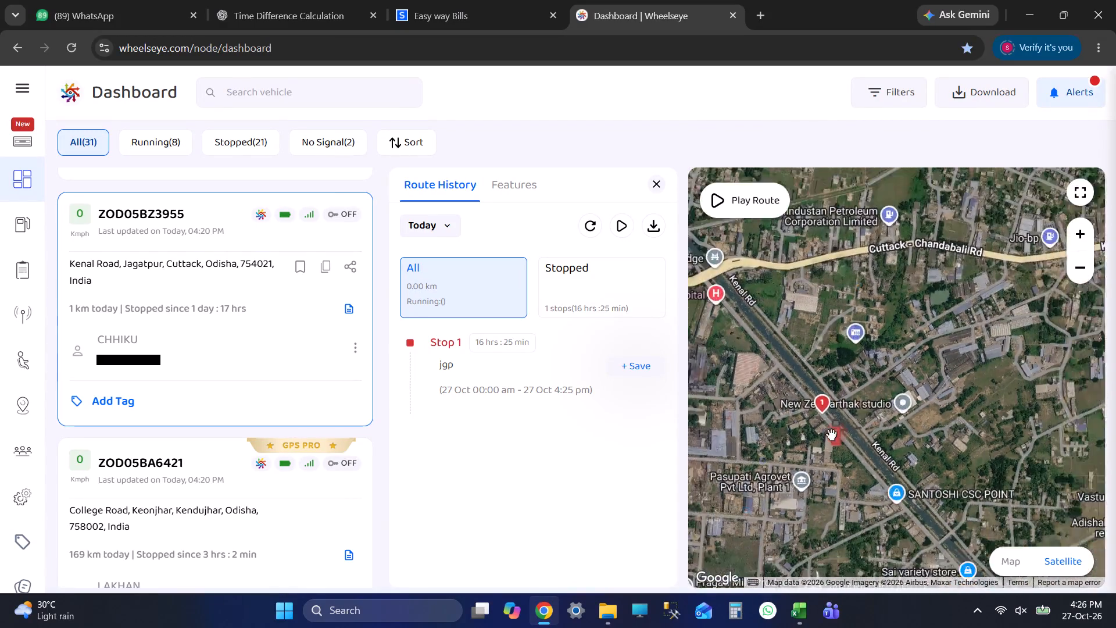
pyautogui.scroll(-2, 831, 434)
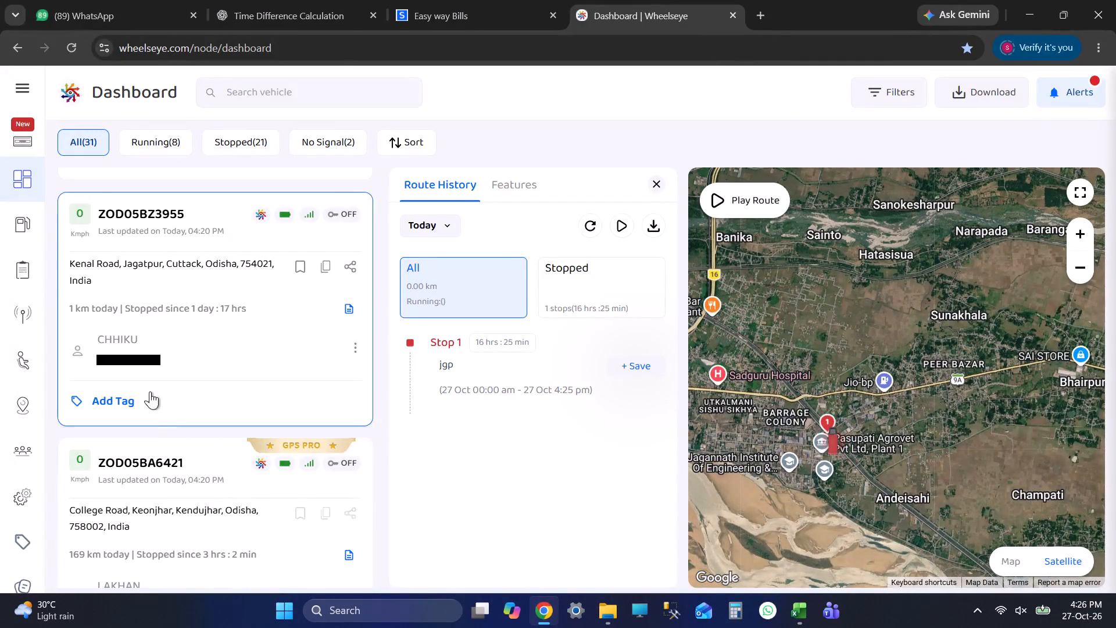
pyautogui.scroll(-2, 159, 412)
pyautogui.click(165, 412)
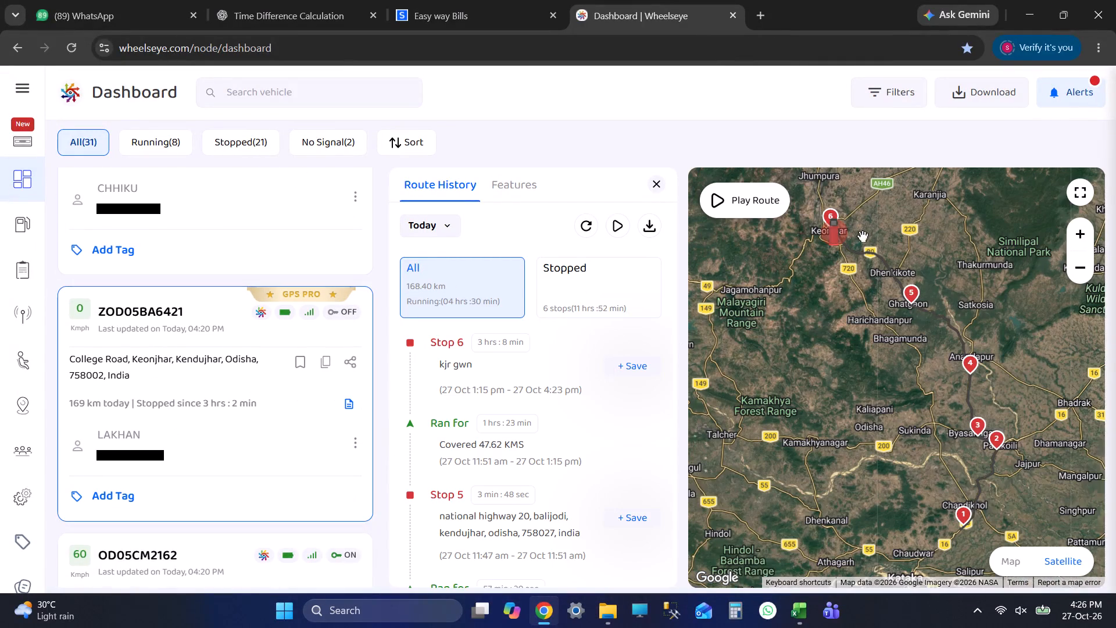
pyautogui.moveTo(863, 236); pyautogui.dragTo(863, 317)
pyautogui.click(538, 376)
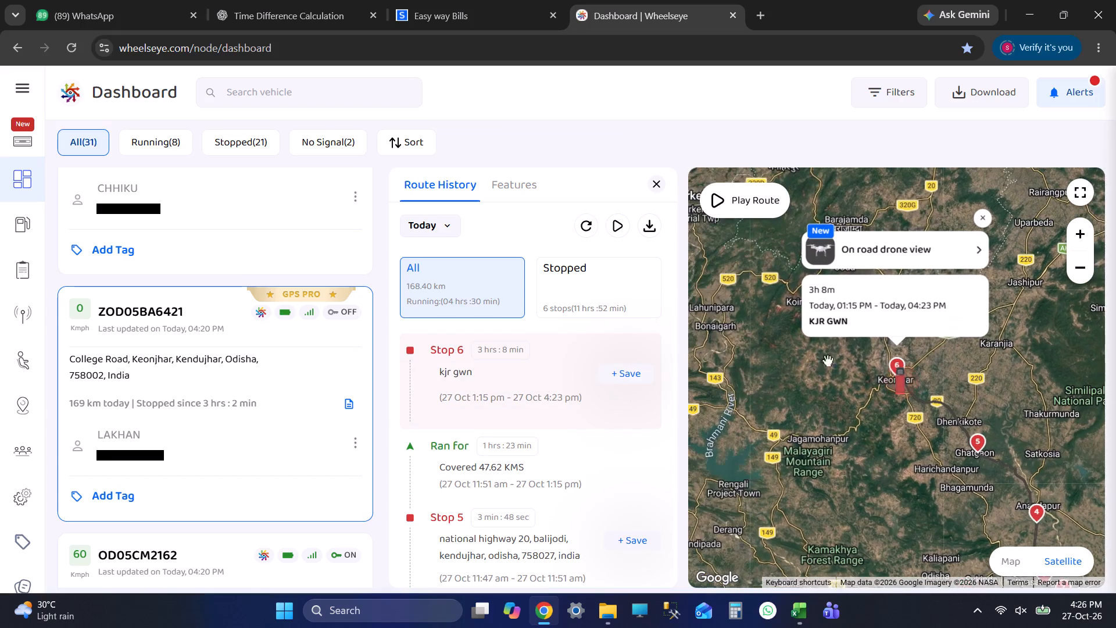
pyautogui.scroll(6, 907, 365)
pyautogui.scroll(-3, 329, 438)
pyautogui.click(231, 392)
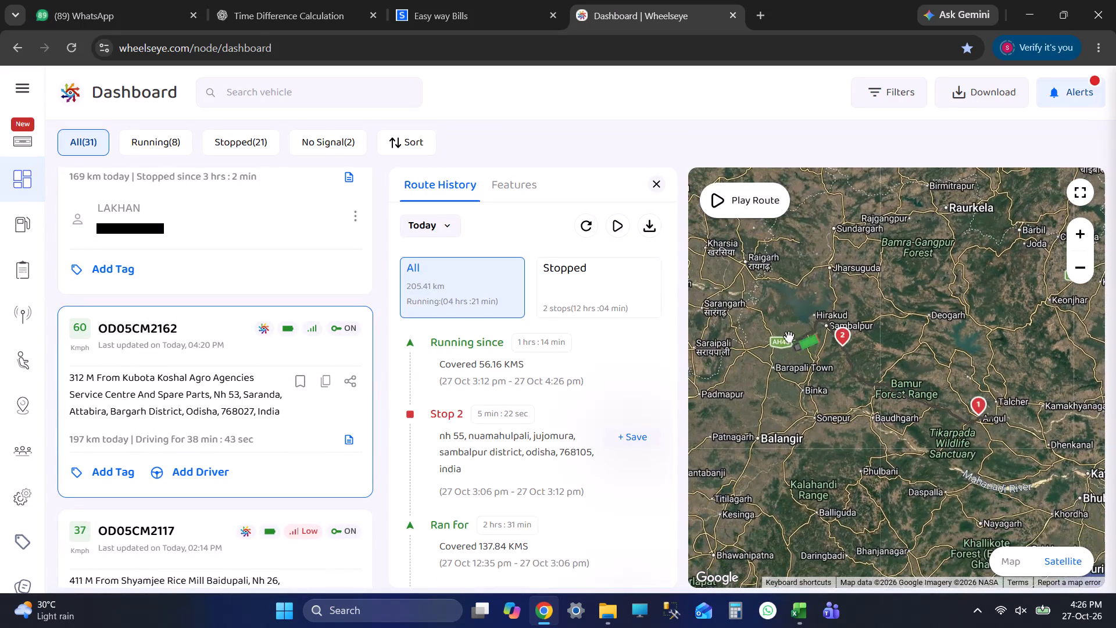
pyautogui.click(557, 427)
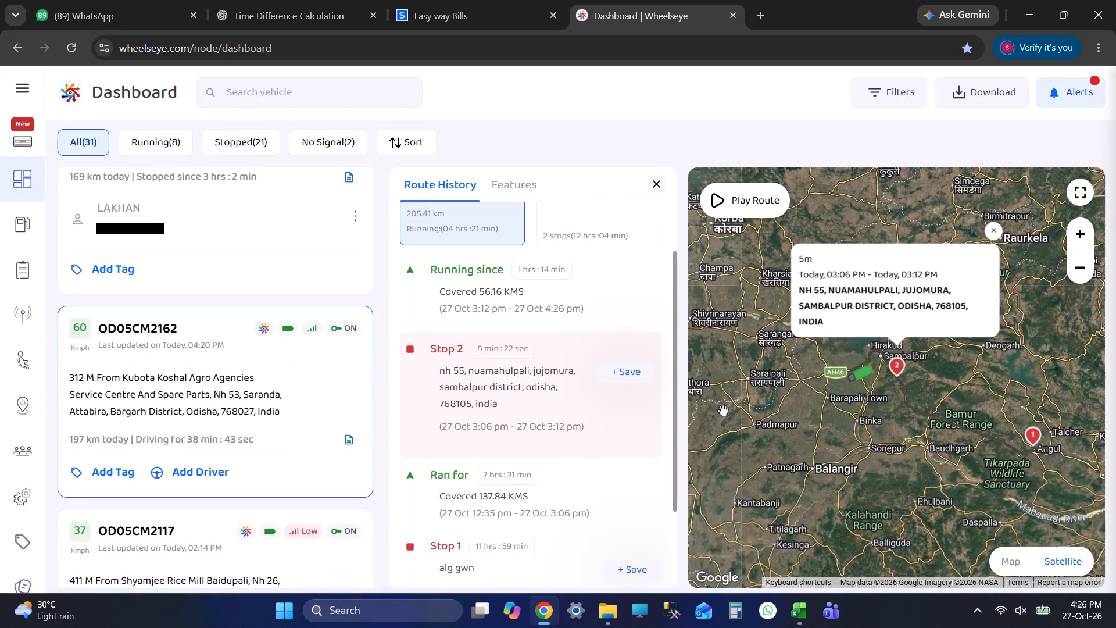
pyautogui.scroll(2, 867, 373)
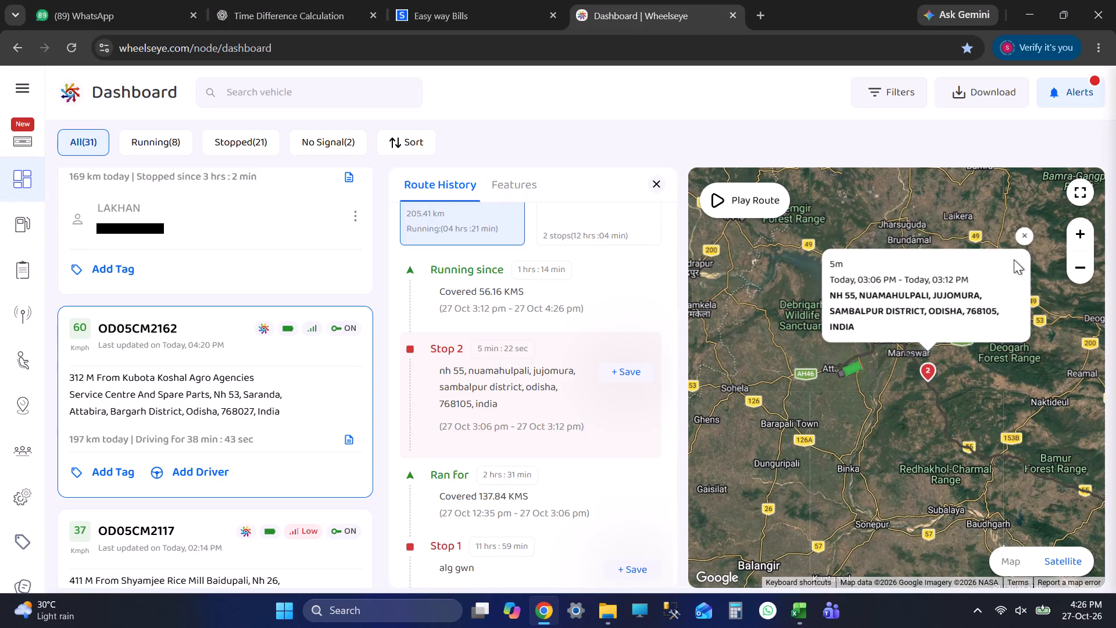
pyautogui.click(1025, 235)
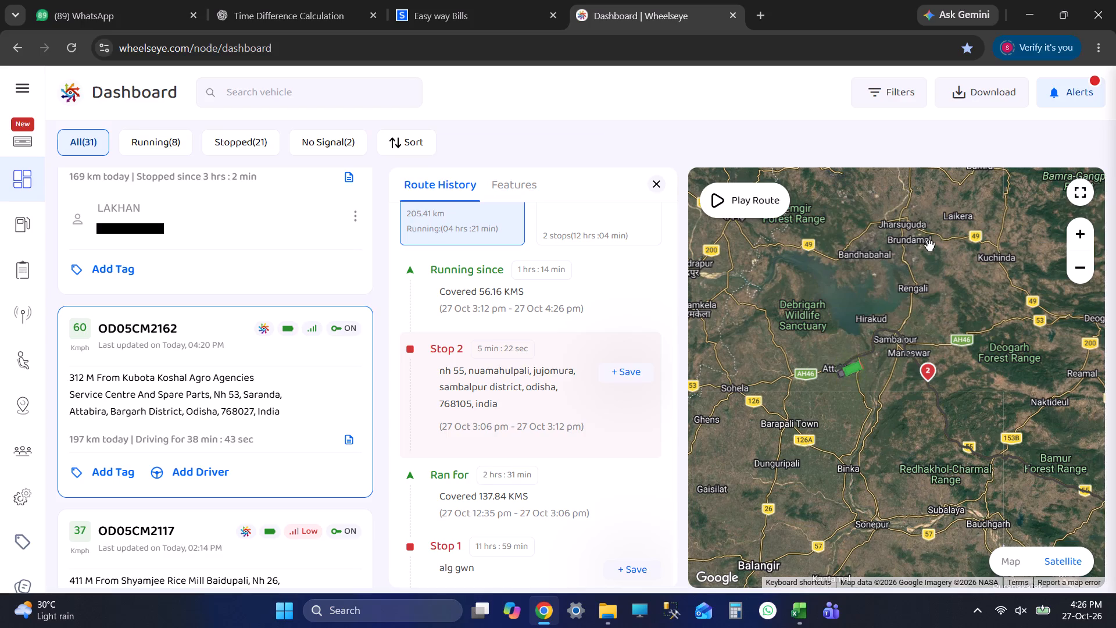
pyautogui.scroll(4, 932, 388)
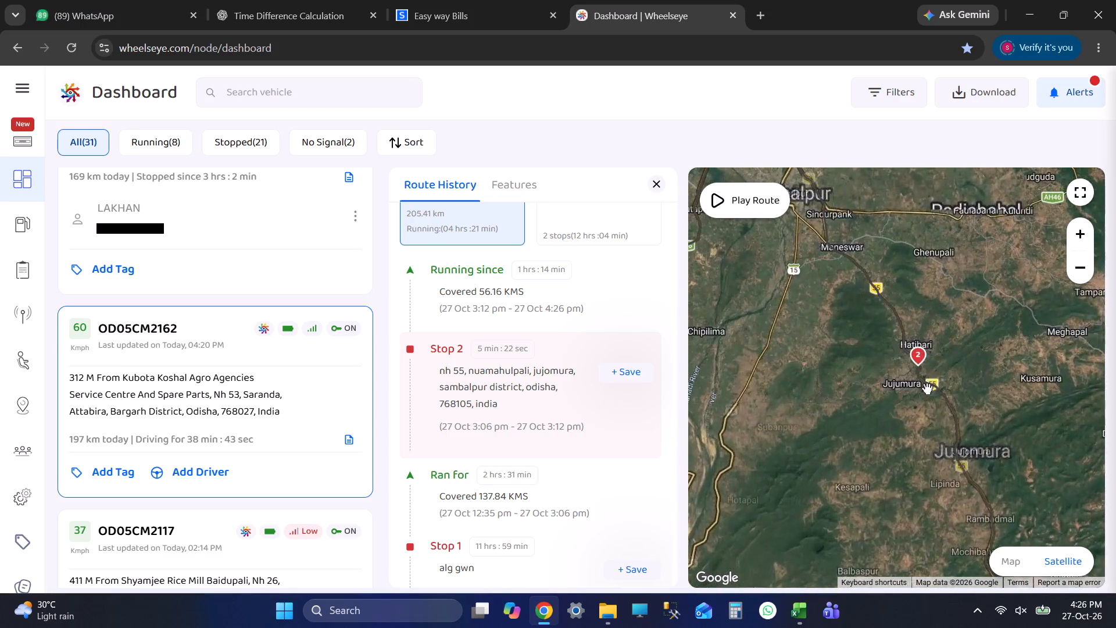
pyautogui.moveTo(941, 343); pyautogui.dragTo(1041, 401)
pyautogui.scroll(3, 1025, 399)
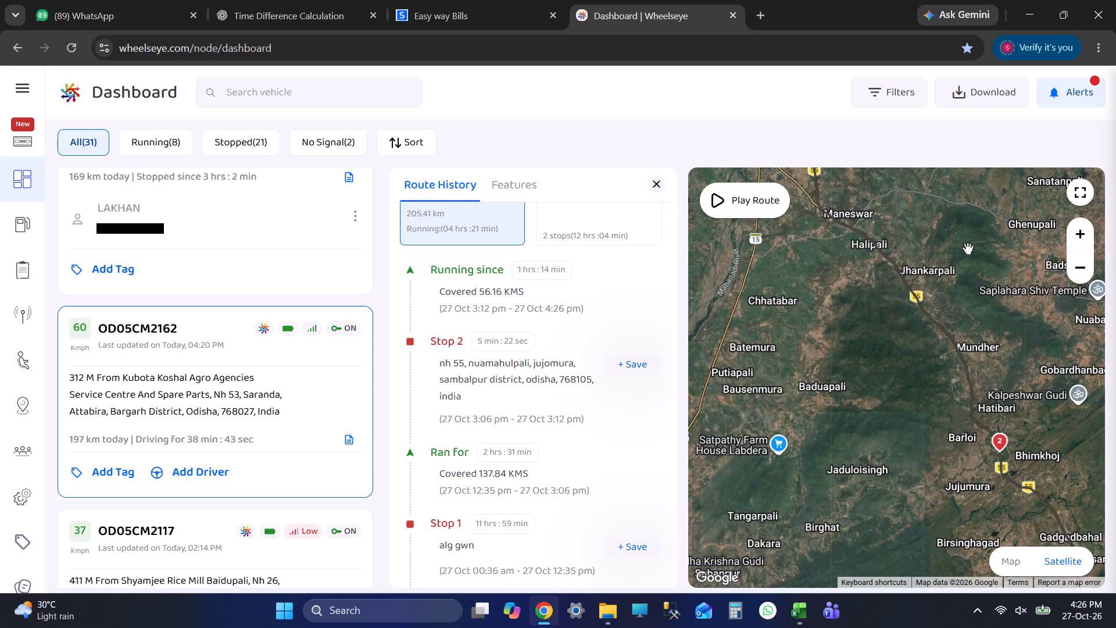
pyautogui.moveTo(836, 245); pyautogui.dragTo(970, 317)
pyautogui.scroll(-5, 970, 317)
pyautogui.moveTo(872, 329); pyautogui.dragTo(919, 337)
pyautogui.scroll(2, 747, 363)
pyautogui.moveTo(742, 363); pyautogui.dragTo(946, 379)
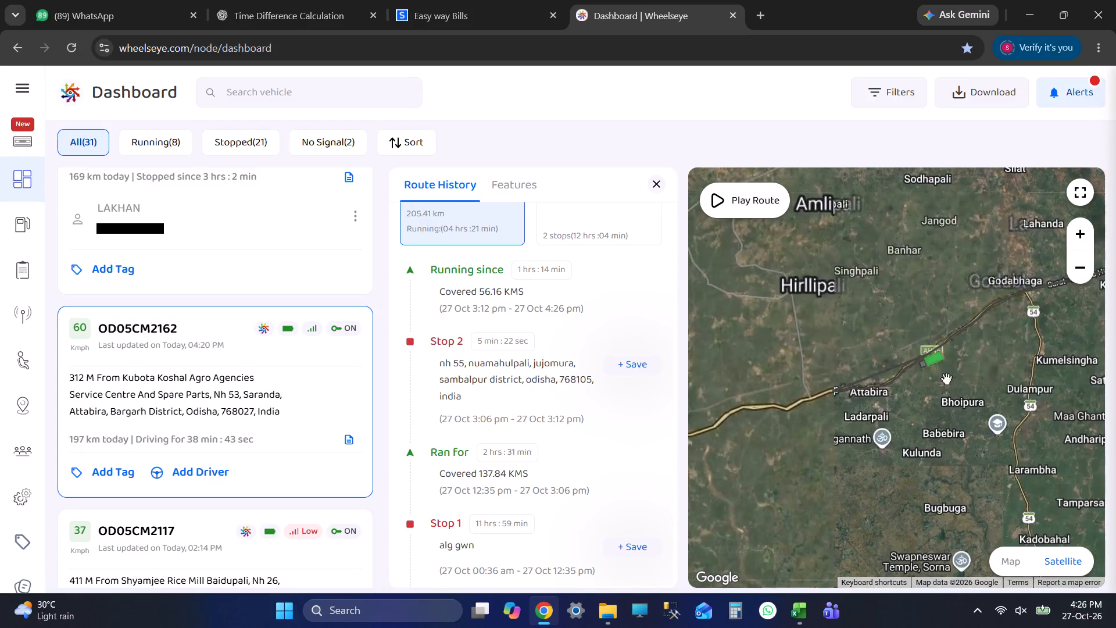
pyautogui.scroll(-1, 856, 374)
pyautogui.scroll(7, 825, 374)
pyautogui.scroll(2, 901, 422)
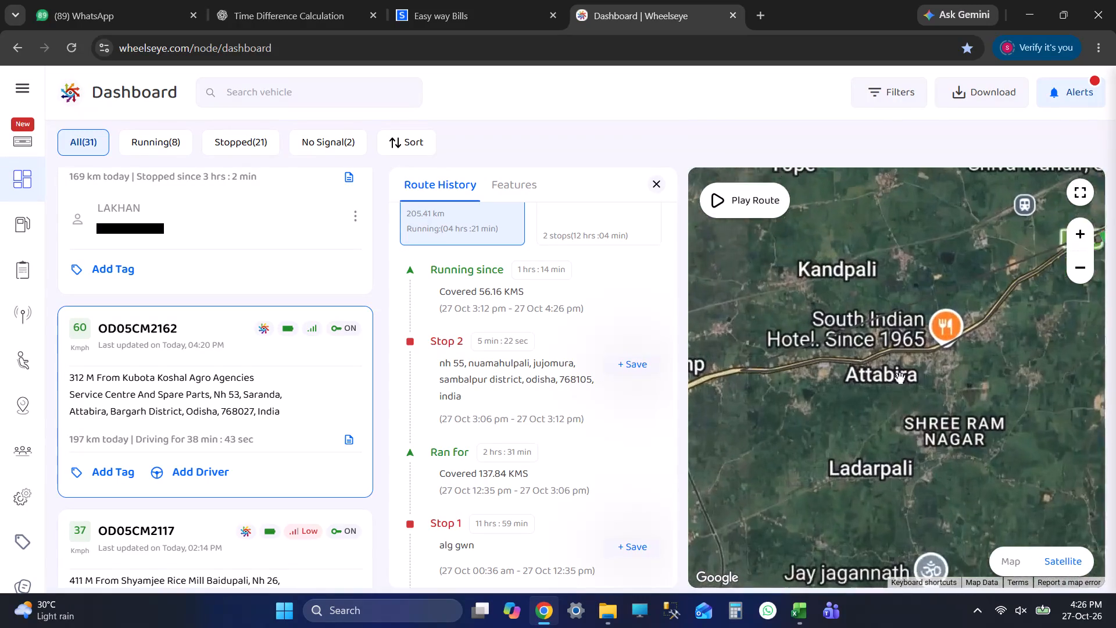
pyautogui.moveTo(891, 366); pyautogui.dragTo(947, 422)
pyautogui.scroll(-13, 935, 397)
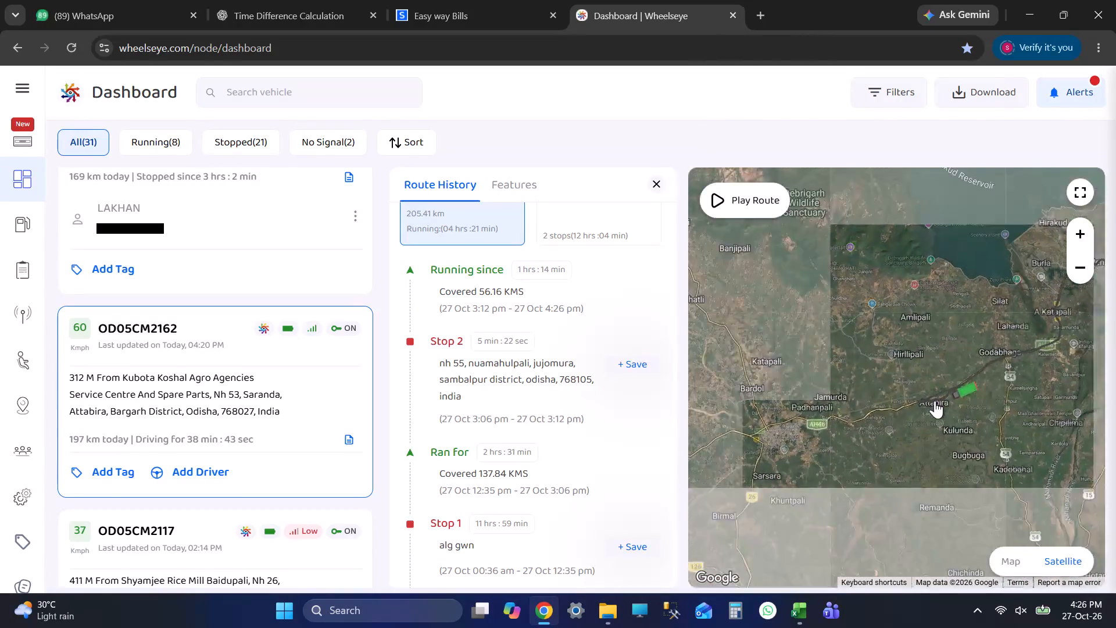
pyautogui.scroll(-2, 935, 401)
pyautogui.scroll(3, 901, 399)
pyautogui.scroll(-3, 938, 418)
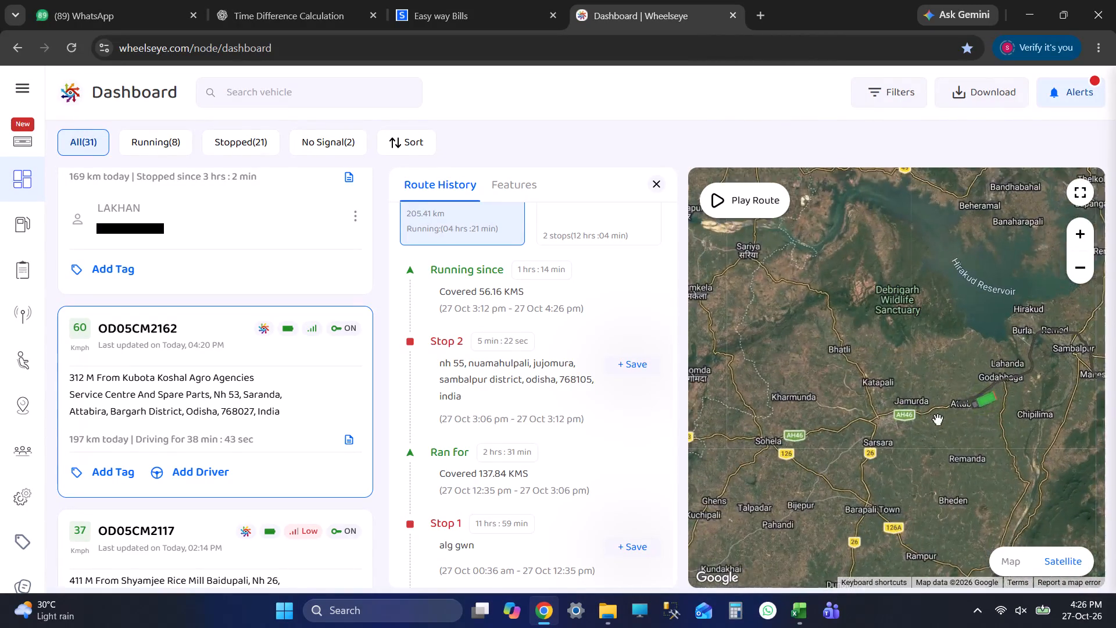
pyautogui.moveTo(909, 419); pyautogui.dragTo(953, 408)
pyautogui.scroll(7, 952, 408)
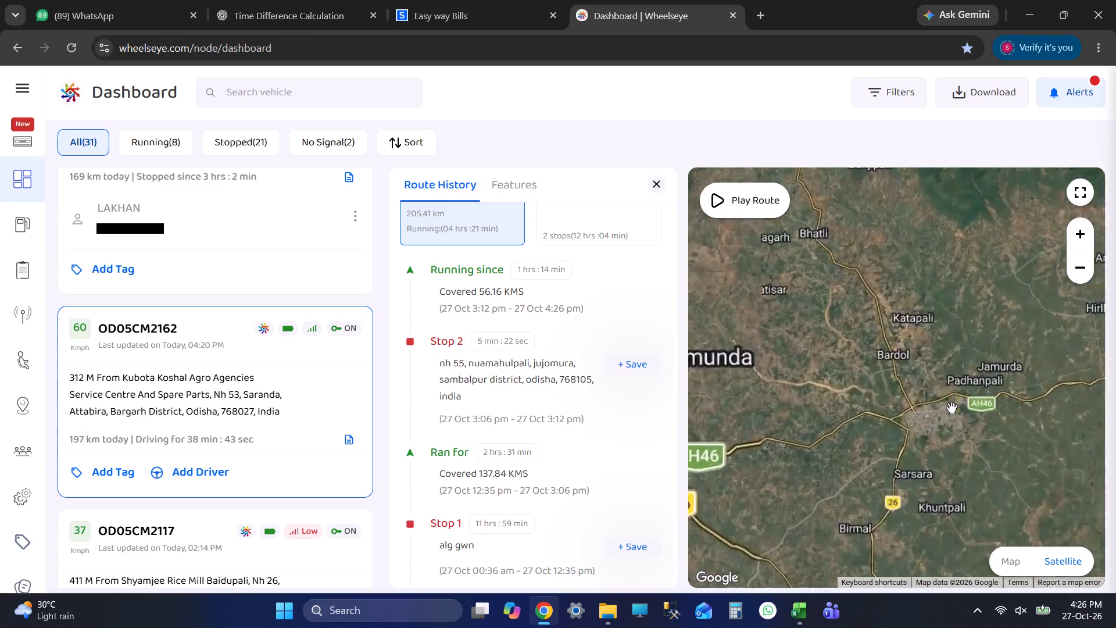
pyautogui.scroll(-8, 952, 408)
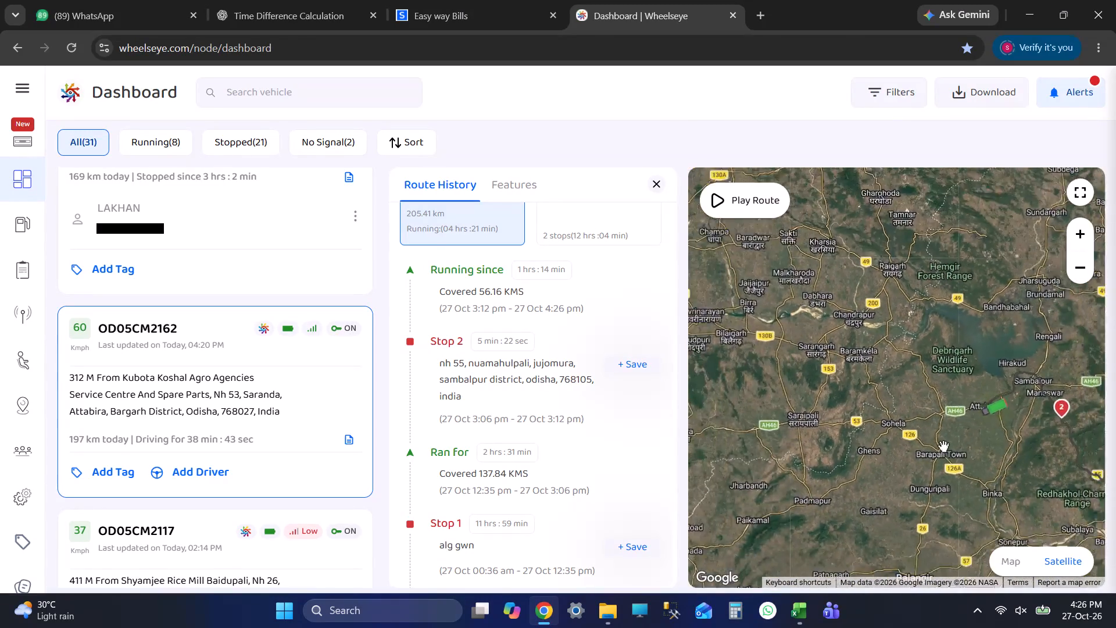
pyautogui.moveTo(921, 383); pyautogui.dragTo(884, 317)
pyautogui.scroll(2, 928, 351)
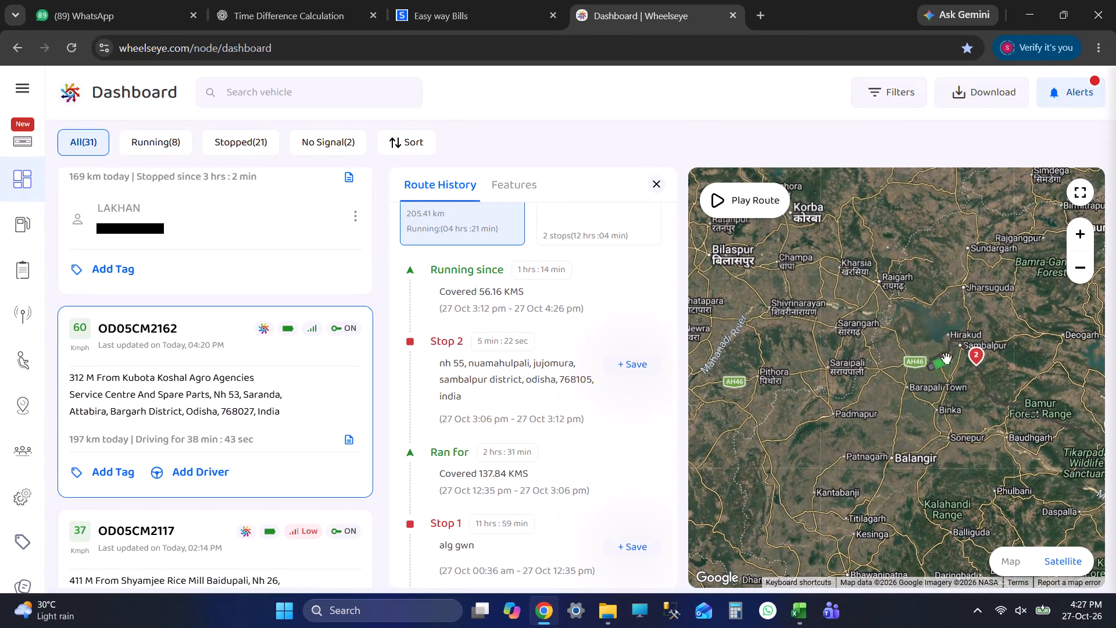
pyautogui.scroll(6, 946, 358)
pyautogui.scroll(-1, 912, 363)
pyautogui.scroll(1, 912, 363)
pyautogui.scroll(-9, 912, 363)
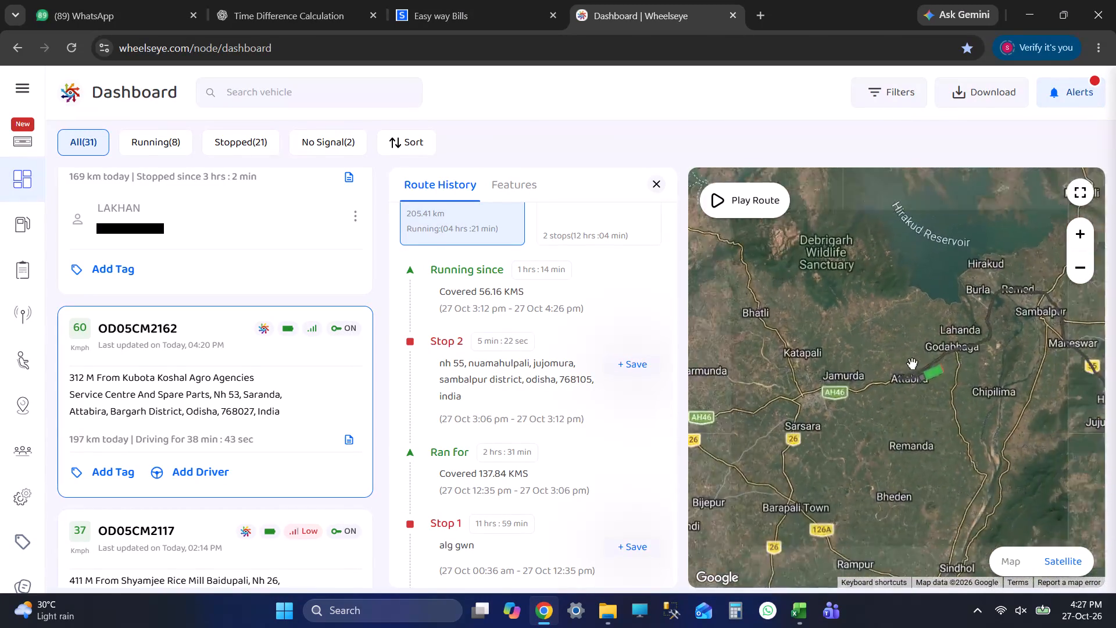
pyautogui.scroll(-2, 912, 363)
pyautogui.moveTo(856, 393); pyautogui.dragTo(944, 393)
pyautogui.scroll(4, 943, 367)
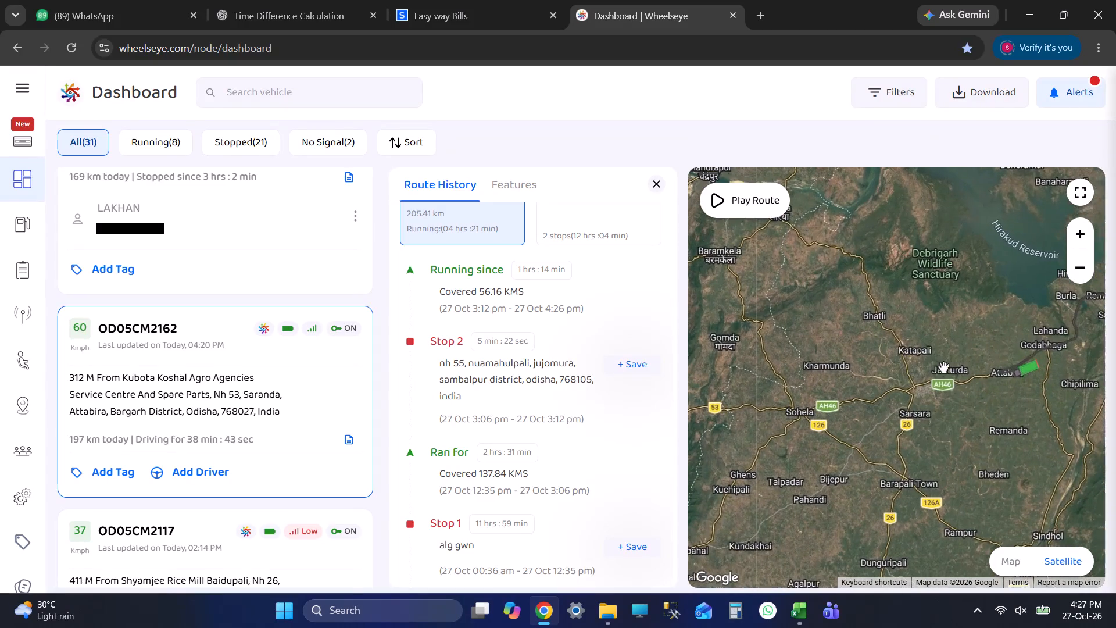
pyautogui.scroll(2, 943, 367)
pyautogui.scroll(-5, 943, 367)
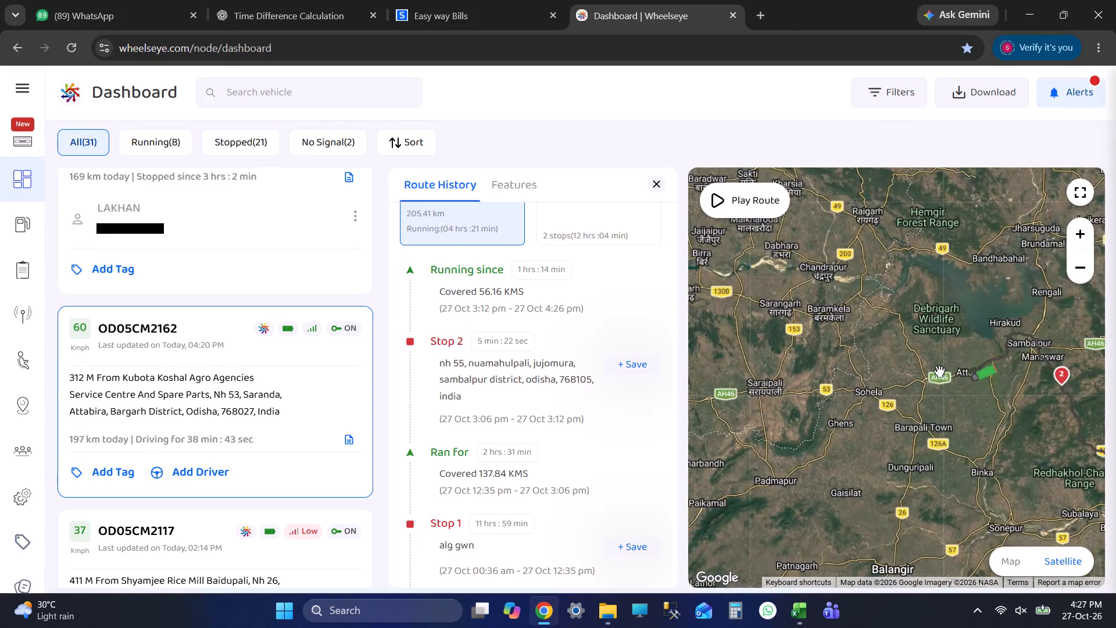
pyautogui.scroll(-1, 948, 363)
pyautogui.scroll(4, 549, 387)
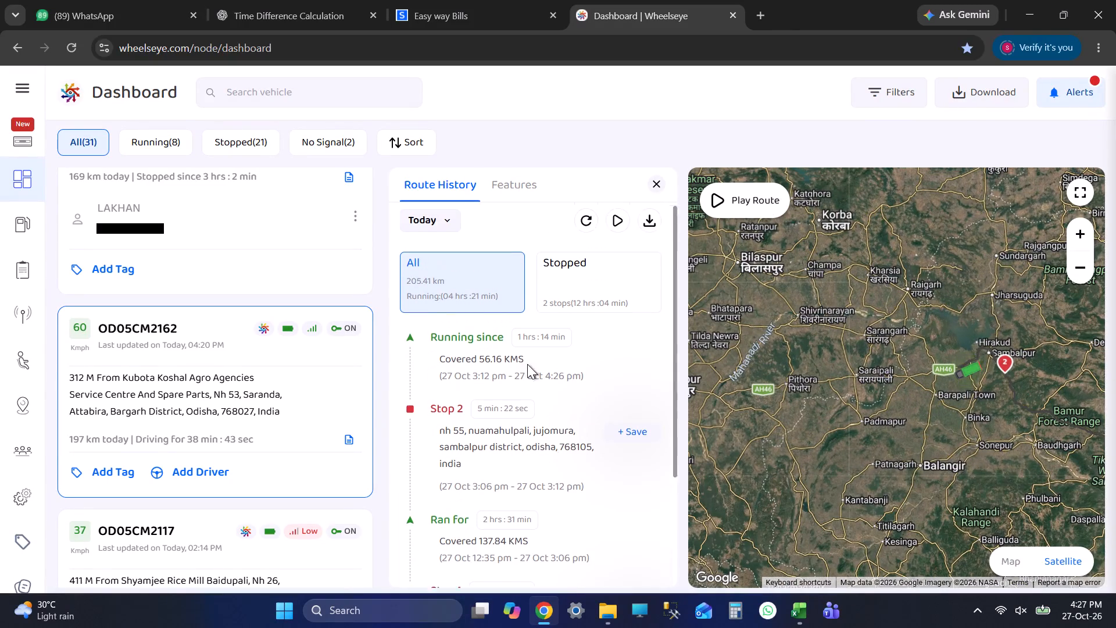
pyautogui.click(512, 427)
pyautogui.scroll(4, 879, 399)
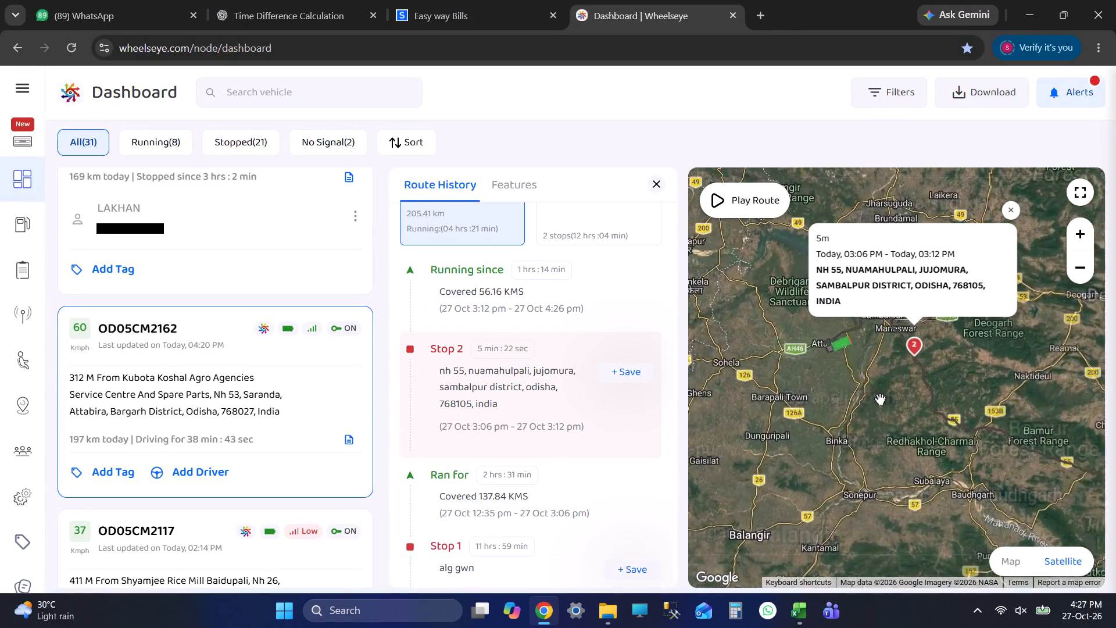
pyautogui.scroll(-3, 885, 395)
pyautogui.scroll(2, 843, 375)
pyautogui.scroll(-4, 821, 382)
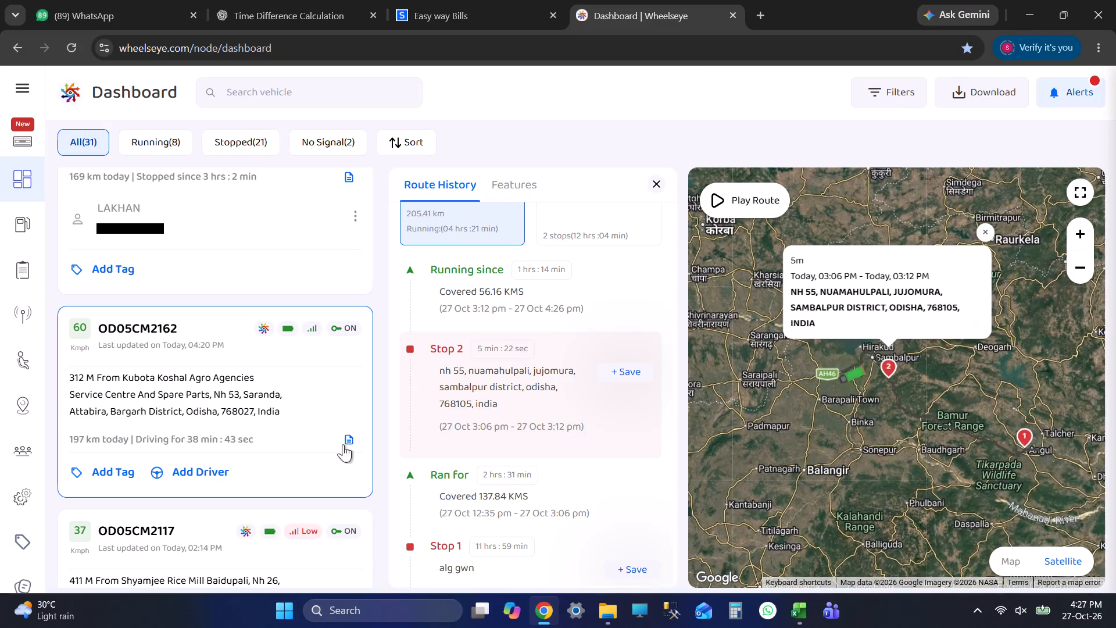
pyautogui.scroll(-2, 238, 431)
pyautogui.click(186, 431)
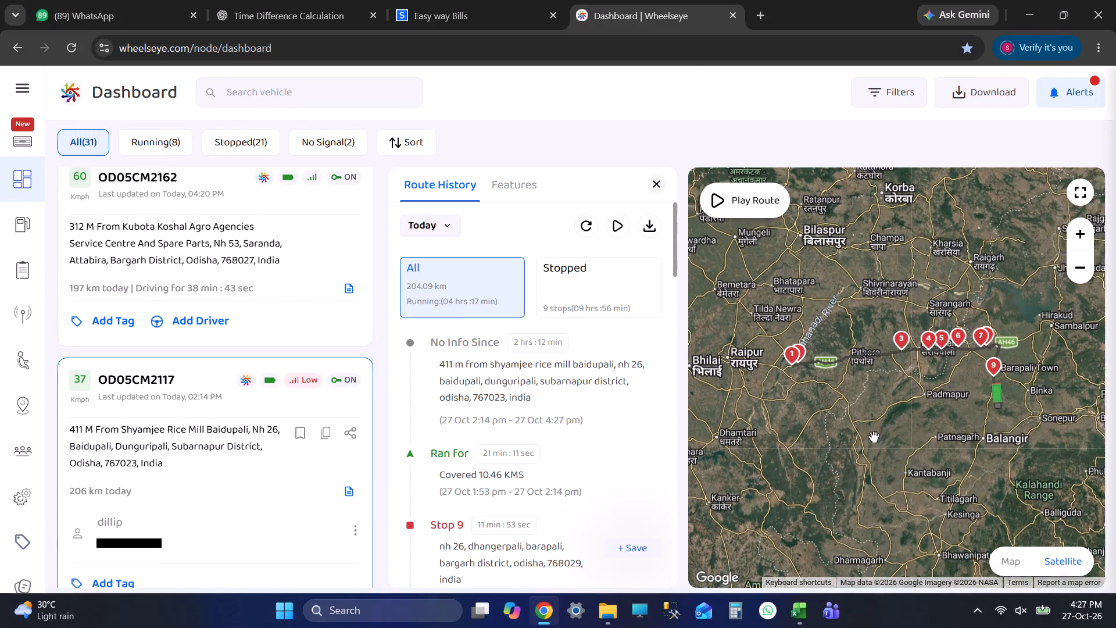
pyautogui.scroll(2, 999, 407)
pyautogui.moveTo(999, 407); pyautogui.dragTo(956, 415)
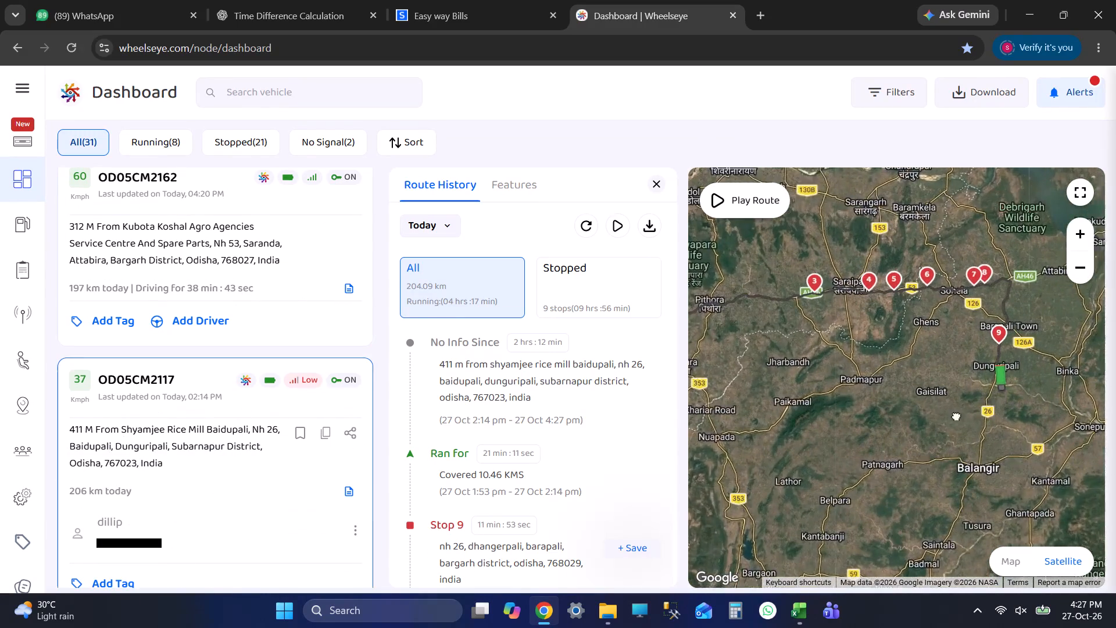
pyautogui.moveTo(956, 415); pyautogui.dragTo(917, 412)
pyautogui.scroll(-2, 917, 412)
pyautogui.click(545, 355)
pyautogui.scroll(-3, 197, 439)
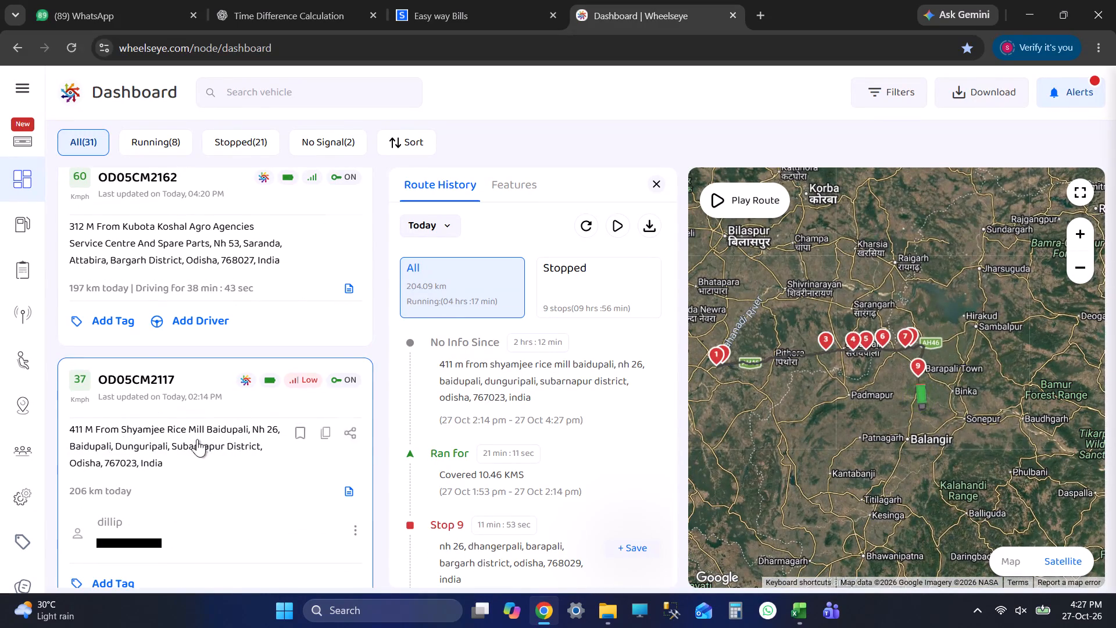
pyautogui.scroll(-2, 197, 439)
pyautogui.click(212, 336)
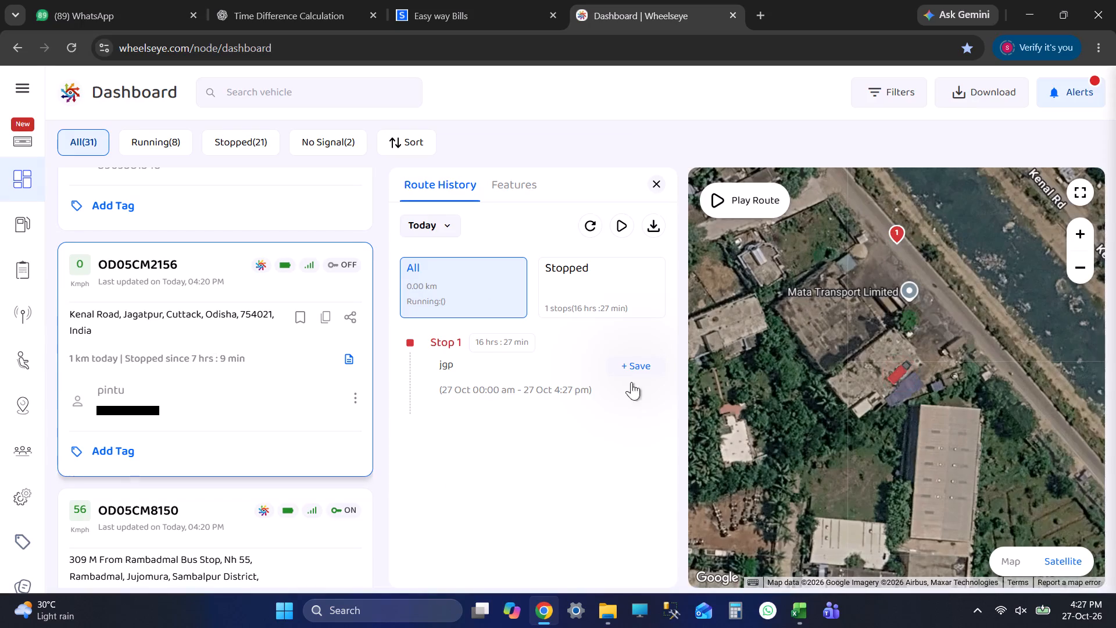
pyautogui.scroll(-9, 835, 391)
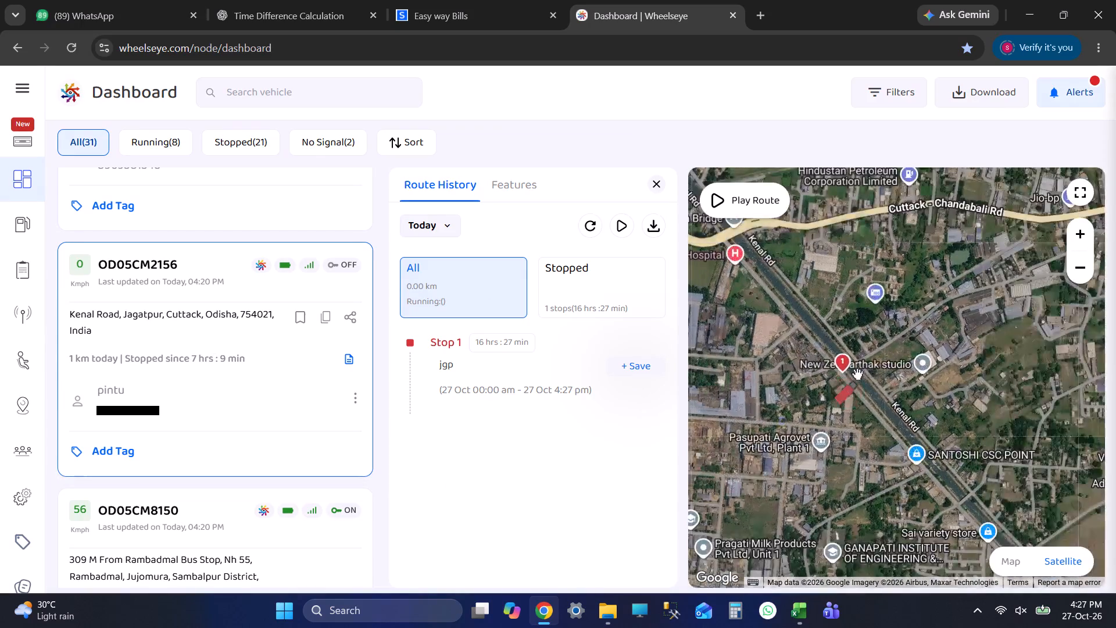
pyautogui.click(499, 375)
pyautogui.scroll(10, 917, 376)
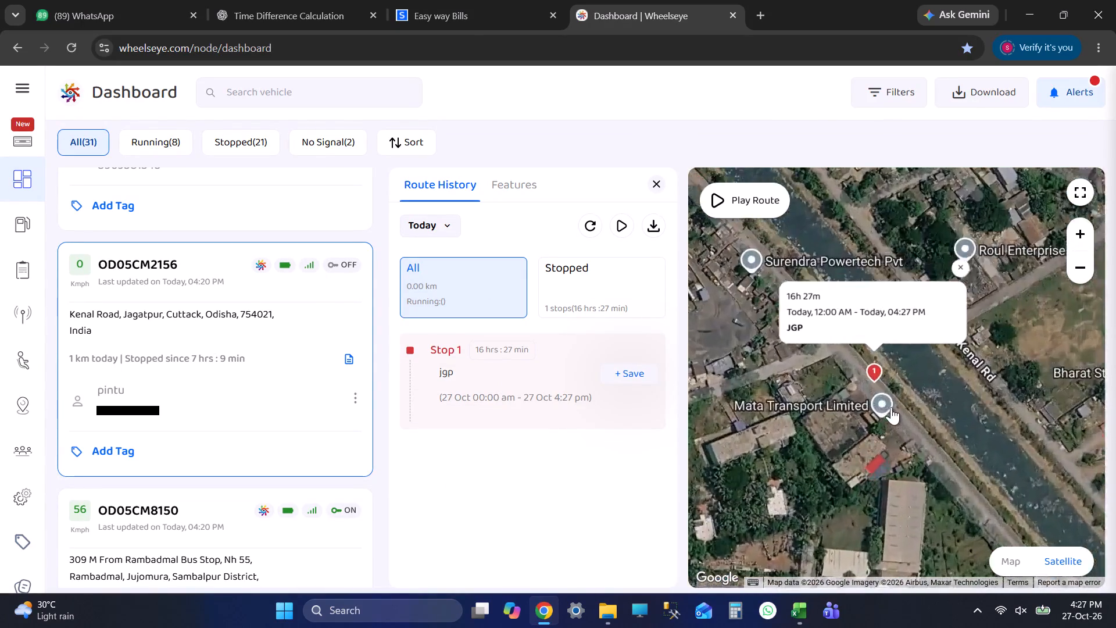
pyautogui.scroll(5, 891, 407)
pyautogui.scroll(-4, 871, 416)
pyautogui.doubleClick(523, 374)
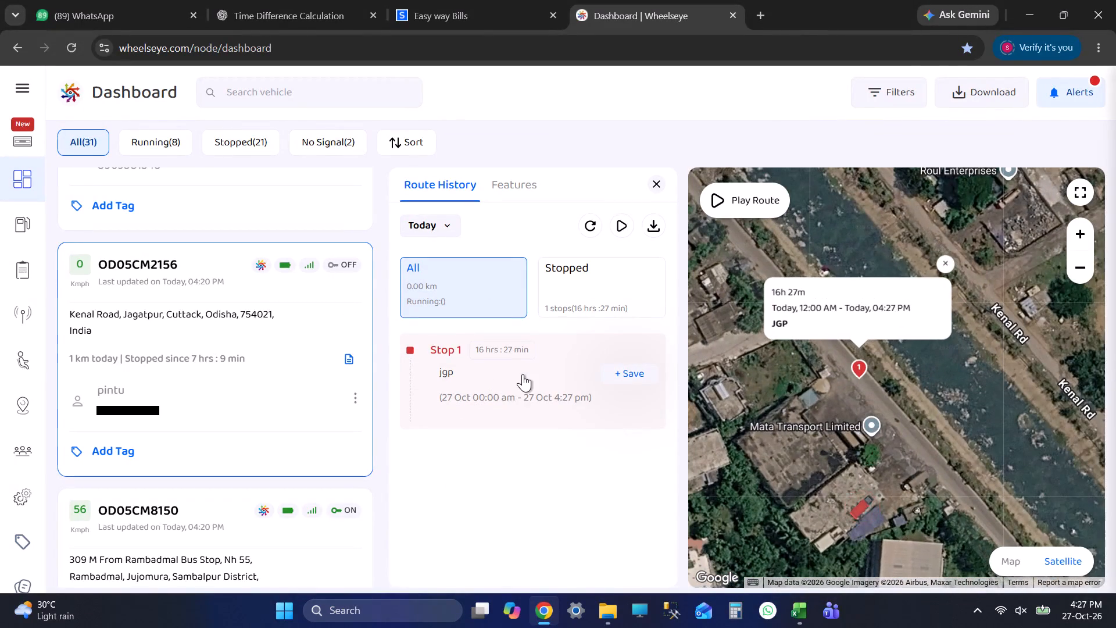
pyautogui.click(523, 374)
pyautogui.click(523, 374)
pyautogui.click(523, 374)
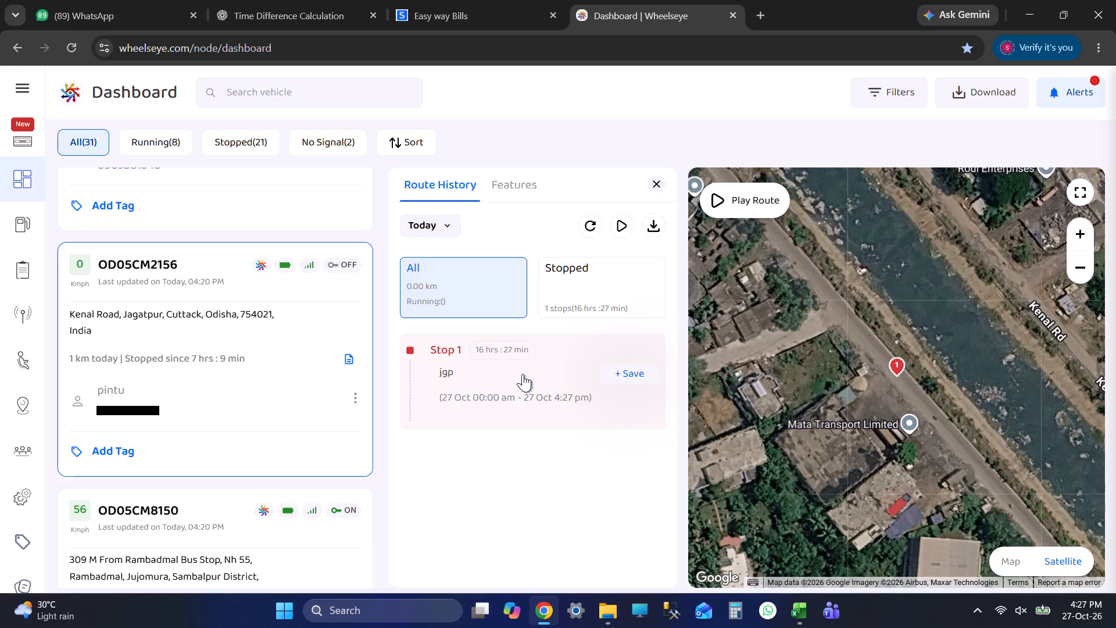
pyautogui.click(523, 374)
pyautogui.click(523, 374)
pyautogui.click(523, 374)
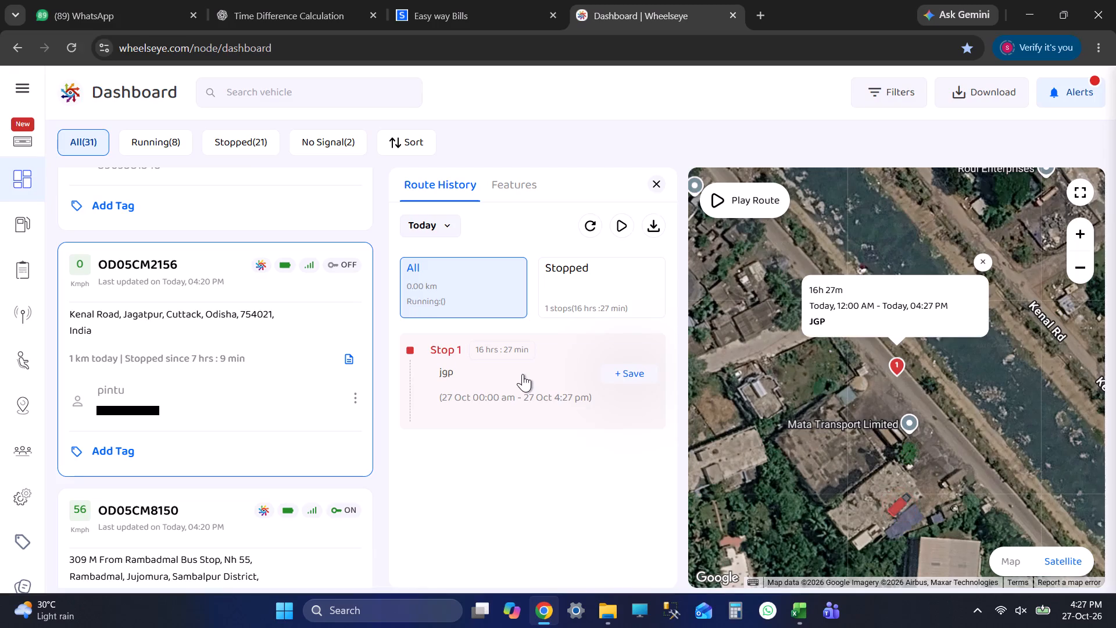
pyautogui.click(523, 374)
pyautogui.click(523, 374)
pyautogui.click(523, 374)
pyautogui.scroll(-3, 889, 401)
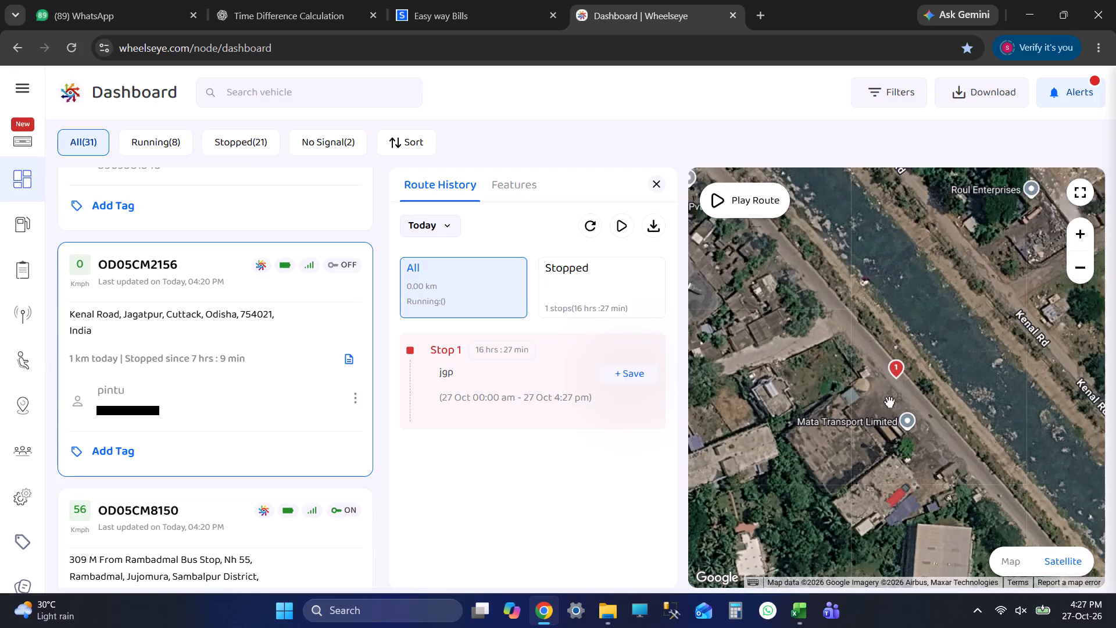
pyautogui.scroll(-3, 889, 402)
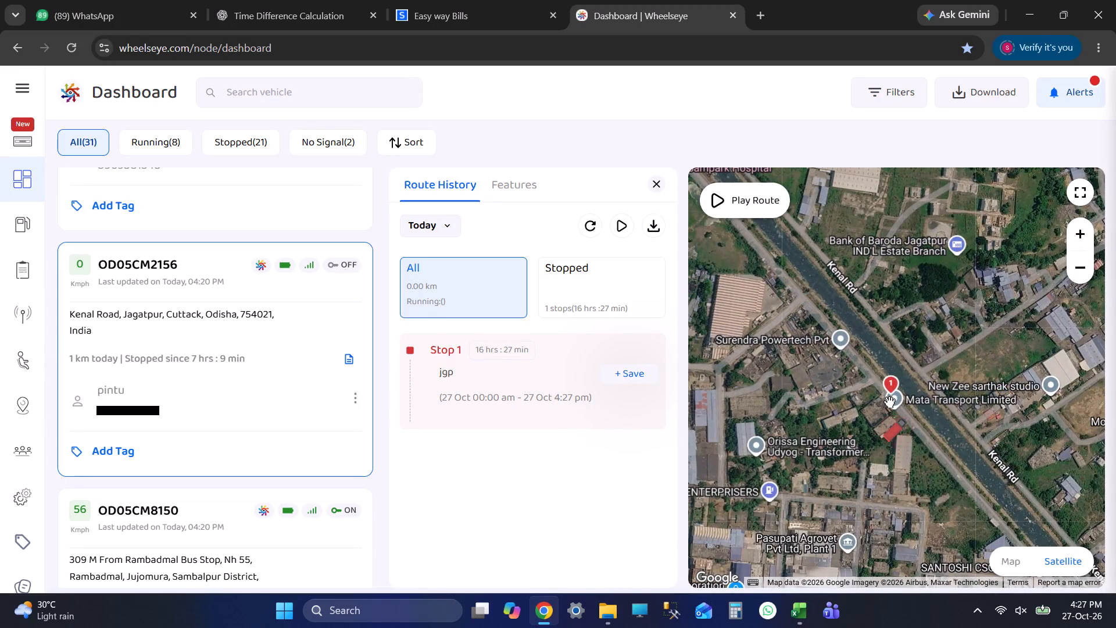
pyautogui.doubleClick(501, 377)
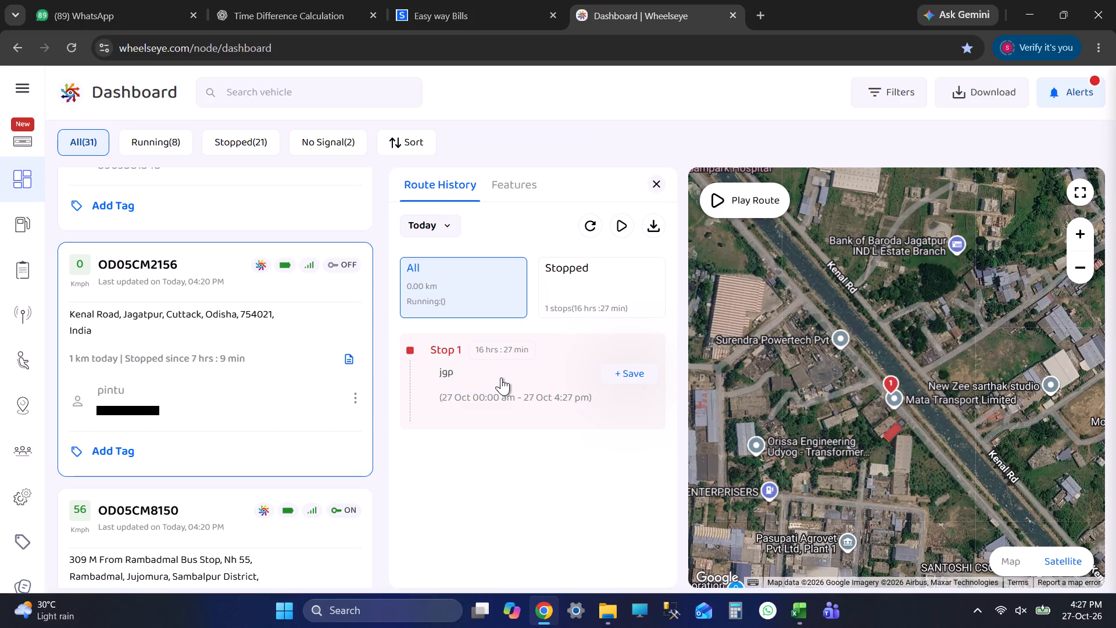
pyautogui.tripleClick(501, 377)
pyautogui.click(501, 377)
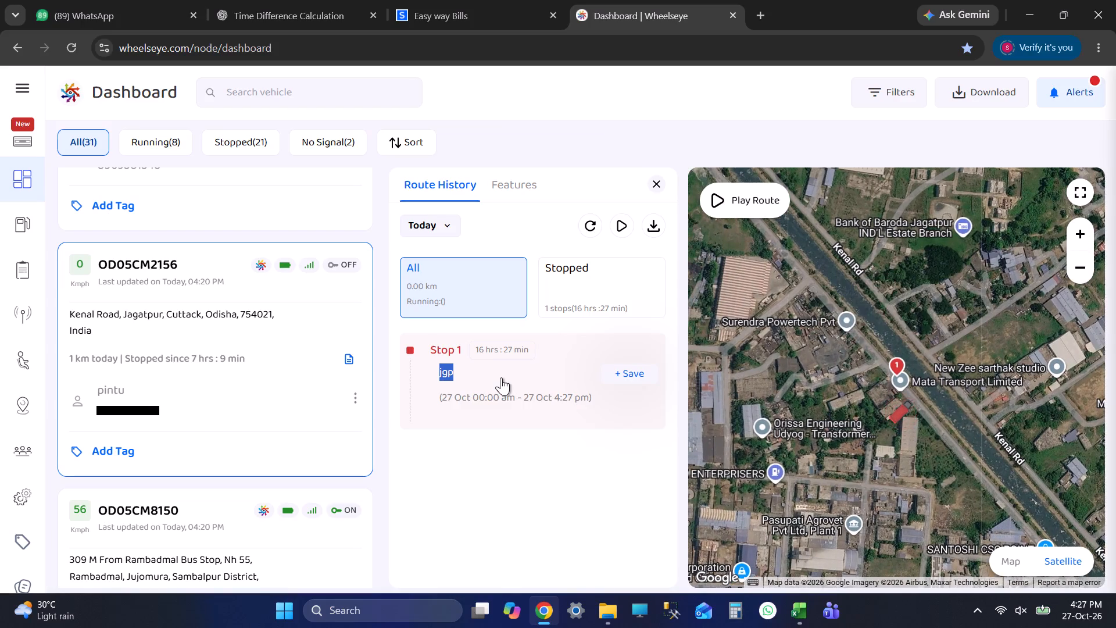
pyautogui.click(501, 377)
pyautogui.click(501, 377)
pyautogui.scroll(-4, 852, 453)
pyautogui.scroll(1, 852, 453)
pyautogui.scroll(-1, 852, 453)
pyautogui.scroll(1, 852, 453)
pyautogui.scroll(-8, 852, 453)
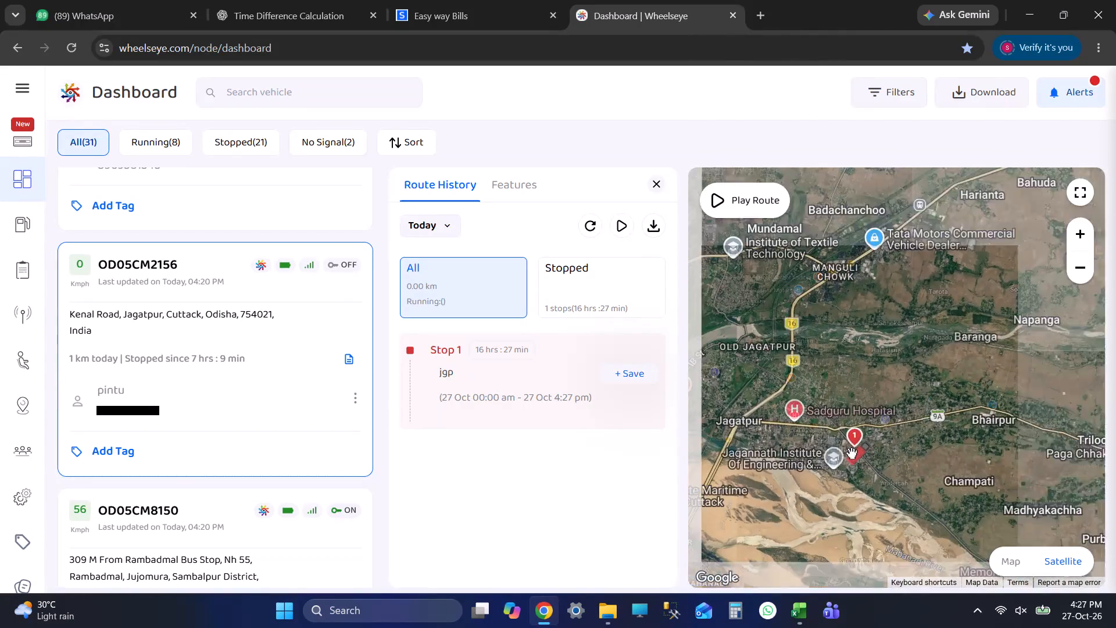
pyautogui.scroll(-1, 852, 453)
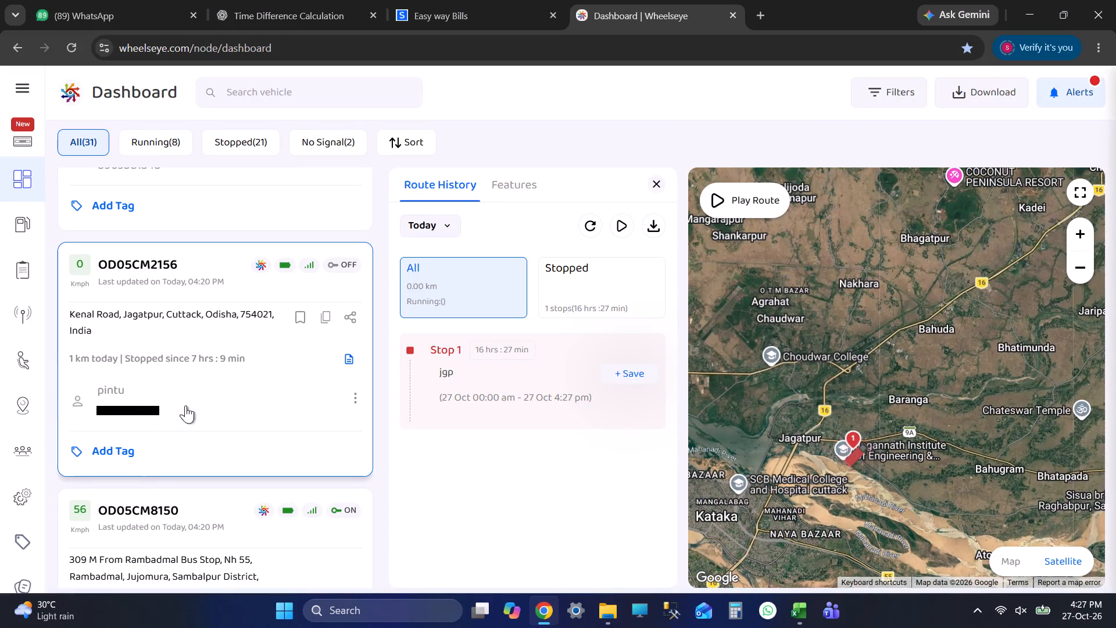
pyautogui.scroll(-3, 245, 392)
pyautogui.click(208, 353)
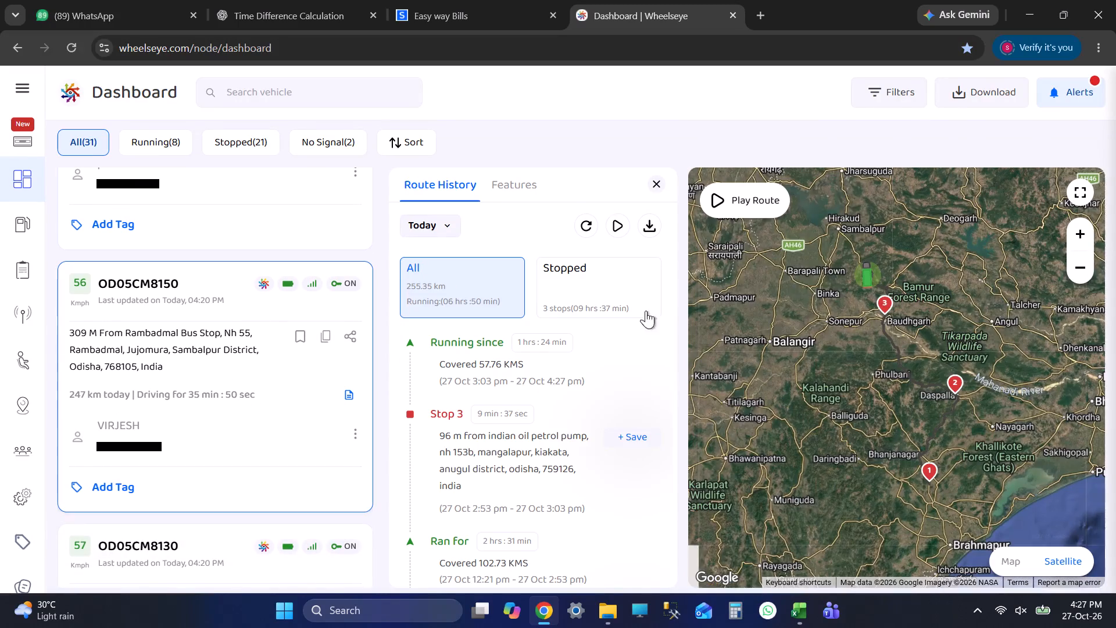
pyautogui.moveTo(836, 283); pyautogui.dragTo(852, 356)
pyautogui.scroll(3, 885, 358)
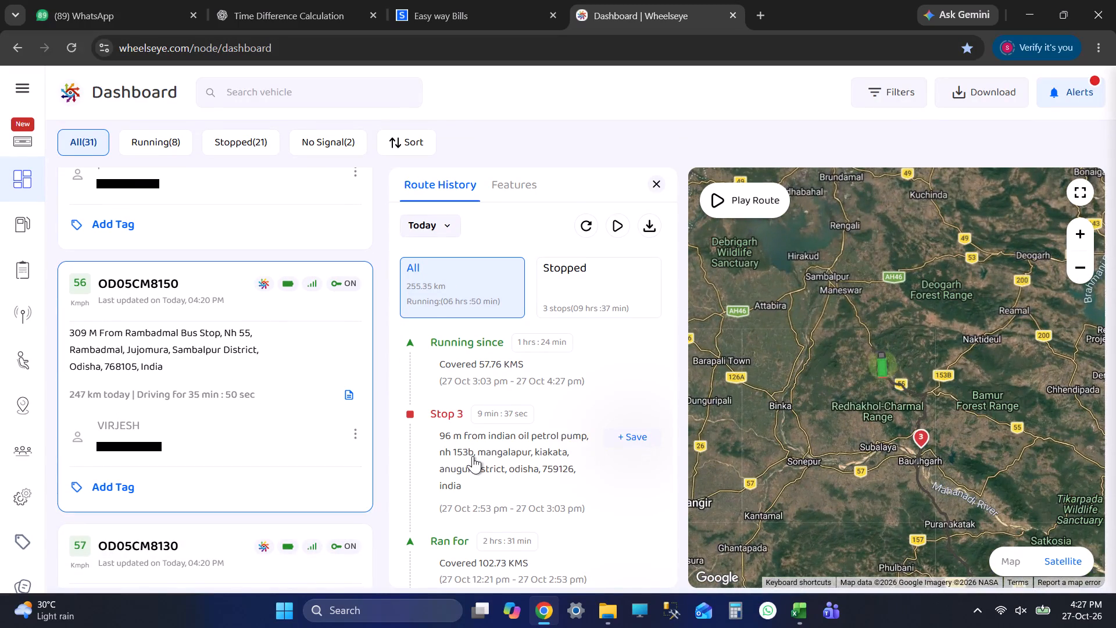
pyautogui.click(473, 456)
pyautogui.scroll(-2, 488, 450)
pyautogui.click(499, 438)
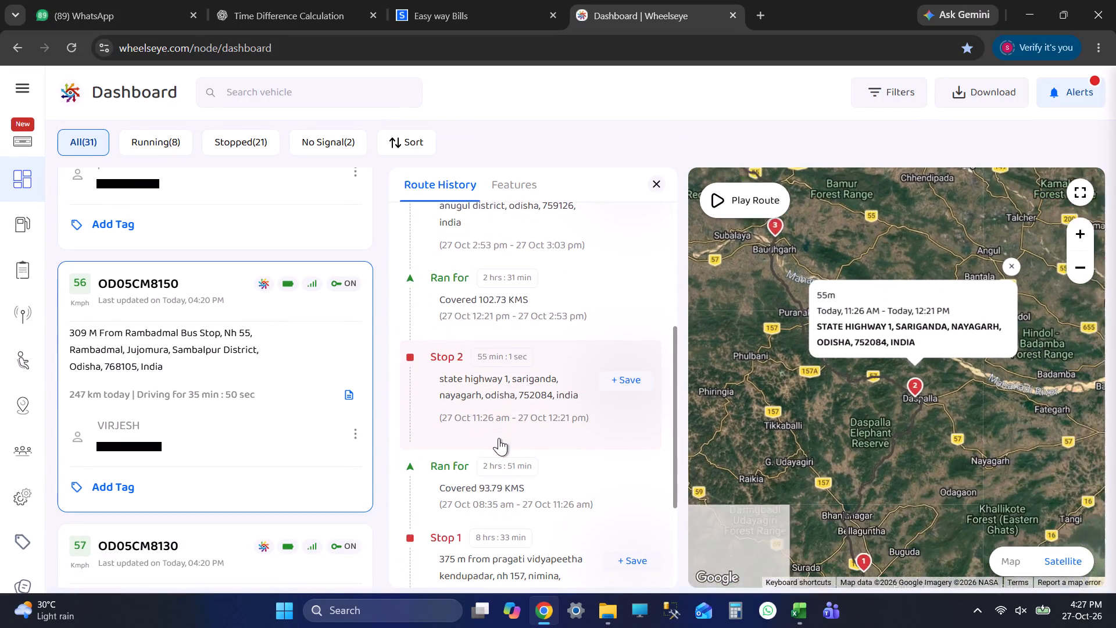
pyautogui.scroll(-3, 500, 438)
pyautogui.click(499, 388)
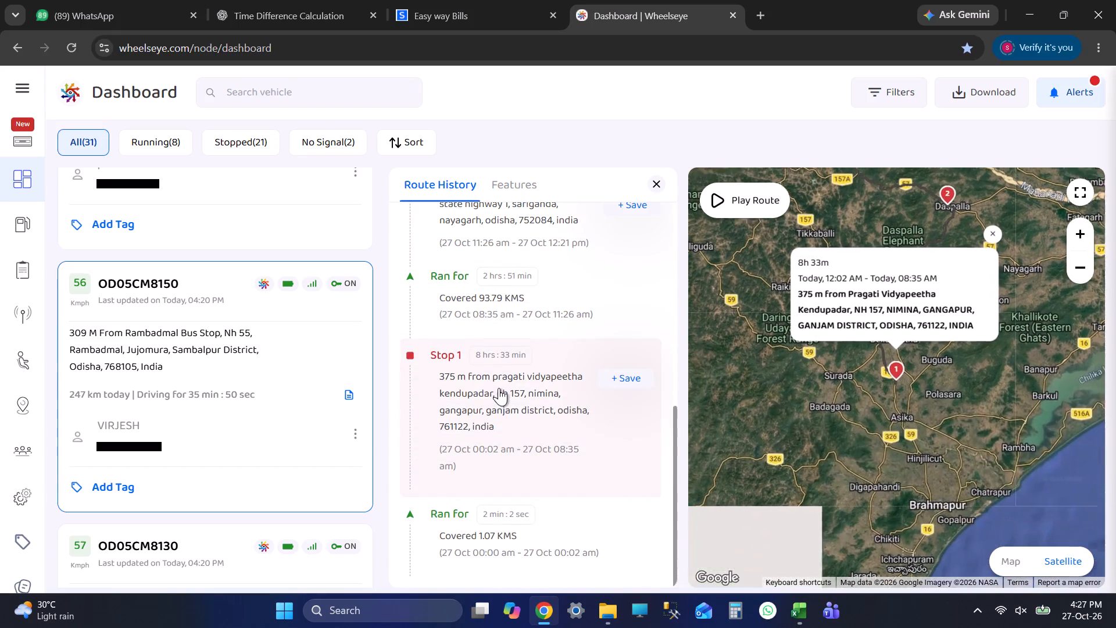
pyautogui.scroll(9, 540, 381)
pyautogui.click(537, 428)
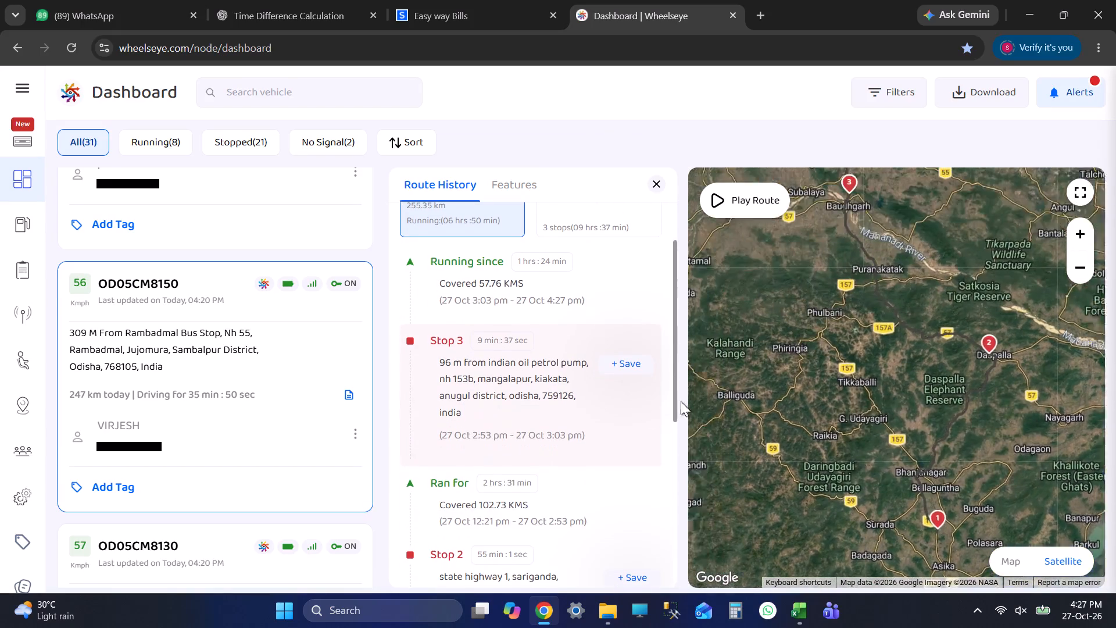
pyautogui.moveTo(822, 388); pyautogui.dragTo(872, 486)
pyautogui.click(1043, 324)
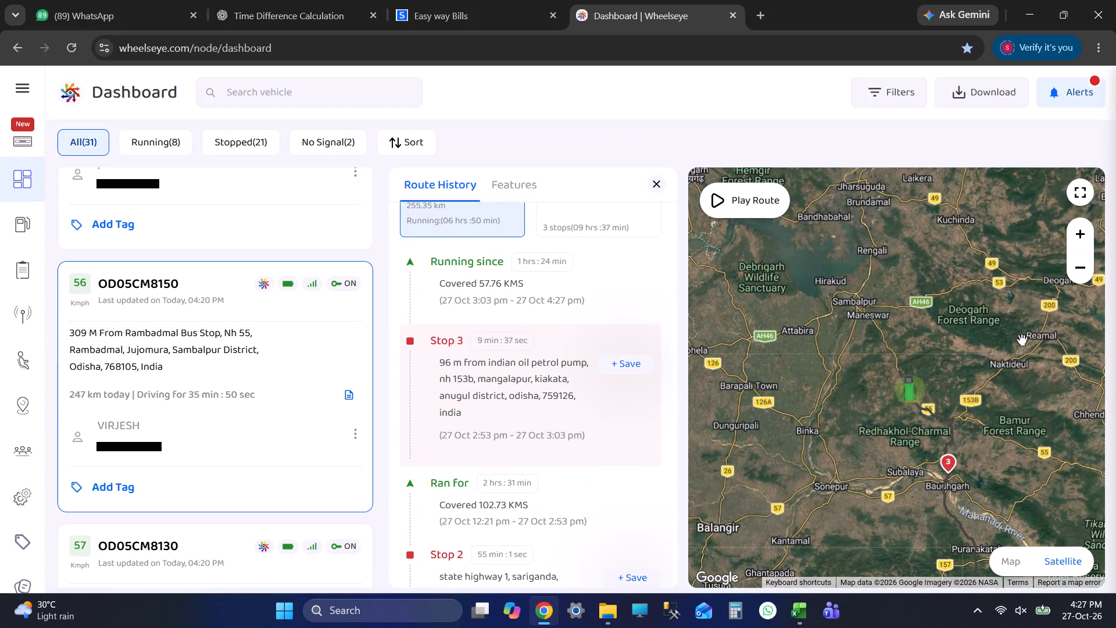
pyautogui.scroll(2, 938, 382)
pyautogui.moveTo(897, 376); pyautogui.dragTo(918, 395)
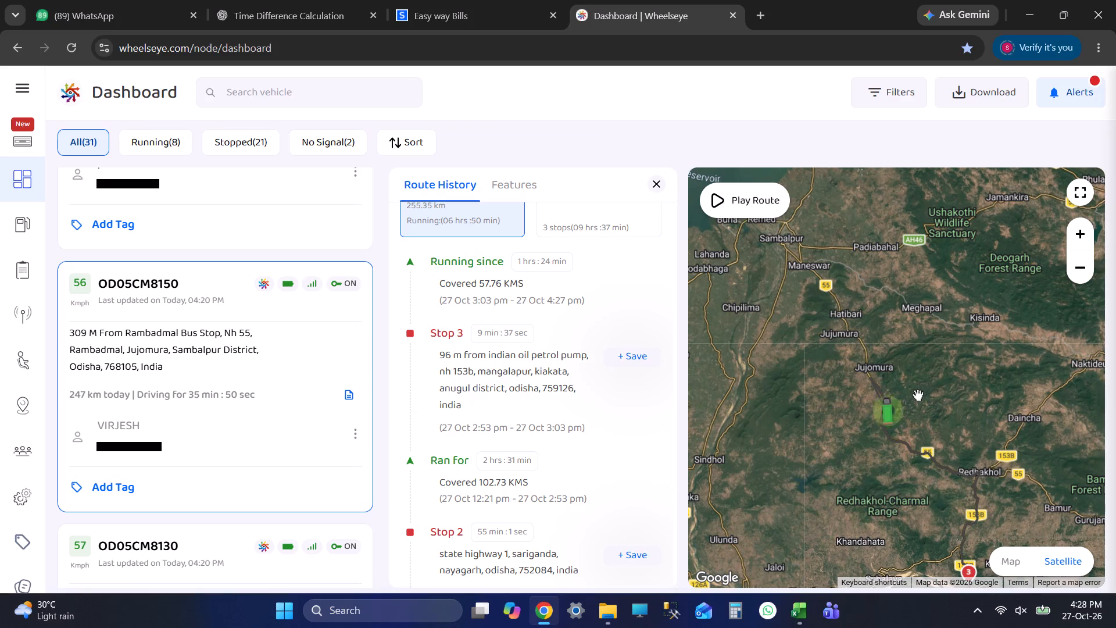
pyautogui.scroll(2, 886, 365)
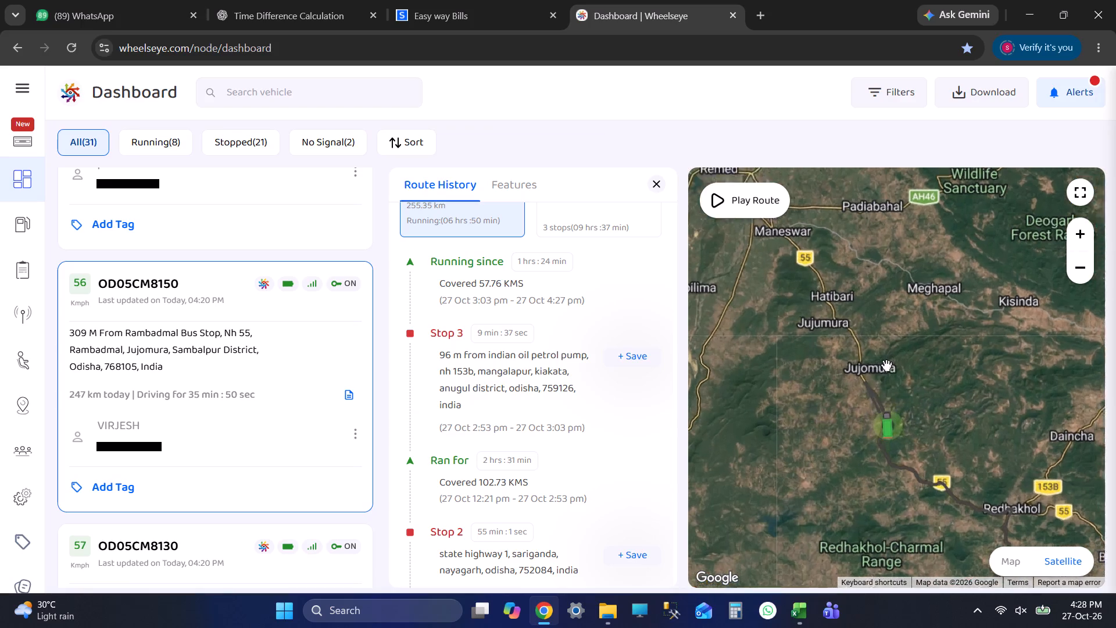
pyautogui.scroll(4, 870, 391)
pyautogui.scroll(5, 818, 395)
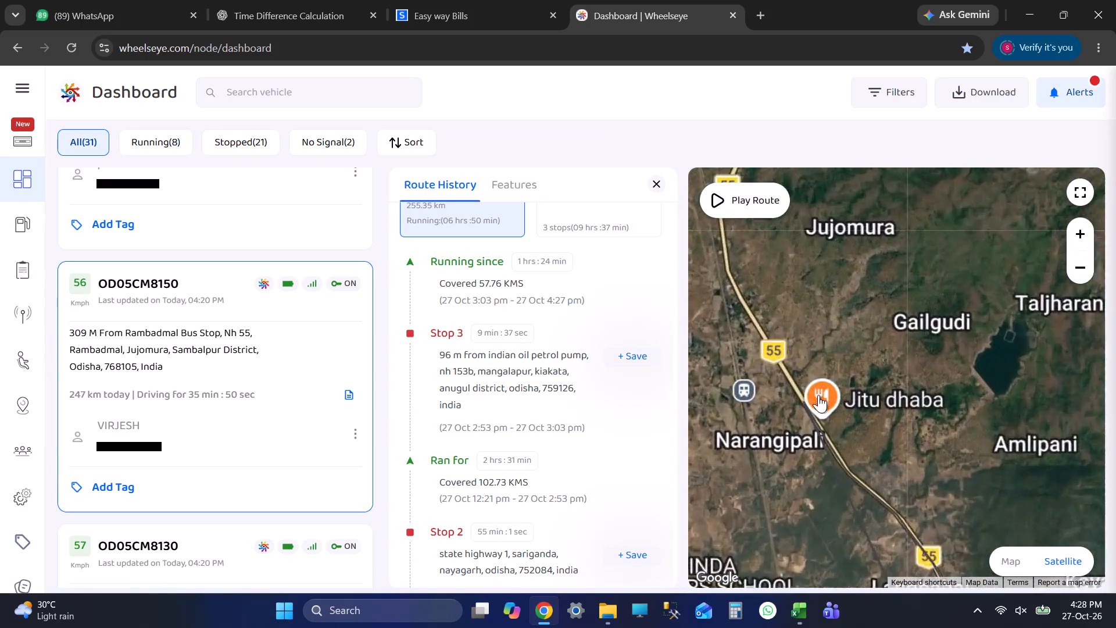
pyautogui.moveTo(824, 334); pyautogui.dragTo(889, 372)
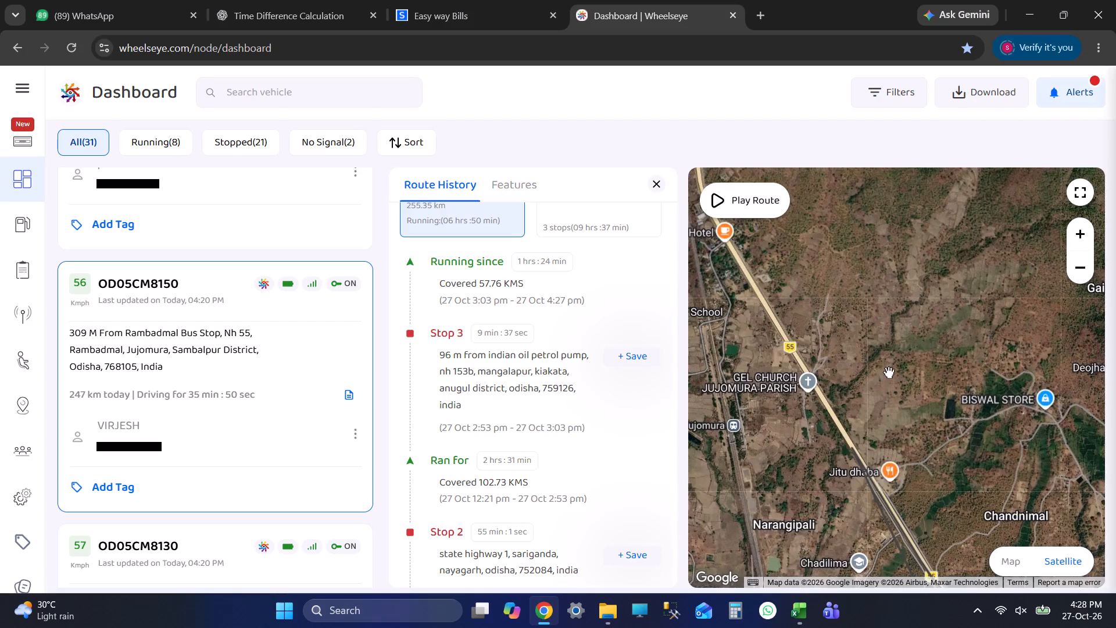
pyautogui.scroll(-5, 889, 372)
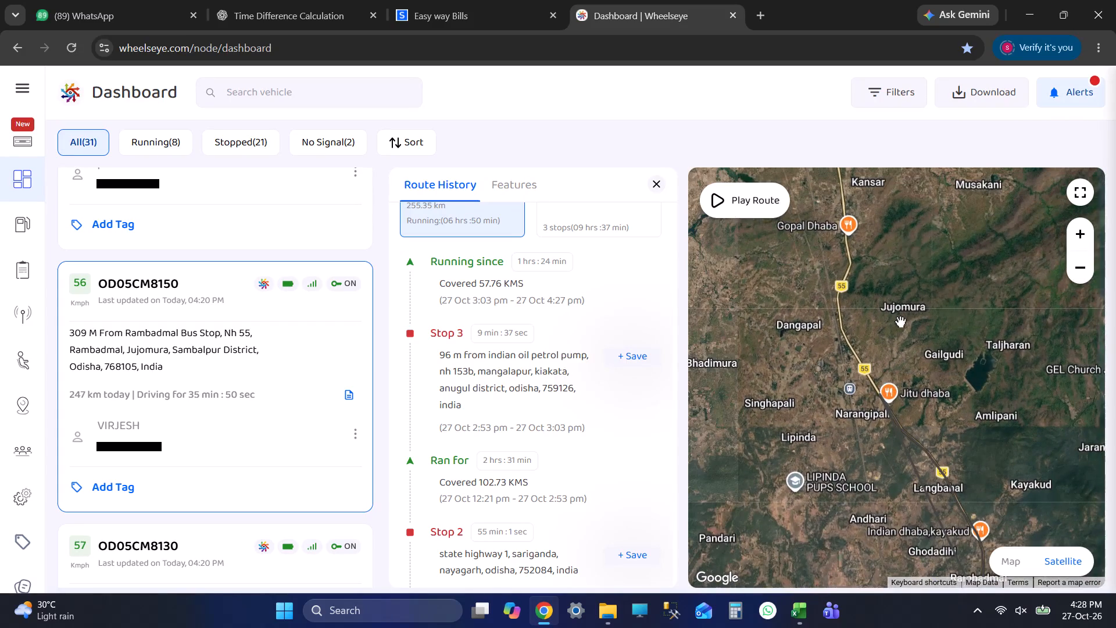
pyautogui.scroll(-1, 900, 322)
pyautogui.scroll(1, 900, 322)
pyautogui.scroll(-8, 898, 325)
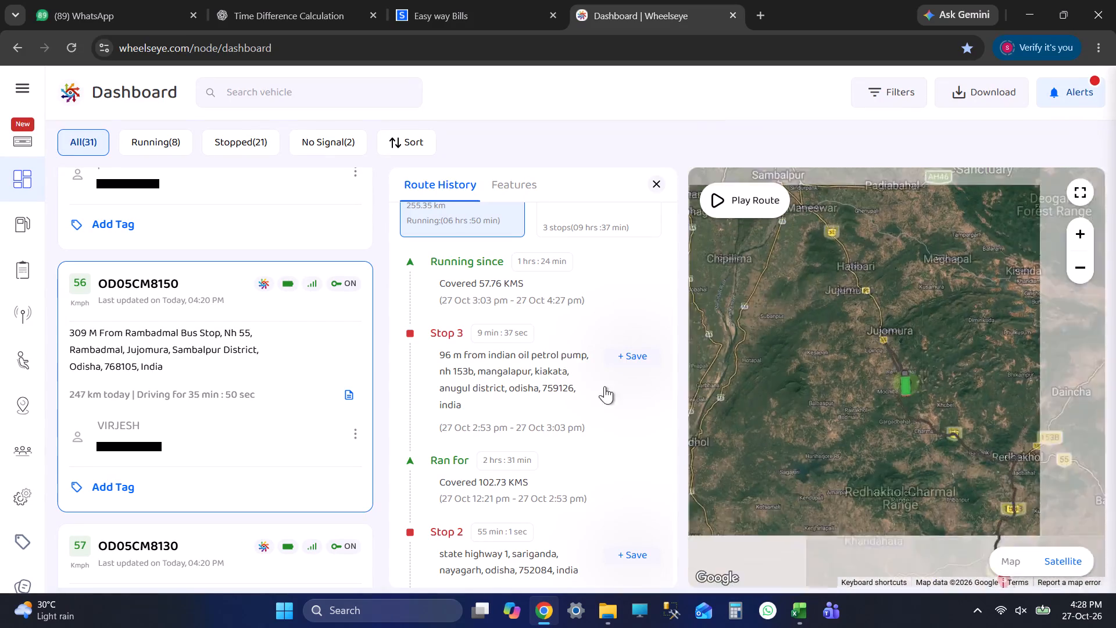
pyautogui.scroll(-3, 281, 440)
pyautogui.moveTo(782, 341); pyautogui.dragTo(885, 474)
pyautogui.moveTo(879, 454); pyautogui.dragTo(857, 412)
pyautogui.scroll(-3, 854, 430)
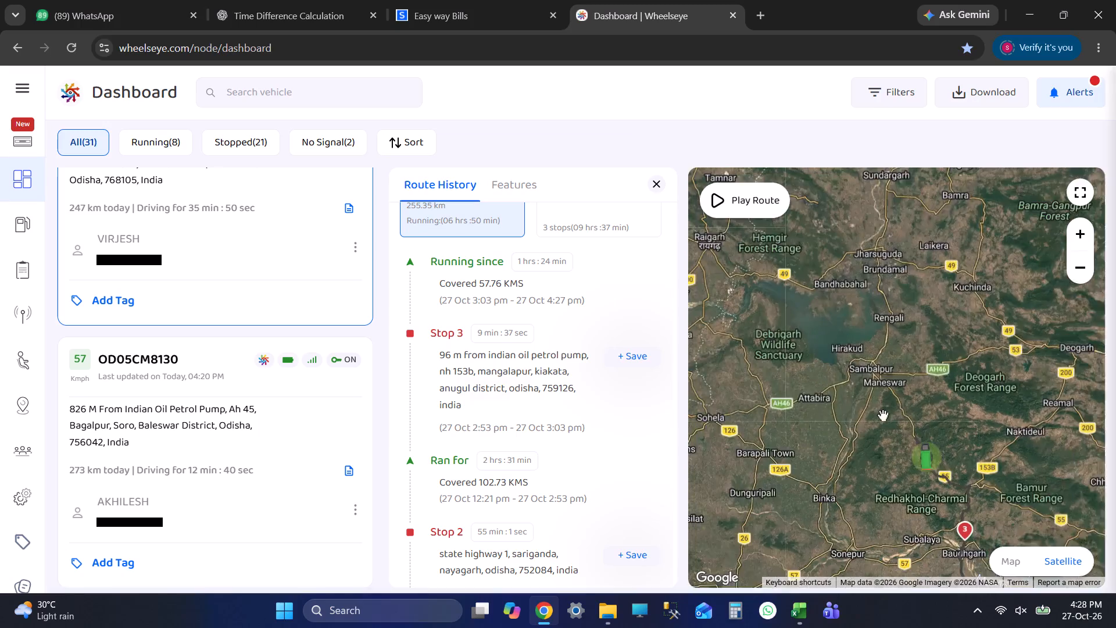
pyautogui.scroll(3, 886, 413)
pyautogui.scroll(-4, 884, 413)
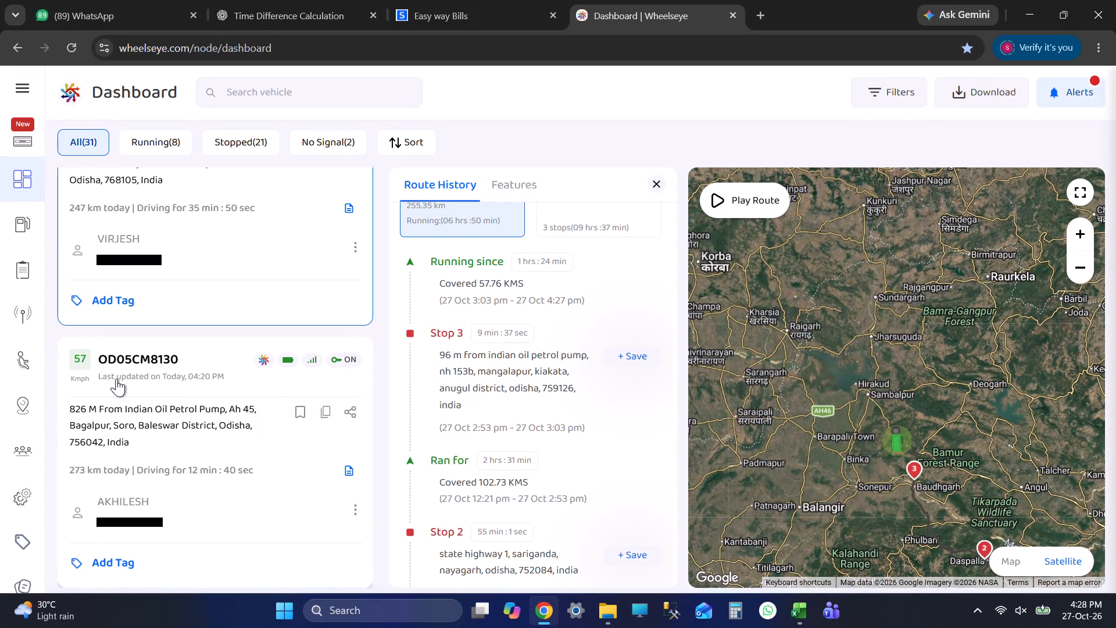
pyautogui.scroll(2, 170, 417)
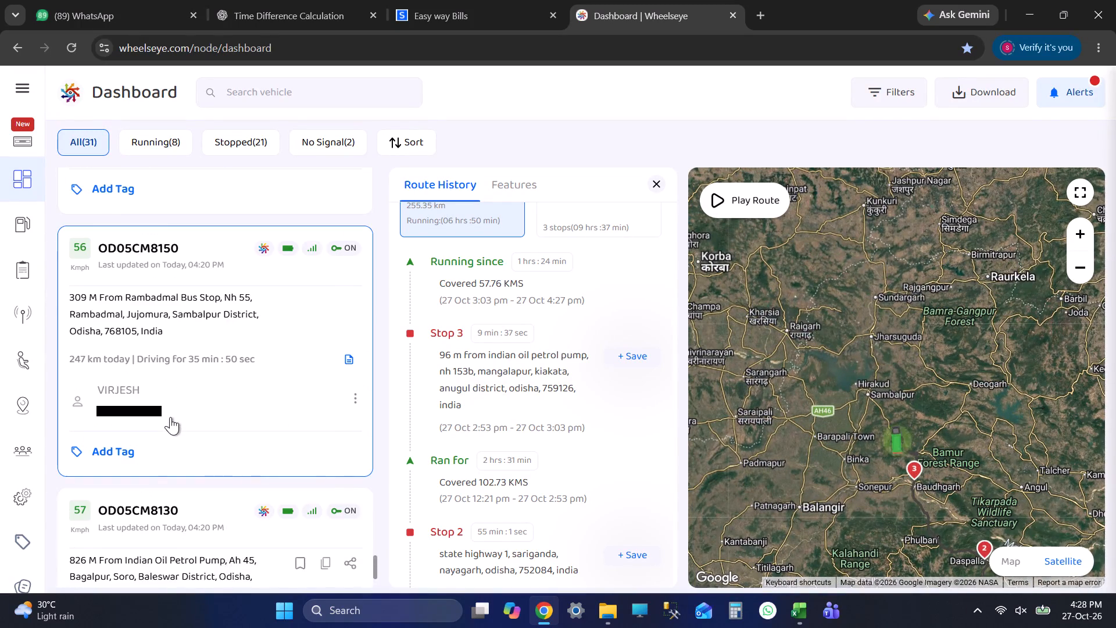
pyautogui.scroll(-2, 170, 417)
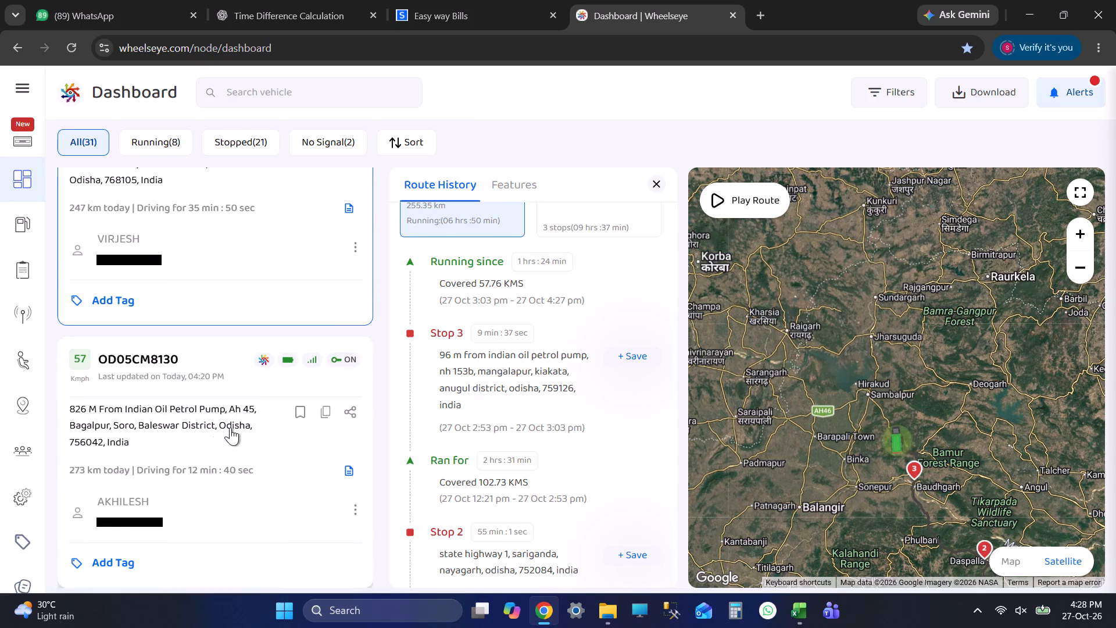
pyautogui.scroll(3, 198, 297)
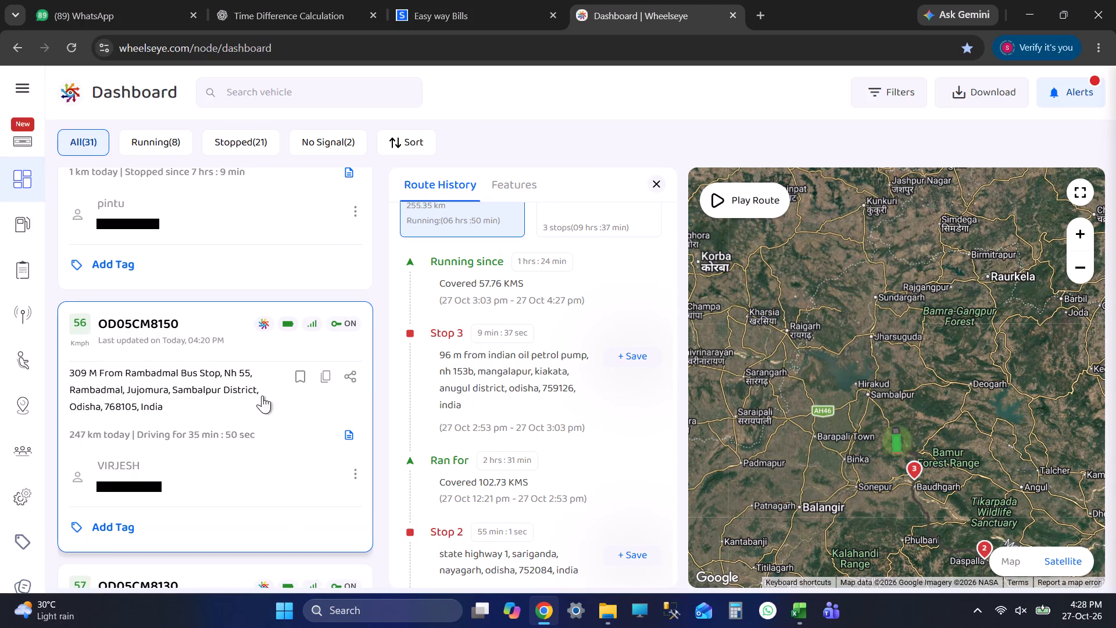
pyautogui.click(897, 441)
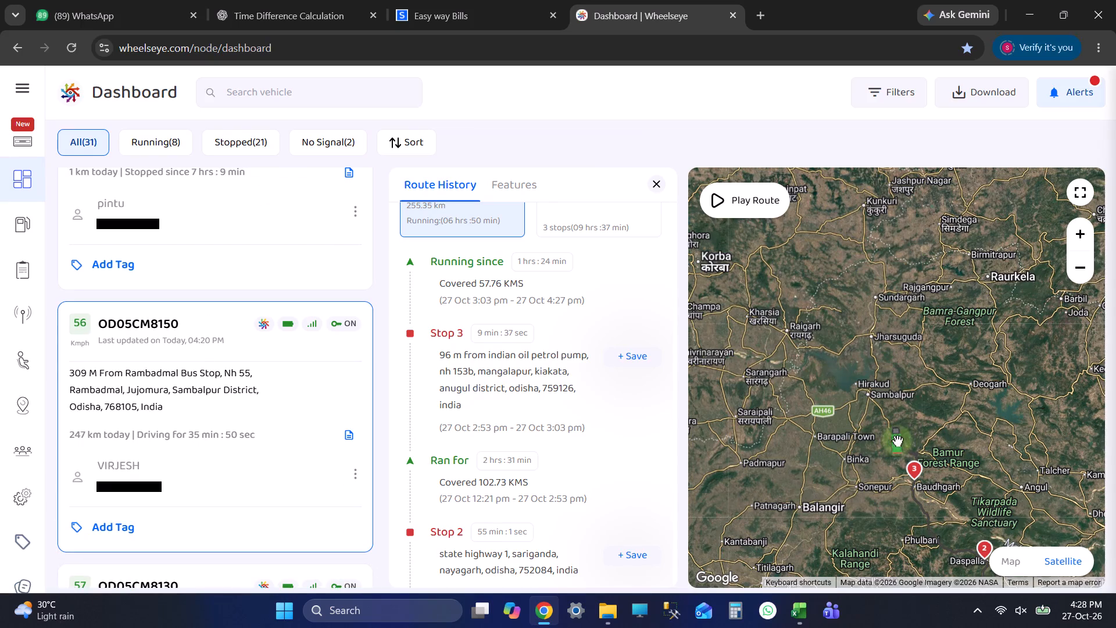
pyautogui.scroll(-3, 301, 437)
pyautogui.click(173, 410)
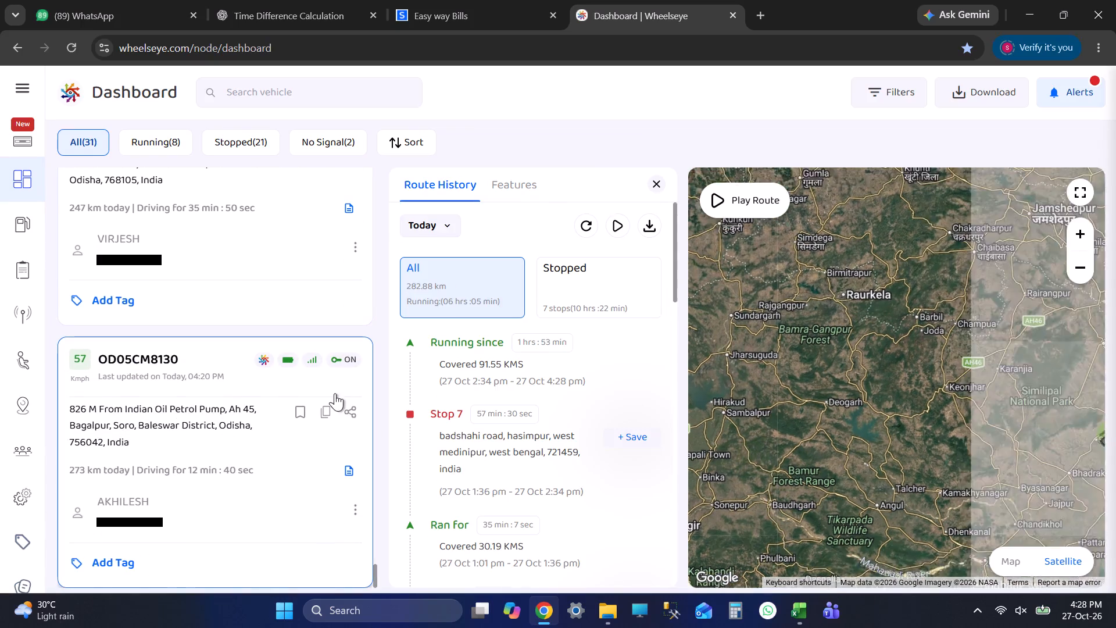
pyautogui.moveTo(815, 456); pyautogui.dragTo(859, 409)
pyautogui.scroll(3, 810, 428)
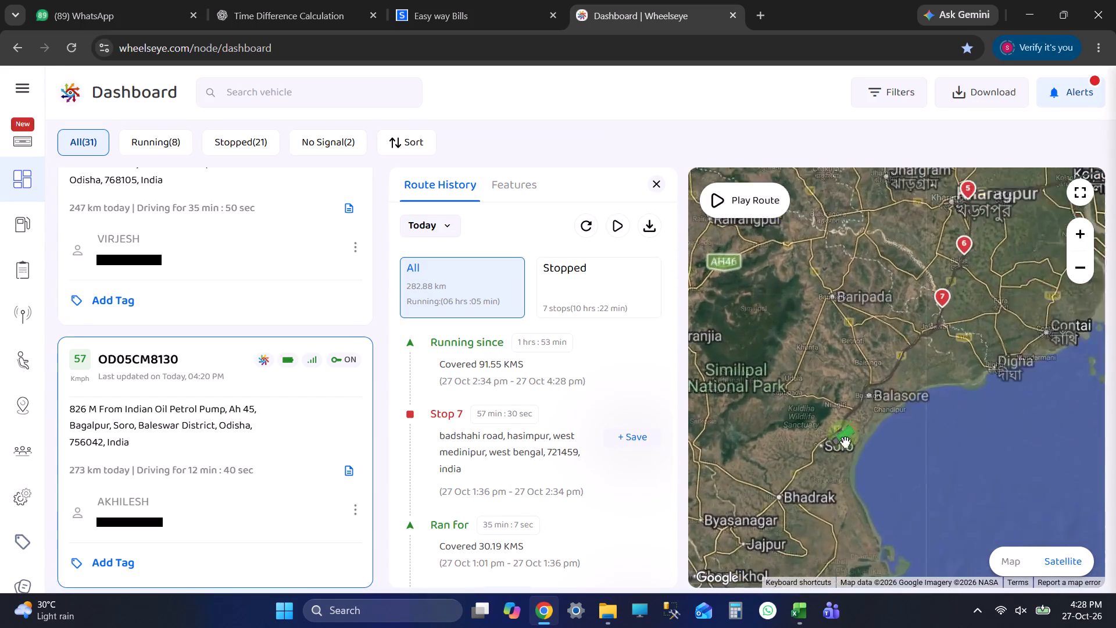
pyautogui.scroll(-2, 851, 445)
pyautogui.scroll(-5, 233, 498)
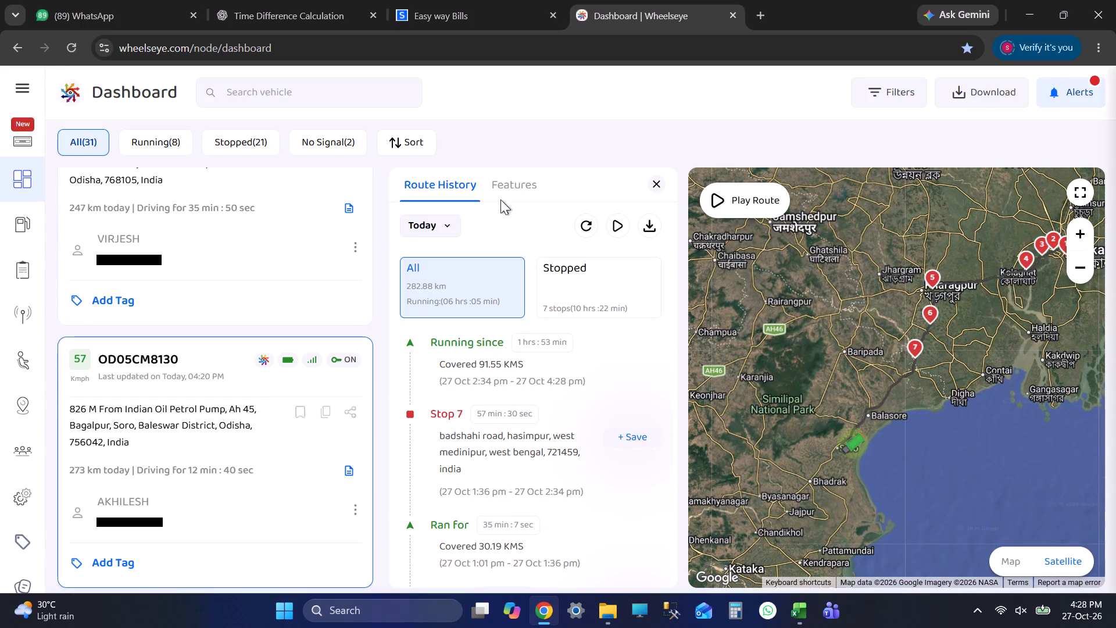
# Glance at the ON ROAD sheet of EXTENDED FILE 20261027, and bring the E Way Bill folder to the front in File Explorer.
pyautogui.click(792, 623)
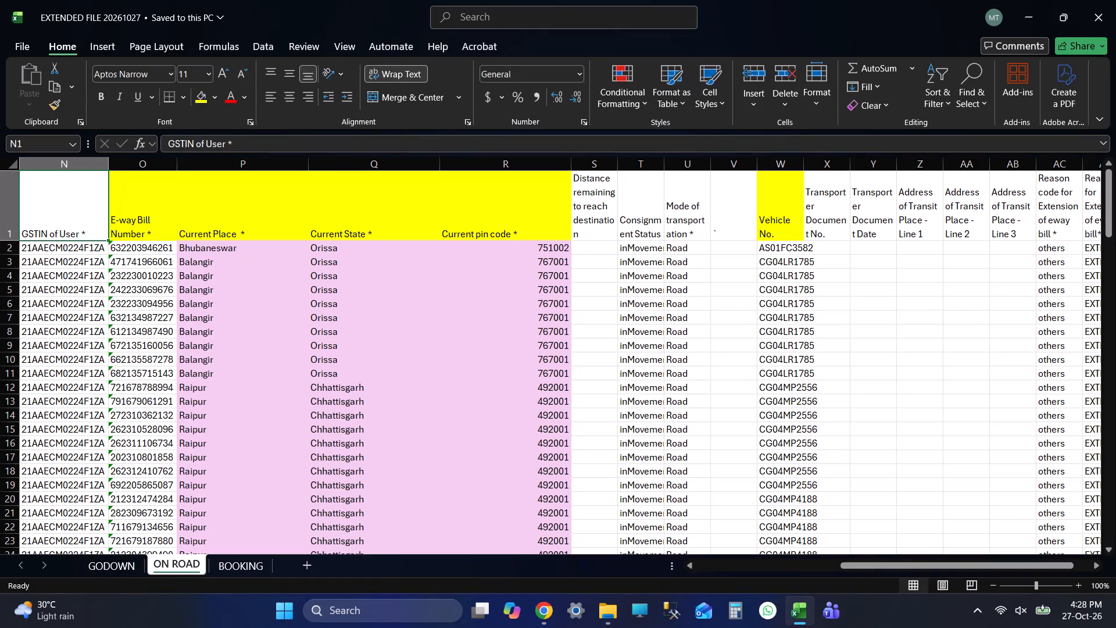
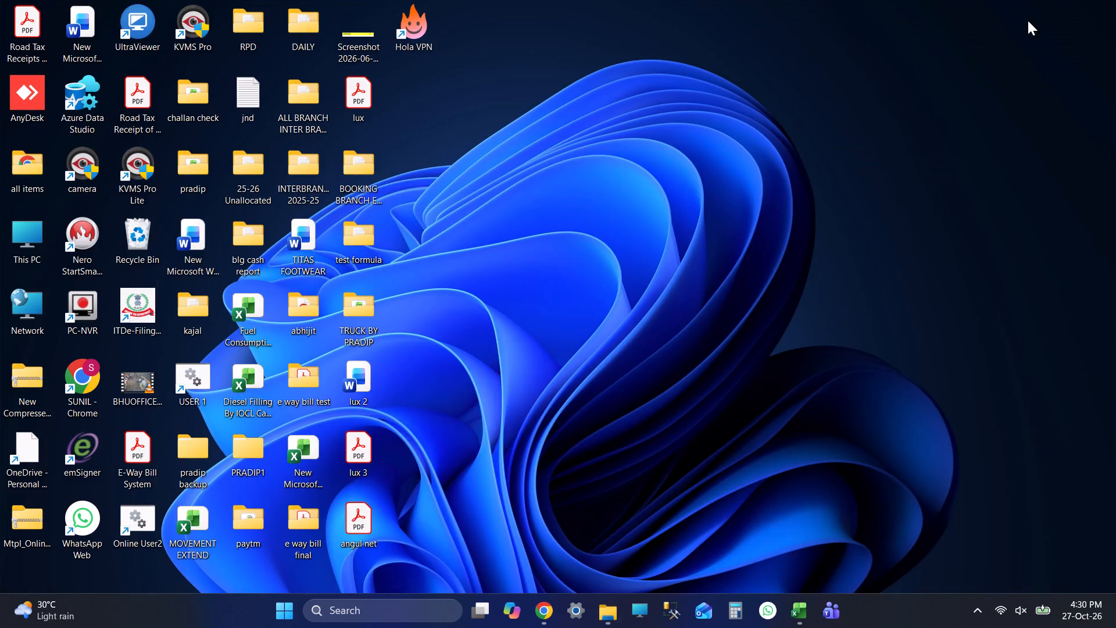
# Switch to the IRIS_Easy_Way_Bill_v1.0_prod REMOVE AND EXTEND VALIDITY workbook and check the E-way Bill Number column on the Remove_From_Godown sheet.
pyautogui.hotkey('alt', 'Tab')
pyautogui.hotkey('alt', 'Tab')
pyautogui.hotkey('alt', 'Tab')
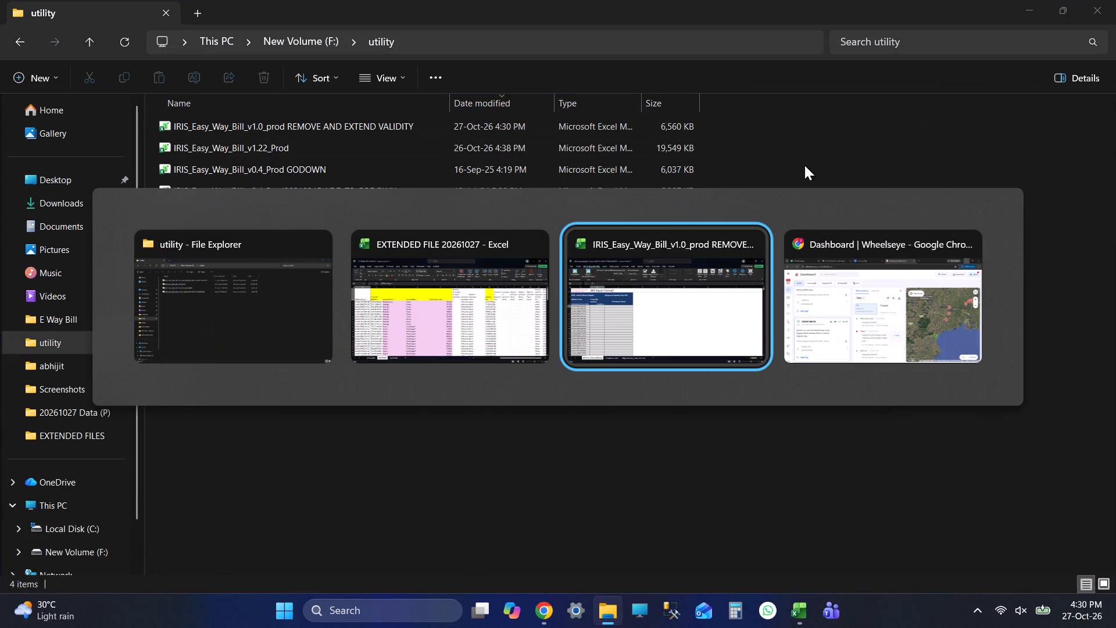
pyautogui.hotkey('alt', 'Tab')
pyautogui.hotkey('alt', 'Tab')
pyautogui.hotkey('alt', 'Tab')
pyautogui.hotkey('alt', 'Tab')
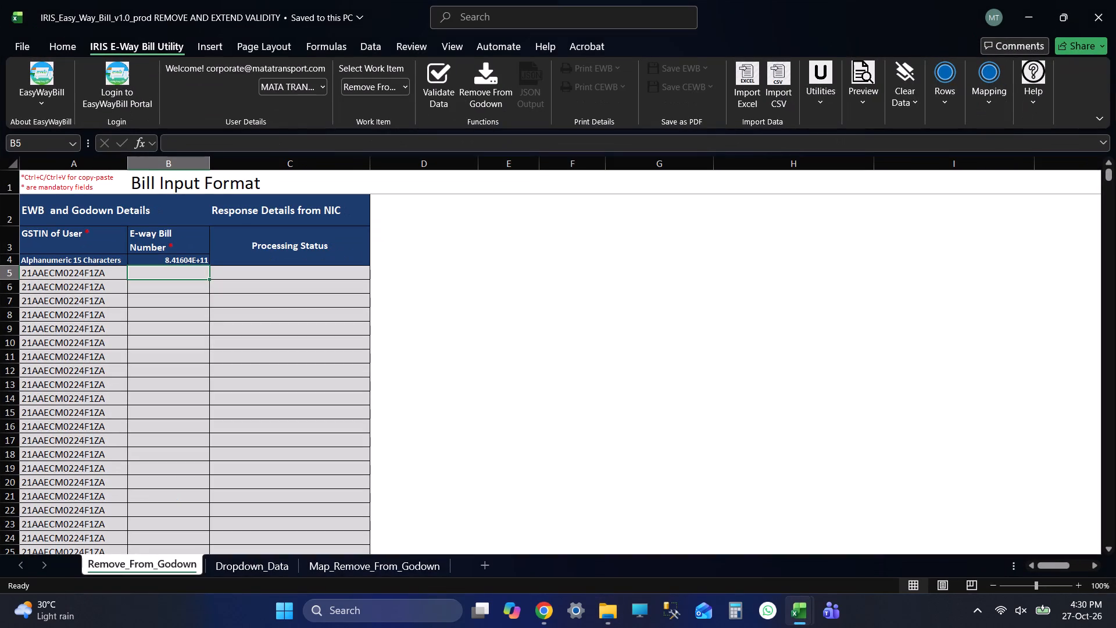
pyautogui.click(171, 255)
pyautogui.click(181, 230)
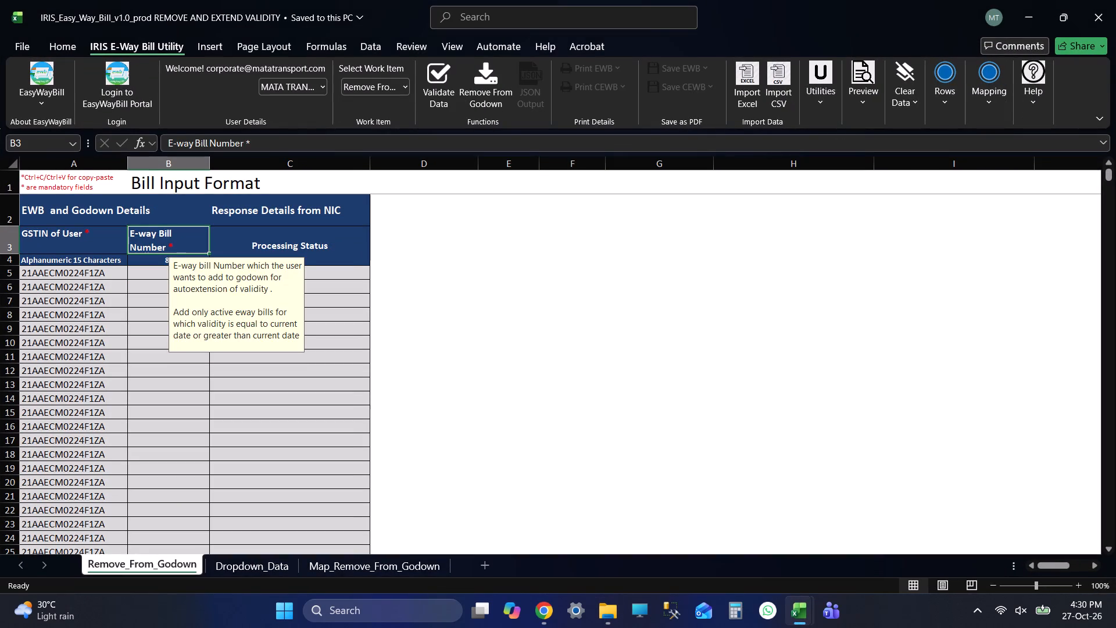
pyautogui.click(151, 274)
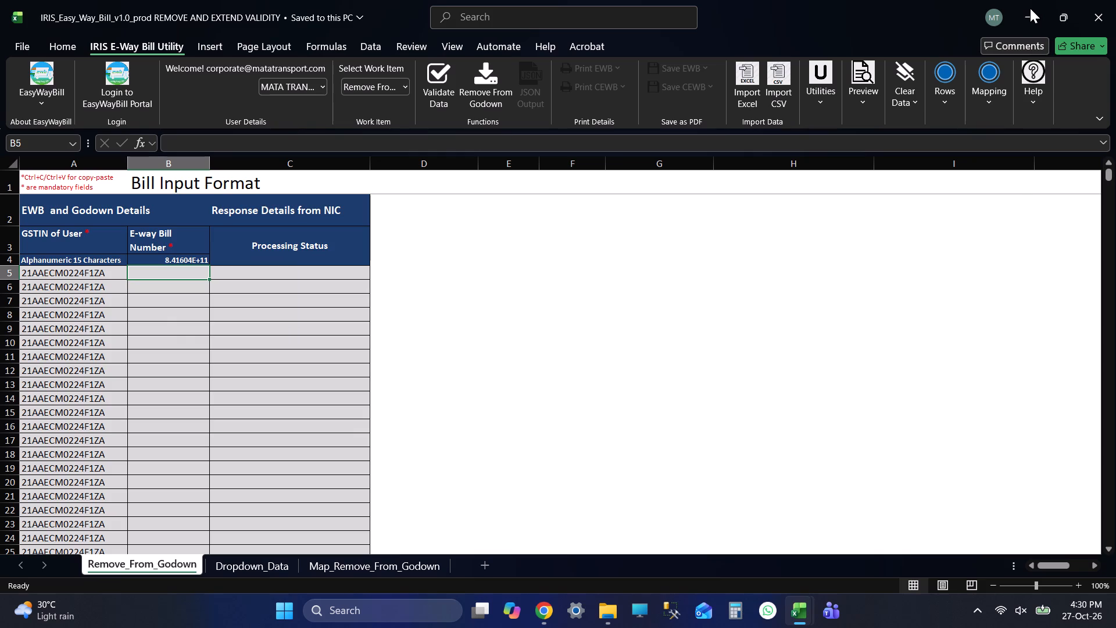
pyautogui.hotkey('alt', 'Tab')
pyautogui.hotkey('alt', 'Tab')
pyautogui.hotkey('alt', 'Tab')
pyautogui.hotkey('alt', 'Tab')
pyautogui.hotkey('alt', 'Tab')
pyautogui.hotkey('alt', 'Tab')
pyautogui.hotkey('alt', 'Tab')
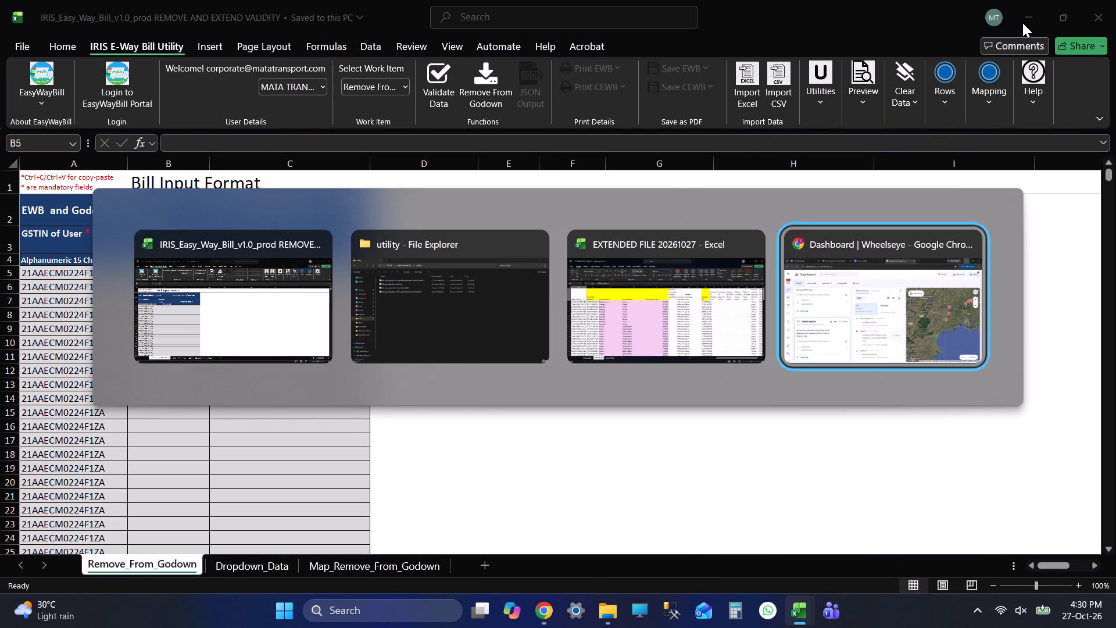
pyautogui.click(450, 13)
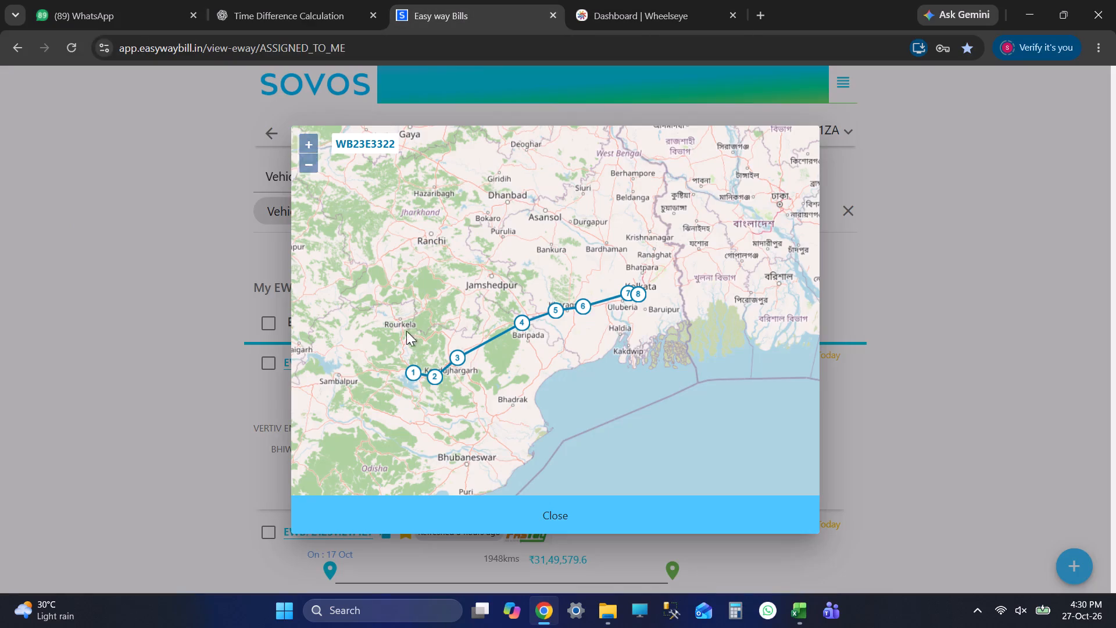
pyautogui.click(516, 522)
pyautogui.click(334, 85)
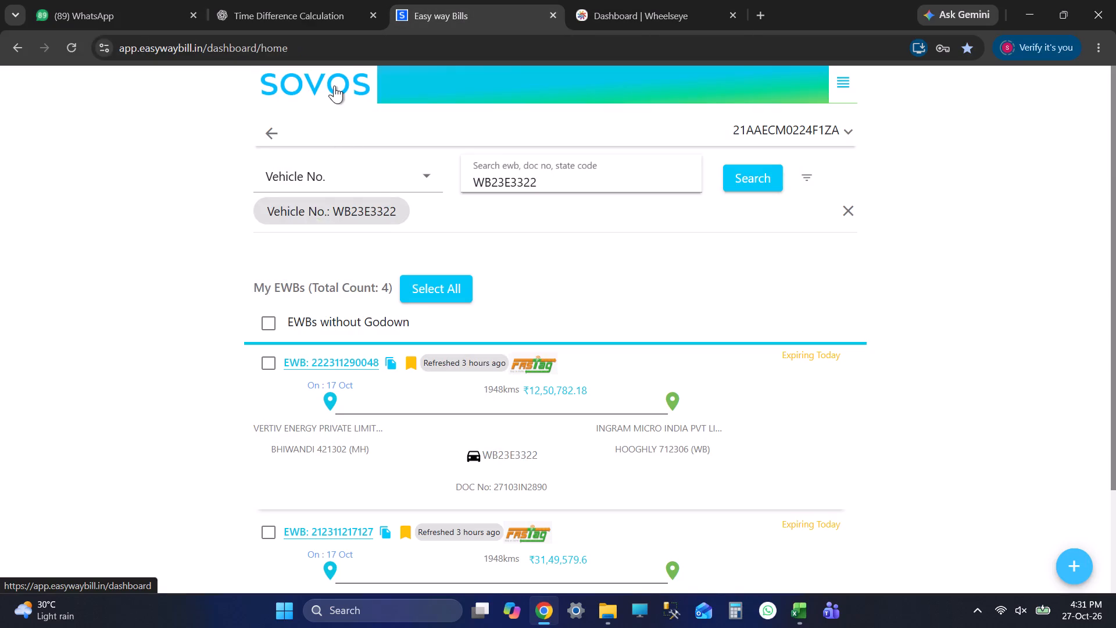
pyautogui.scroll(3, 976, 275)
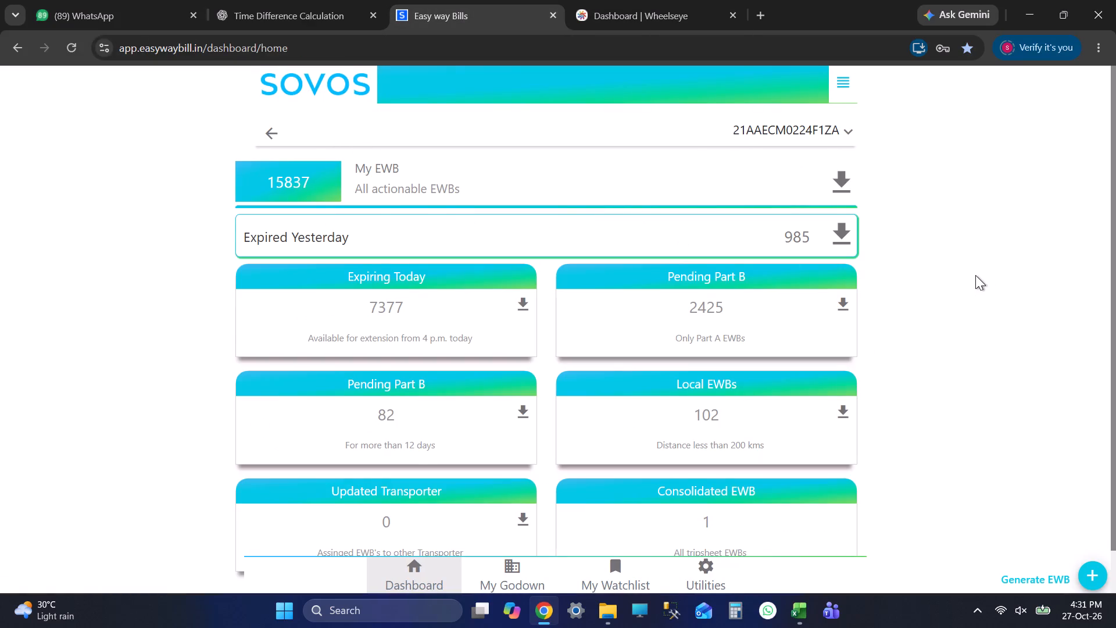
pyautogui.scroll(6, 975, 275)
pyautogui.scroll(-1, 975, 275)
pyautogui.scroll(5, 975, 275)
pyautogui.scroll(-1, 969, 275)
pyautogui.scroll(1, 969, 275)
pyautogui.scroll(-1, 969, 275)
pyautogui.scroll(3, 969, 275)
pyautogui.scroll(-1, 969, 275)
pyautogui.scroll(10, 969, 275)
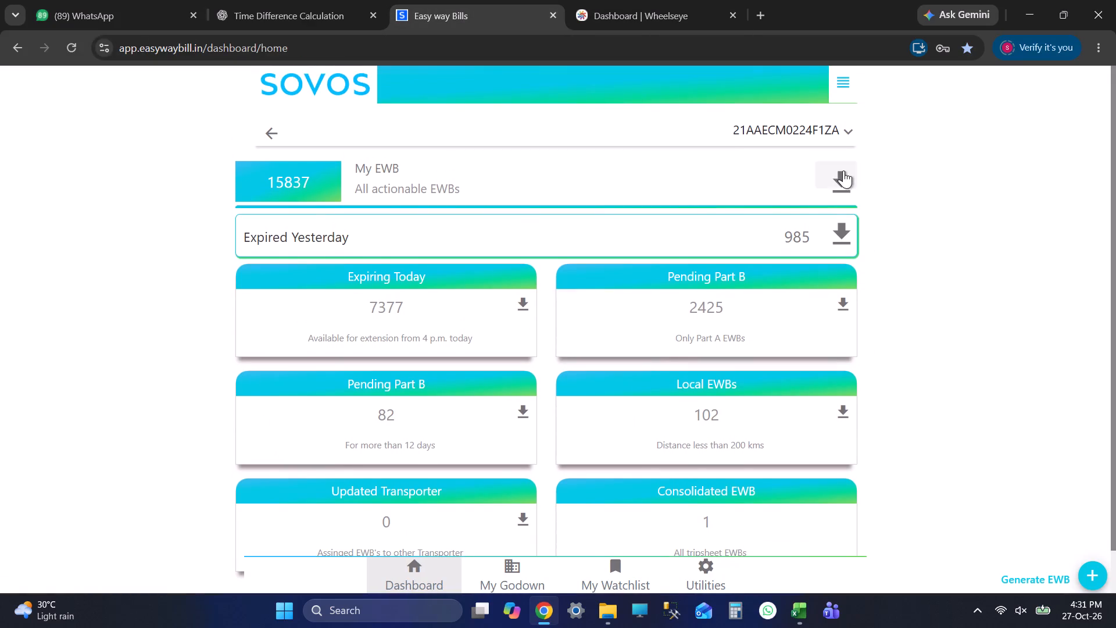
# Download the My EWB list of all actionable EWBs and bring it up in Excel.
pyautogui.click(843, 170)
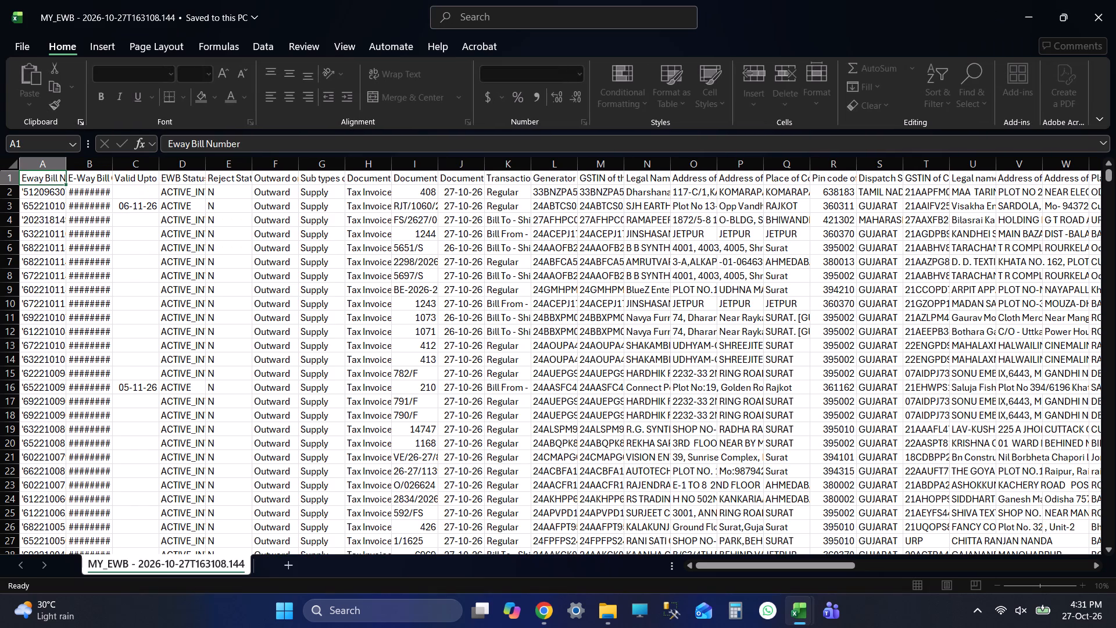
pyautogui.press('Up')
pyautogui.press('Up')
pyautogui.press('Up')
pyautogui.press('Up')
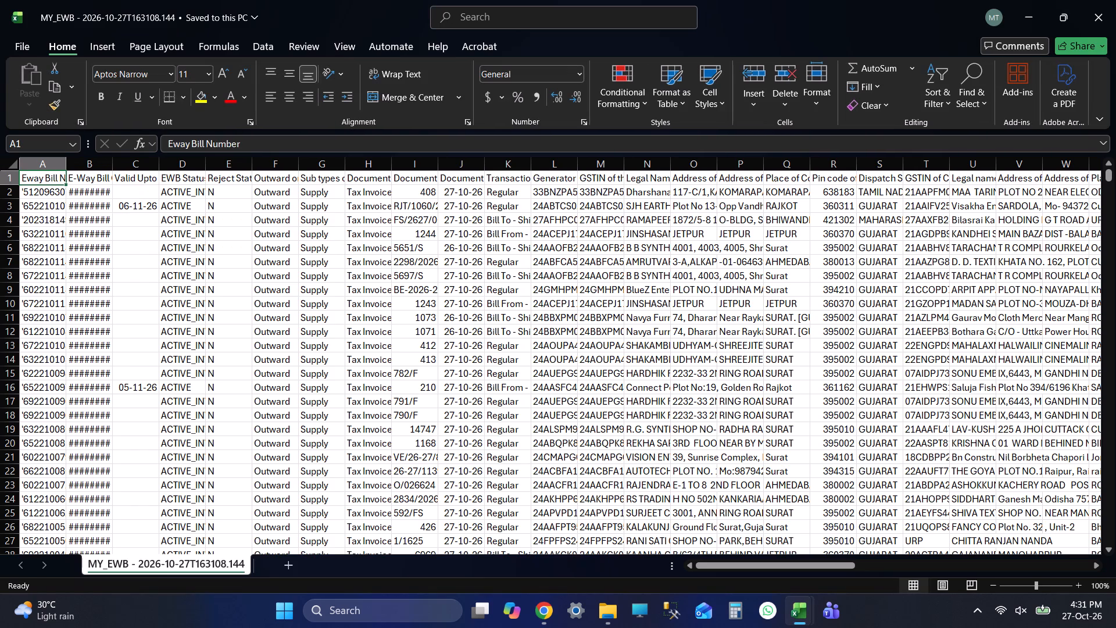
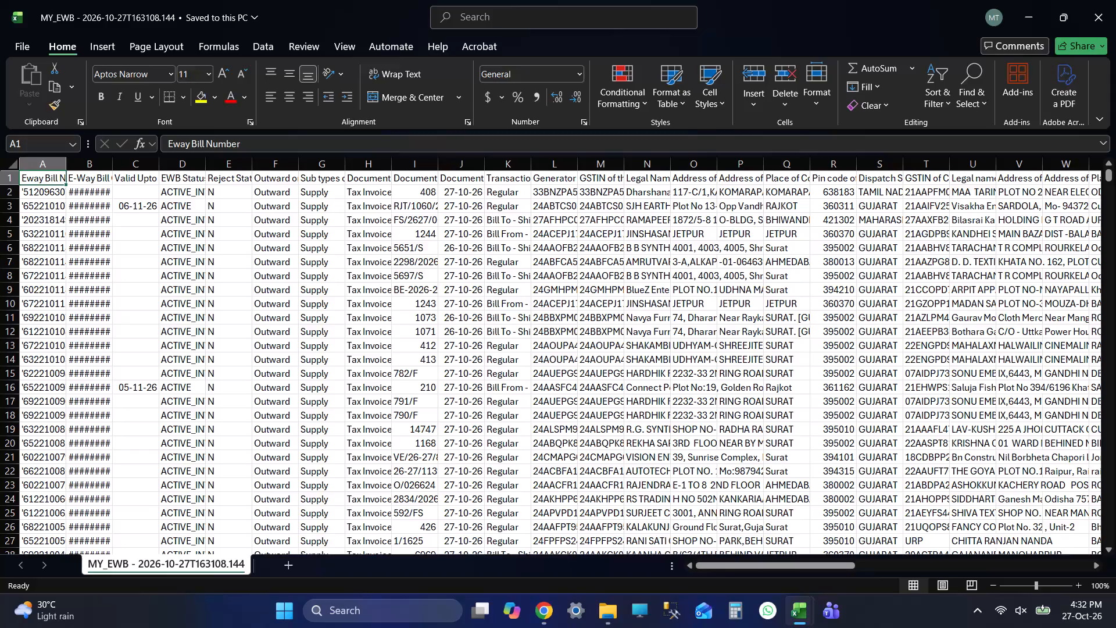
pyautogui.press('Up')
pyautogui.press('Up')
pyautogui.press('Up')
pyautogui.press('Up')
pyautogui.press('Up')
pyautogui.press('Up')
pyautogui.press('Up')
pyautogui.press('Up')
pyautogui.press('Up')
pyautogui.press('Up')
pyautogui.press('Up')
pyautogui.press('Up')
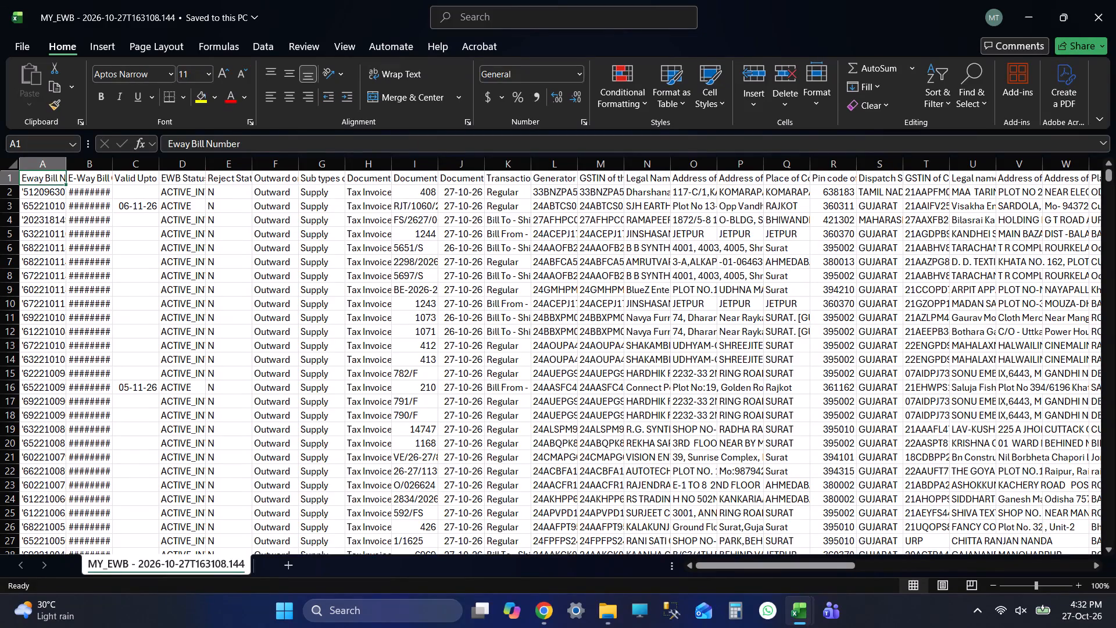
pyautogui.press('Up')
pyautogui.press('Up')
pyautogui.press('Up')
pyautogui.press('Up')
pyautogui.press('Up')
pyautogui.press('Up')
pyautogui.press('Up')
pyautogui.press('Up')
# Replace all apostrophes with nothing in the Eway Bill Number column, from the first record to the last.
pyautogui.press('Down')
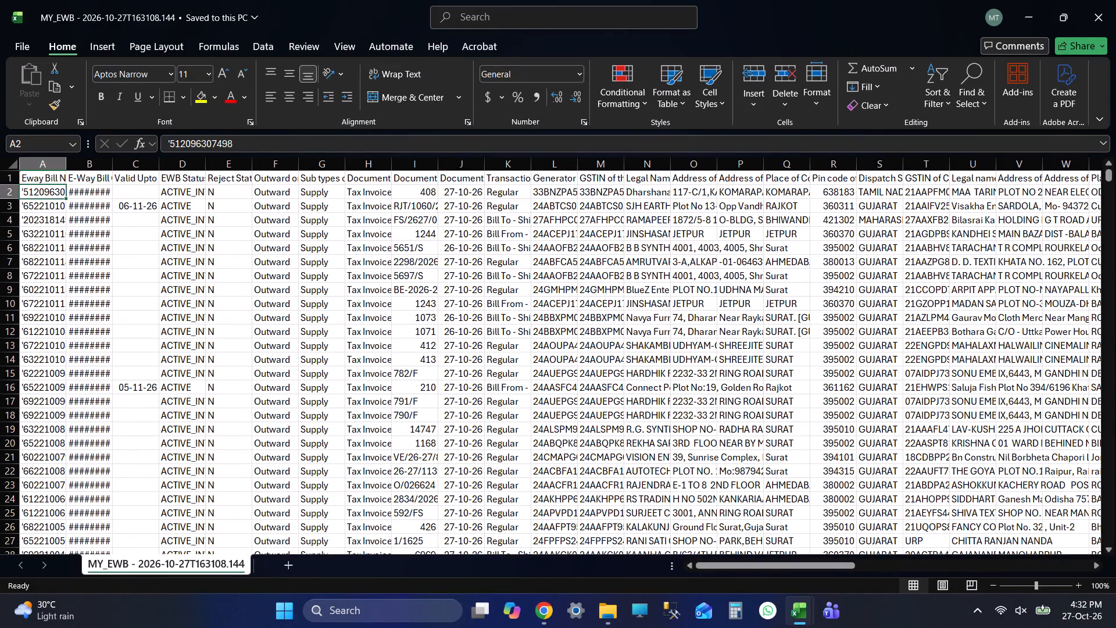
pyautogui.hotkey('ctrl', 'shift', 'Down')
pyautogui.hotkey('ctrl', 'h')
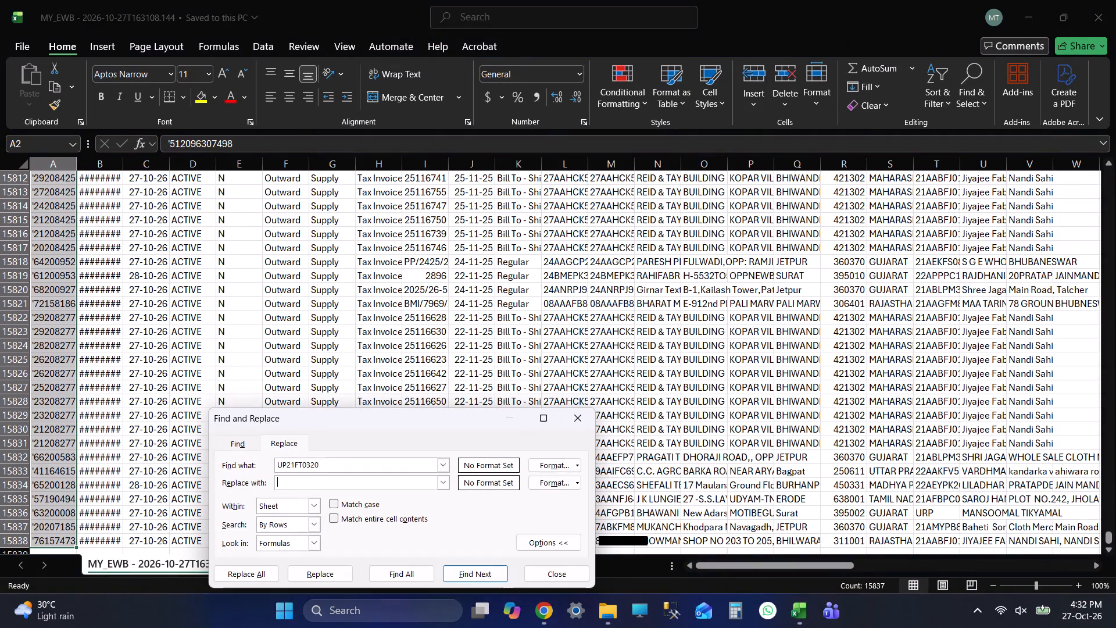
pyautogui.hotkey('shift', 'Tab')
pyautogui.press("'")
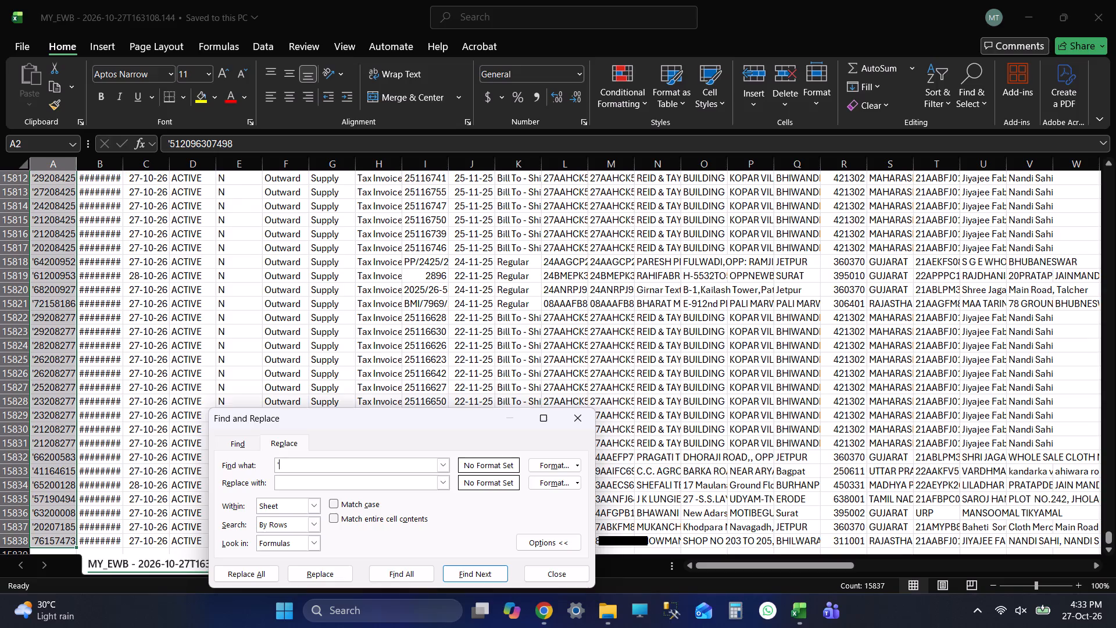
pyautogui.click(245, 571)
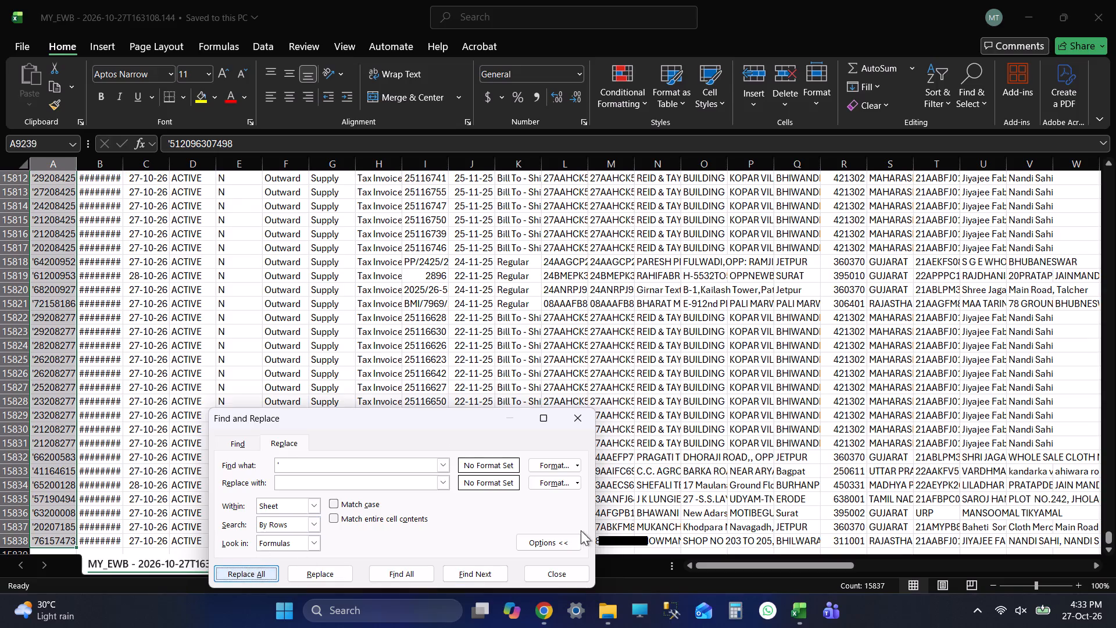
pyautogui.click(497, 542)
pyautogui.click(552, 580)
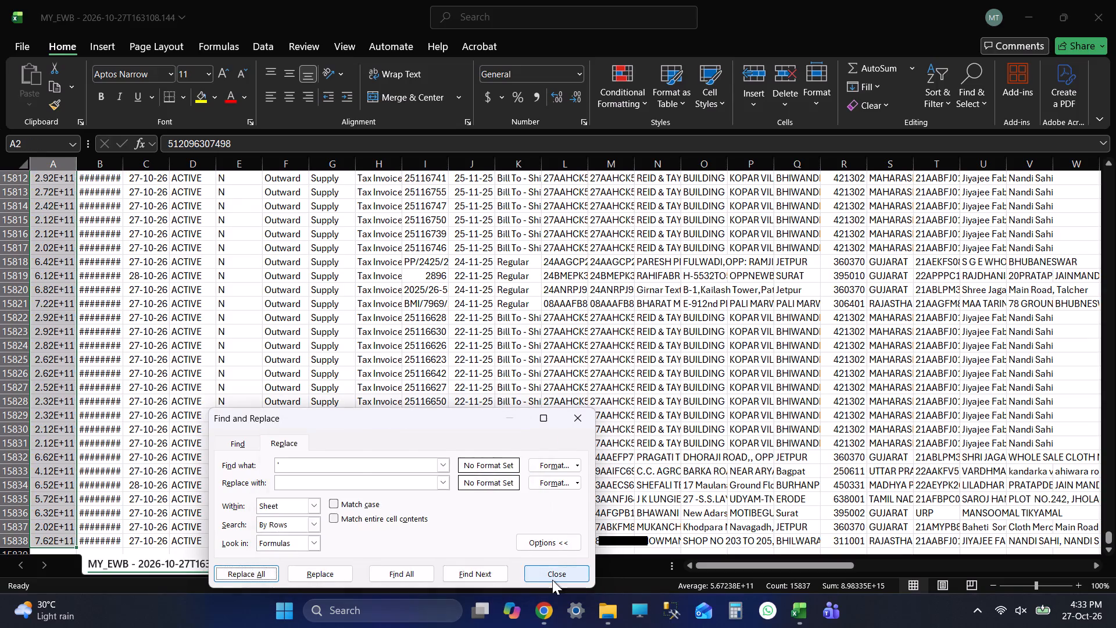
# Format the Eway Bill Number values as Number without decimals and save the MY_EWB file.
pyautogui.click(575, 70)
pyautogui.click(549, 140)
pyautogui.doubleClick(573, 92)
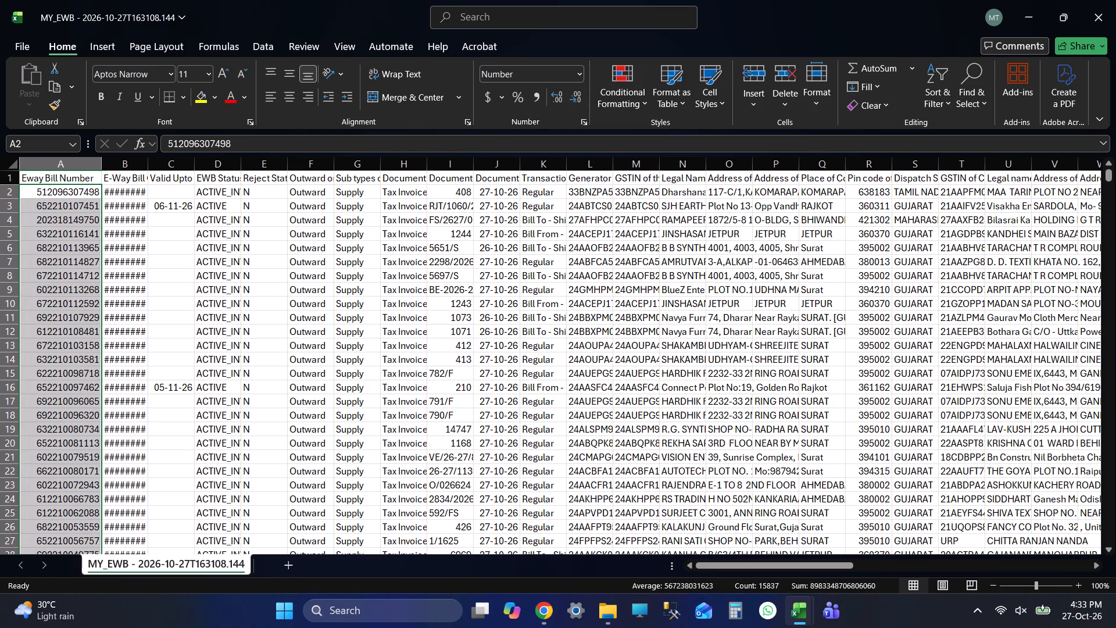
pyautogui.hotkey('ctrl', 's')
# Turn on filters for the header row of the MY_EWB sheet.
pyautogui.press('Up')
pyautogui.press('Up')
pyautogui.press('Up')
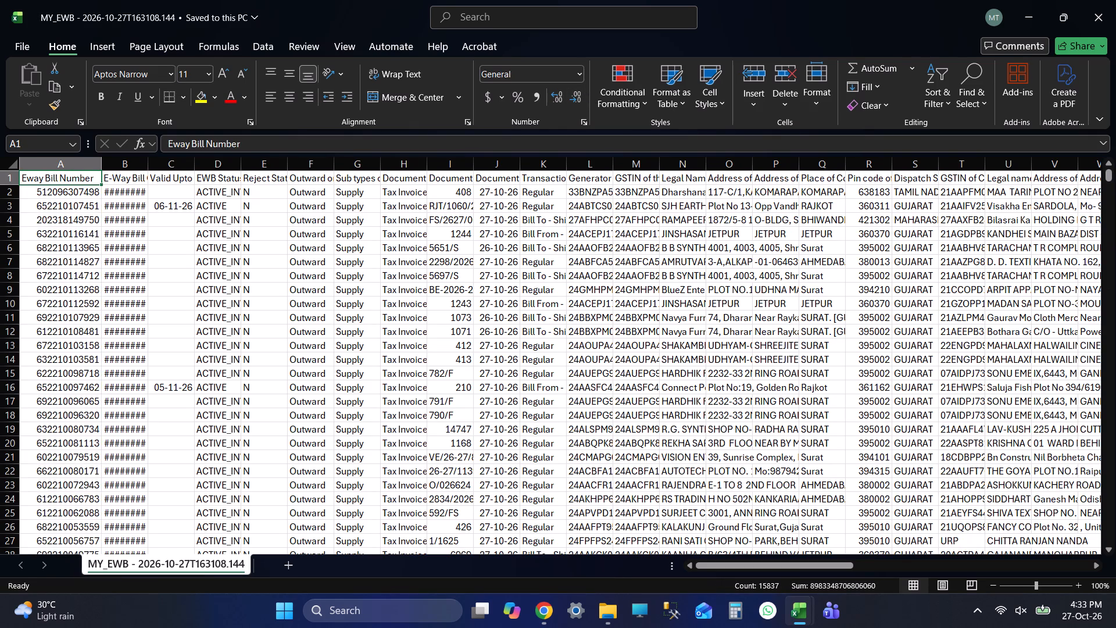
pyautogui.press('Up')
pyautogui.hotkey('ctrl', 'shift', 'l')
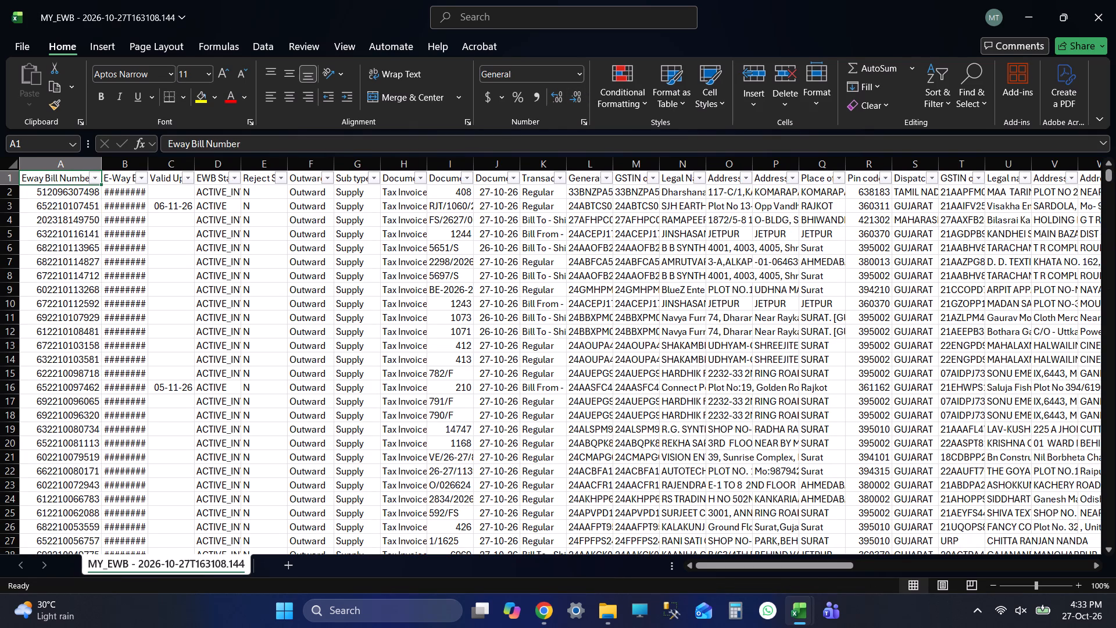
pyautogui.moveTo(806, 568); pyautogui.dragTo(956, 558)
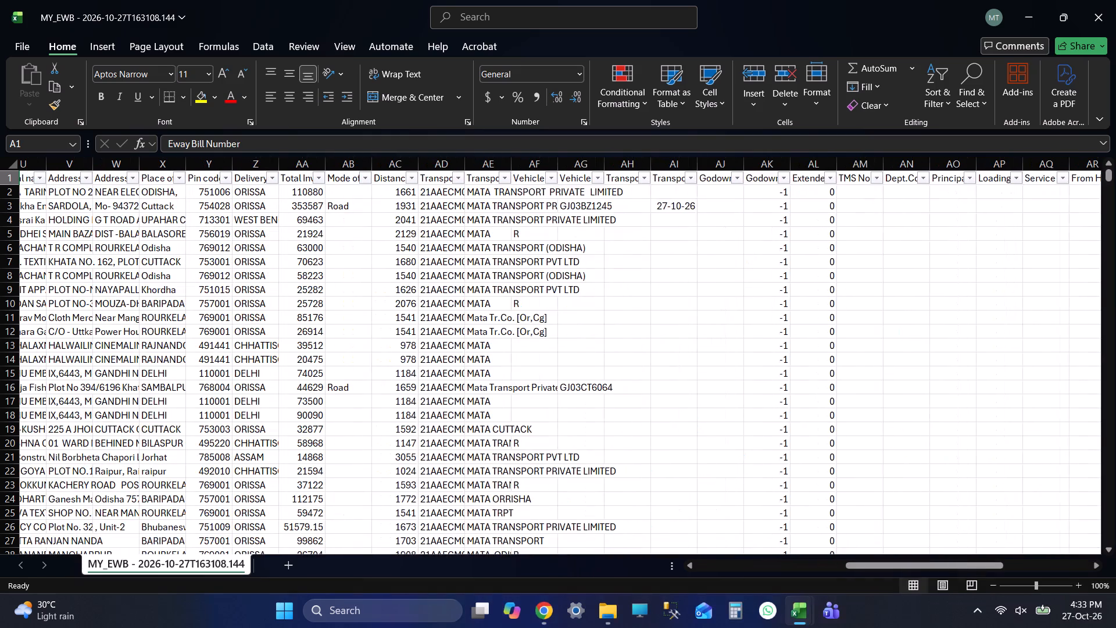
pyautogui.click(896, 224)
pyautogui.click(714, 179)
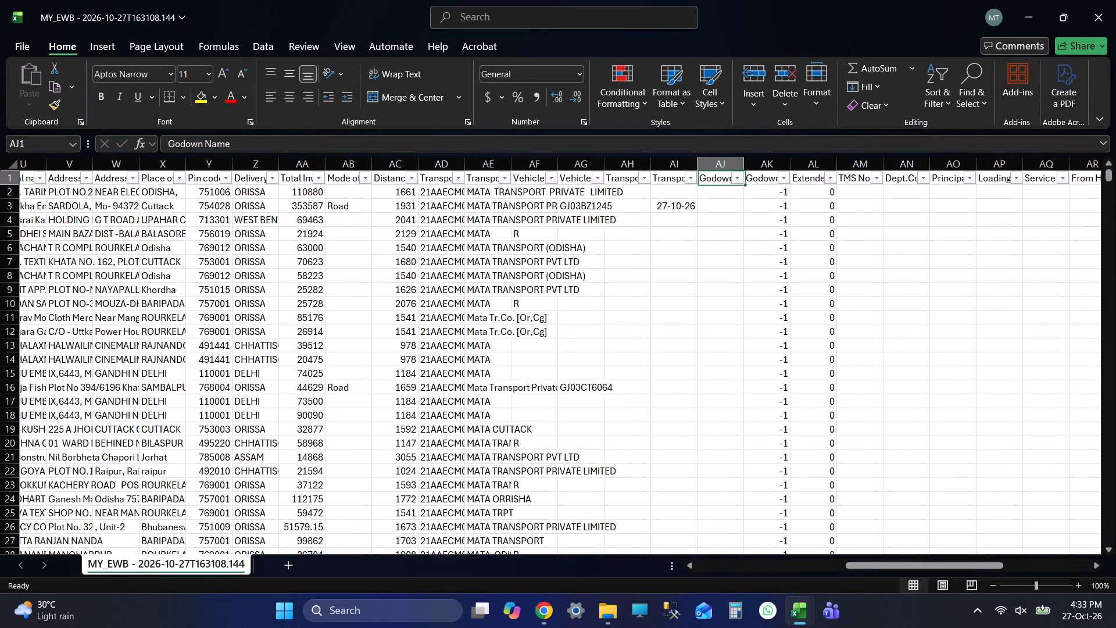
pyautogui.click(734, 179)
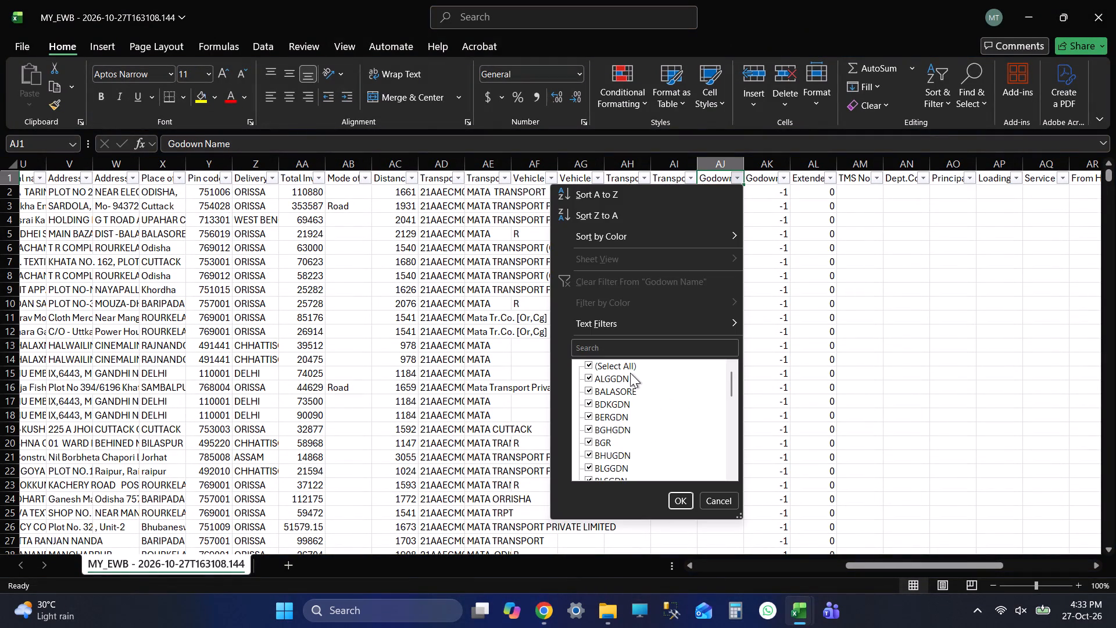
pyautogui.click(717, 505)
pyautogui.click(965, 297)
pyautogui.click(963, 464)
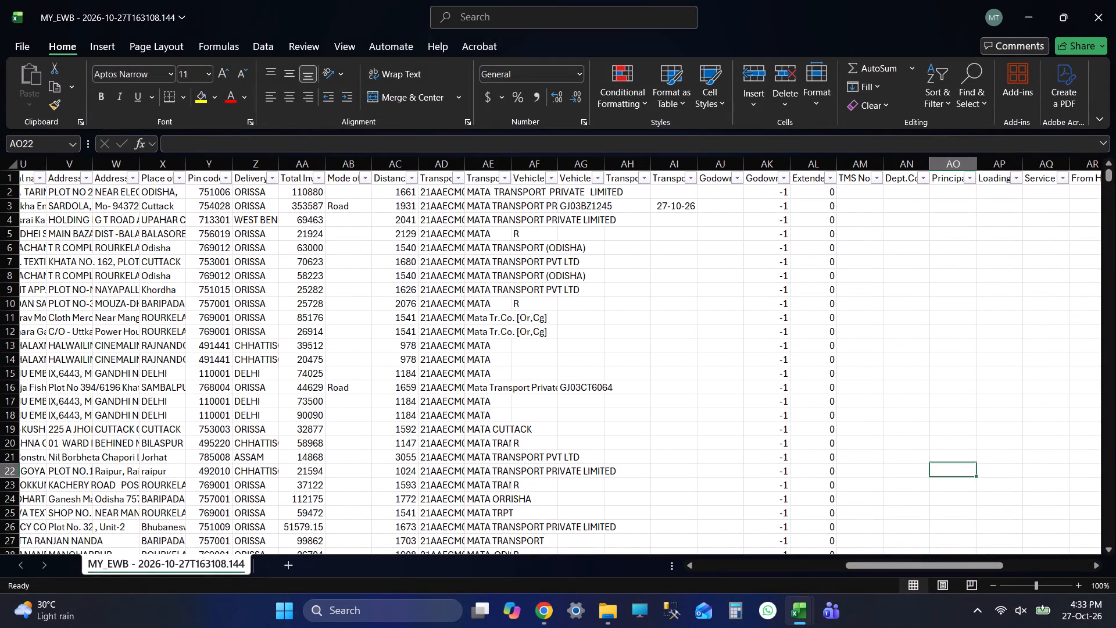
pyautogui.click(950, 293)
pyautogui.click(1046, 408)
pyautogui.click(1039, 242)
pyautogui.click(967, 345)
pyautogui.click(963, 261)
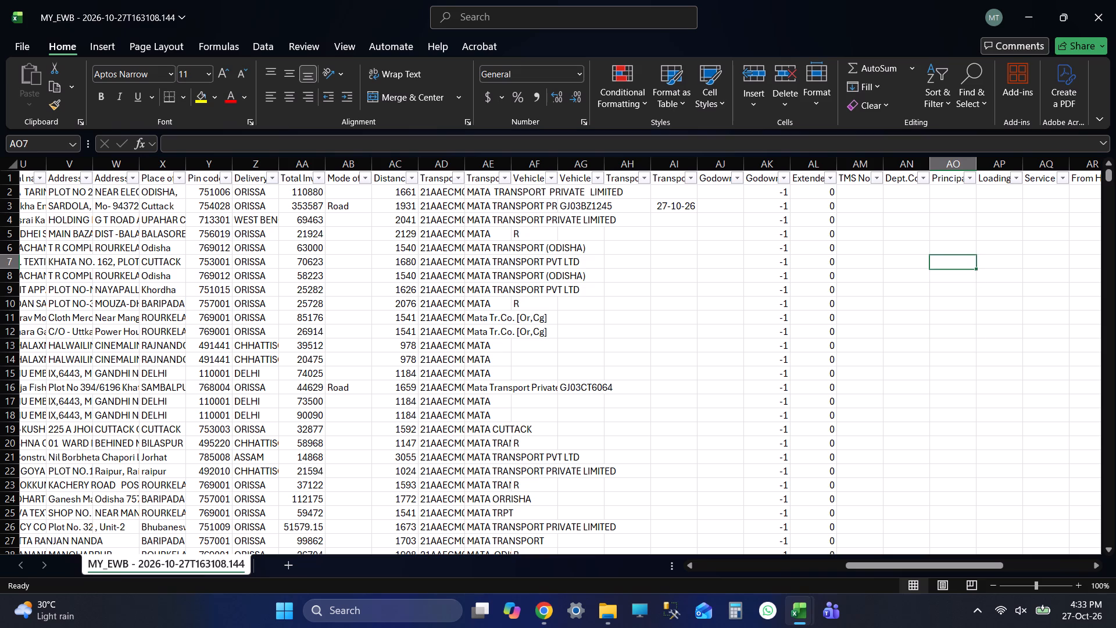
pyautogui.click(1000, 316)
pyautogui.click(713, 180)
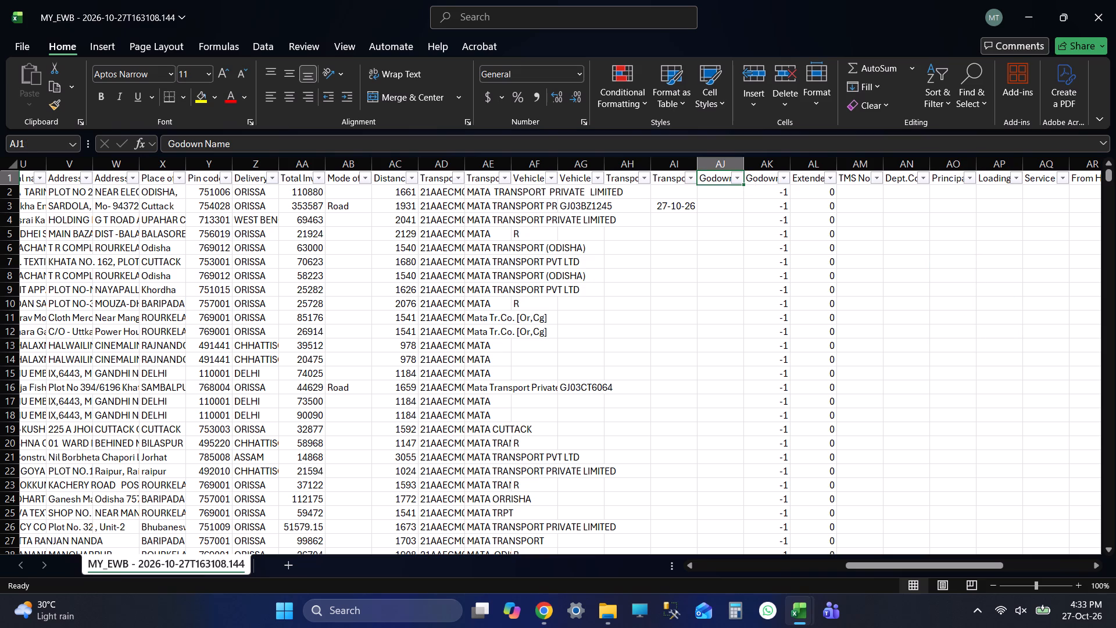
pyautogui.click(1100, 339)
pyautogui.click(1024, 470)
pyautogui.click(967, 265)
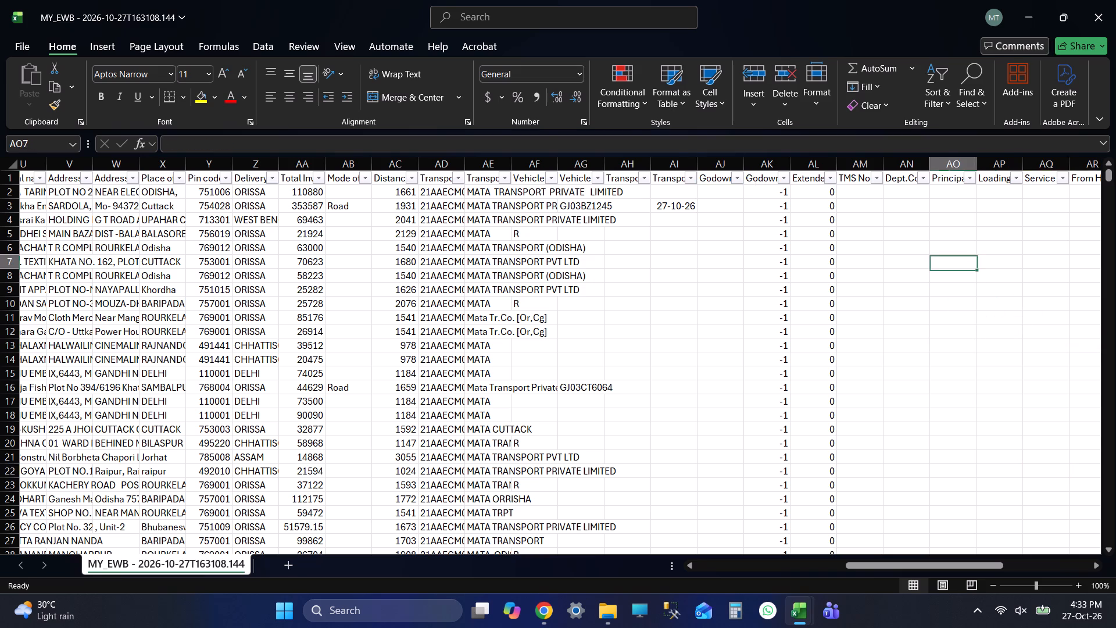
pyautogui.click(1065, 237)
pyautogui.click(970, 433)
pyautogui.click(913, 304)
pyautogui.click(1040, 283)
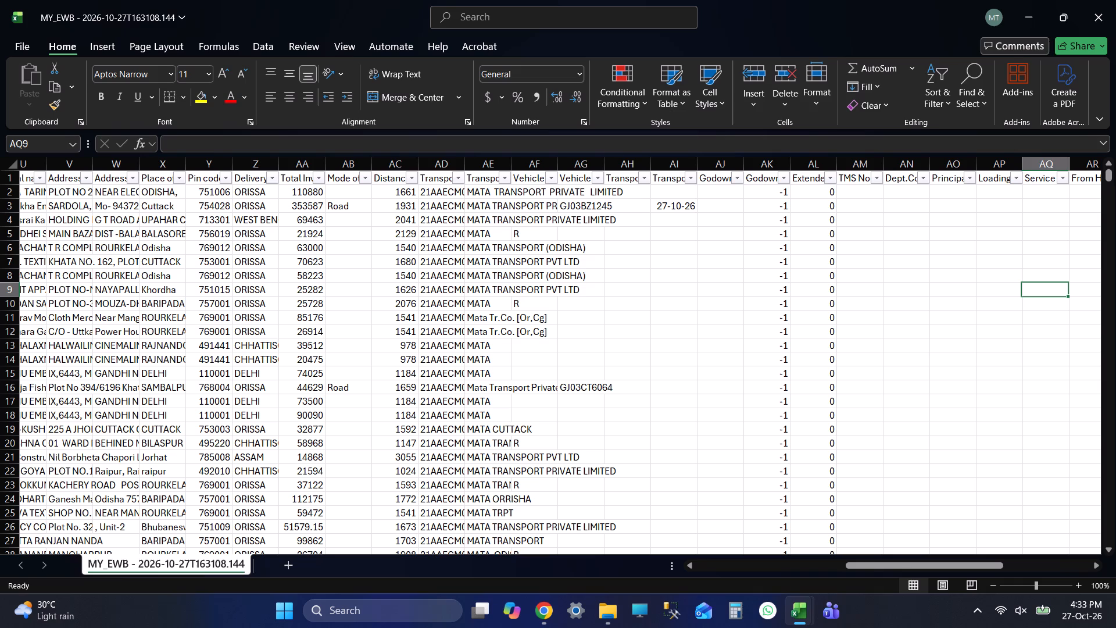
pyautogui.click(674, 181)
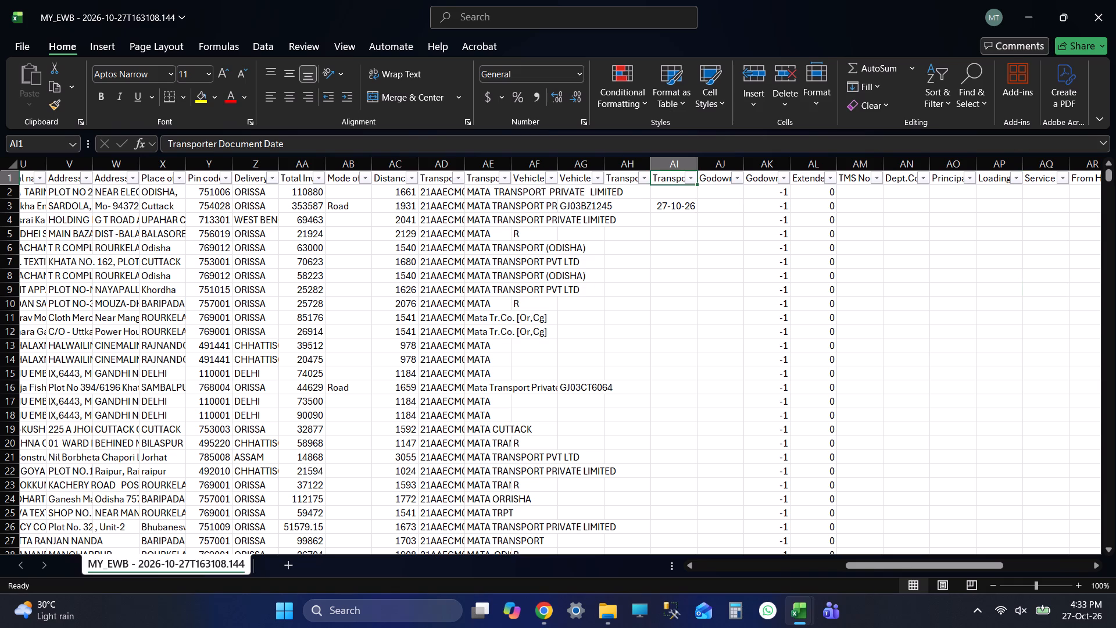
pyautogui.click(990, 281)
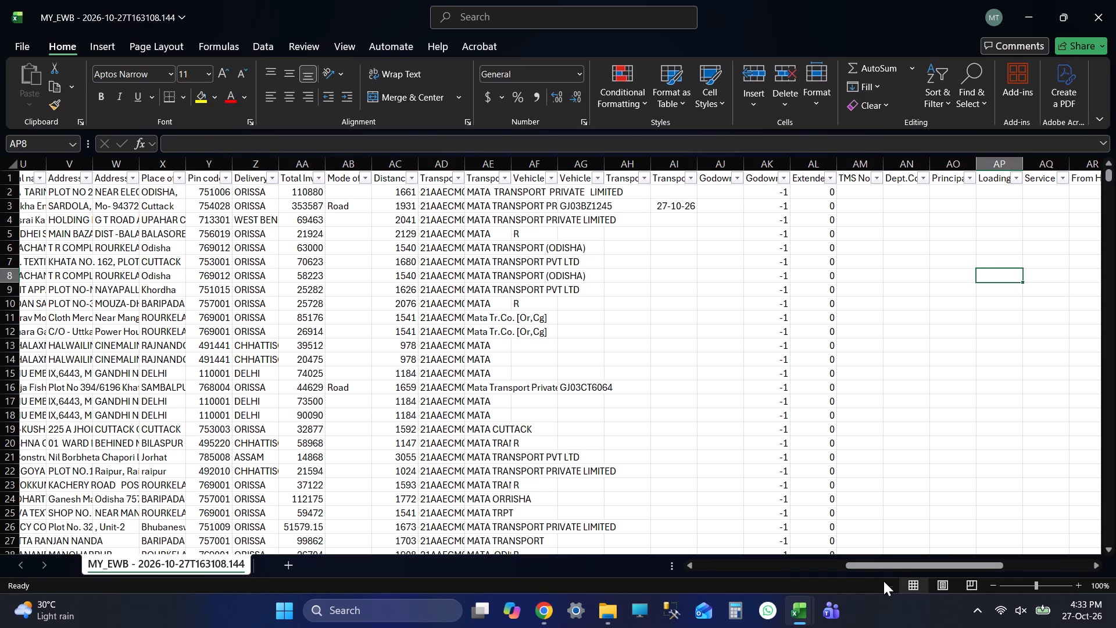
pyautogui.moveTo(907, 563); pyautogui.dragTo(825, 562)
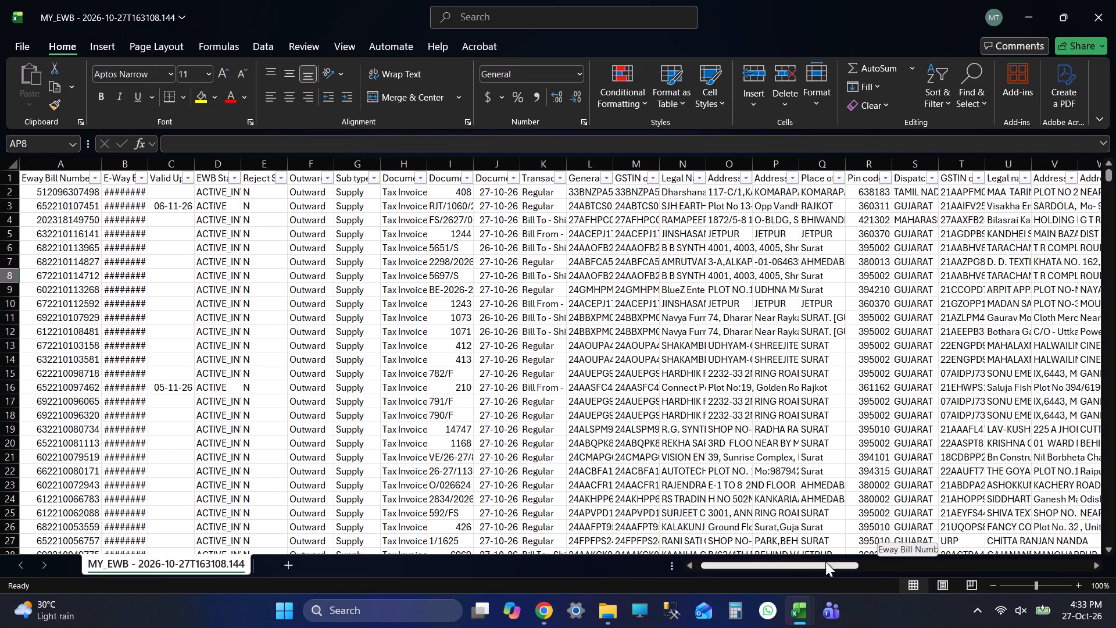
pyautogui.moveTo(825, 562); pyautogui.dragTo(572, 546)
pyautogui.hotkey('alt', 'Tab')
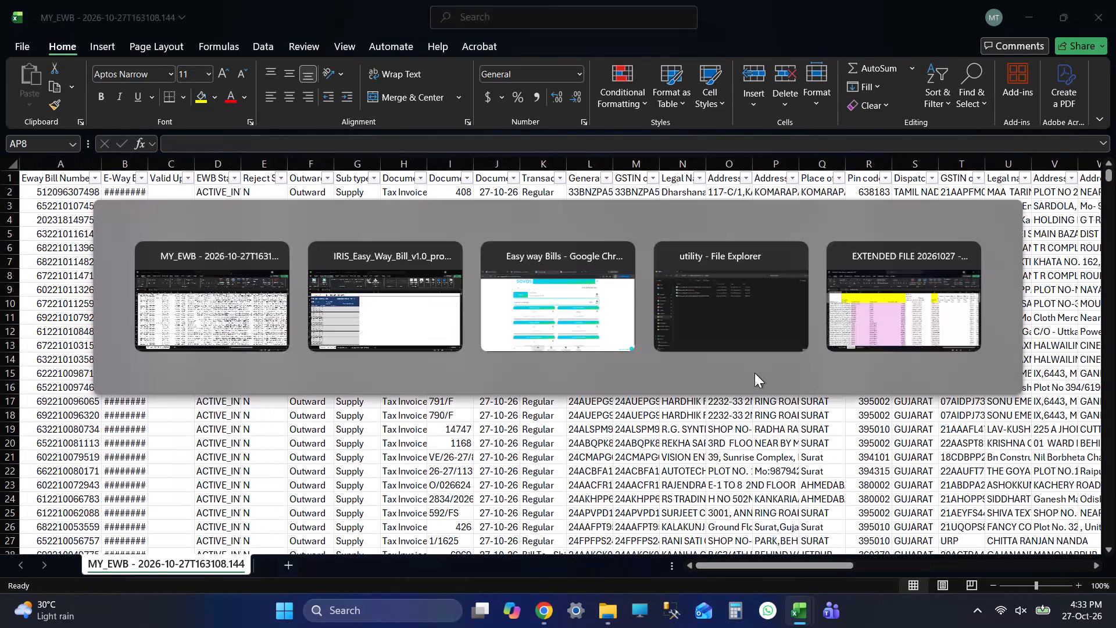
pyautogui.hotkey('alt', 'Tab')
# Filter the Godown Name column to exclude the blank entries.
pyautogui.moveTo(807, 564); pyautogui.dragTo(878, 565)
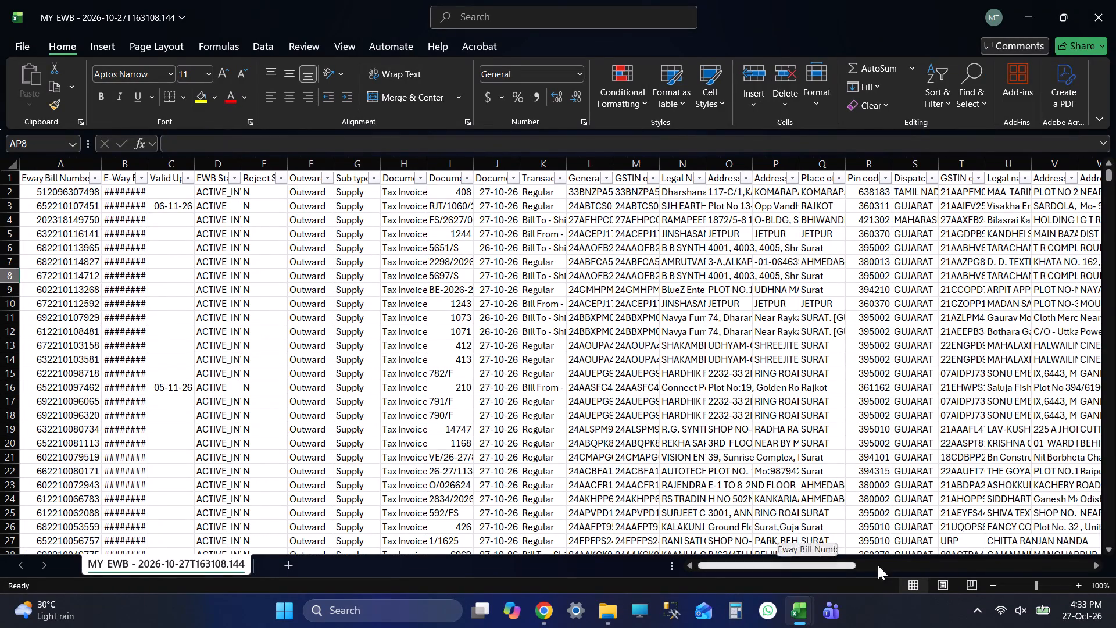
pyautogui.moveTo(878, 565); pyautogui.dragTo(981, 565)
pyautogui.click(582, 174)
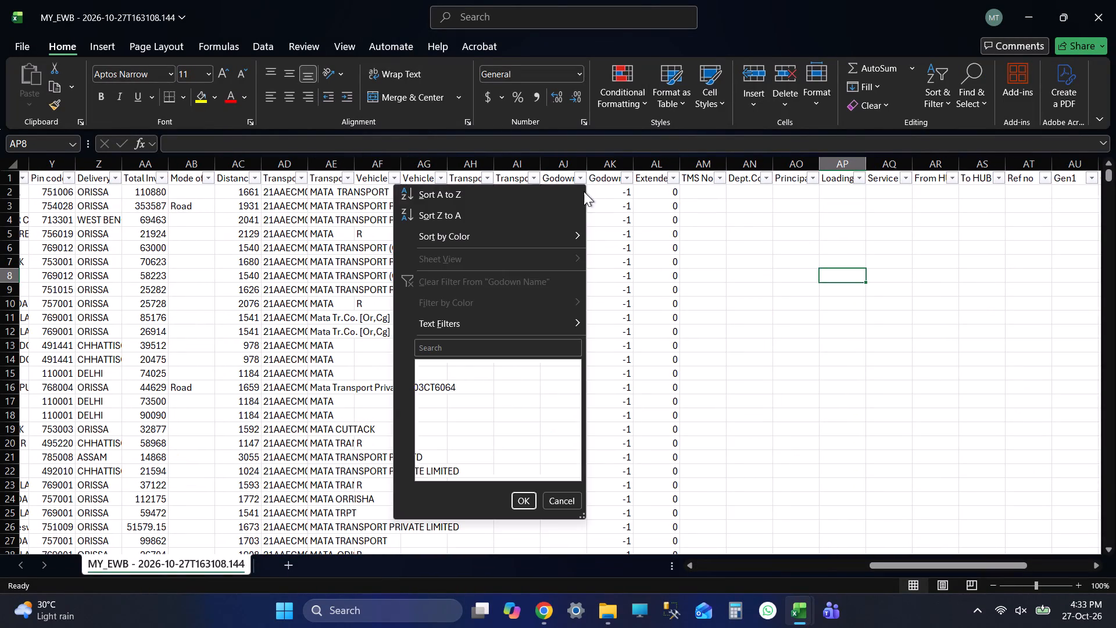
pyautogui.moveTo(571, 383); pyautogui.dragTo(570, 455)
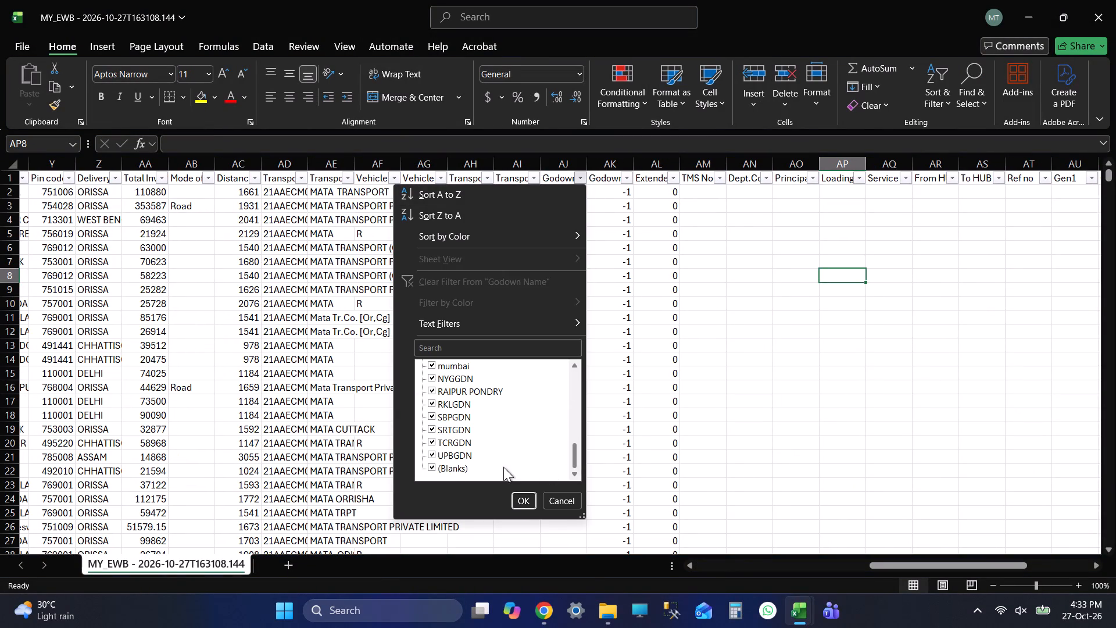
pyautogui.click(467, 467)
pyautogui.click(516, 499)
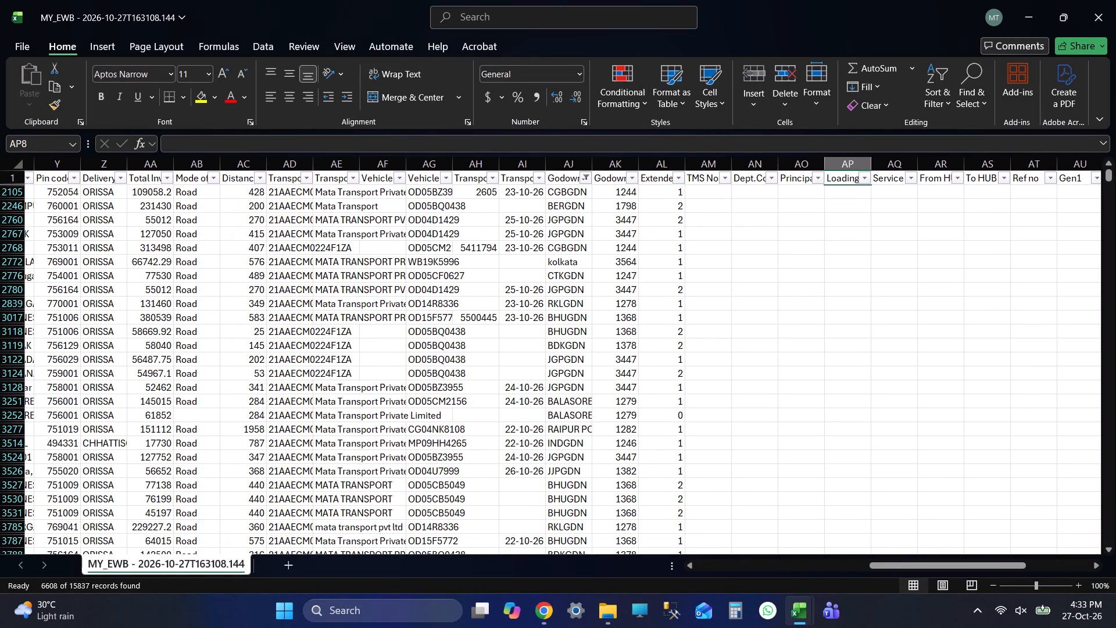
# Check which entries are selected in the Godown Name filter, down to Blanks, leaving the filter as it is.
pyautogui.click(874, 338)
pyautogui.hotkey('ctrl', 'Up')
pyautogui.press('Up')
pyautogui.press('Up')
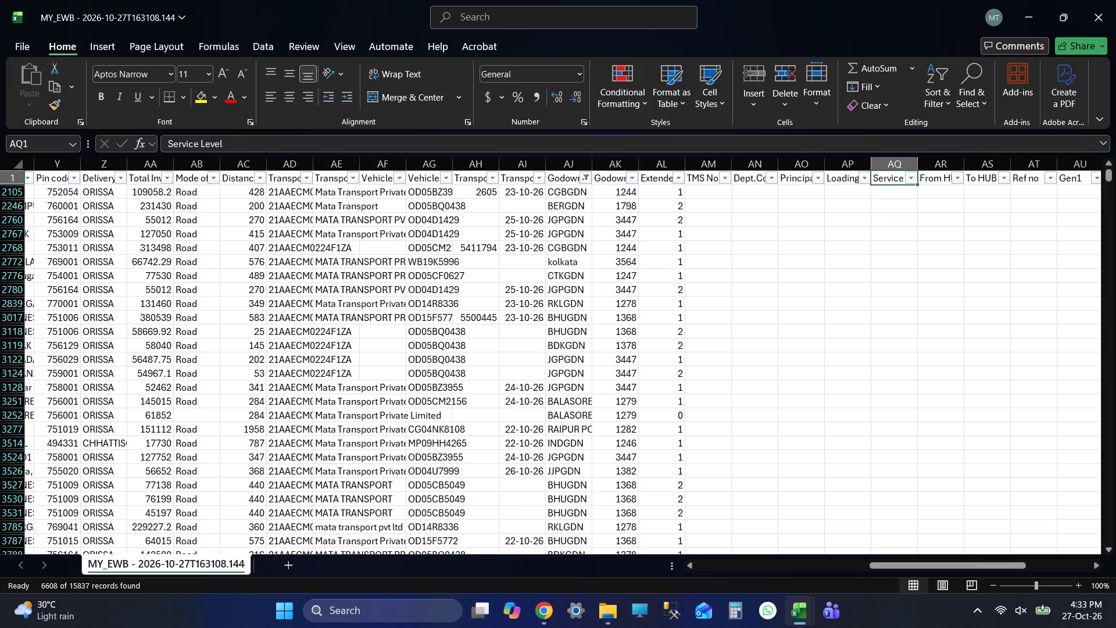
pyautogui.click(587, 179)
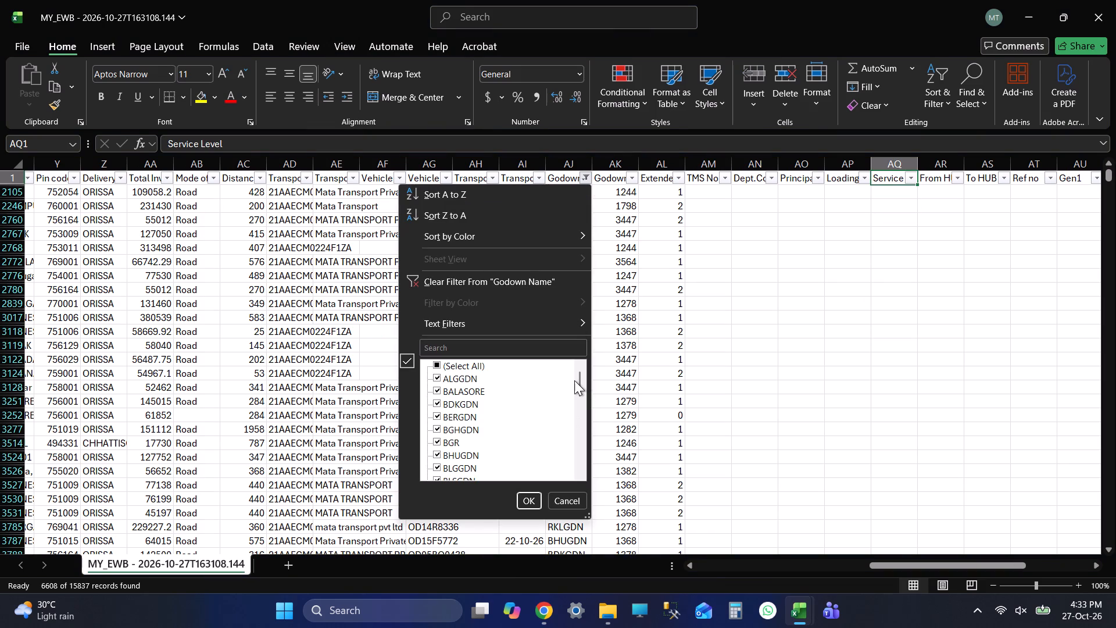
pyautogui.moveTo(577, 390); pyautogui.dragTo(580, 465)
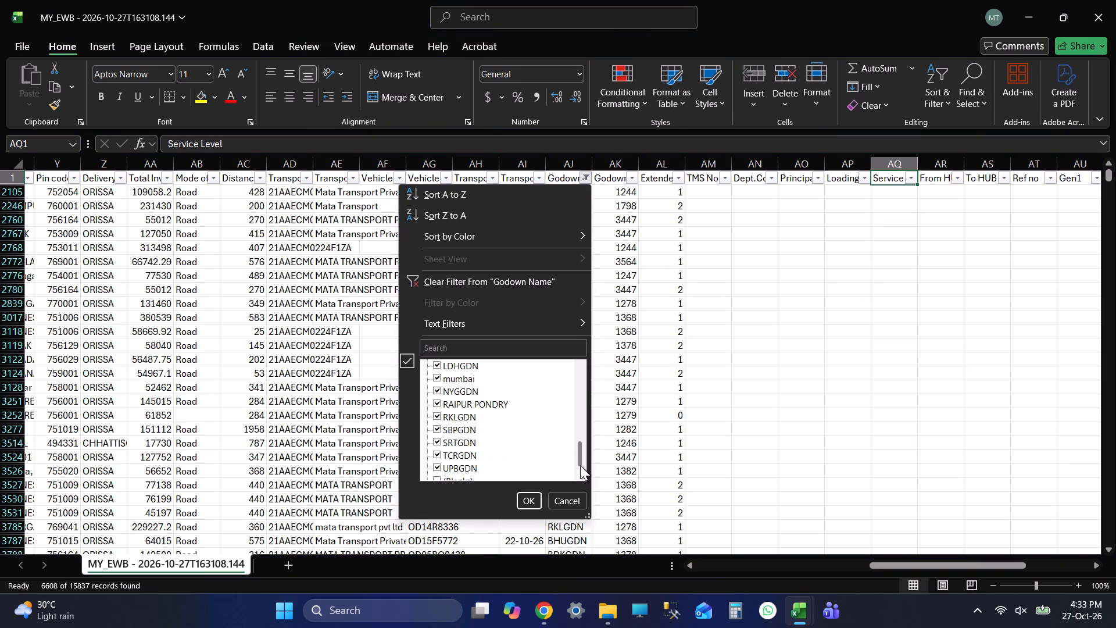
pyautogui.moveTo(580, 465); pyautogui.dragTo(585, 493)
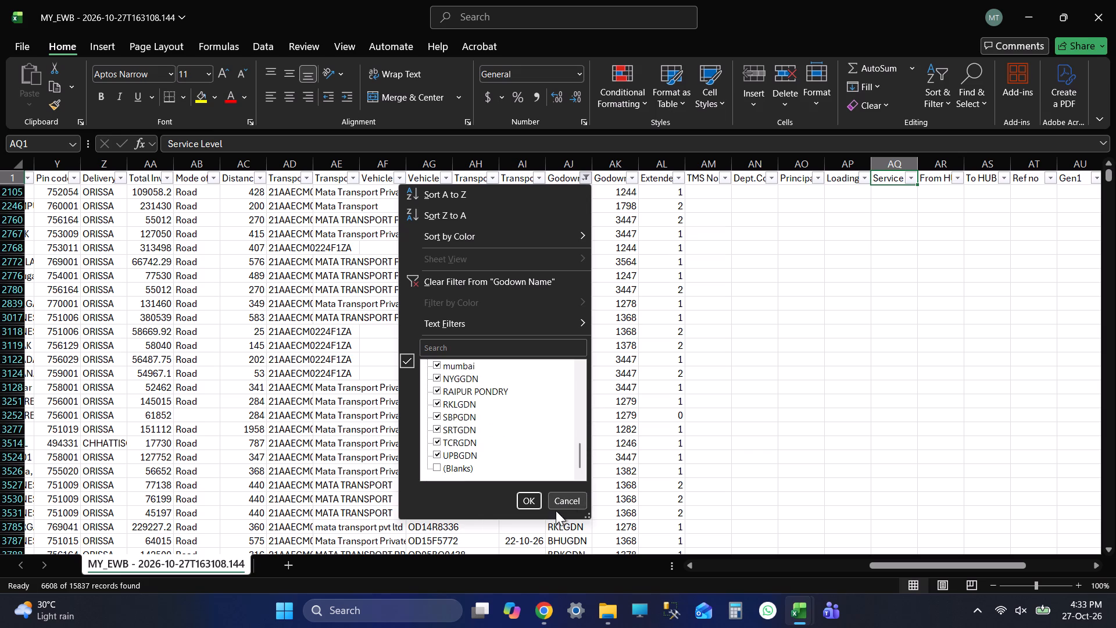
pyautogui.click(577, 495)
# Close the filter list and copy all filtered Eway Bill Number values below the header in the MY_EWB sheet.
pyautogui.click(802, 337)
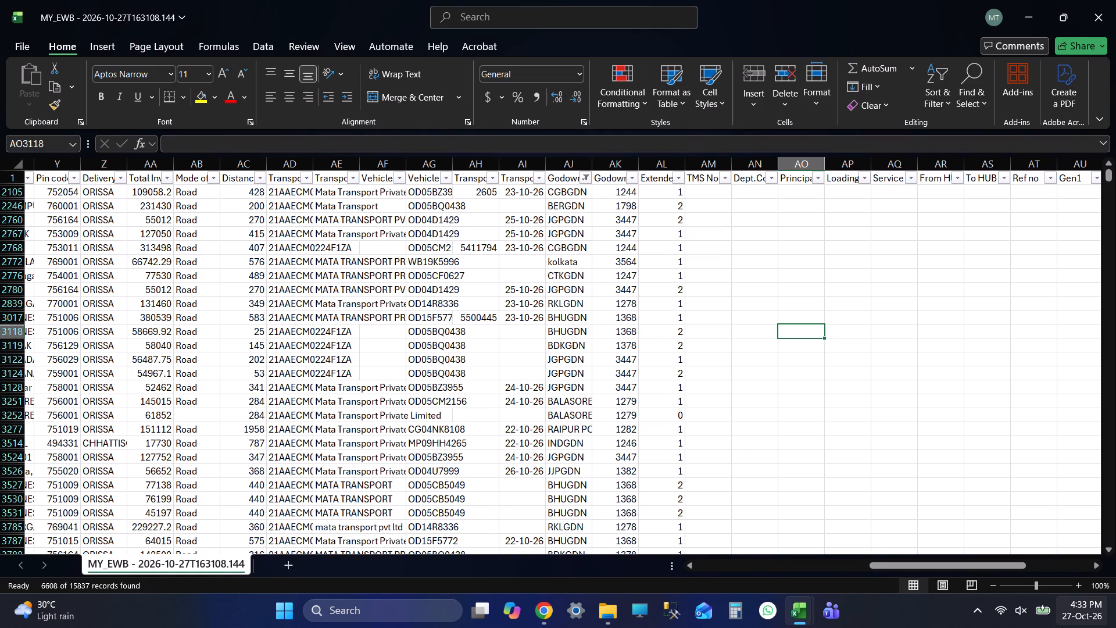
pyautogui.hotkey('ctrl', 'Up')
pyautogui.hotkey('ctrl', 'Up')
pyautogui.press('Up')
pyautogui.hotkey('ctrl', 'Left')
pyautogui.press('Left')
pyautogui.press('Left')
pyautogui.press('Up')
pyautogui.press('Up')
pyautogui.press('Up')
pyautogui.press('Up')
pyautogui.press('Up')
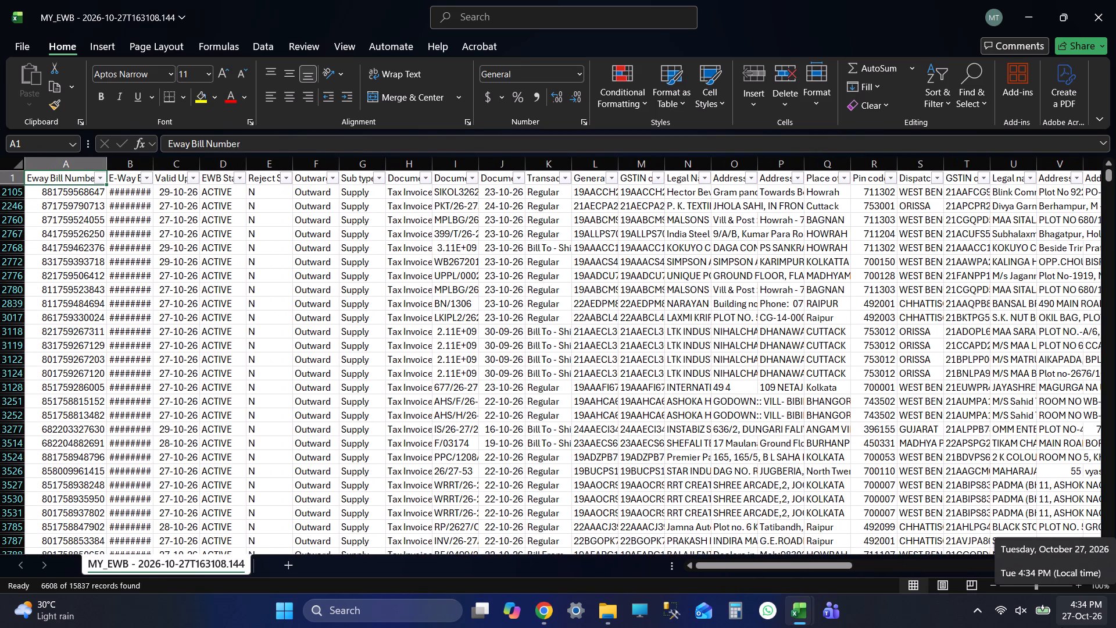
pyautogui.press('Up')
pyautogui.press('Down')
pyautogui.press('Up')
pyautogui.press('Up')
pyautogui.press('Up')
pyautogui.press('Up')
pyautogui.press('Left')
pyautogui.press('Left')
pyautogui.press('Left')
pyautogui.press('Left')
pyautogui.press('Up')
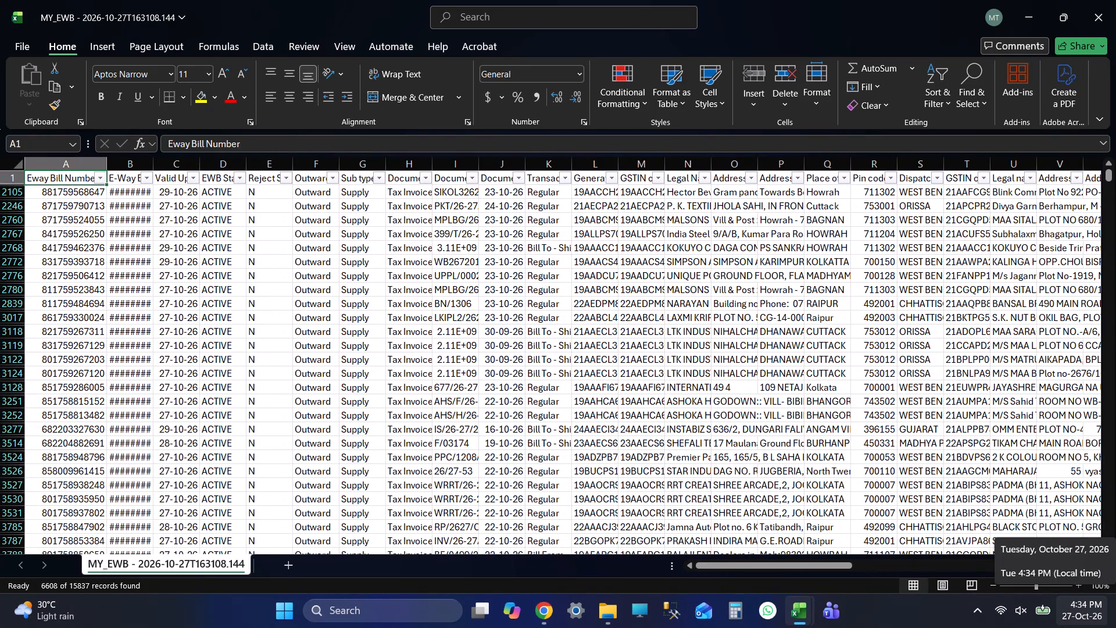
pyautogui.press('Down')
pyautogui.hotkey('ctrl', 'shift', 'Down')
pyautogui.hotkey('ctrl', 'c')
pyautogui.hotkey('ctrl', 'c')
pyautogui.hotkey('ctrl', 'c')
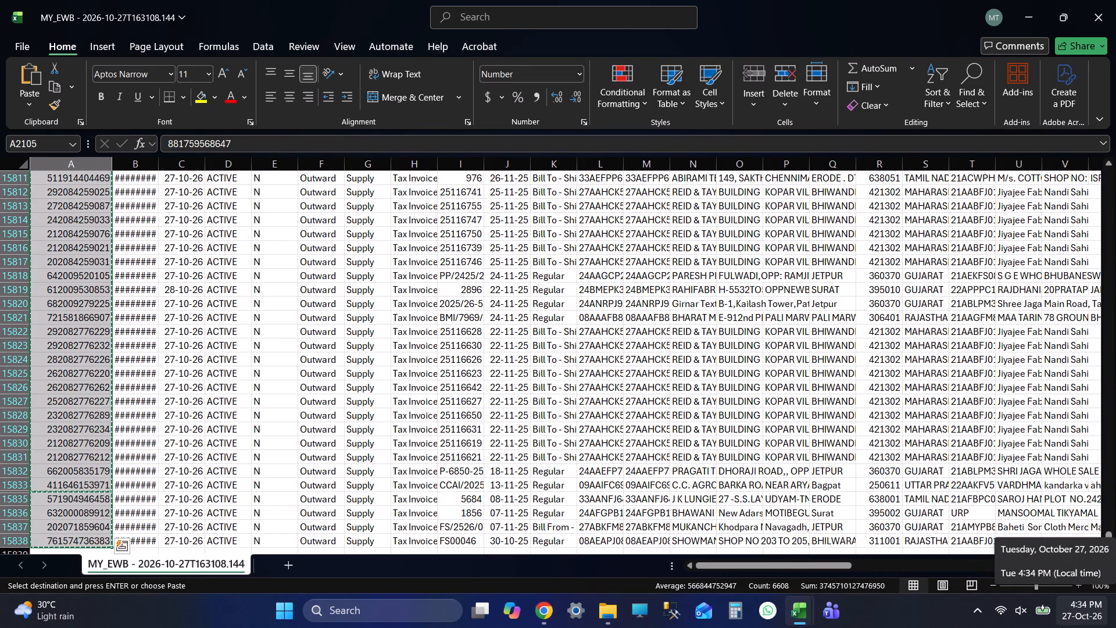
# Paste the copied numbers into the E-way Bill Number column of the IRIS workbook's Remove_From_Godown sheet, starting at B5.
pyautogui.hotkey('alt', 'Tab')
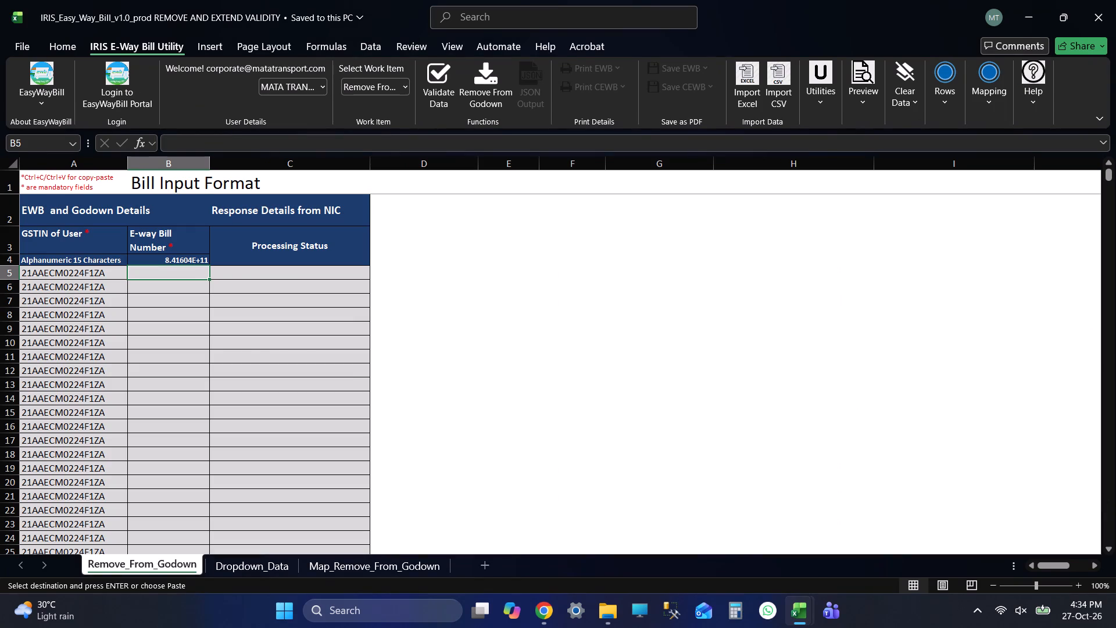
pyautogui.press('Up')
pyautogui.press('Down')
pyautogui.hotkey('ctrl', 'v')
# Delete the surplus GSTIN of User entries below the last pasted e-way bill number, from row 6613 down.
pyautogui.hotkey('ctrl', 'Down')
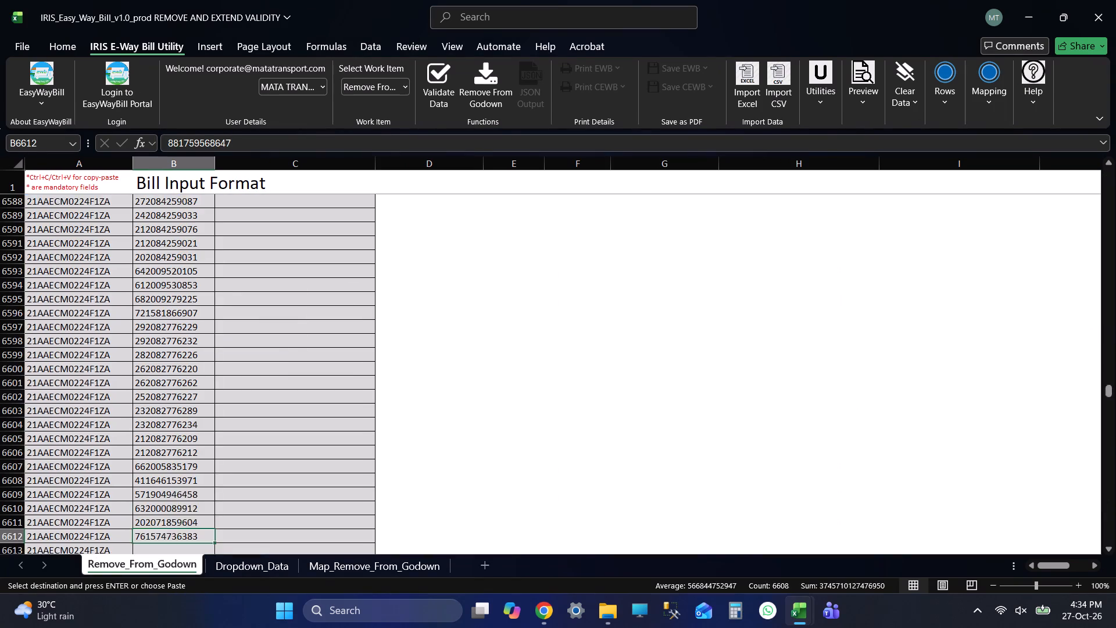
pyautogui.press('Down')
pyautogui.press('Down')
pyautogui.press('Down')
pyautogui.press('Down')
pyautogui.hotkey('ctrl', 'Up')
pyautogui.press('Left')
pyautogui.press('Down')
pyautogui.hotkey('ctrl', 'shift', 'Down')
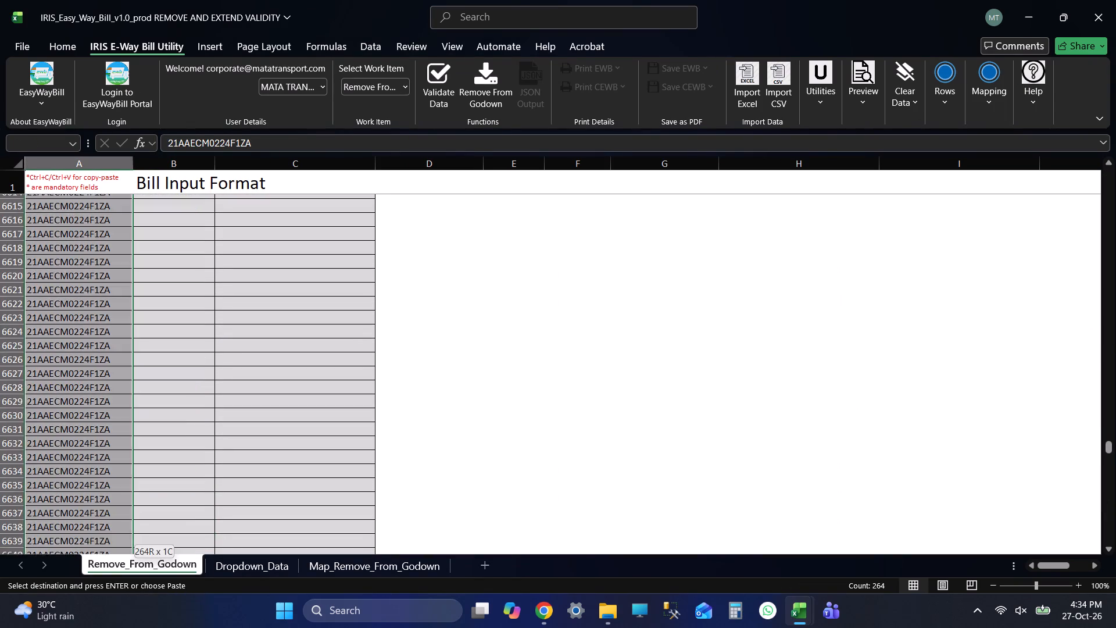
pyautogui.press('Delete')
# Check the start and end of the Remove_From_Godown list for matching GSTIN and E-way Bill Number rows.
pyautogui.hotkey('ctrl', 'Up')
pyautogui.press('Up')
pyautogui.press('Up')
pyautogui.press('Up')
pyautogui.hotkey('ctrl', 'Up')
pyautogui.press('Up')
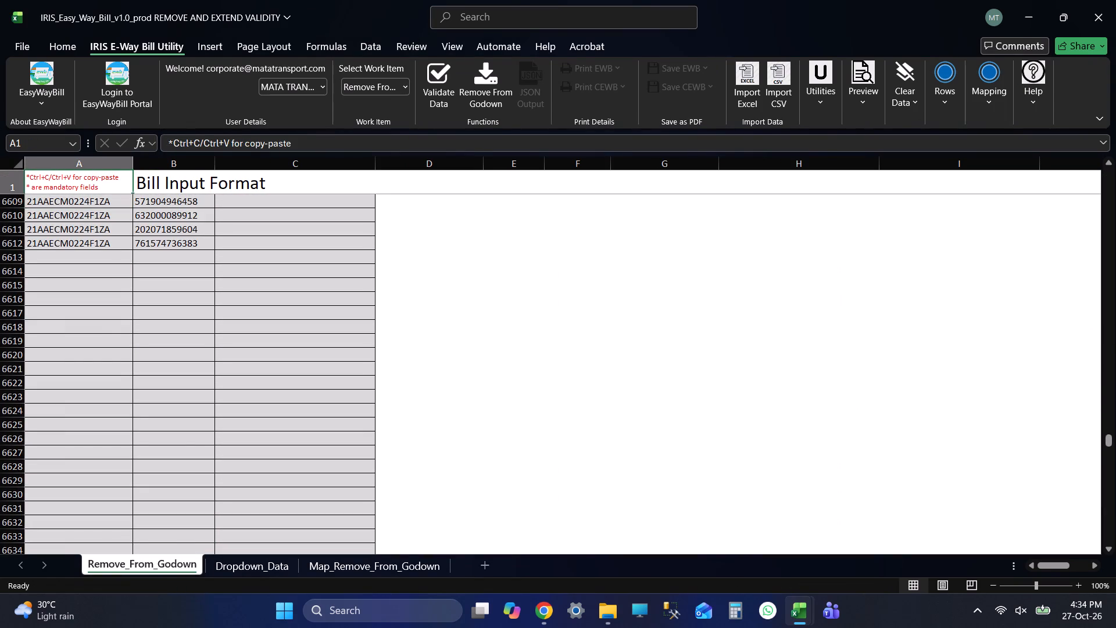
pyautogui.press('Up')
pyautogui.press('Down')
pyautogui.press('Down')
pyautogui.press('Down')
pyautogui.press('Right')
pyautogui.press('Down')
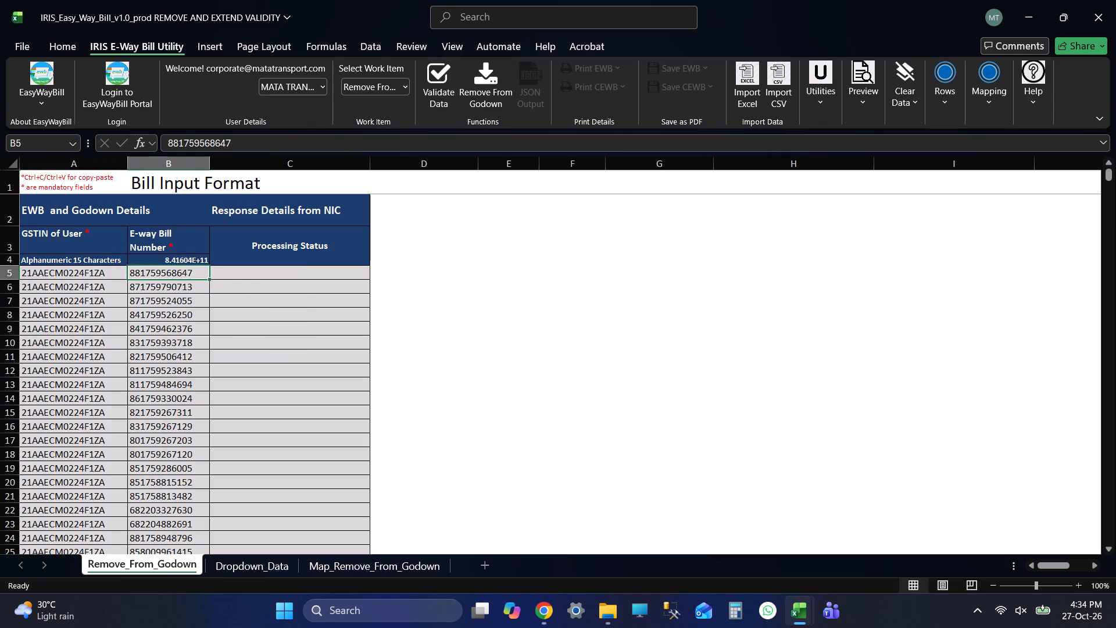
pyautogui.press('Up')
pyautogui.press('Up')
pyautogui.press('Up')
pyautogui.press('Up')
pyautogui.press('Up')
pyautogui.press('Up')
pyautogui.press('Up')
pyautogui.press('Up')
pyautogui.press('Up')
pyautogui.press('Up')
pyautogui.press('Up')
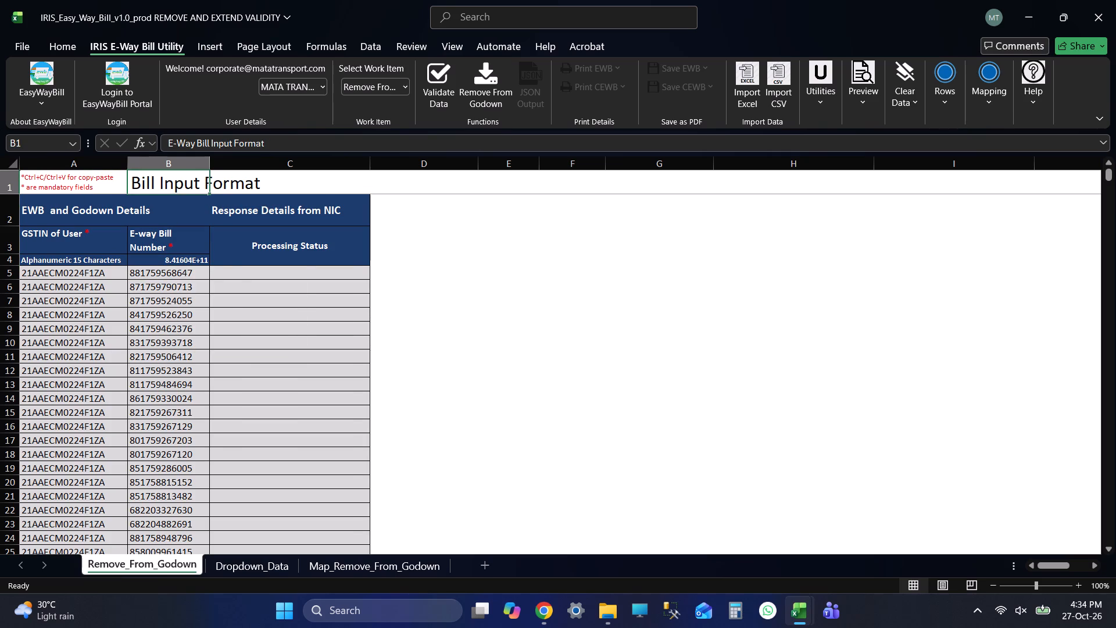
pyautogui.press('Down')
pyautogui.press('Down')
pyautogui.press('Down')
pyautogui.press('Down')
pyautogui.press('Down')
pyautogui.hotkey('ctrl', 'Down')
pyautogui.press('Down')
pyautogui.press('Down')
pyautogui.press('Down')
pyautogui.press('Down')
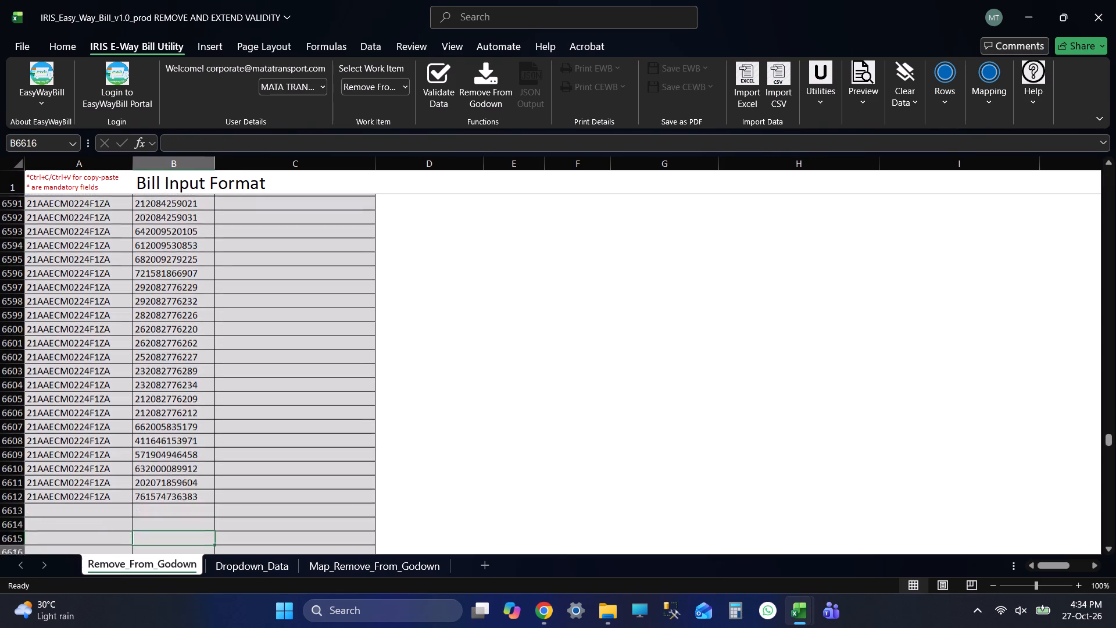
pyautogui.press('Down')
pyautogui.press('Down')
pyautogui.press('Down')
pyautogui.hotkey('ctrl', 'Up')
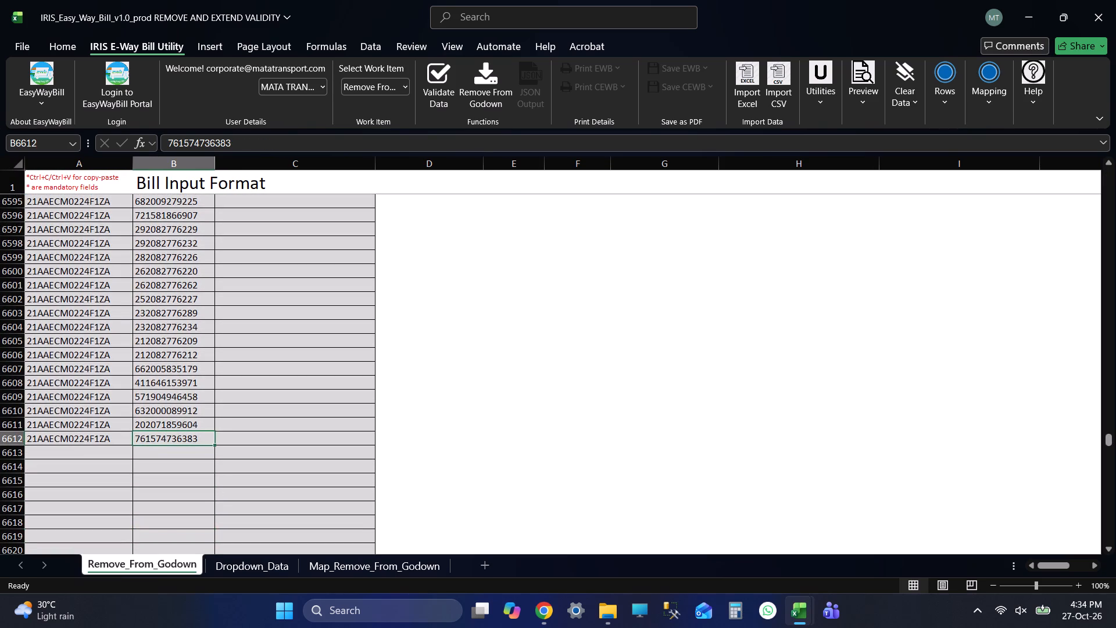
pyautogui.press('Down')
pyautogui.press('Down')
pyautogui.press('Down')
pyautogui.press('Down')
pyautogui.press('Down')
pyautogui.press('Down')
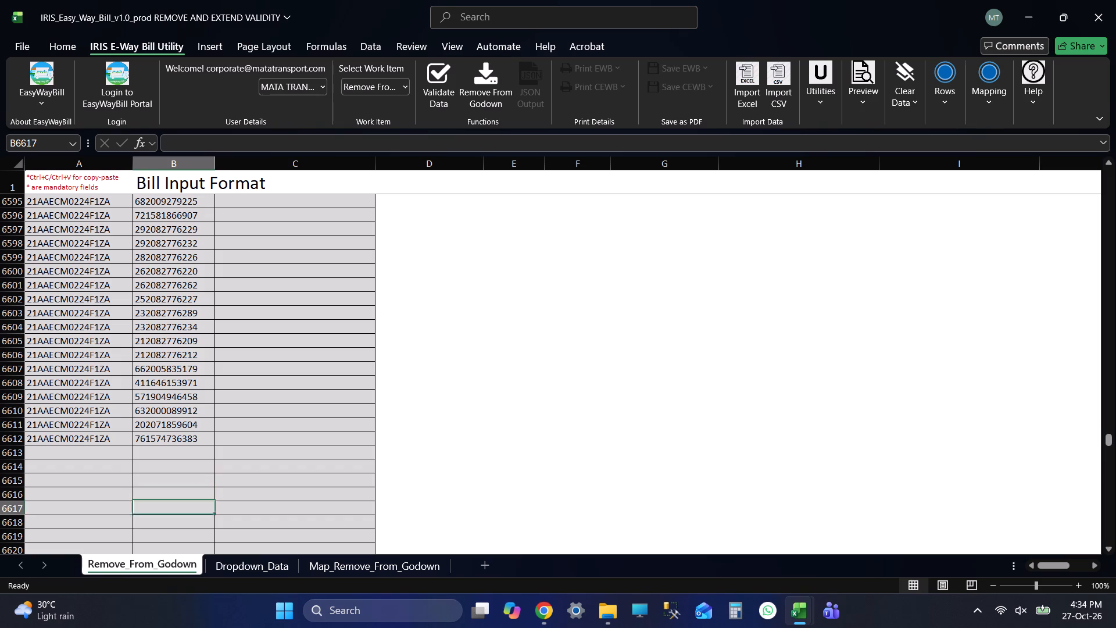
pyautogui.hotkey('ctrl', 'Up')
# Compare the last e-way bill numbers in the IRIS workbook with those in the MY_EWB file.
pyautogui.hotkey('alt', 'Tab')
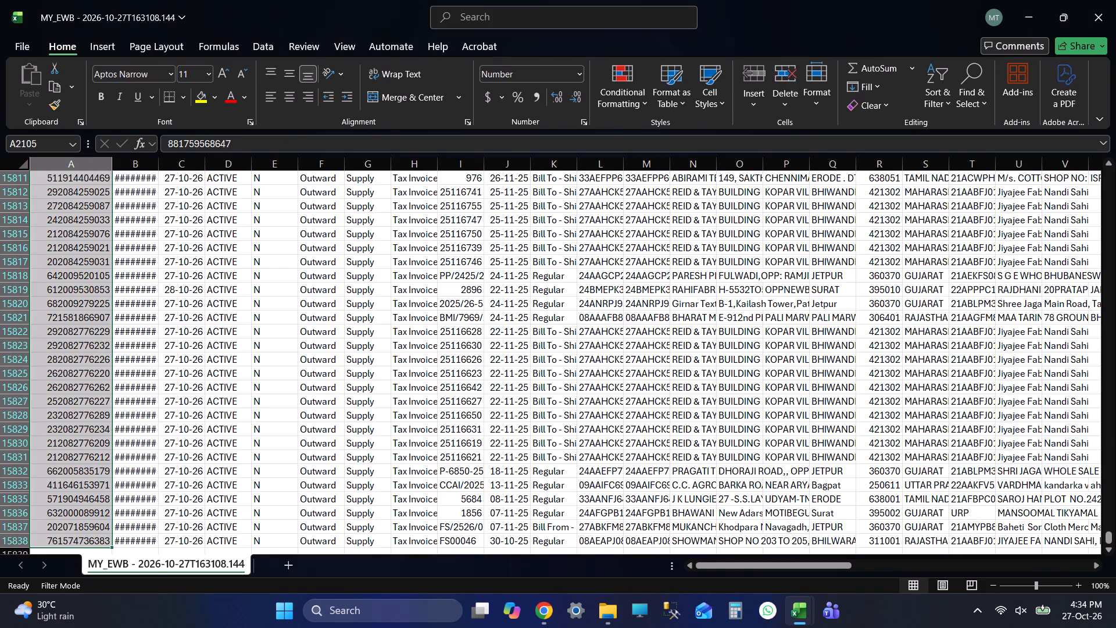
pyautogui.hotkey('alt', 'Tab')
pyautogui.press('Down')
pyautogui.press('Down')
pyautogui.press('Down')
pyautogui.press('Down')
pyautogui.press('Down')
pyautogui.press('Down')
pyautogui.press('Down')
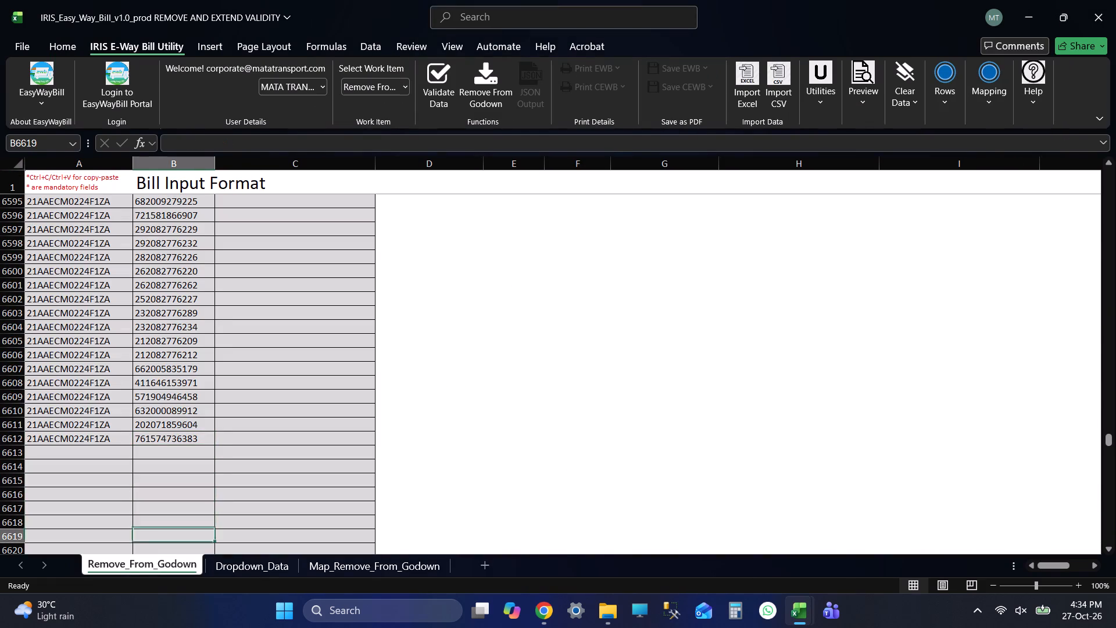
pyautogui.press('Down')
pyautogui.press('Down')
pyautogui.press('Down')
pyautogui.press('Down')
pyautogui.hotkey('alt', 'Up')
pyautogui.hotkey('alt', 'Tab')
pyautogui.hotkey('alt', 'Tab')
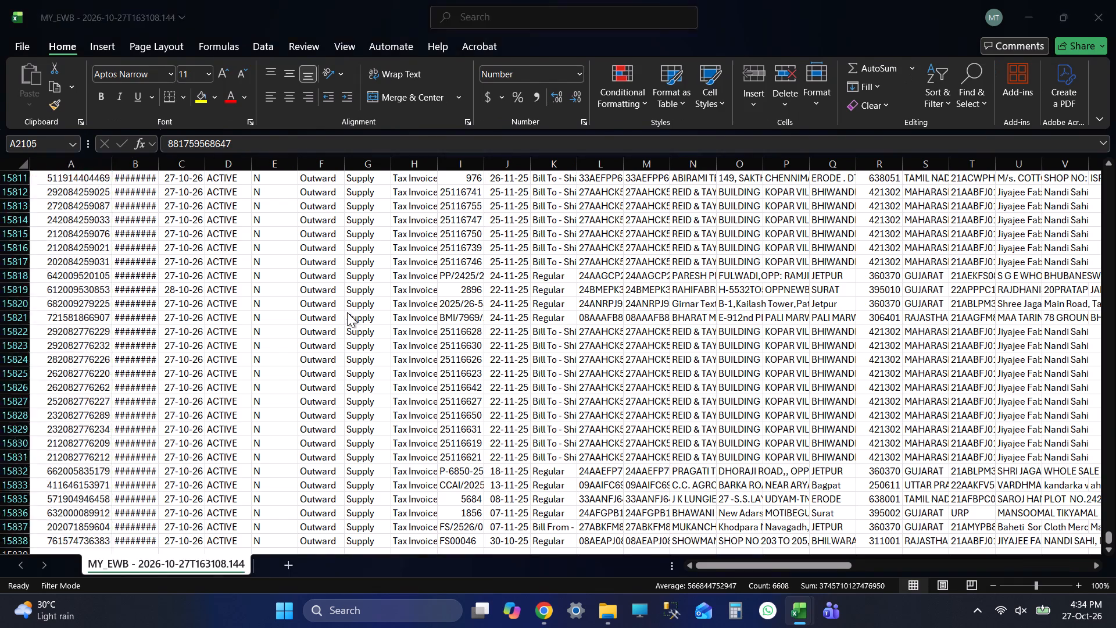
pyautogui.hotkey('ctrl', 'Up')
pyautogui.hotkey('alt', 'Tab')
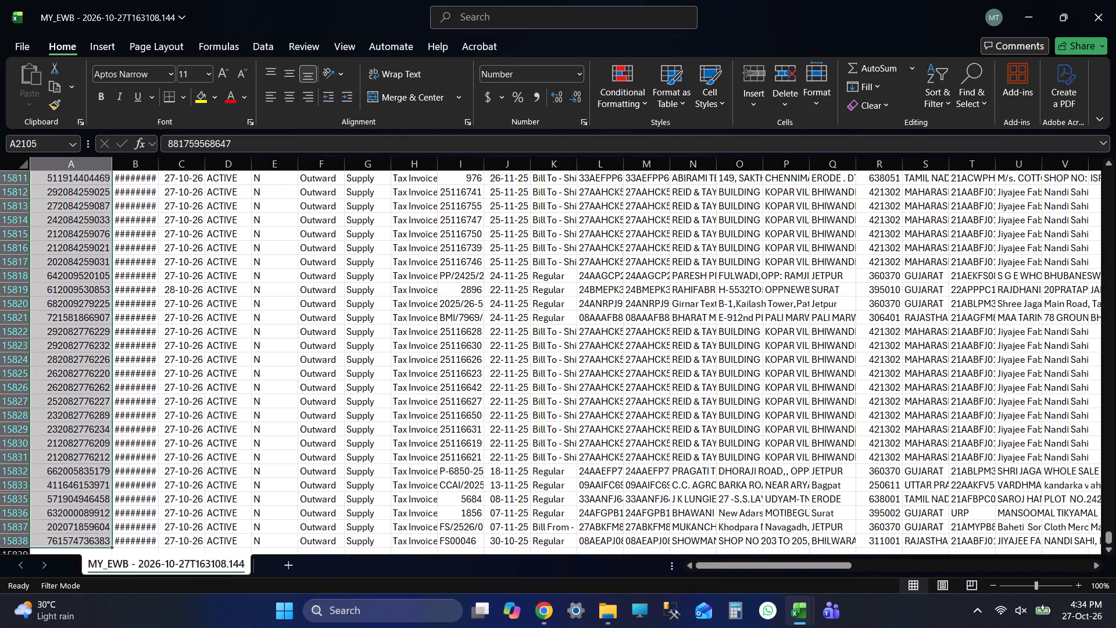
pyautogui.hotkey('alt', 'Tab')
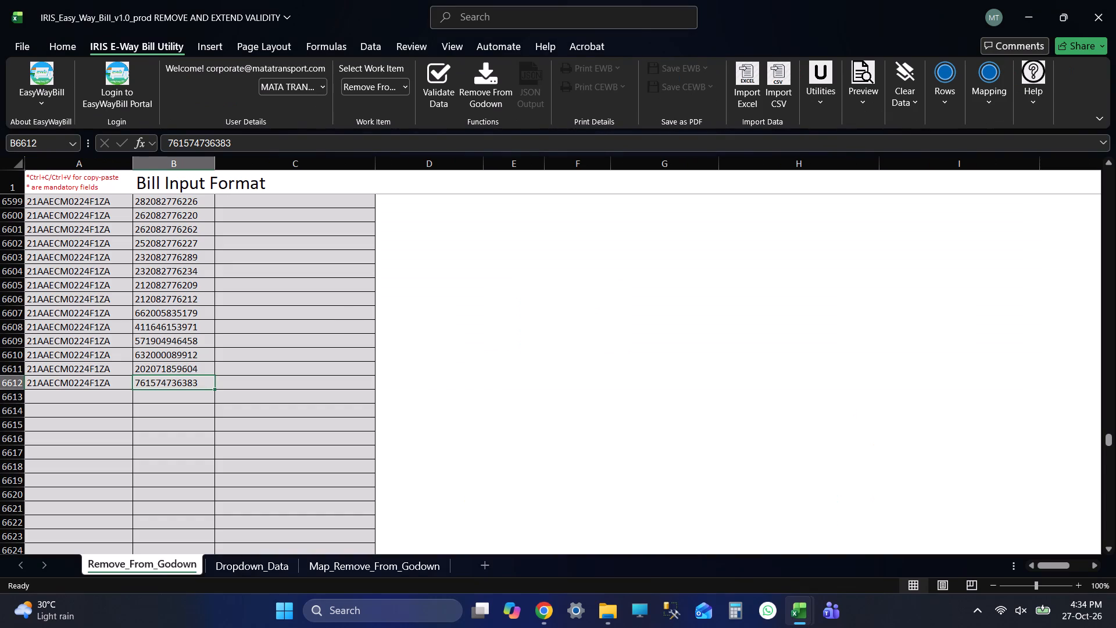
pyautogui.hotkey('alt', 'Tab')
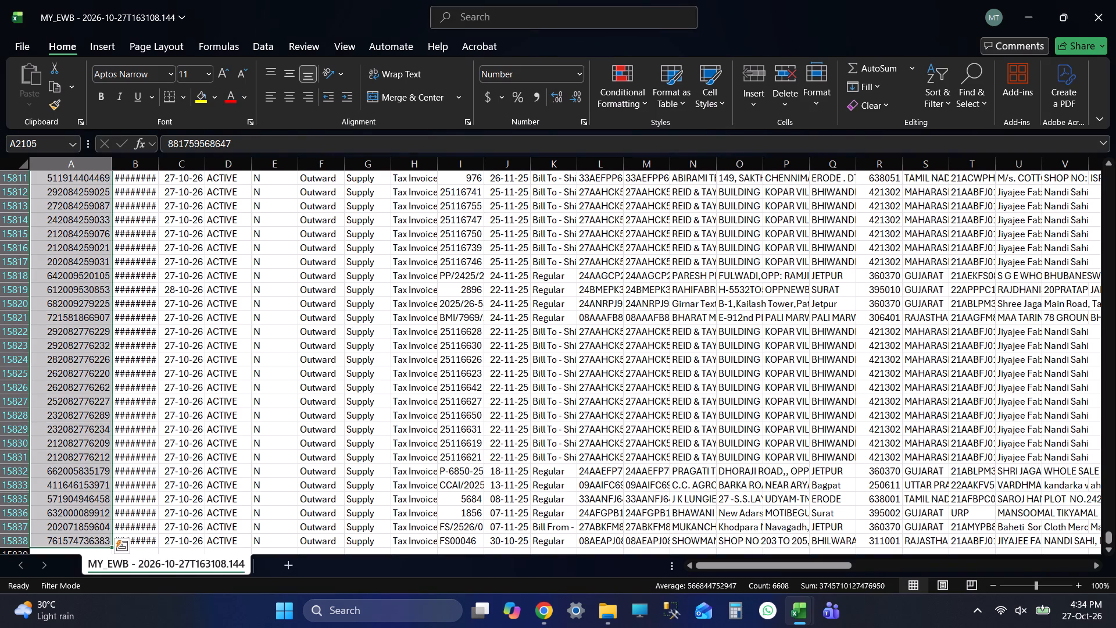
pyautogui.hotkey('alt', 'Tab')
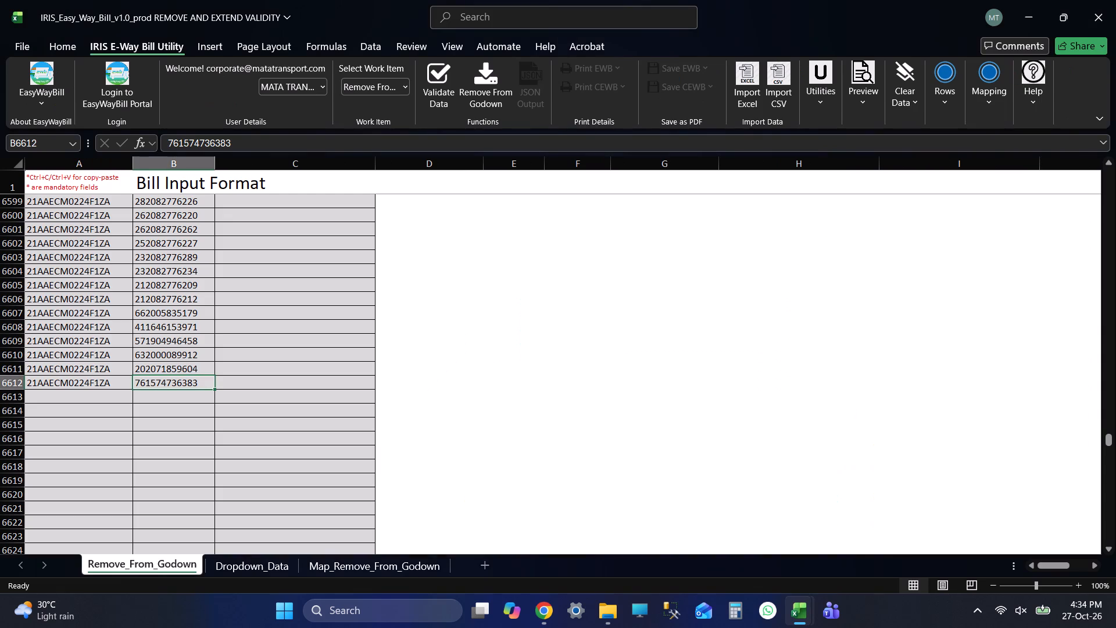
pyautogui.hotkey('alt', 'Tab')
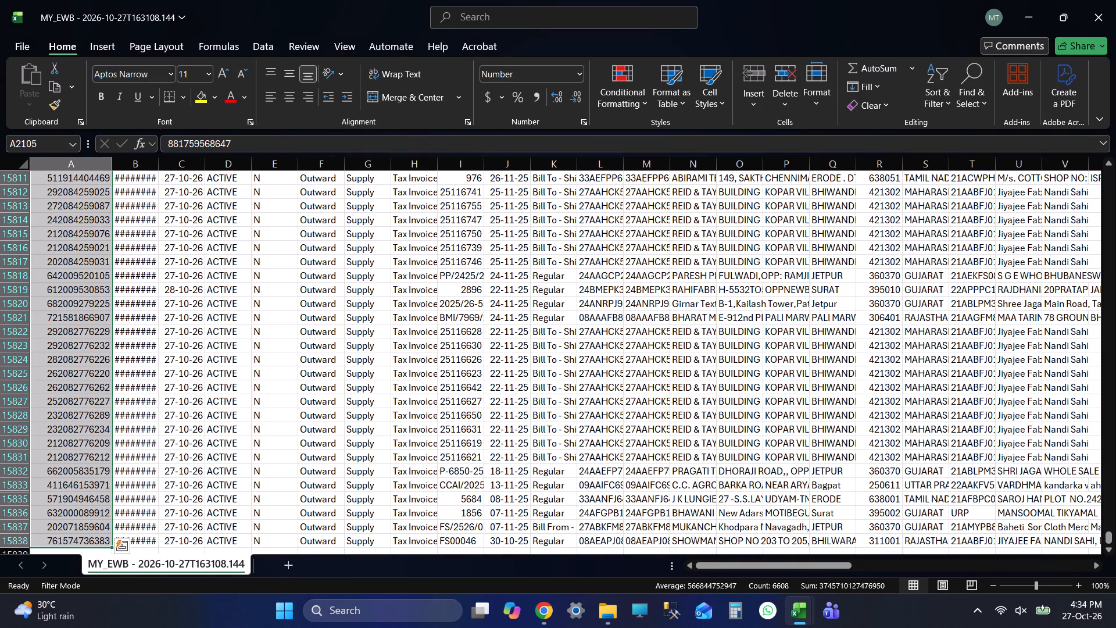
pyautogui.hotkey('alt', 'Tab')
pyautogui.hotkey('alt', 'Tab')
pyautogui.hotkey('alt', 'Tab')
pyautogui.hotkey('alt', 'Tab')
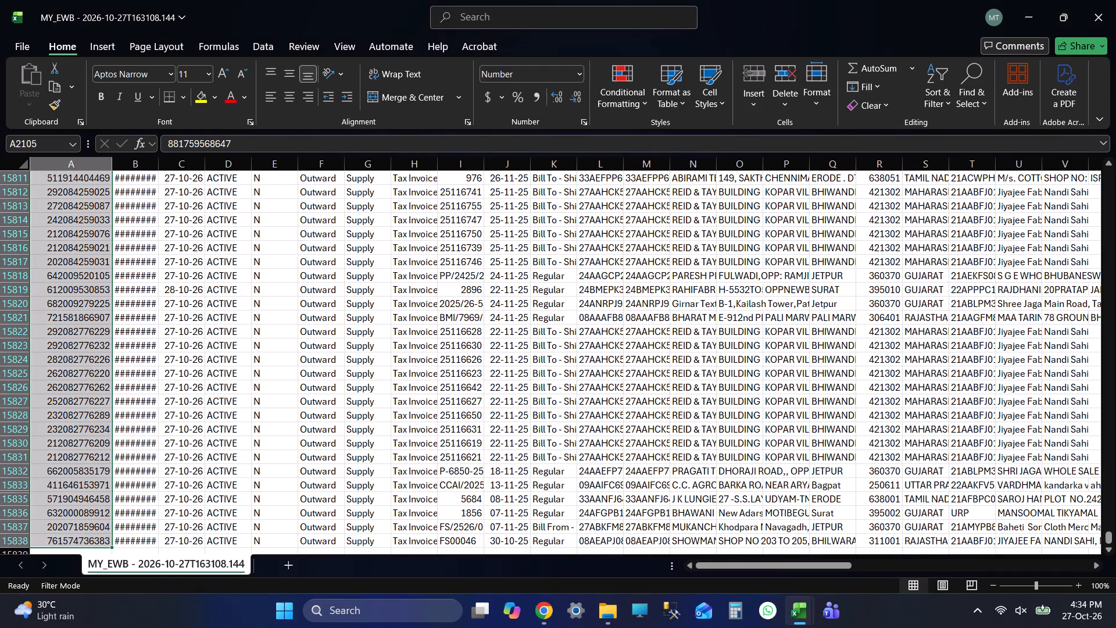
pyautogui.hotkey('alt', 'Tab')
pyautogui.hotkey('alt', 'Tab')
pyautogui.hotkey('alt', 'Tab')
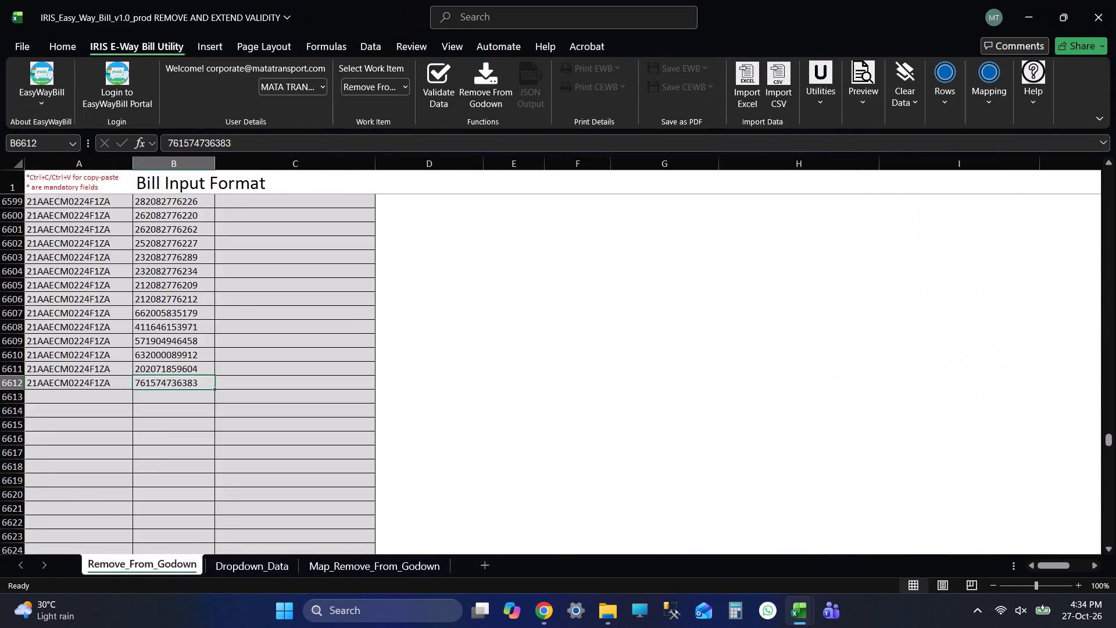
pyautogui.hotkey('alt', 'Tab')
pyautogui.hotkey('alt', 'Tab')
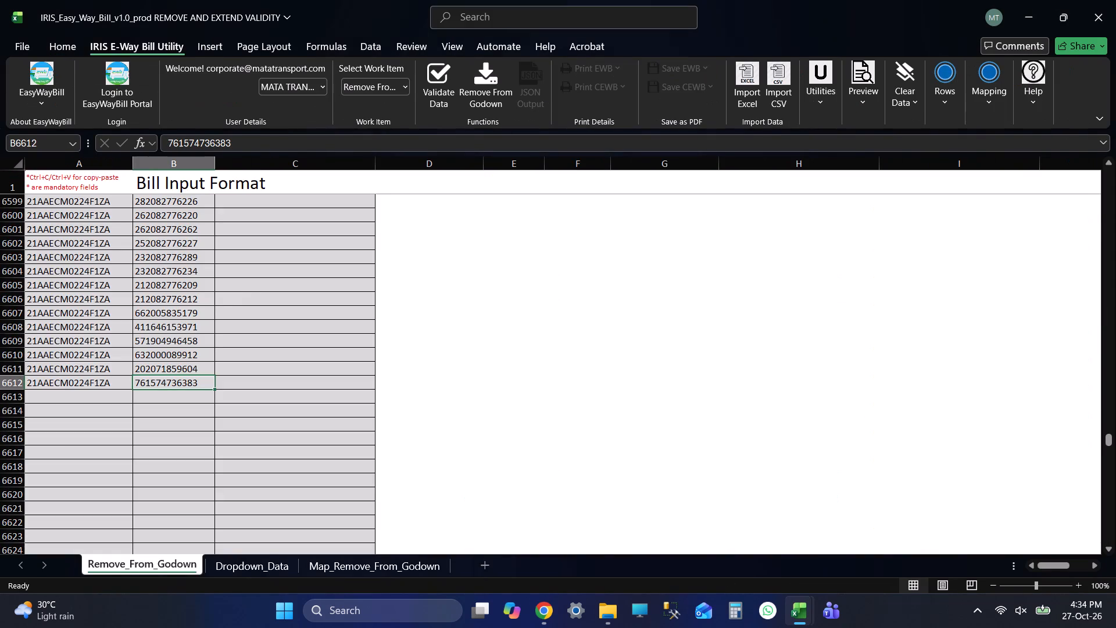
pyautogui.hotkey('alt', 'Tab')
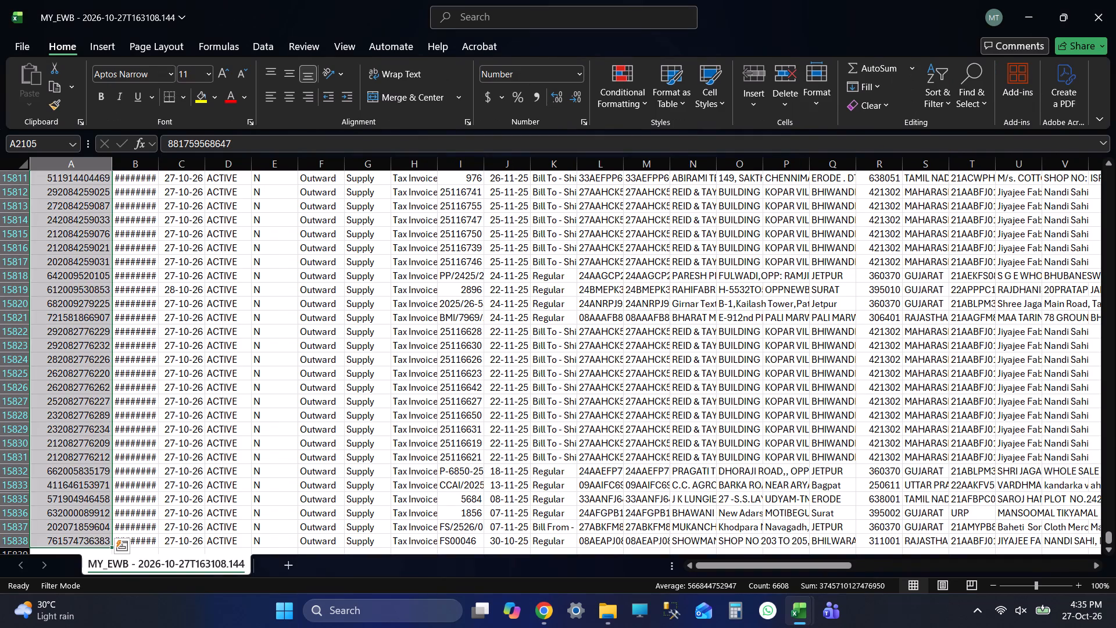
pyautogui.hotkey('alt', 'Tab')
pyautogui.press('Down')
pyautogui.press('Down')
pyautogui.press('Down')
pyautogui.hotkey('ctrl', 'Up')
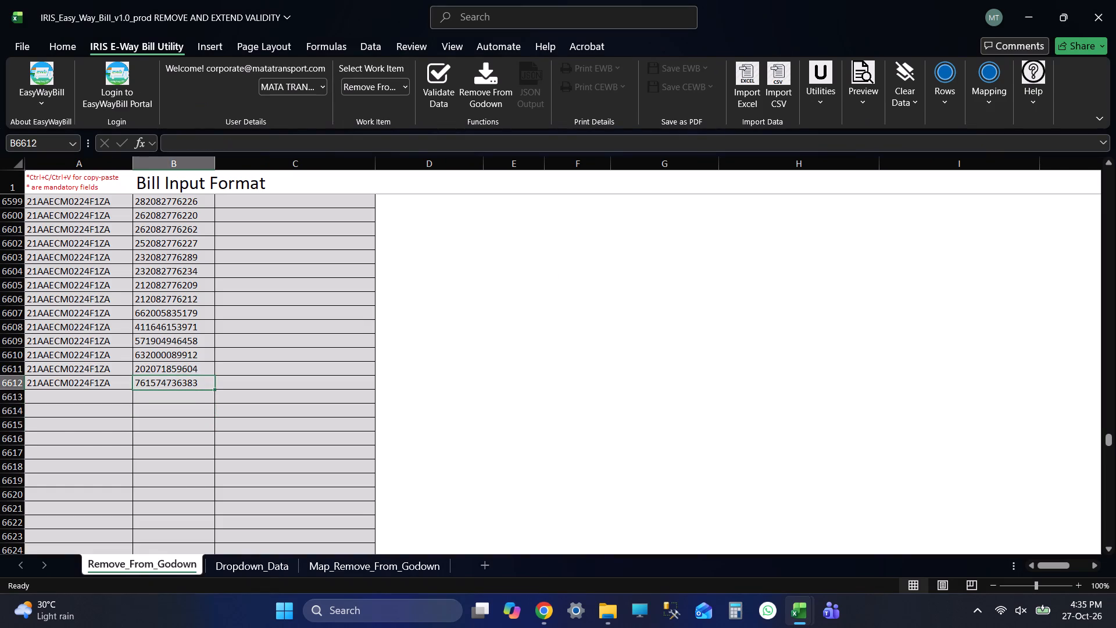
# Select the e-way bill number columns in both the IRIS and MY_EWB workbooks to compare their counts.
pyautogui.hotkey('ctrl', 'Up')
pyautogui.press('Up')
pyautogui.press('Up')
pyautogui.press('Up')
pyautogui.press('Down')
pyautogui.press('Down')
pyautogui.press('Down')
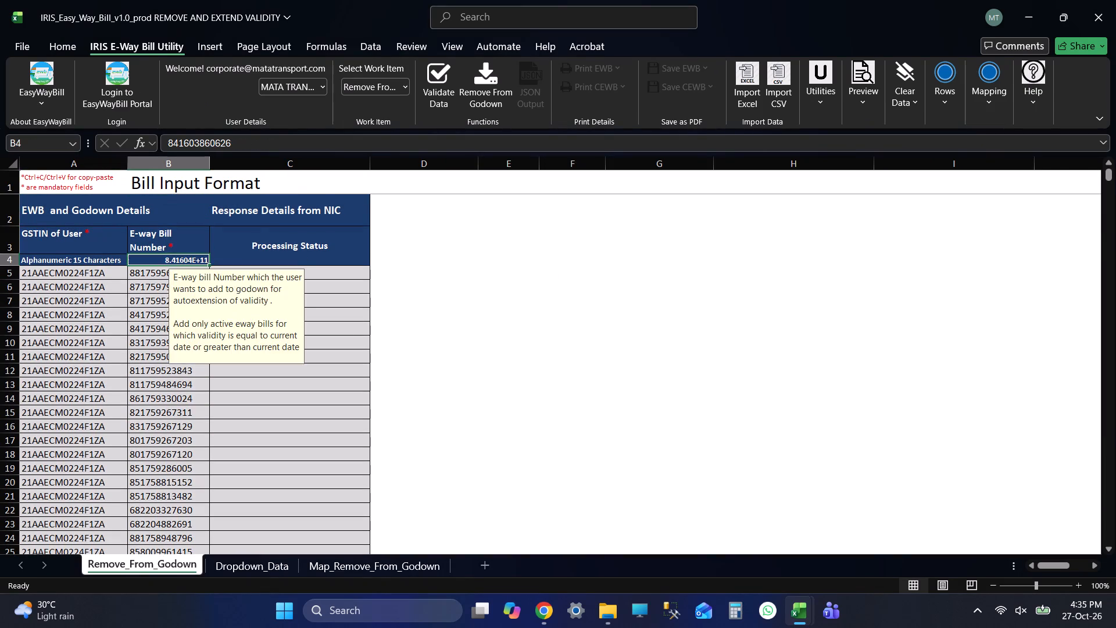
pyautogui.press('Down')
pyautogui.hotkey('ctrl', 'shift', 'Down')
pyautogui.hotkey('alt', 'Tab')
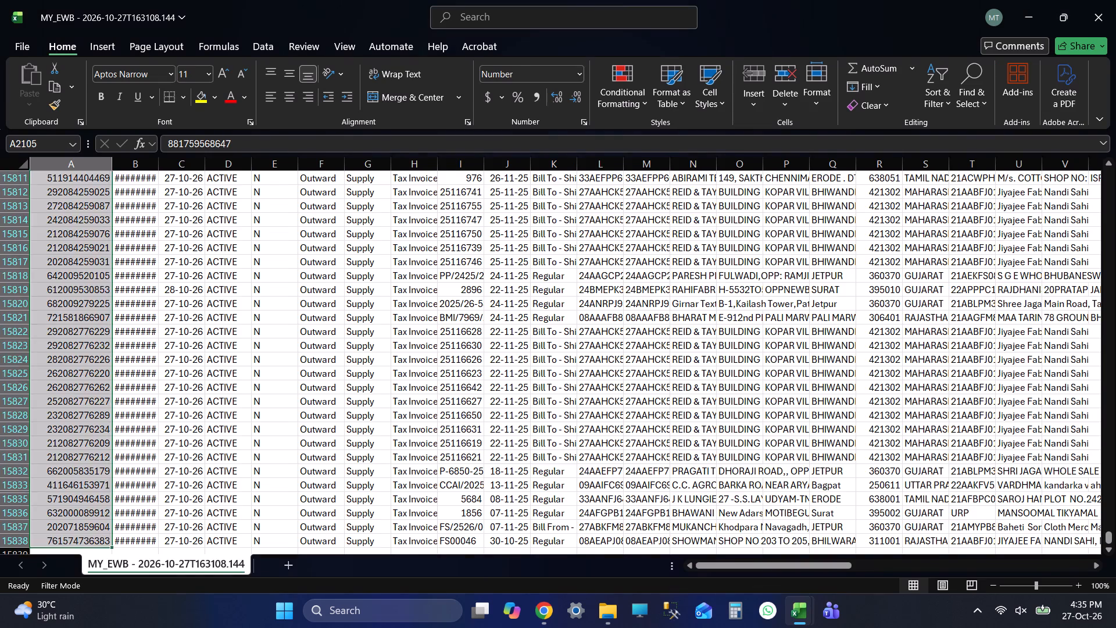
pyautogui.hotkey('ctrl', 'Up')
pyautogui.press('Down')
pyautogui.hotkey('ctrl', 'shift', 'Down')
pyautogui.hotkey('alt', 'Tab')
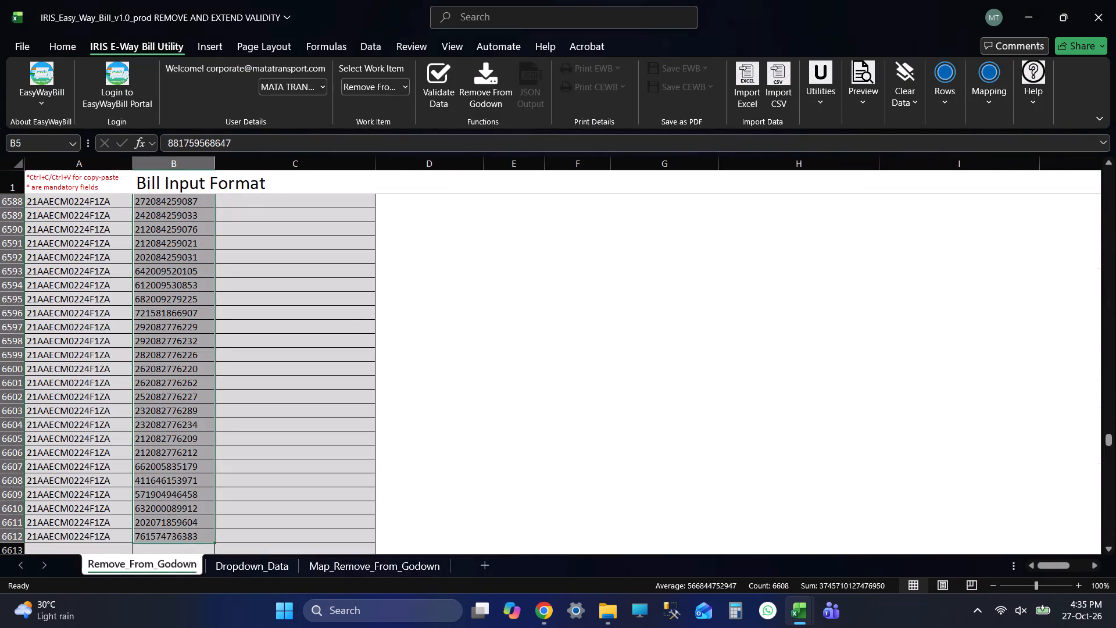
# Close the MY_EWB file and answer its closing prompt.
pyautogui.hotkey('alt', 'Tab')
pyautogui.click(1115, 0)
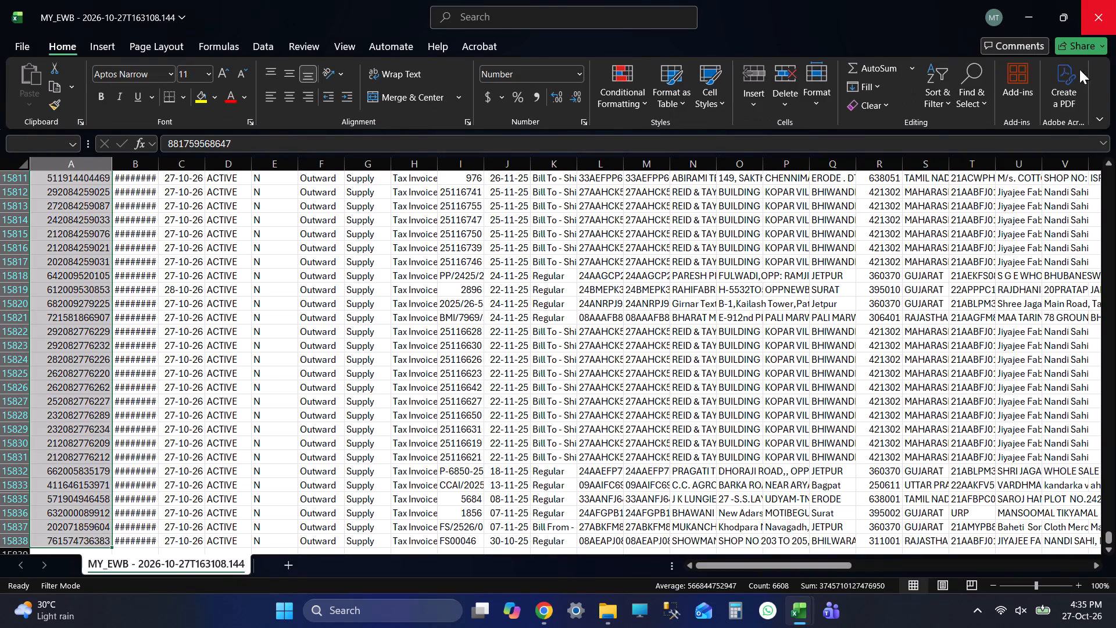
pyautogui.click(548, 416)
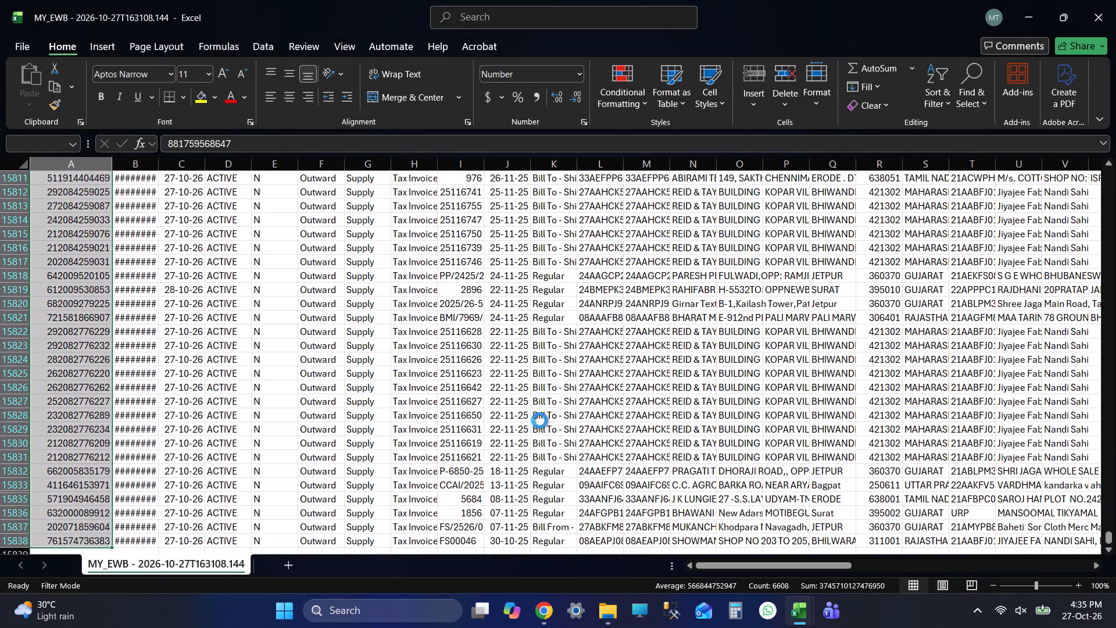
# Recheck the end of the e-way bill list in the Remove_From_Godown sheet and return to its header rows.
pyautogui.hotkey('ctrl', 'Down')
pyautogui.press('Down')
pyautogui.press('Down')
pyautogui.press('Down')
pyautogui.press('Down')
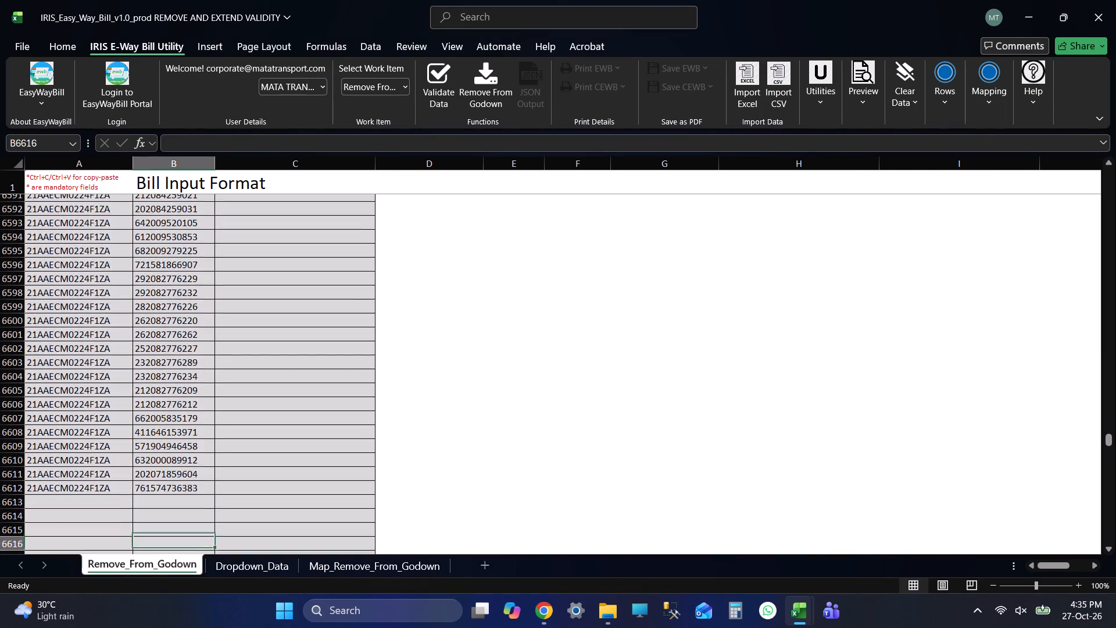
pyautogui.hotkey('ctrl', 'Up')
pyautogui.hotkey('ctrl', 'Up')
pyautogui.press('Up')
pyautogui.press('Up')
# Run Remove From Godown on the e-way bills listed in the Remove_From_Godown sheet and agree to proceed with the removal.
pyautogui.press('Right')
pyautogui.press('Down')
pyautogui.press('Down')
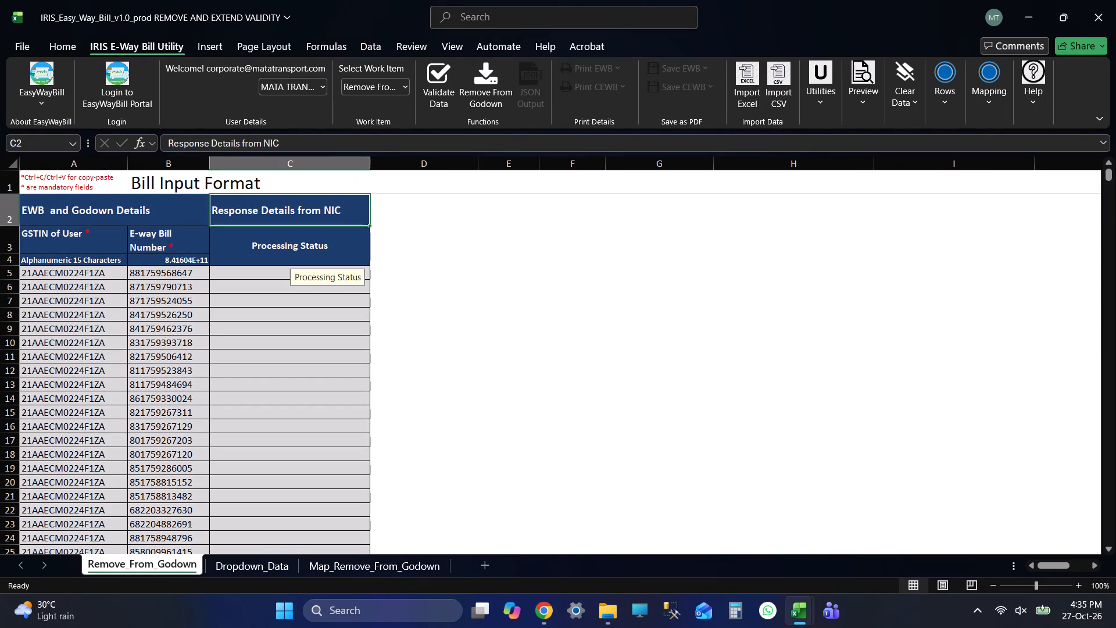
pyautogui.press('Down')
pyautogui.click(487, 85)
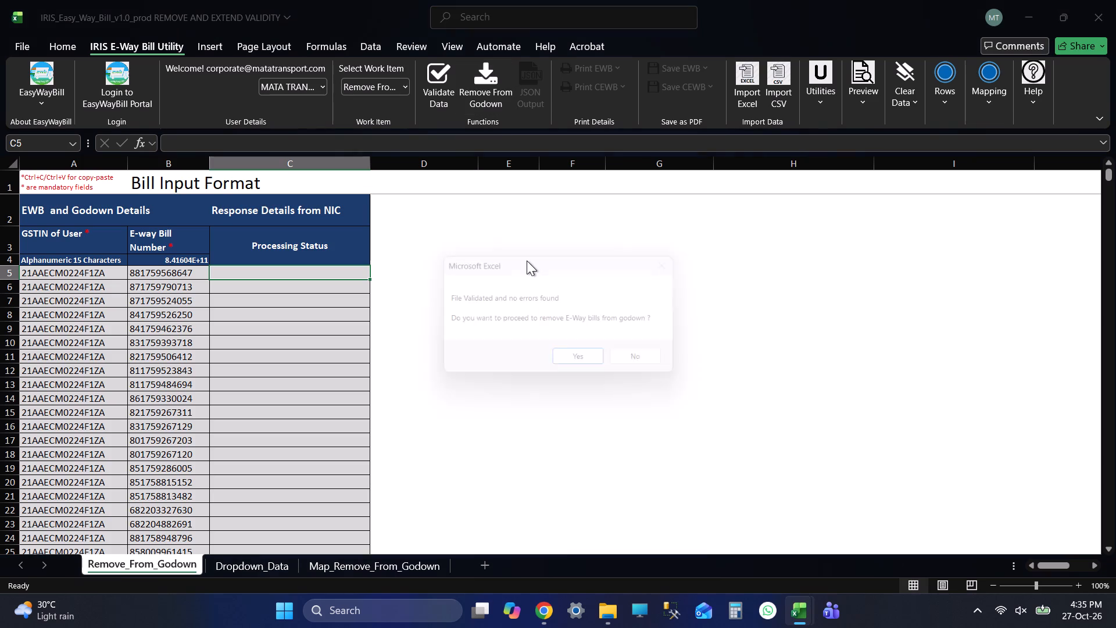
pyautogui.click(589, 355)
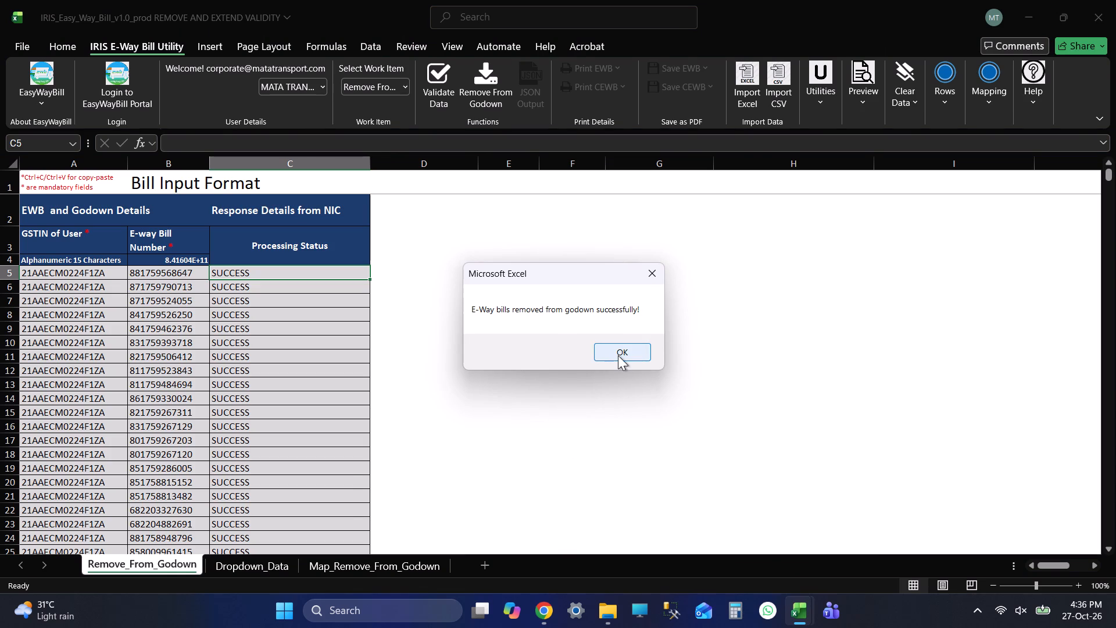
# Check the processing status of the e-way bills from the first row to the end of the Remove_From_Godown list.
pyautogui.click(154, 344)
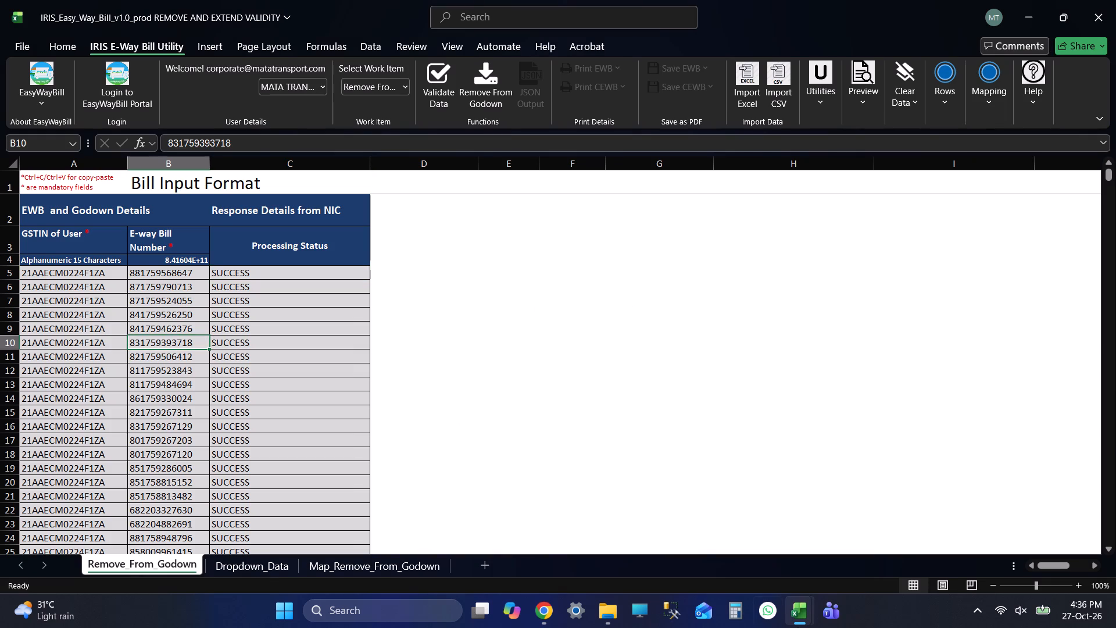
pyautogui.hotkey('ctrl', 'Down')
pyautogui.press('Down')
pyautogui.press('Down')
pyautogui.press('Down')
pyautogui.press('Down')
pyautogui.press('Down')
pyautogui.press('Down')
pyautogui.press('Down')
pyautogui.hotkey('ctrl', 'Up')
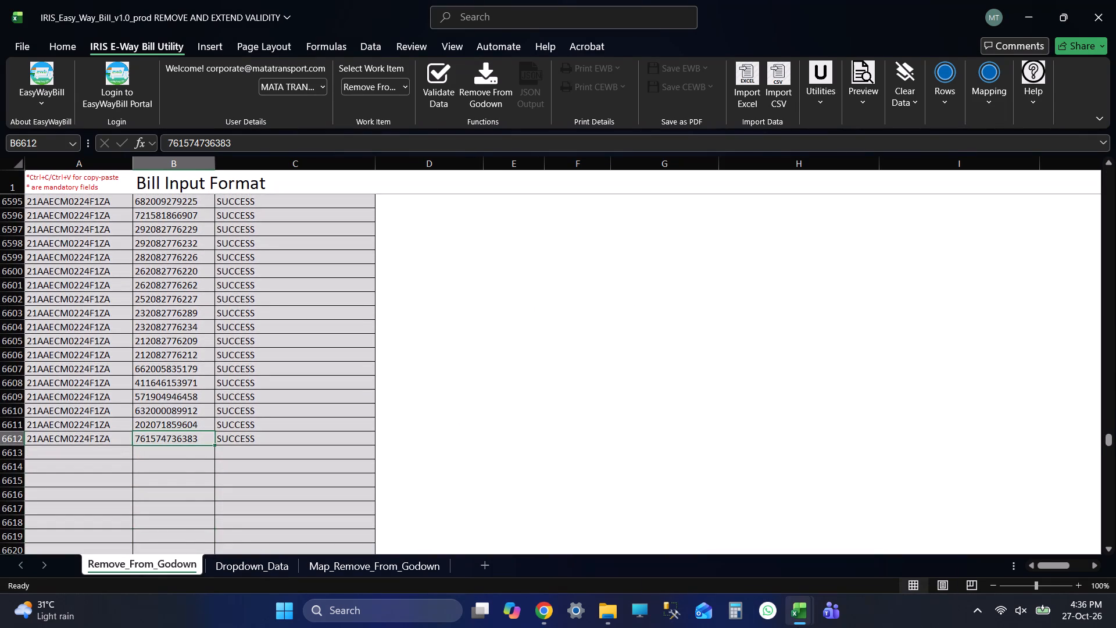
pyautogui.hotkey('ctrl', 'Up')
pyautogui.press('Up')
pyautogui.press('Up')
pyautogui.press('Up')
pyautogui.press('Up')
pyautogui.press('Up')
pyautogui.press('Up')
pyautogui.press('Up')
pyautogui.press('Up')
pyautogui.press('Up')
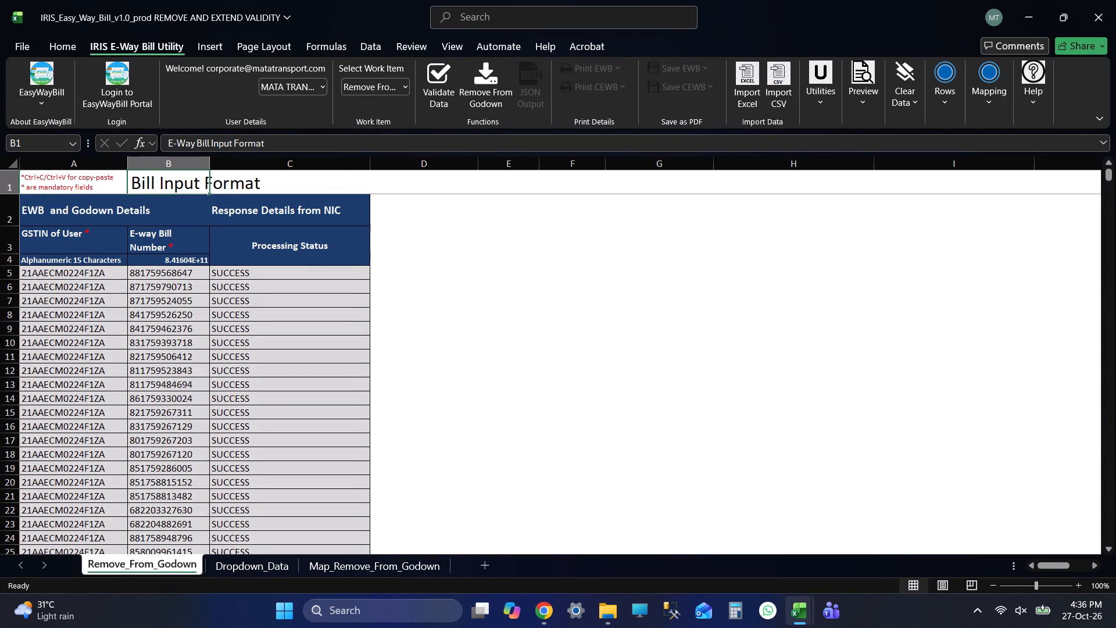
pyautogui.press('Up')
pyautogui.press('Up')
pyautogui.press('Up')
pyautogui.press('Up')
pyautogui.press('Up')
pyautogui.press('Up')
pyautogui.press('Down')
pyautogui.press('Down')
pyautogui.press('Down')
pyautogui.press('Down')
pyautogui.hotkey('ctrl', 'Down')
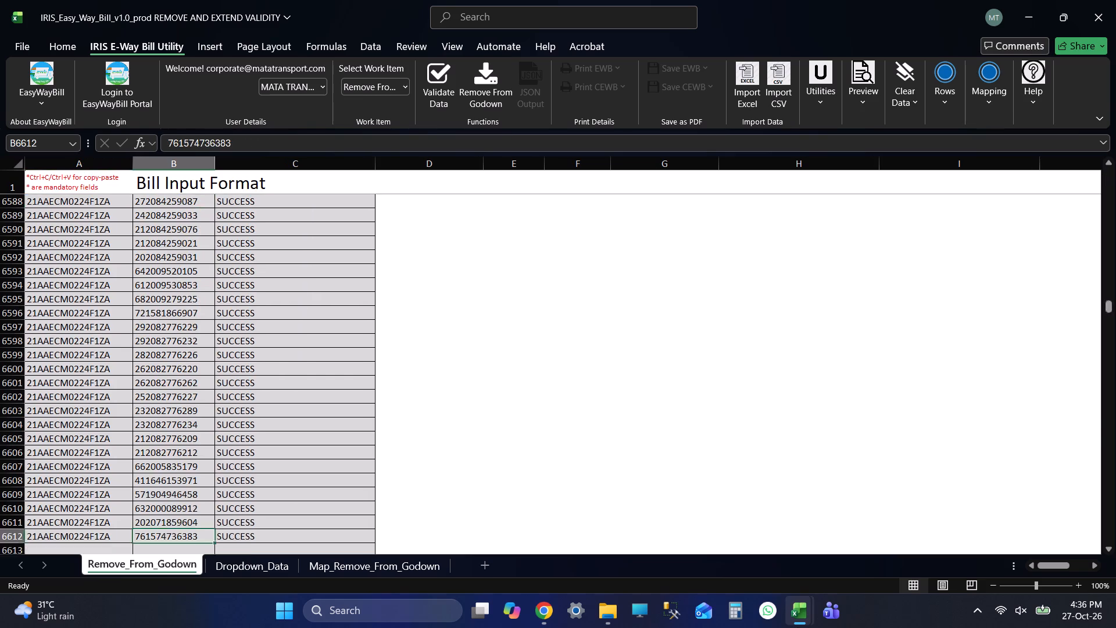
pyautogui.press('Down')
pyautogui.press('Down')
pyautogui.press('Down')
pyautogui.press('Down')
pyautogui.press('Down')
pyautogui.hotkey('ctrl', 'Up')
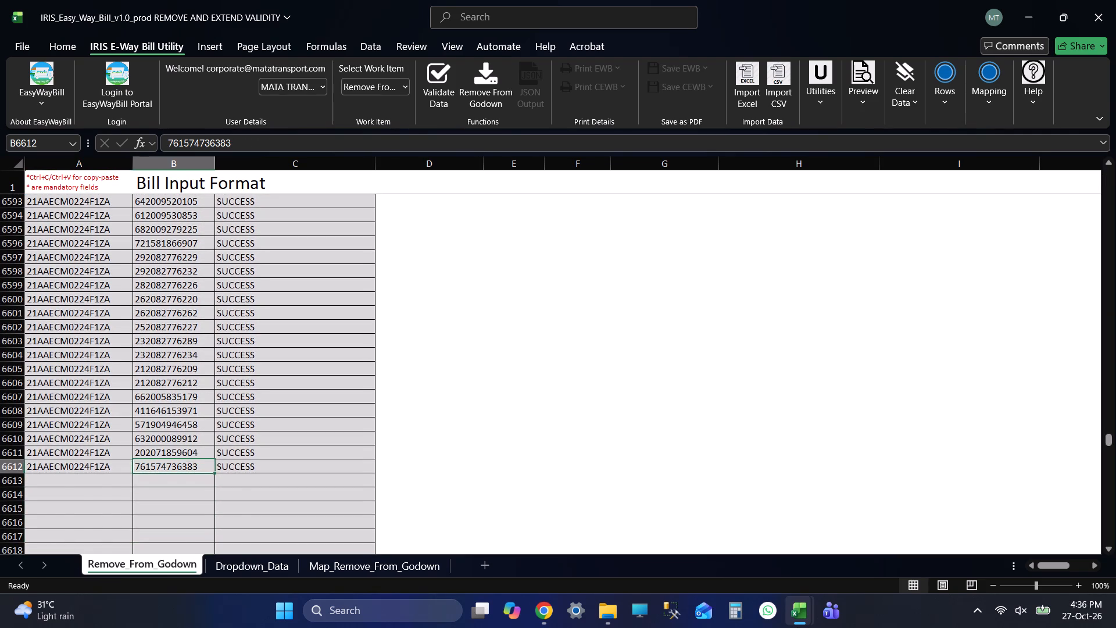
pyautogui.hotkey('ctrl', 'Up')
pyautogui.press('Up')
pyautogui.press('Up')
pyautogui.press('Up')
pyautogui.press('Up')
# Save the IRIS REMOVE AND EXTEND VALIDITY workbook and close it.
pyautogui.hotkey('ctrl', 's')
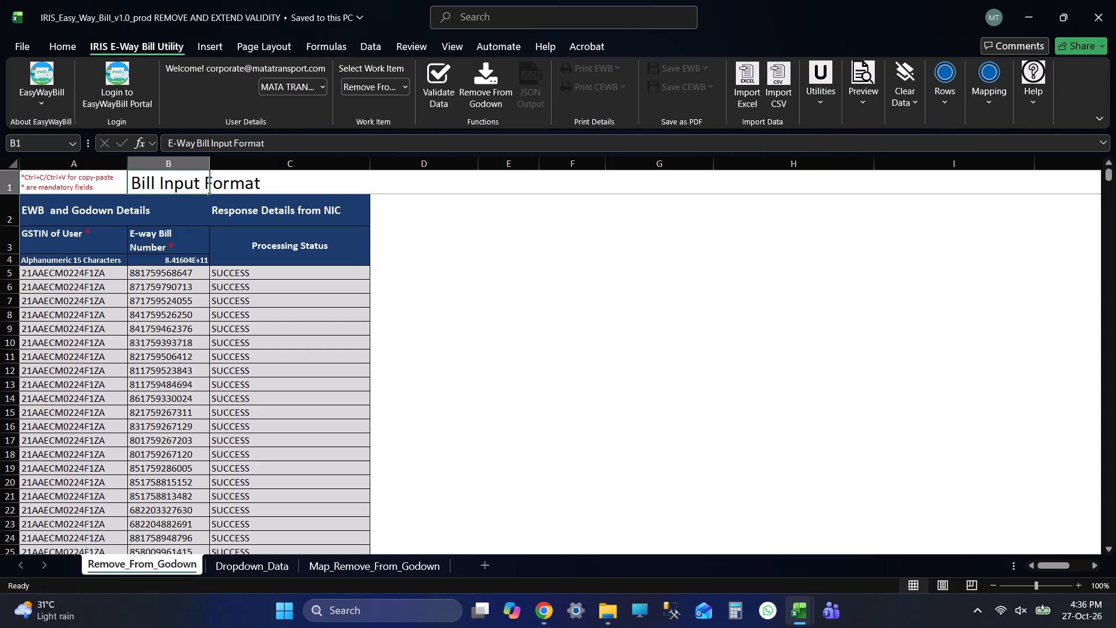
pyautogui.click(1115, 0)
# Switch to the EXTENDED FILE 20261027 workbook in Excel.
pyautogui.hotkey('alt', 'Tab')
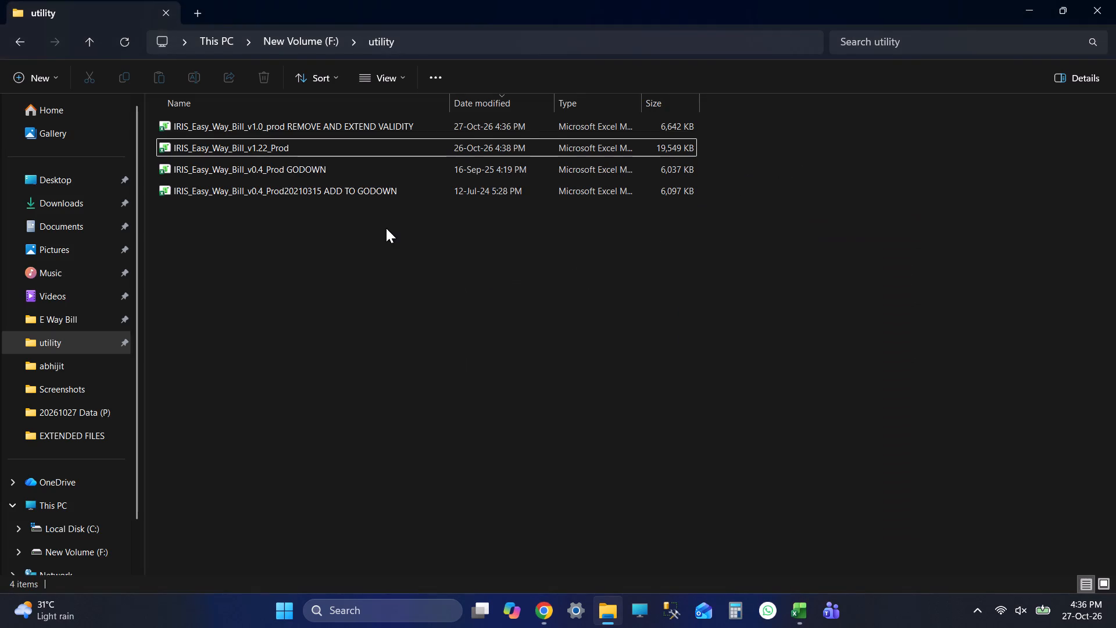
pyautogui.hotkey('alt', 'Tab')
pyautogui.hotkey('alt', 'Tab')
pyautogui.hotkey('alt', 'Tab')
pyautogui.hotkey('alt', 'Tab')
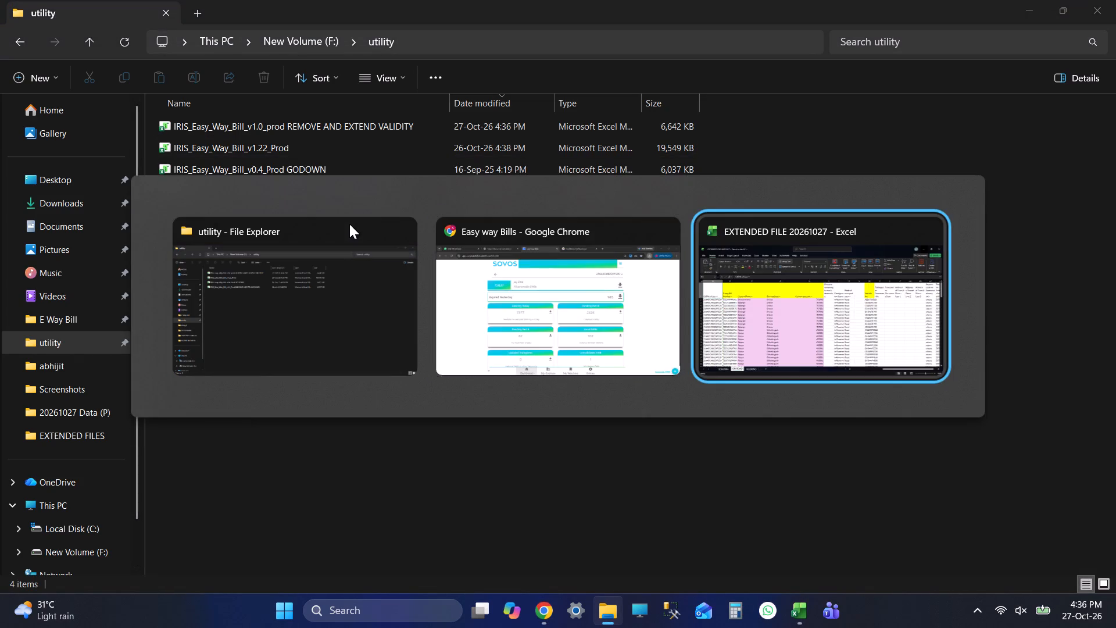
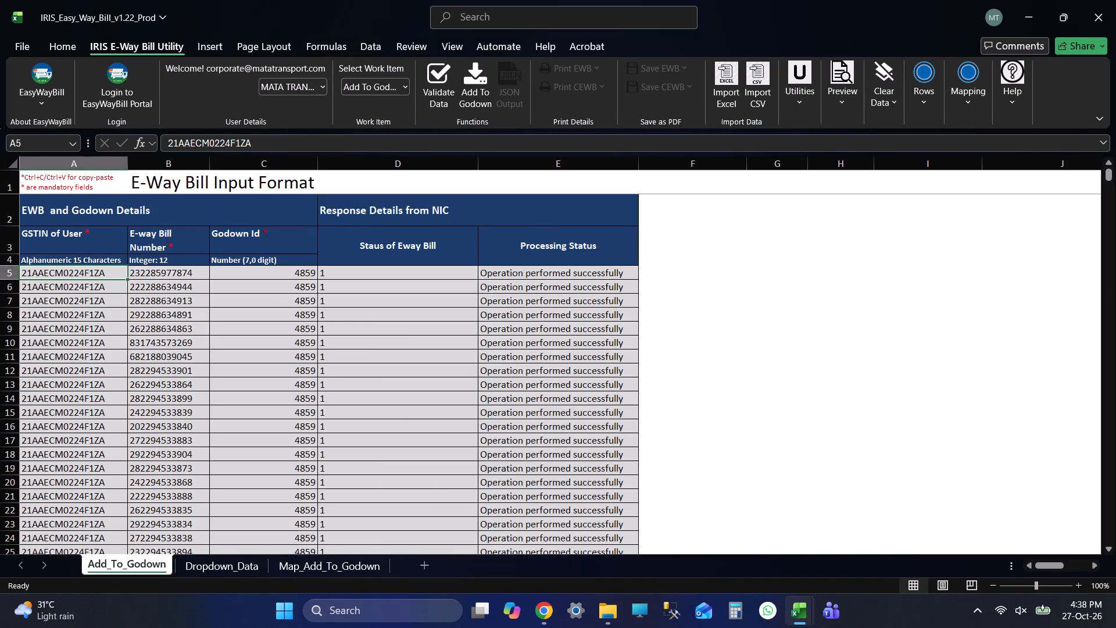
# Import the XLSX file add to godown from F:\E Way Bill into the Add_To_Godown sheet, overwriting the existing data.
pyautogui.click(102, 176)
pyautogui.scroll(15, 466, 360)
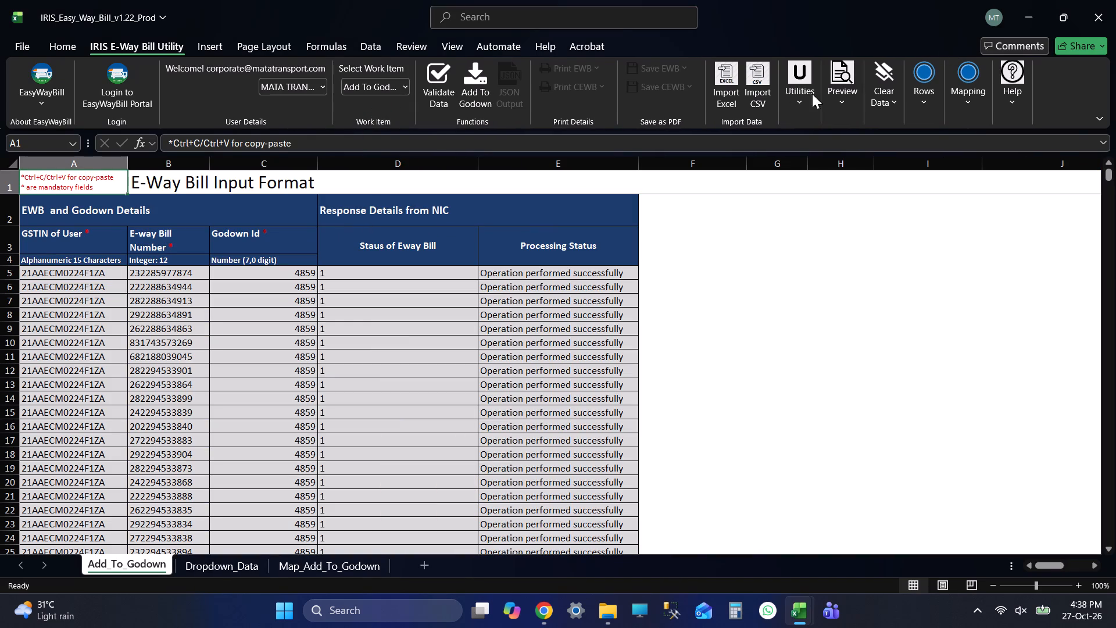
pyautogui.click(717, 87)
pyautogui.click(660, 266)
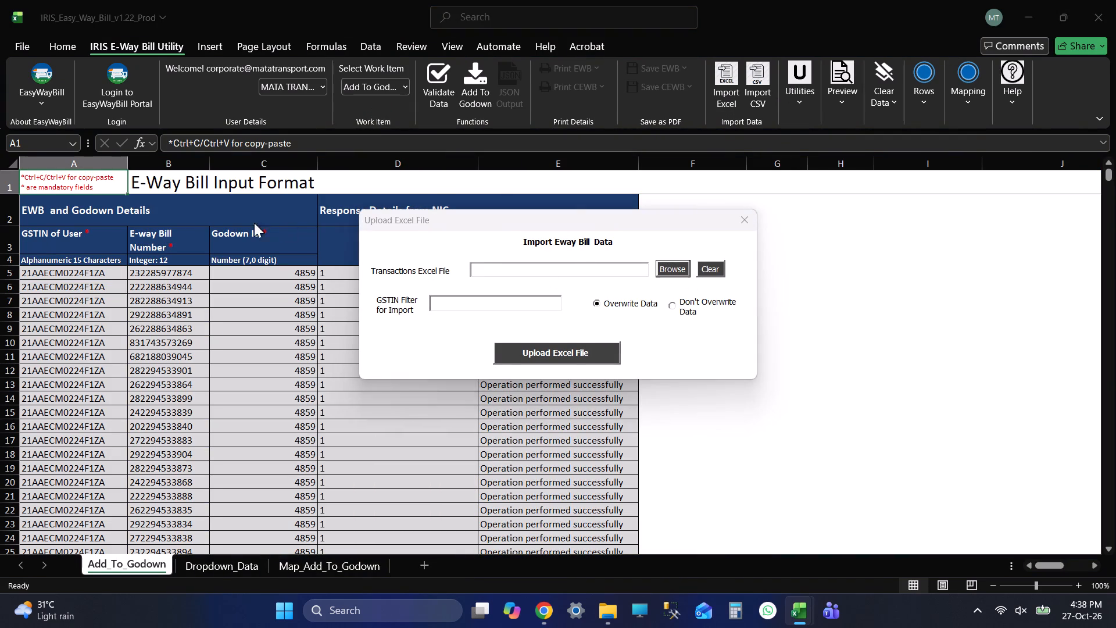
pyautogui.click(88, 233)
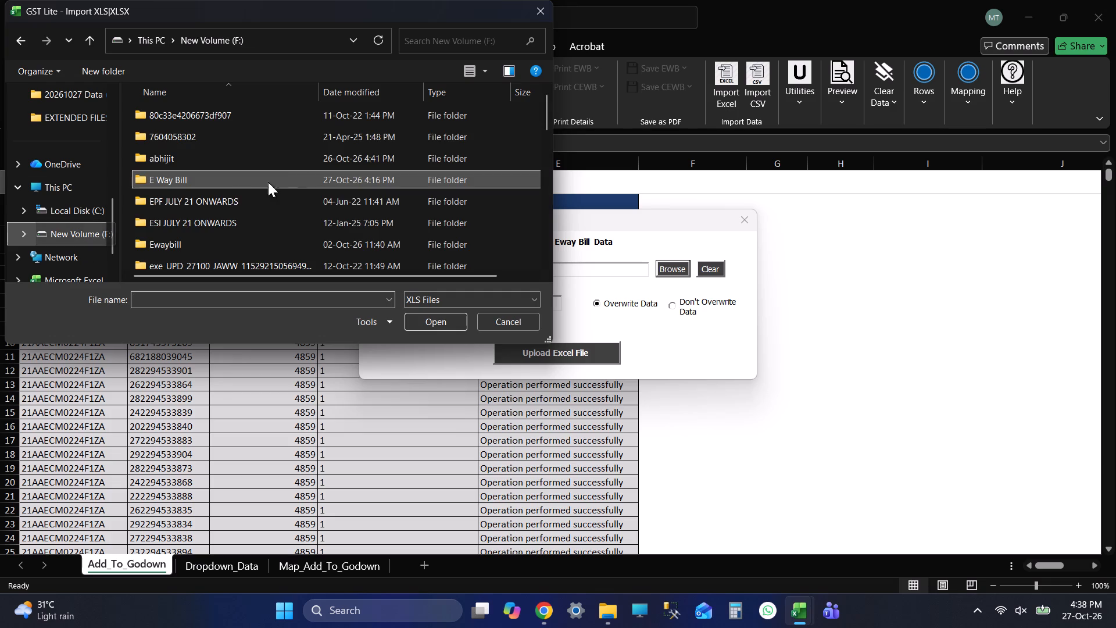
pyautogui.doubleClick(215, 186)
pyautogui.click(442, 302)
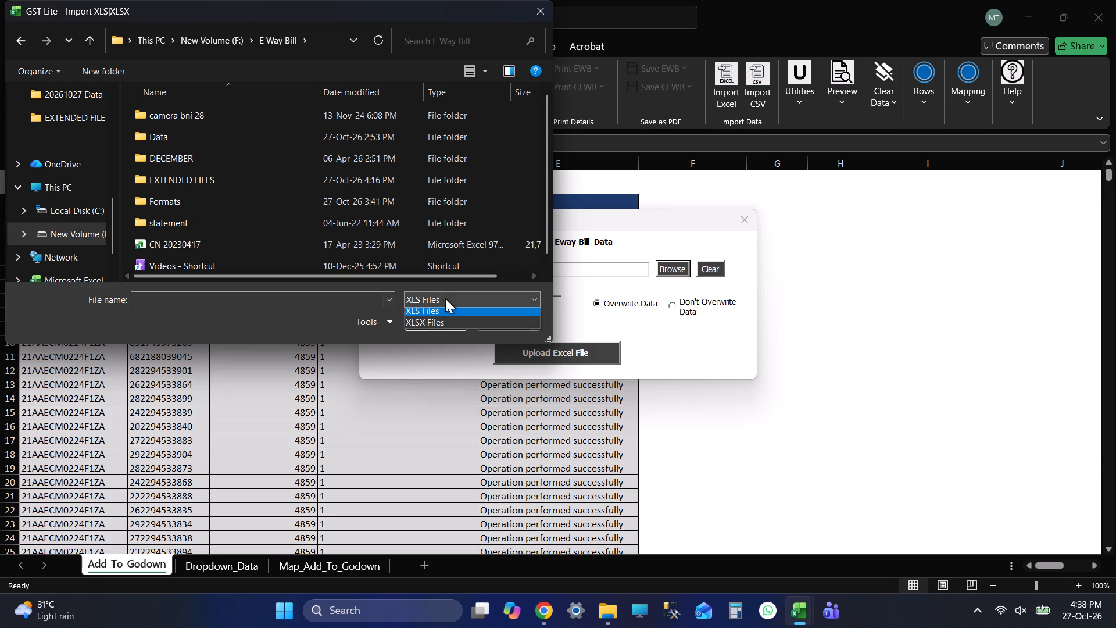
pyautogui.click(446, 324)
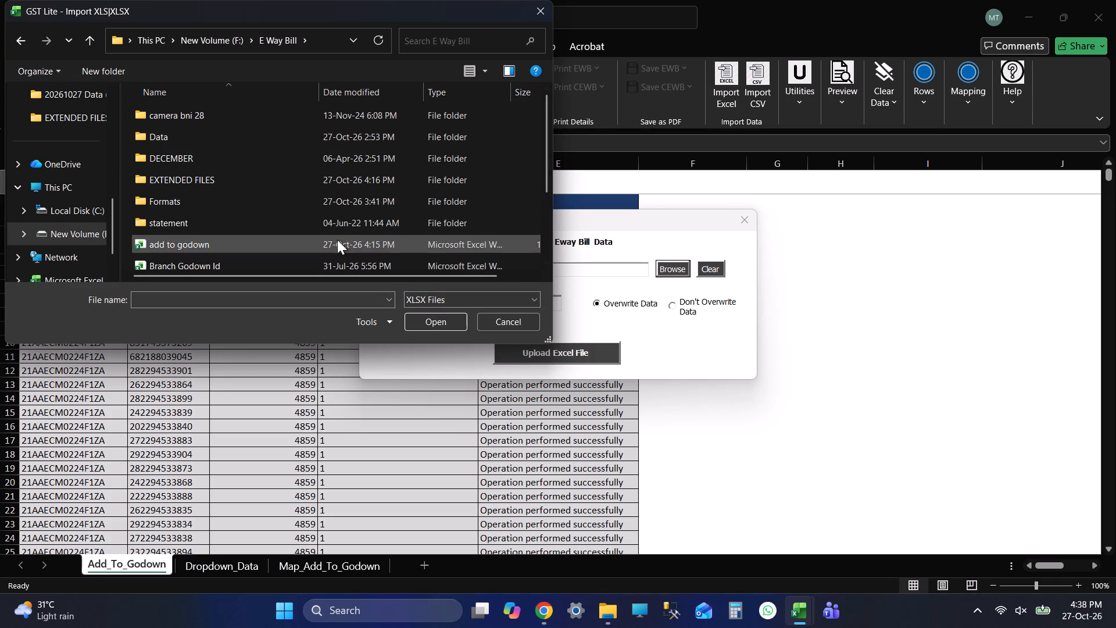
pyautogui.click(337, 240)
pyautogui.click(442, 320)
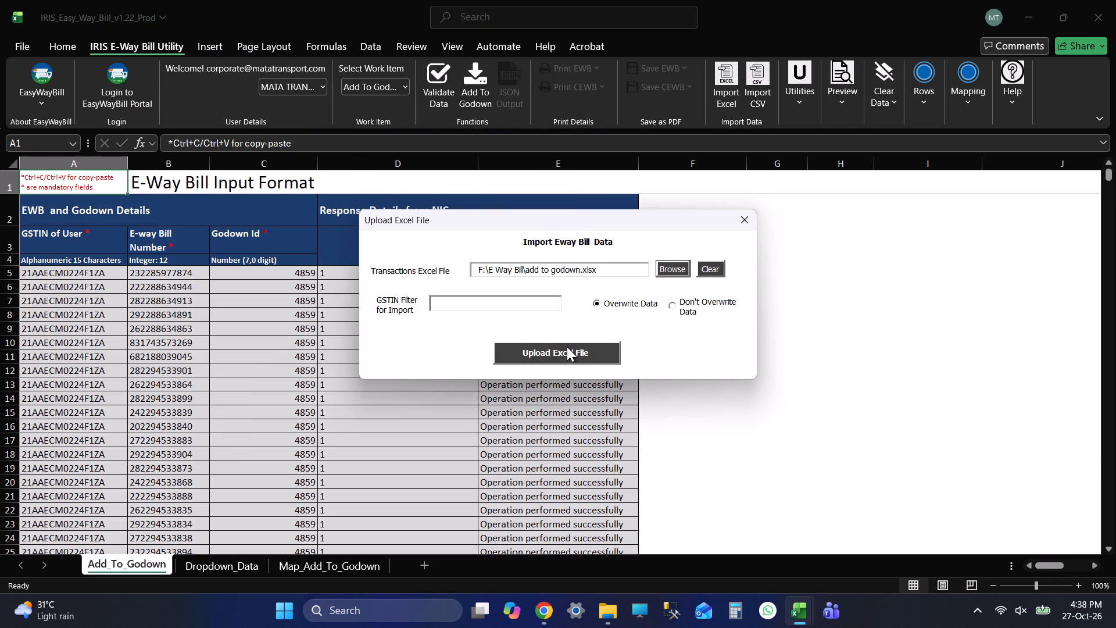
pyautogui.click(533, 352)
pyautogui.click(543, 345)
pyautogui.click(535, 354)
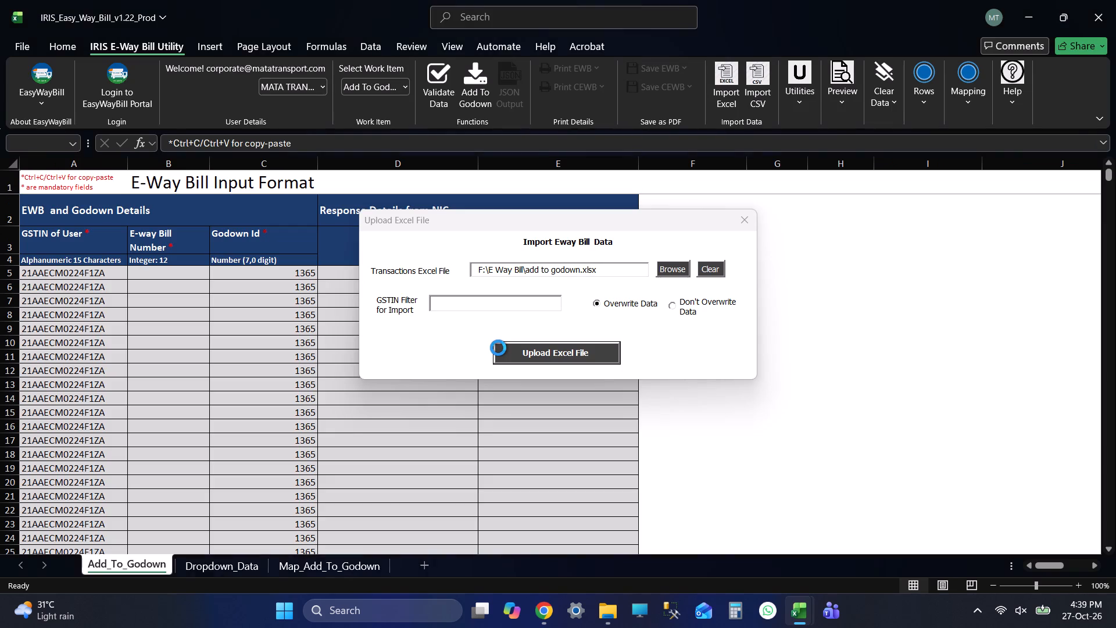
pyautogui.click(588, 358)
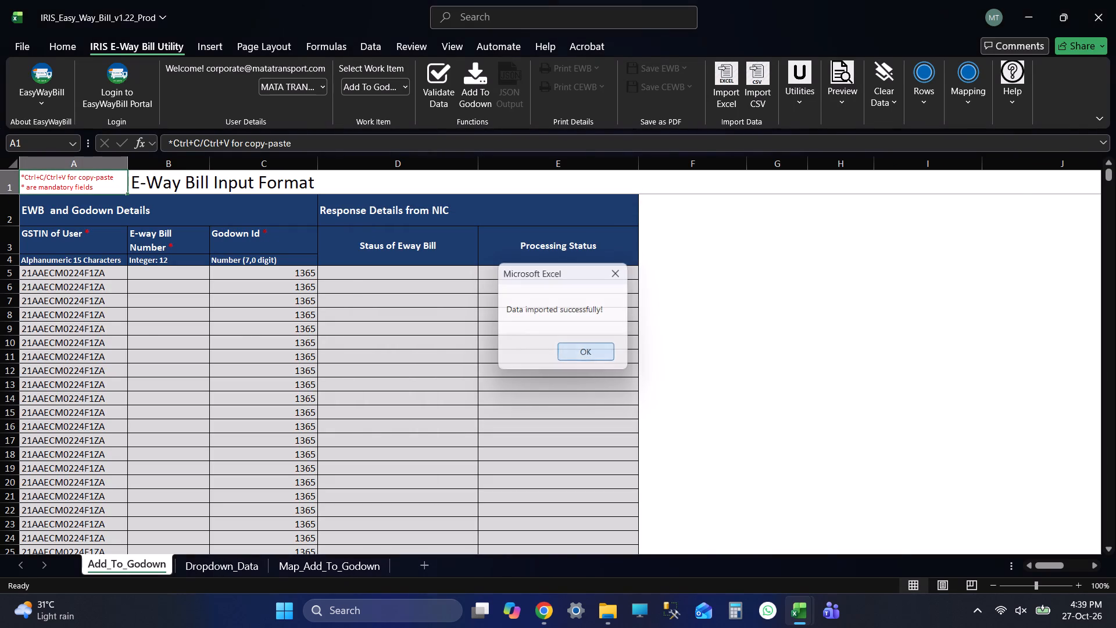
# Open the add to godown workbook from the E Way Bill folder in File Explorer.
pyautogui.hotkey('alt', 'Tab')
pyautogui.hotkey('alt', 'Tab')
pyautogui.hotkey('alt', 'Tab')
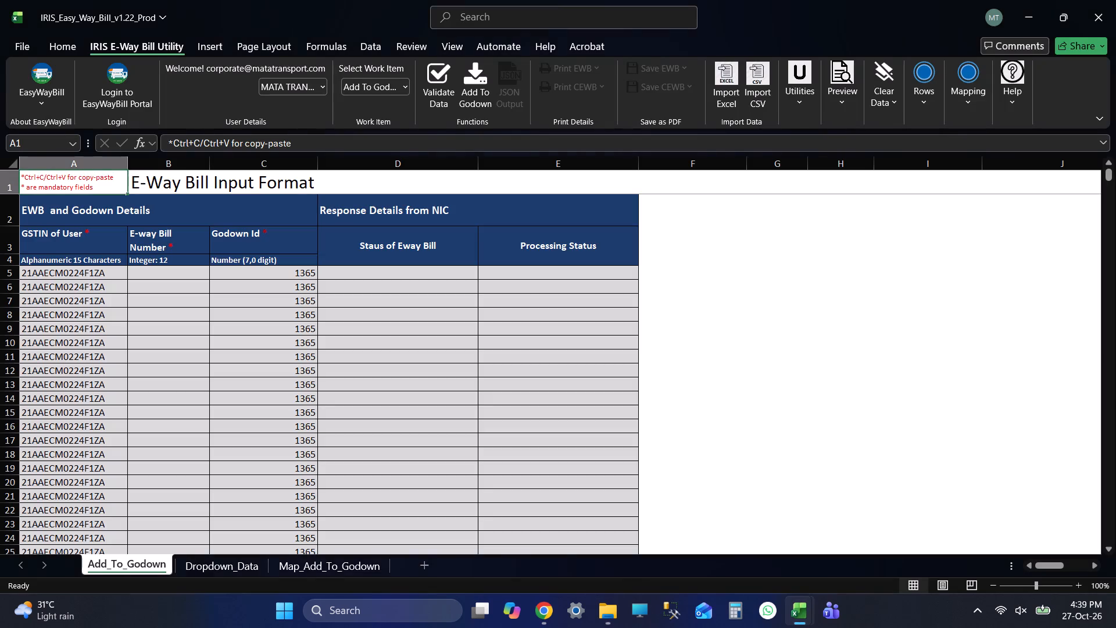
pyautogui.hotkey('alt', 'Tab')
pyautogui.click(55, 313)
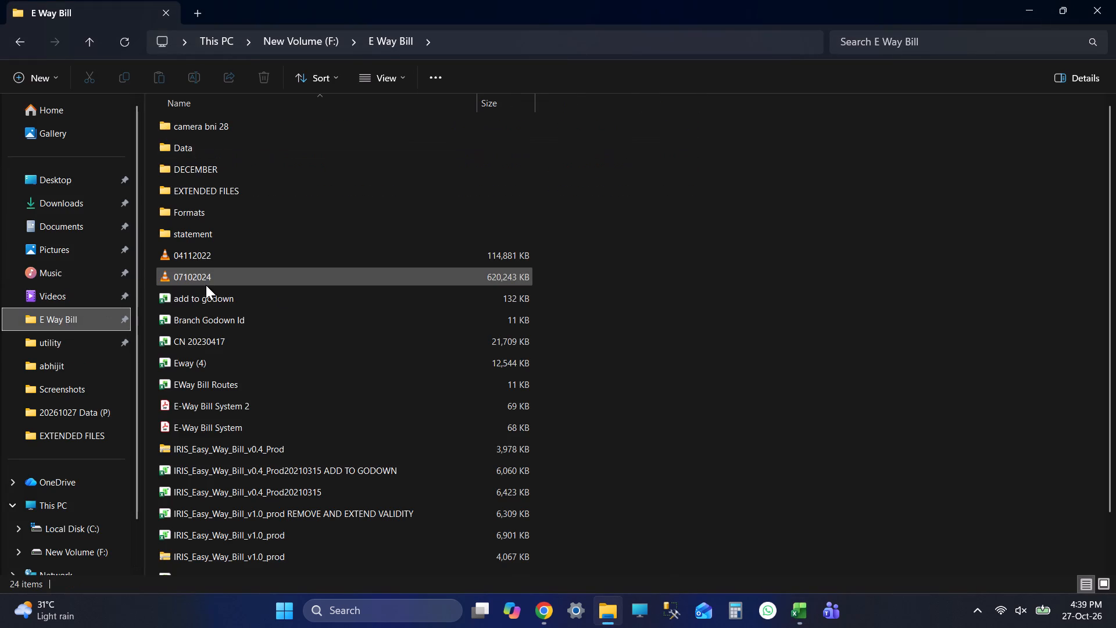
pyautogui.doubleClick(216, 306)
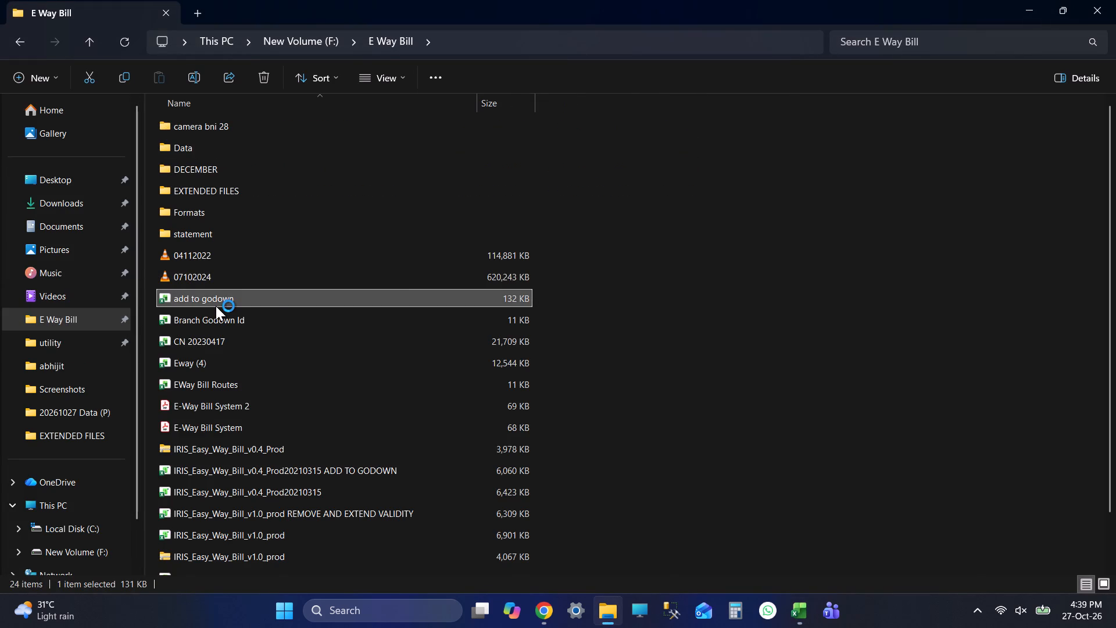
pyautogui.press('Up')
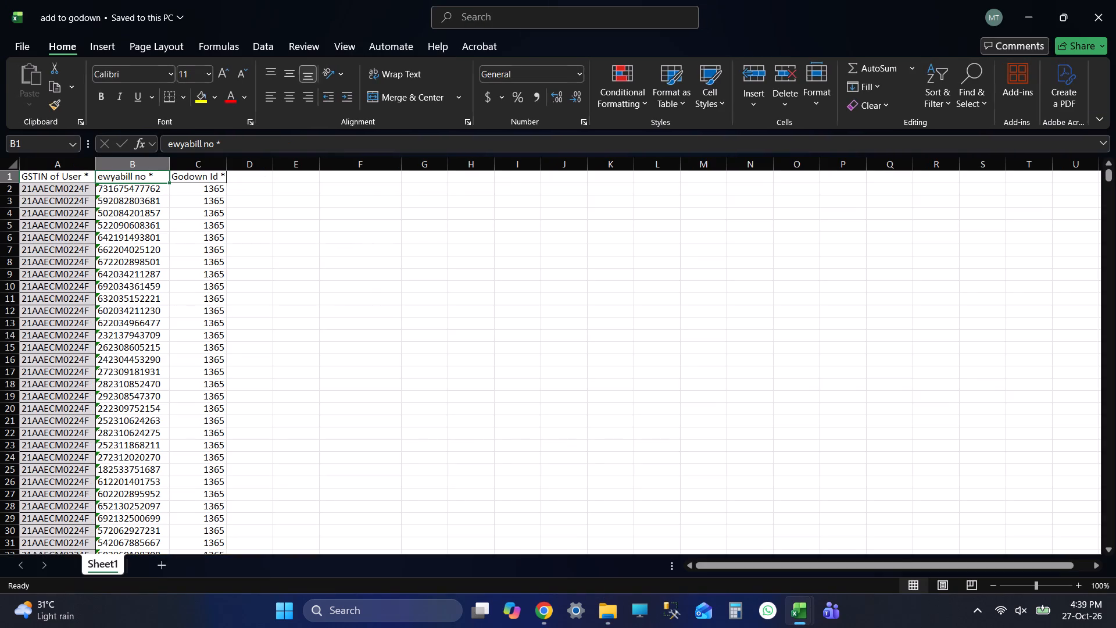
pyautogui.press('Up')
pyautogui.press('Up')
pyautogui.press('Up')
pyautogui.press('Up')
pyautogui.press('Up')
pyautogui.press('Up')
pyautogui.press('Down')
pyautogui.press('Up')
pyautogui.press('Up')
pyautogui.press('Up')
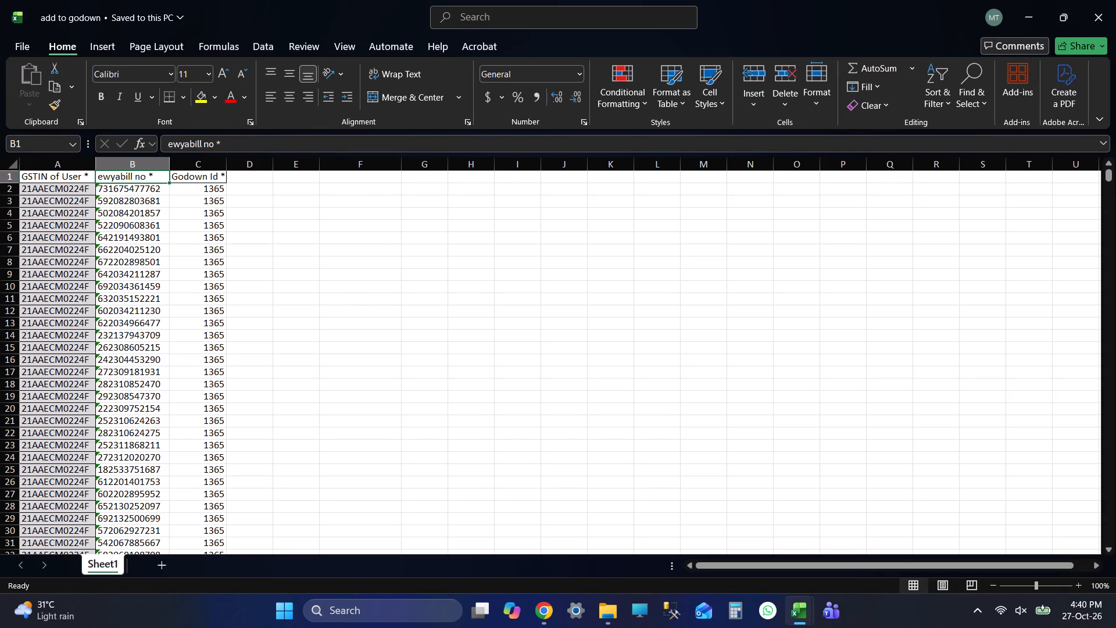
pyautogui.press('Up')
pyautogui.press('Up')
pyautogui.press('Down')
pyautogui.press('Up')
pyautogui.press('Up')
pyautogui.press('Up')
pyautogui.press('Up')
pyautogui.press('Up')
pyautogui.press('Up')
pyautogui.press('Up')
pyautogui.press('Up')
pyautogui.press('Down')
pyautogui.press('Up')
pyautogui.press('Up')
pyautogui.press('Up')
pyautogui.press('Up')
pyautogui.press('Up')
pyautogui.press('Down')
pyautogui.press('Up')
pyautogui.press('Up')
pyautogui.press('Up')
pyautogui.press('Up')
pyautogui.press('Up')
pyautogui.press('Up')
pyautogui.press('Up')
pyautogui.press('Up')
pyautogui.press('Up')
# Copy all e-way bill numbers below the header in column B of the add to godown workbook.
pyautogui.press('Down')
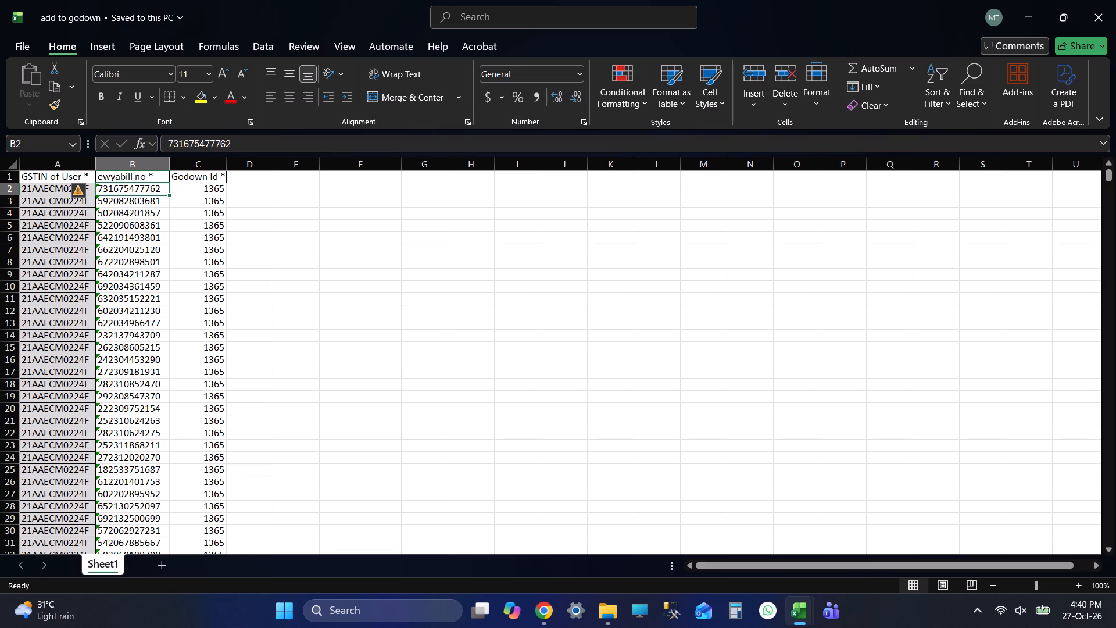
pyautogui.hotkey('ctrl', 'shift', 'Down')
pyautogui.hotkey('ctrl', 'c')
pyautogui.hotkey('ctrl', 'c')
pyautogui.hotkey('ctrl', 'c')
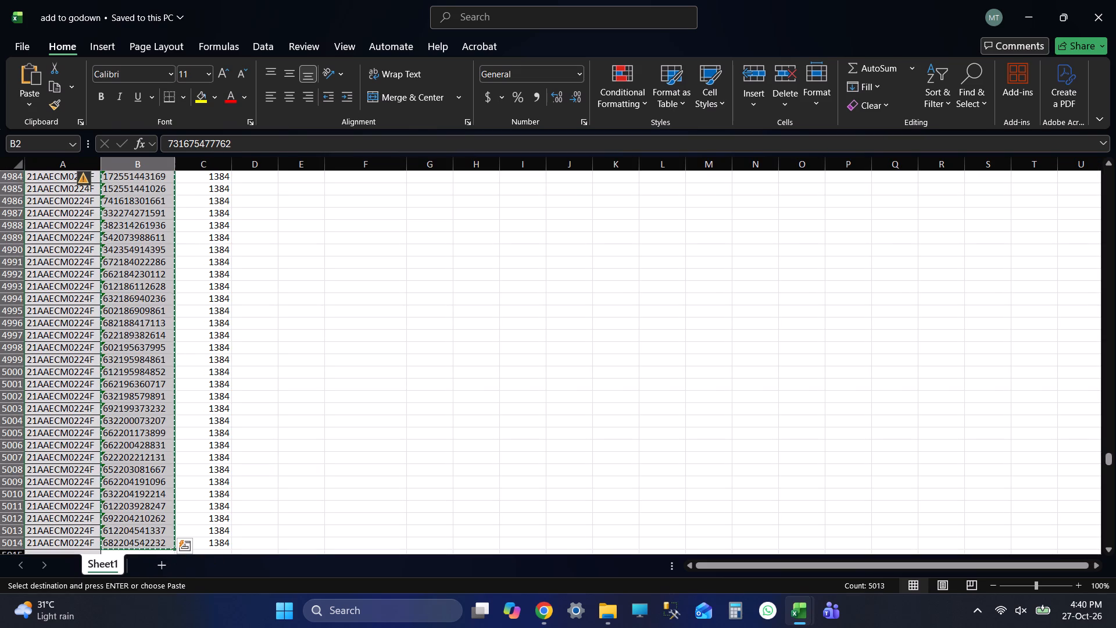
pyautogui.scroll(-2, 347, 332)
# Paste the copied numbers into the E-way Bill Number column of the IRIS Add_To_Godown sheet, starting at cell B5.
pyautogui.hotkey('alt', 'Tab')
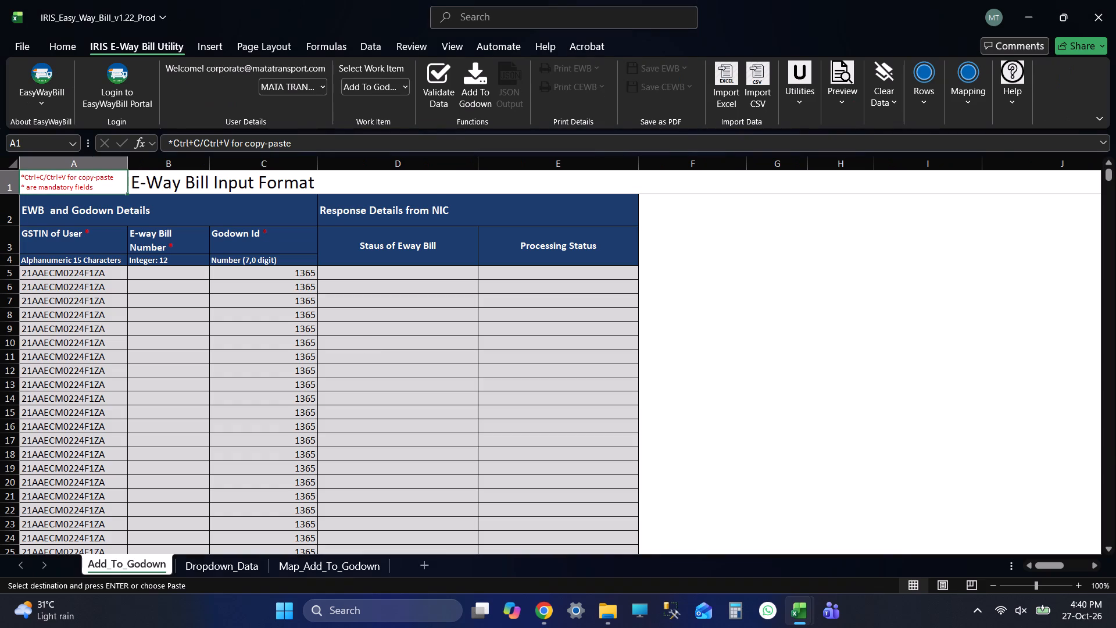
pyautogui.press('Up')
pyautogui.press('Up')
pyautogui.press('Up')
pyautogui.press('Right')
pyautogui.press('Down')
pyautogui.press('Down')
pyautogui.press('Down')
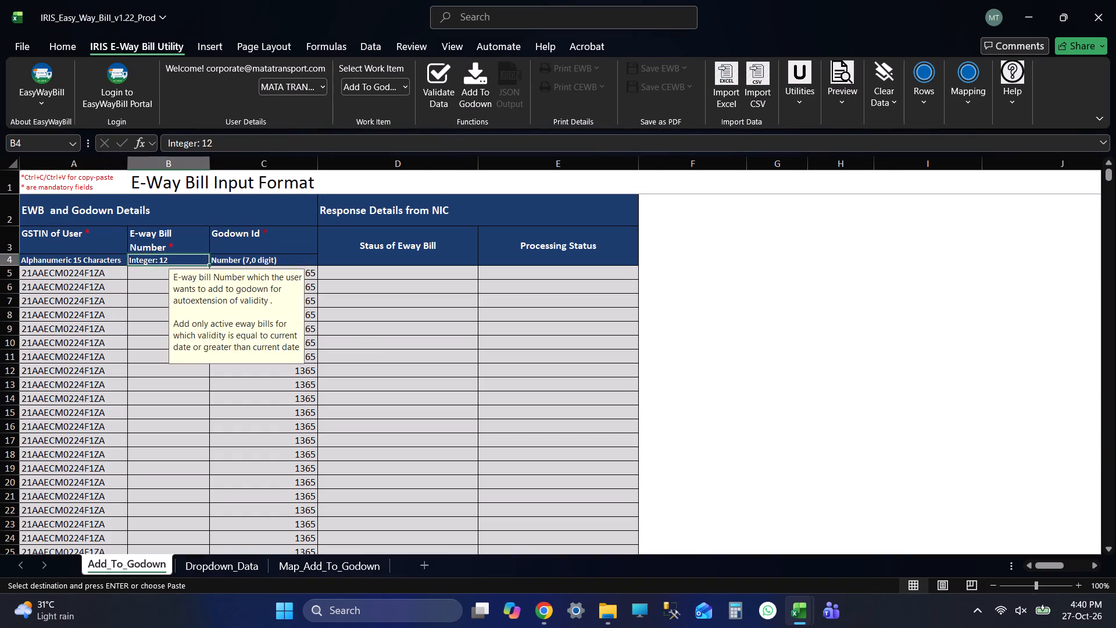
pyautogui.press('Down')
pyautogui.press('Up')
pyautogui.press('Up')
pyautogui.press('Up')
pyautogui.press('Up')
pyautogui.press('Up')
pyautogui.press('Down')
pyautogui.press('Down')
pyautogui.press('Down')
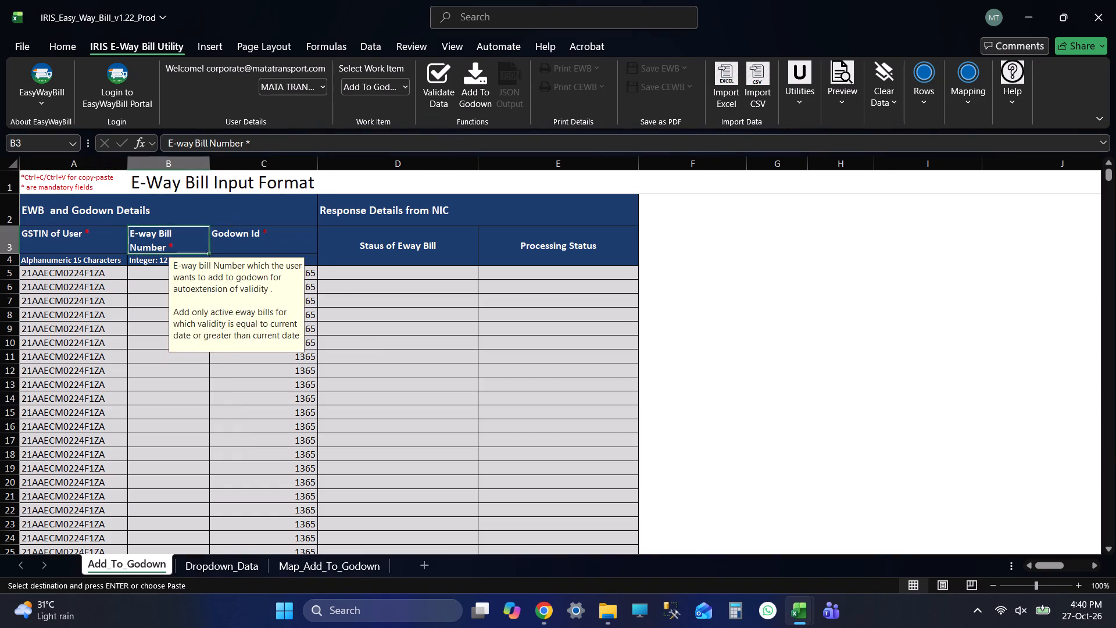
pyautogui.press('Down')
pyautogui.hotkey('ctrl', 'v')
# Check the pasted e-way bill numbers from the first to the last row, comparing them with the add to godown workbook.
pyautogui.press('Down')
pyautogui.press('Down')
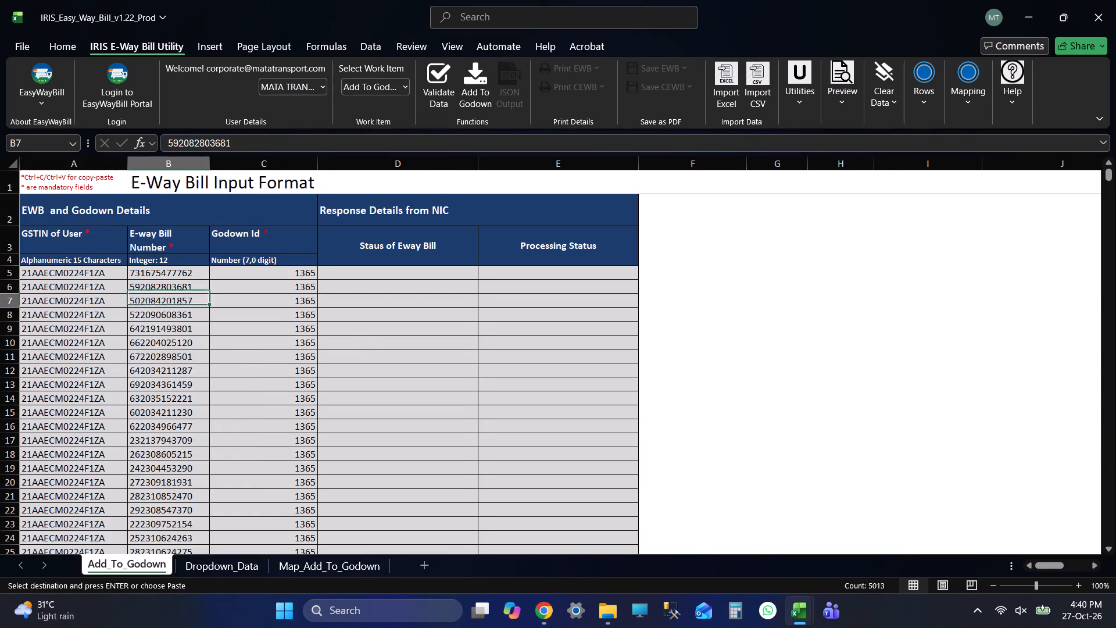
pyautogui.press('Down')
pyautogui.hotkey('ctrl', 'Down')
pyautogui.press('Down')
pyautogui.press('Down')
pyautogui.press('Down')
pyautogui.press('Down')
pyautogui.press('Down')
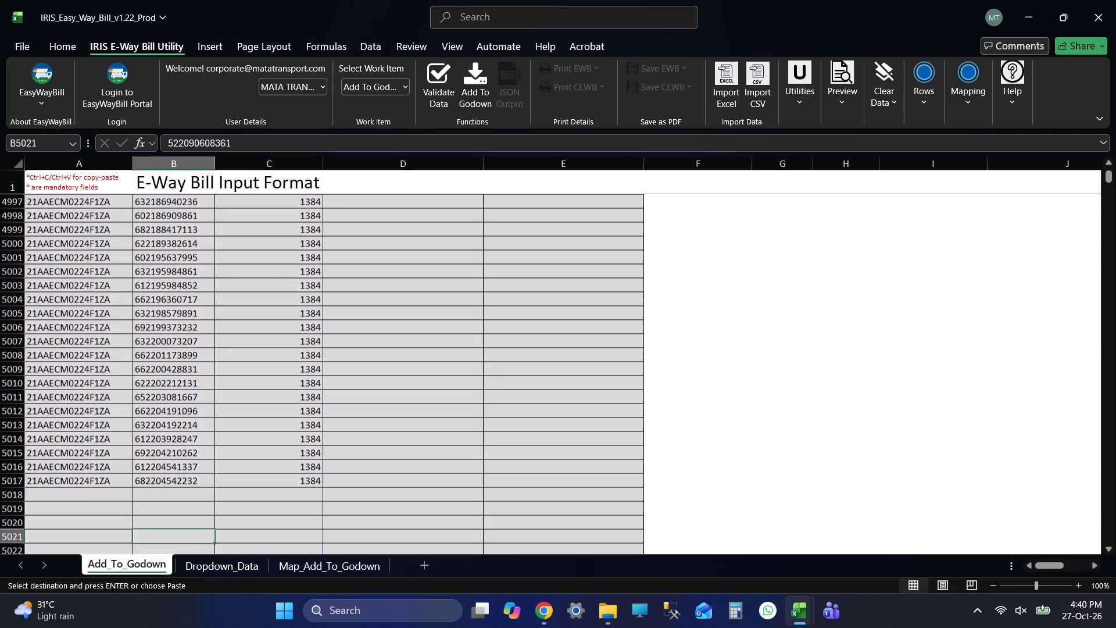
pyautogui.hotkey('ctrl', 'Up')
pyautogui.hotkey('alt', 'Tab')
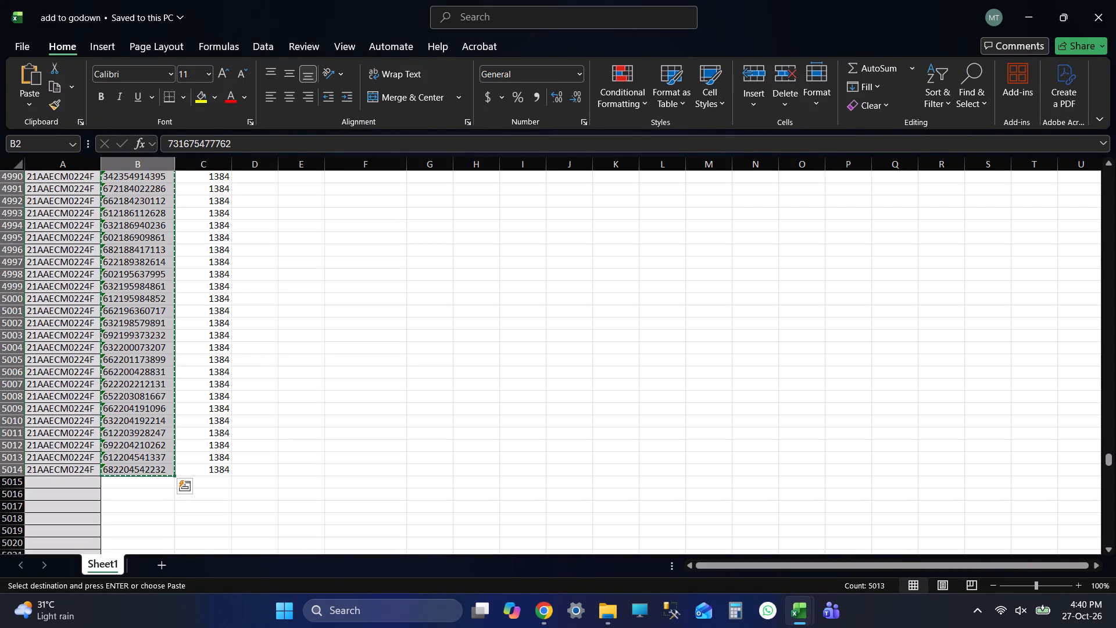
pyautogui.hotkey('alt', 'Tab')
pyautogui.hotkey('ctrl', 'Up')
pyautogui.press('Up')
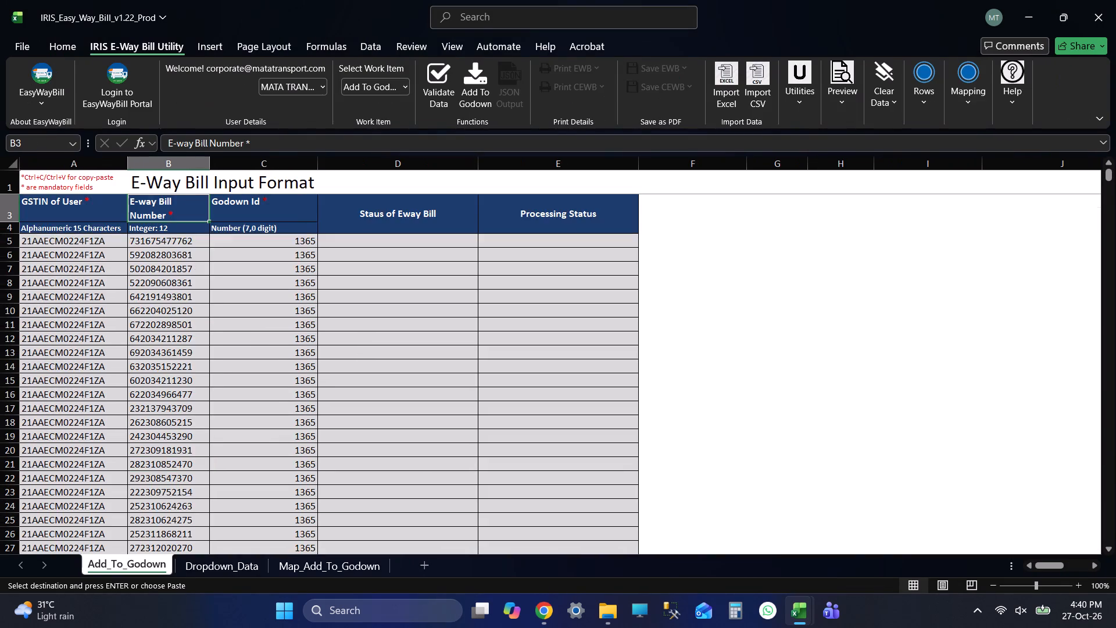
pyautogui.press('Up')
pyautogui.press('Up')
pyautogui.press('Up')
pyautogui.press('Up')
pyautogui.hotkey('alt', 'Tab')
pyautogui.hotkey('ctrl', 'Up')
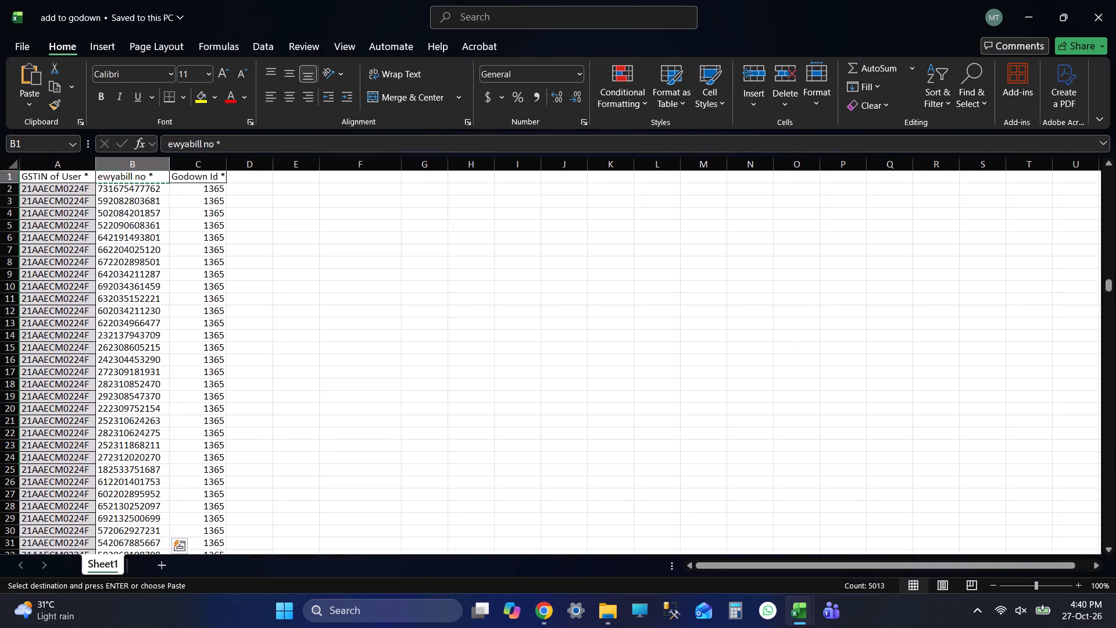
pyautogui.press('Up')
pyautogui.press('Up')
pyautogui.press('Up')
pyautogui.hotkey('alt', 'Tab')
pyautogui.click(138, 267)
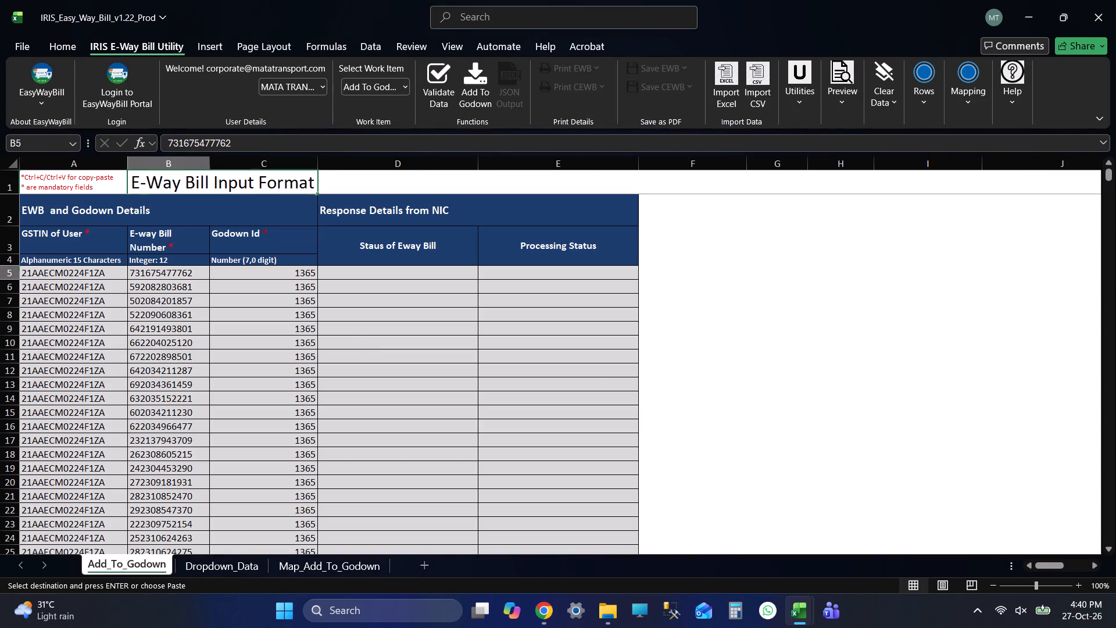
pyautogui.hotkey('ctrl', 'Down')
pyautogui.press('Down')
pyautogui.press('Down')
pyautogui.press('Down')
pyautogui.press('Down')
pyautogui.press('Down')
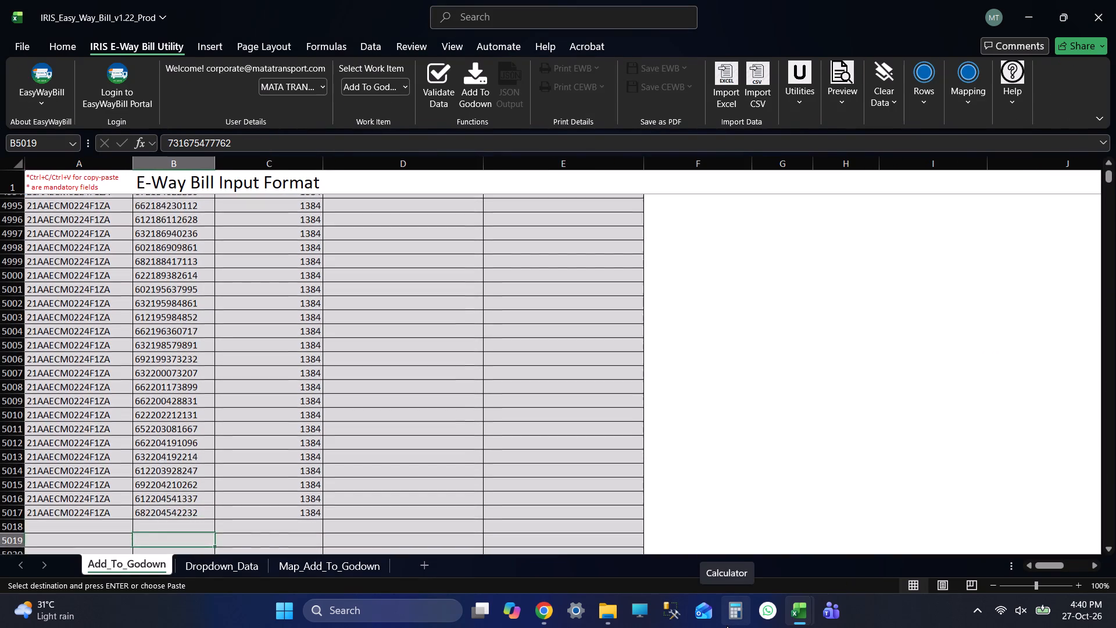
pyautogui.hotkey('ctrl', 'Up')
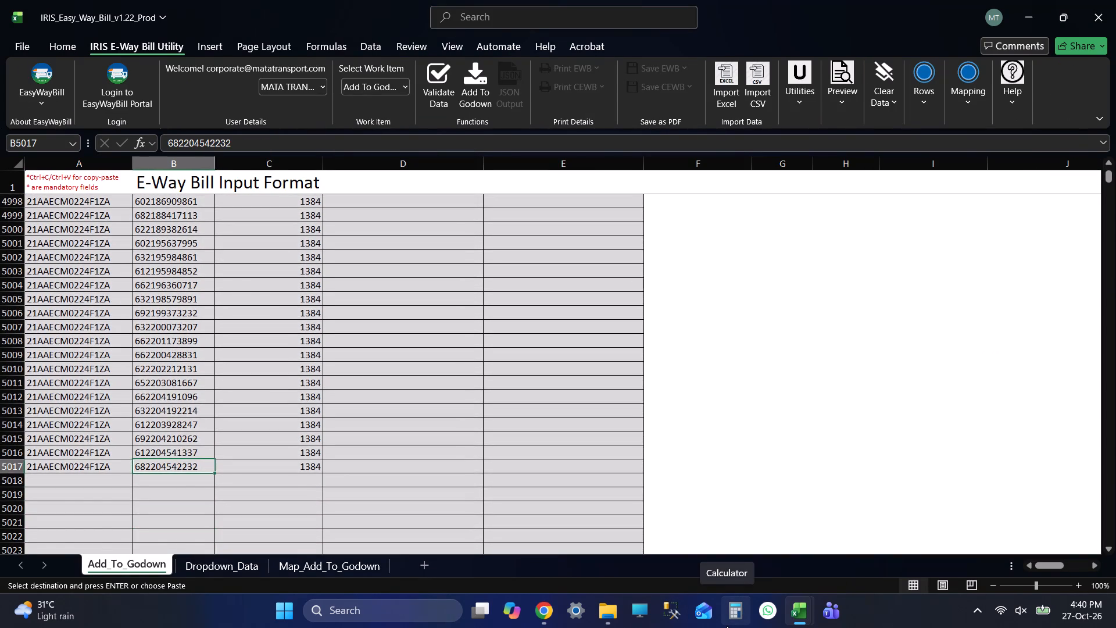
pyautogui.hotkey('ctrl', 'Up')
pyautogui.press('Up')
pyautogui.press('Up')
pyautogui.press('Up')
pyautogui.press('Up')
pyautogui.press('Up')
pyautogui.press('Up')
pyautogui.press('Up')
pyautogui.press('Up')
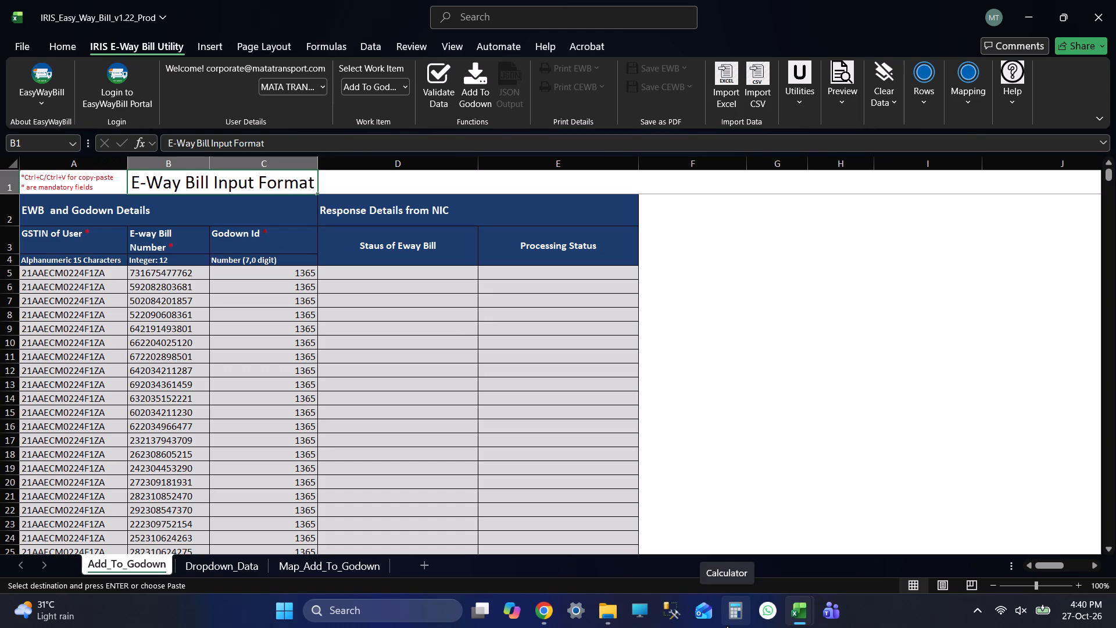
# Run Add To Godown on the e-way bills listed in the Add_To_Godown sheet and agree to proceed with adding them.
pyautogui.click(472, 97)
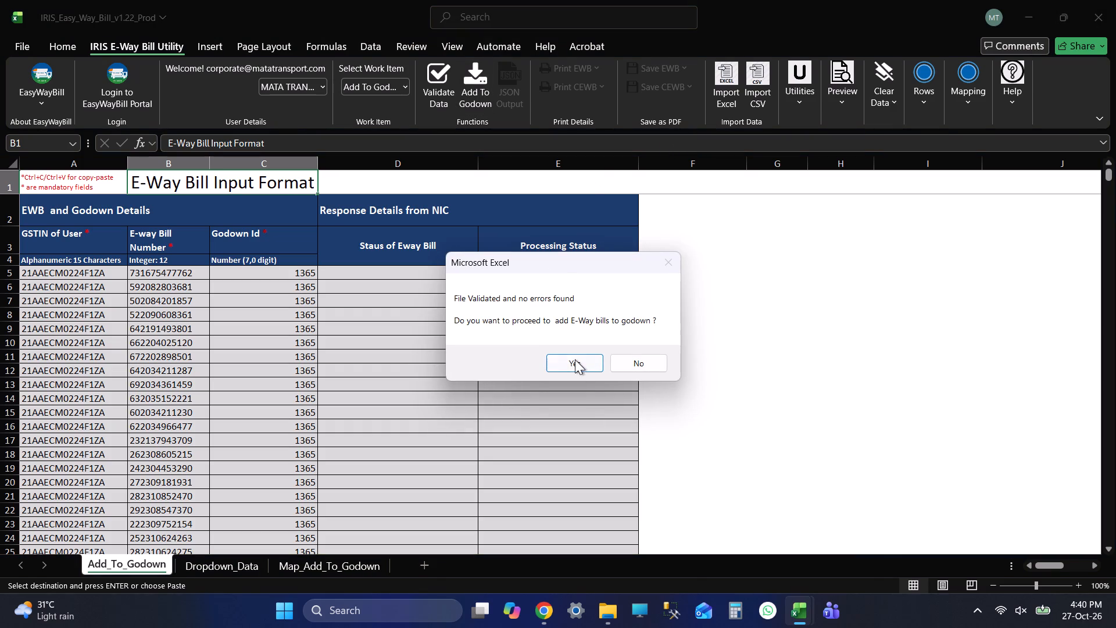
pyautogui.click(576, 362)
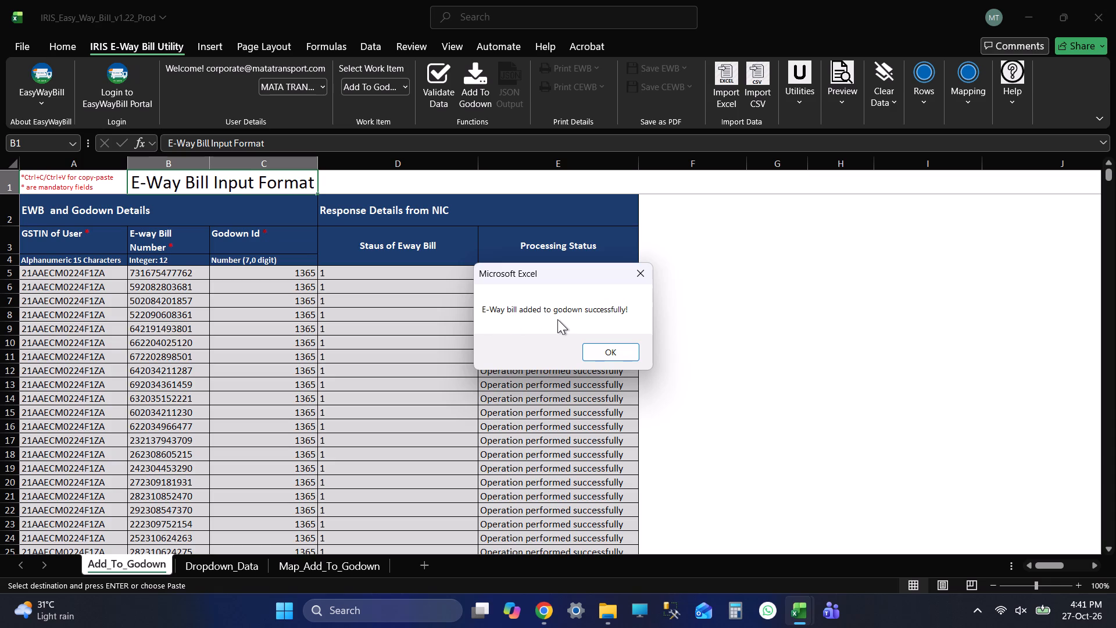
pyautogui.click(597, 354)
# Check the processing status of the e-way bills through to the end of the Add_To_Godown list.
pyautogui.click(162, 300)
pyautogui.hotkey('ctrl', 'Down')
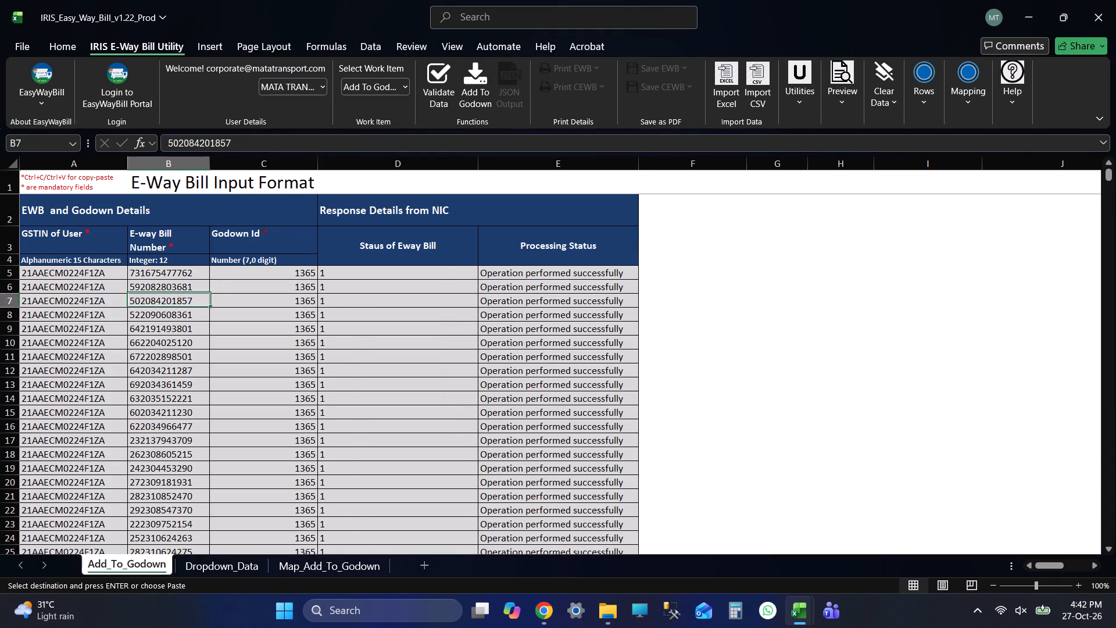
pyautogui.press('Down')
pyautogui.press('Down')
pyautogui.press('Down')
pyautogui.press('Down')
pyautogui.press('Down')
pyautogui.hotkey('ctrl', 'Up')
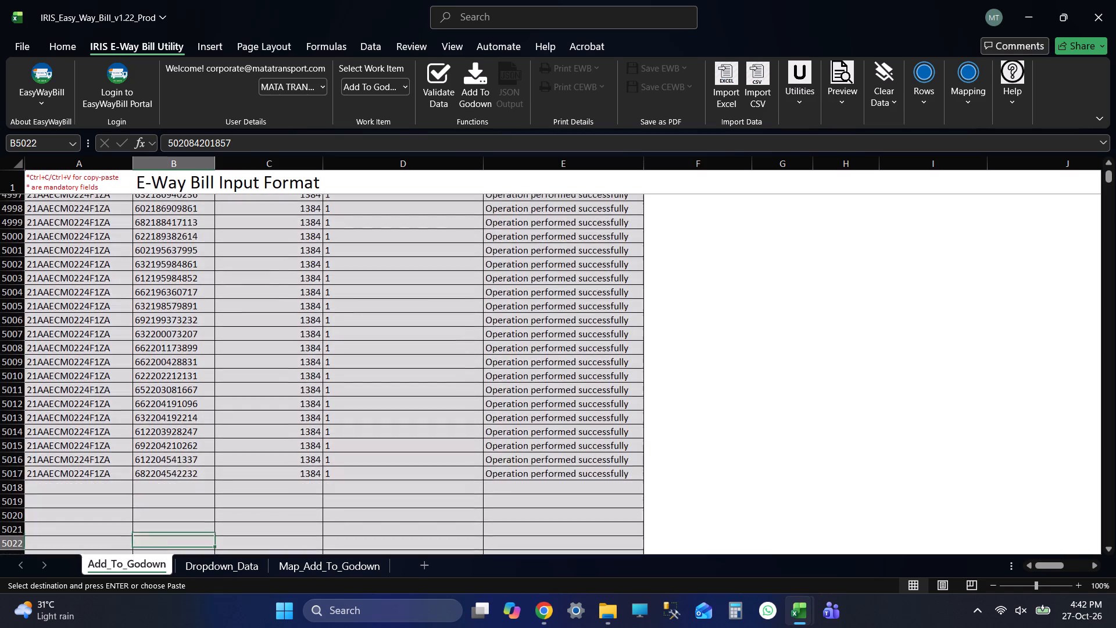
pyautogui.hotkey('ctrl', 'Up')
pyautogui.press('Up')
pyautogui.press('Up')
pyautogui.press('Up')
pyautogui.press('Up')
pyautogui.press('Up')
pyautogui.press('Up')
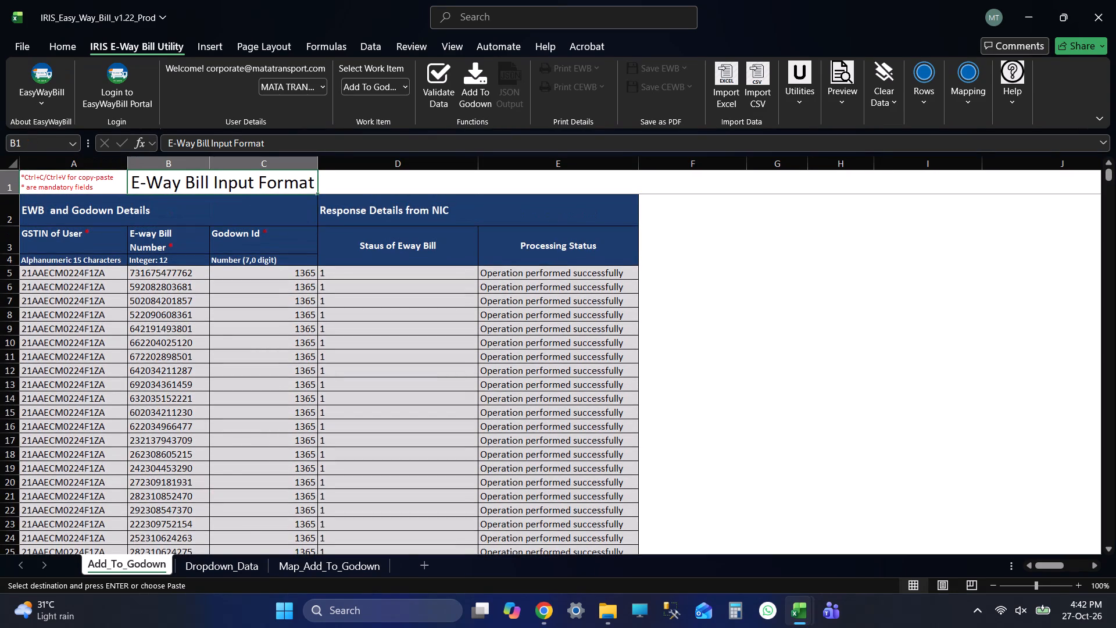
pyautogui.press('Up')
pyautogui.press('Up')
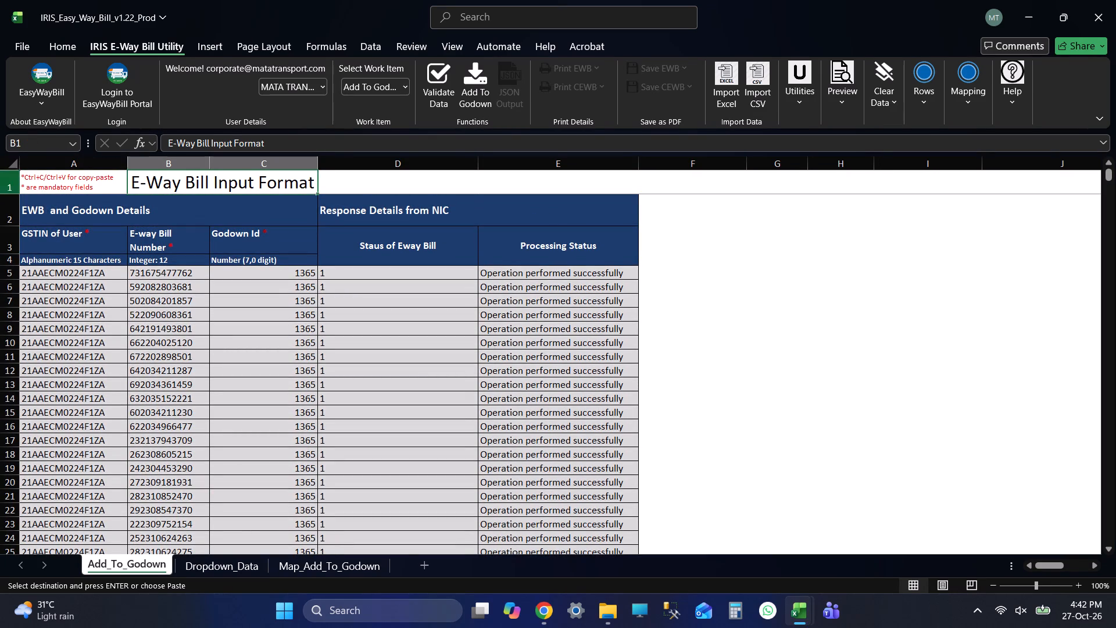
# Copy the entire Add_To_Godown sheet with its response details and paste it into a new blank workbook.
pyautogui.click(8, 165)
pyautogui.hotkey('ctrl', 'c')
pyautogui.hotkey('ctrl', 'c')
pyautogui.hotkey('ctrl', 'c')
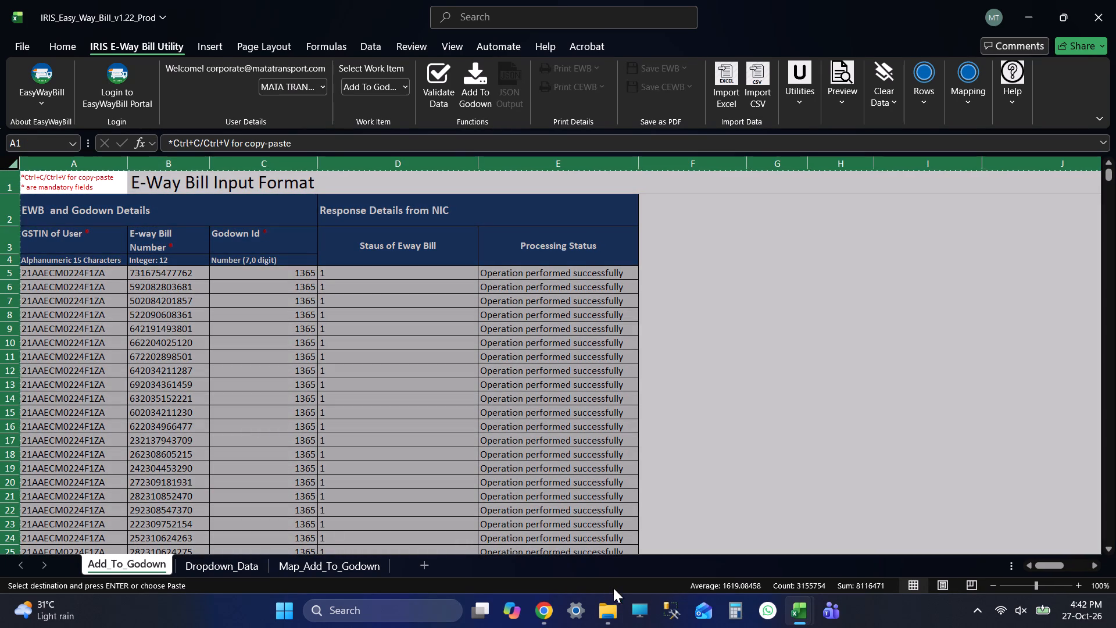
pyautogui.hotkey('ctrl', 'c')
pyautogui.hotkey('ctrl', 'c')
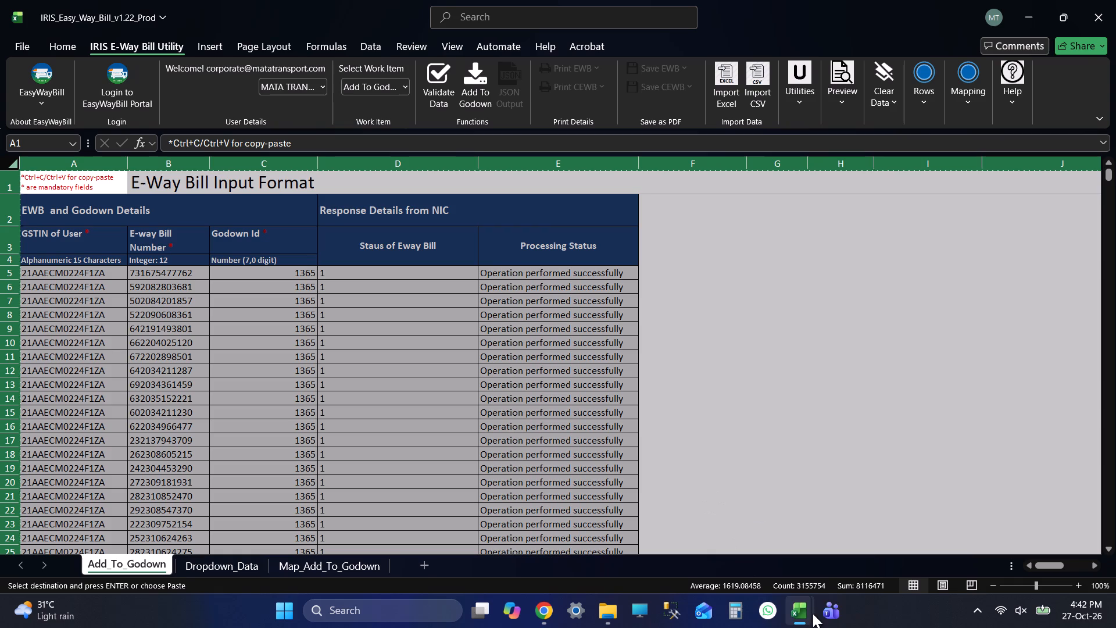
pyautogui.rightClick(804, 600)
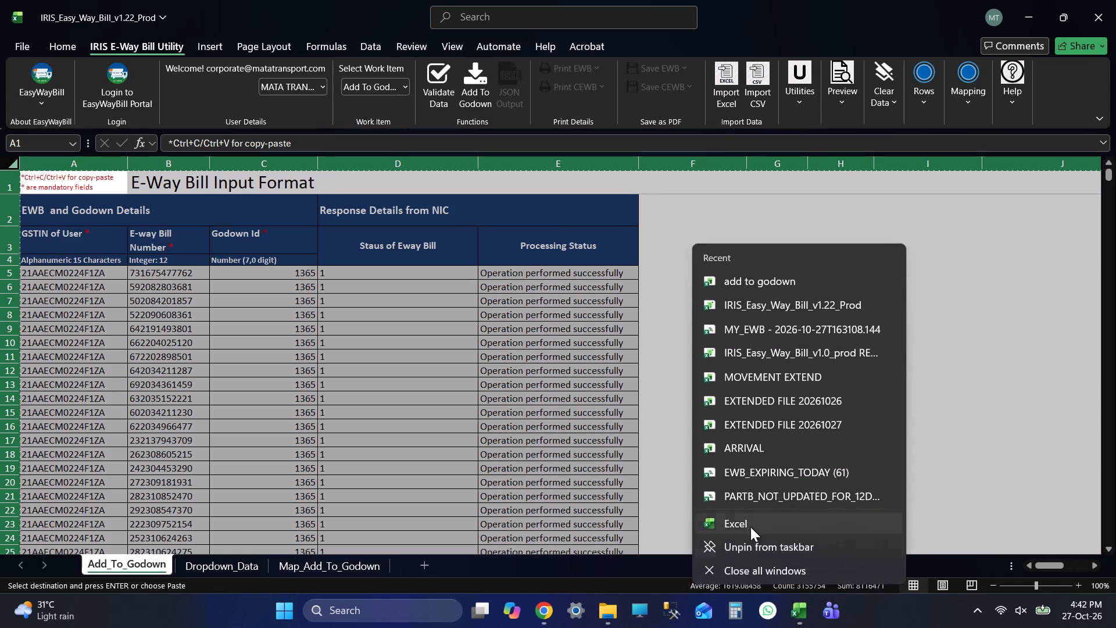
pyautogui.click(752, 526)
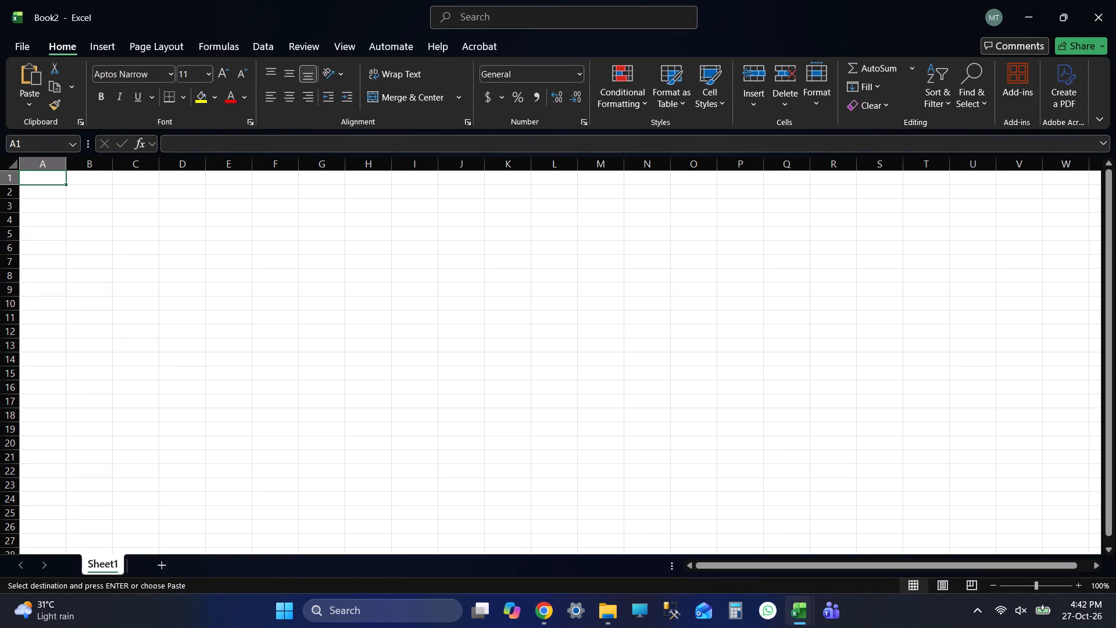
pyautogui.hotkey('ctrl', 'v')
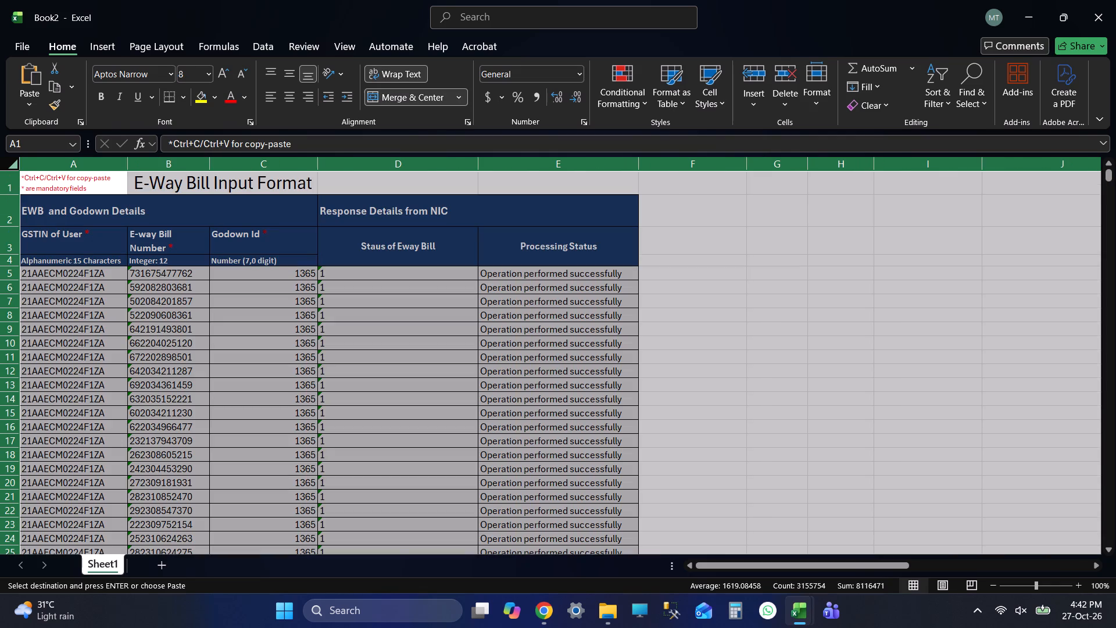
# Check the pasted e-way bill list in the new workbook through to its last row and back to the top.
pyautogui.click(42, 185)
pyautogui.click(168, 357)
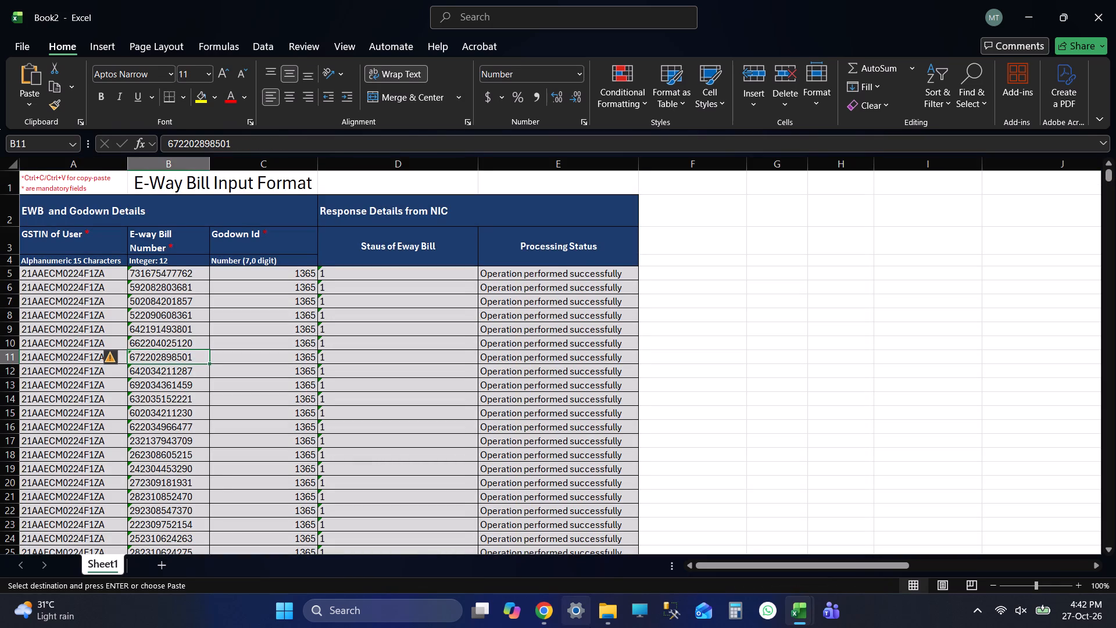
pyautogui.hotkey('ctrl', 'Down')
pyautogui.press('Down')
pyautogui.press('Down')
pyautogui.press('Down')
pyautogui.press('Down')
pyautogui.hotkey('ctrl', 'Up')
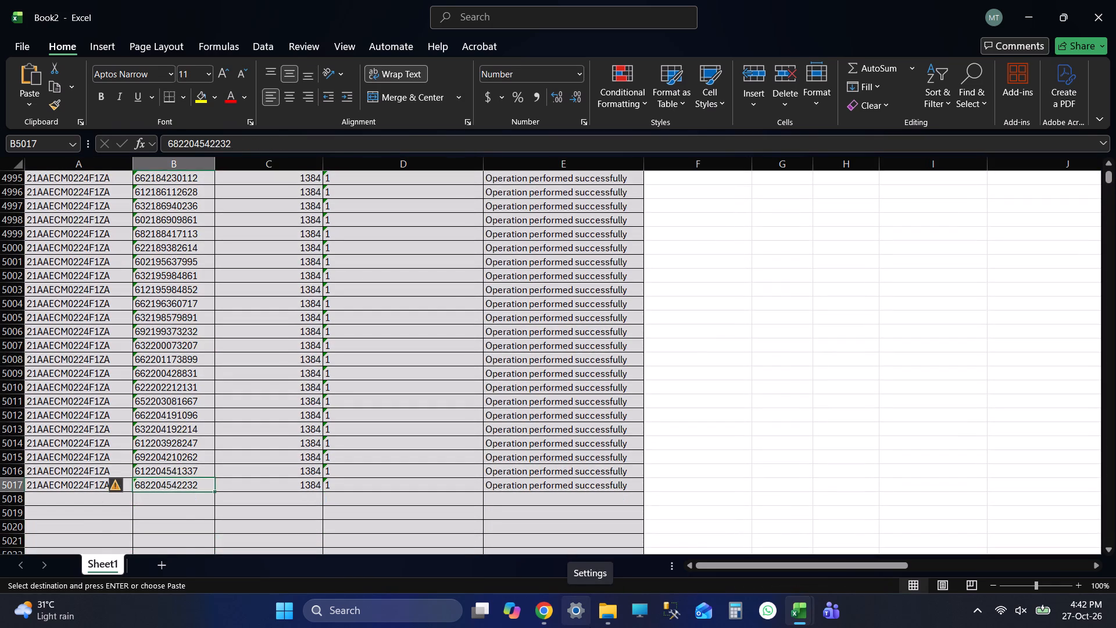
pyautogui.hotkey('ctrl', 'Up')
pyautogui.press('Up')
pyautogui.press('Down')
pyautogui.press('Down')
pyautogui.press('Down')
pyautogui.press('Down')
pyautogui.hotkey('ctrl', 'Down')
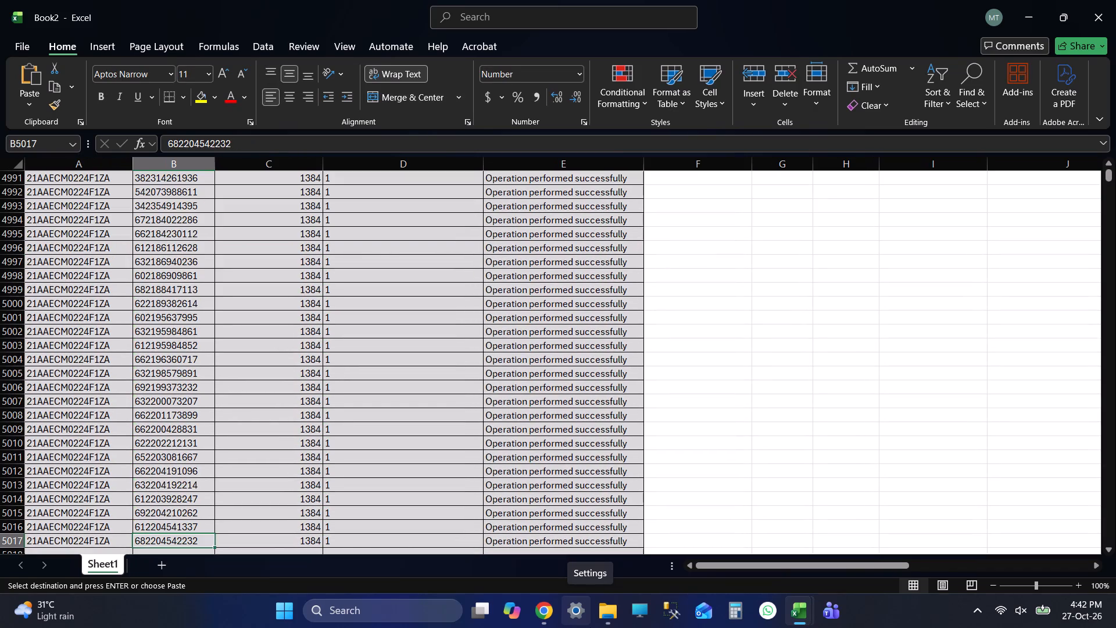
pyautogui.hotkey('ctrl', 'Up')
pyautogui.press('Up')
pyautogui.press('Up')
pyautogui.press('Up')
pyautogui.press('Up')
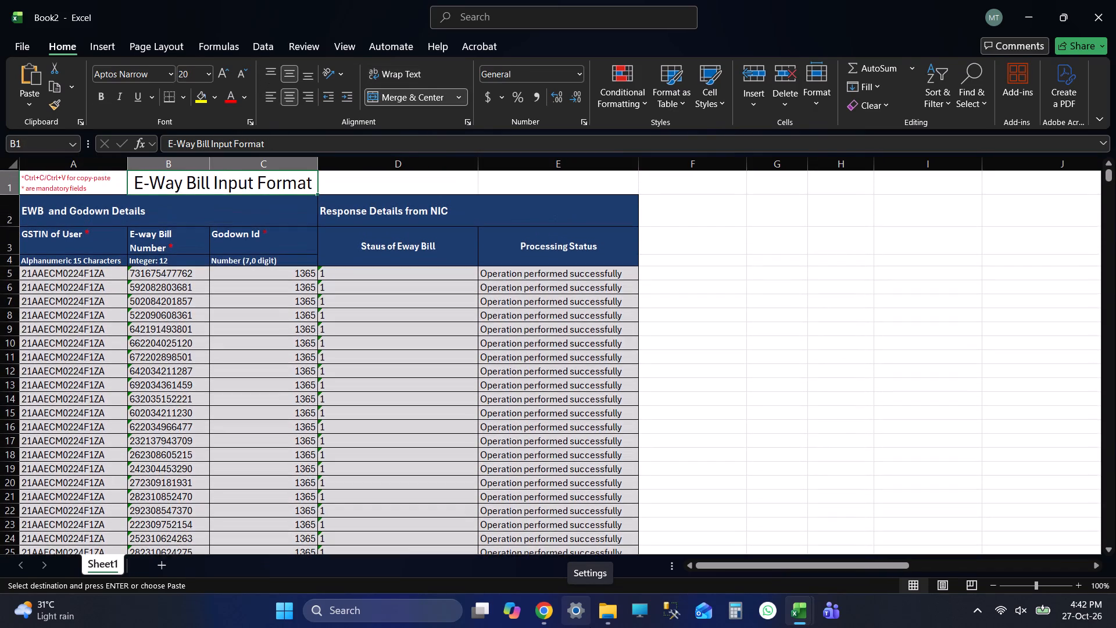
pyautogui.hotkey('ctrl', 'Left')
pyautogui.press('Up')
pyautogui.press('Up')
pyautogui.press('Up')
pyautogui.press('Up')
pyautogui.press('Up')
pyautogui.press('Left')
pyautogui.press('Left')
pyautogui.press('Up')
pyautogui.press('Up')
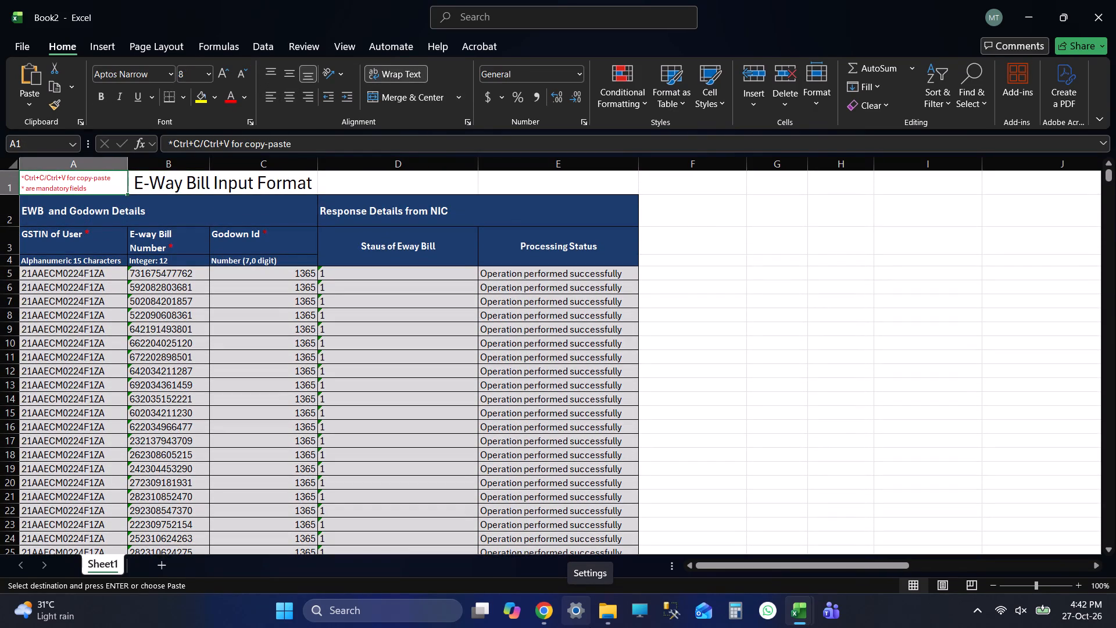
# Save the new workbook as 20261027 godown in the abhijit folder on drive F: and close it.
pyautogui.click(3, 52)
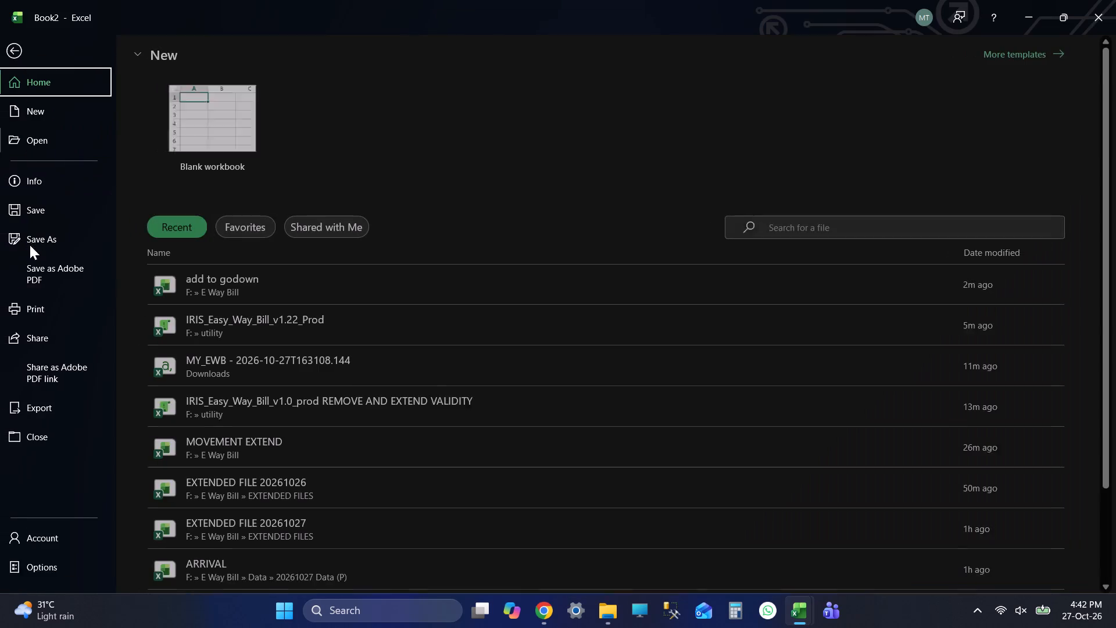
pyautogui.click(44, 251)
pyautogui.doubleClick(217, 279)
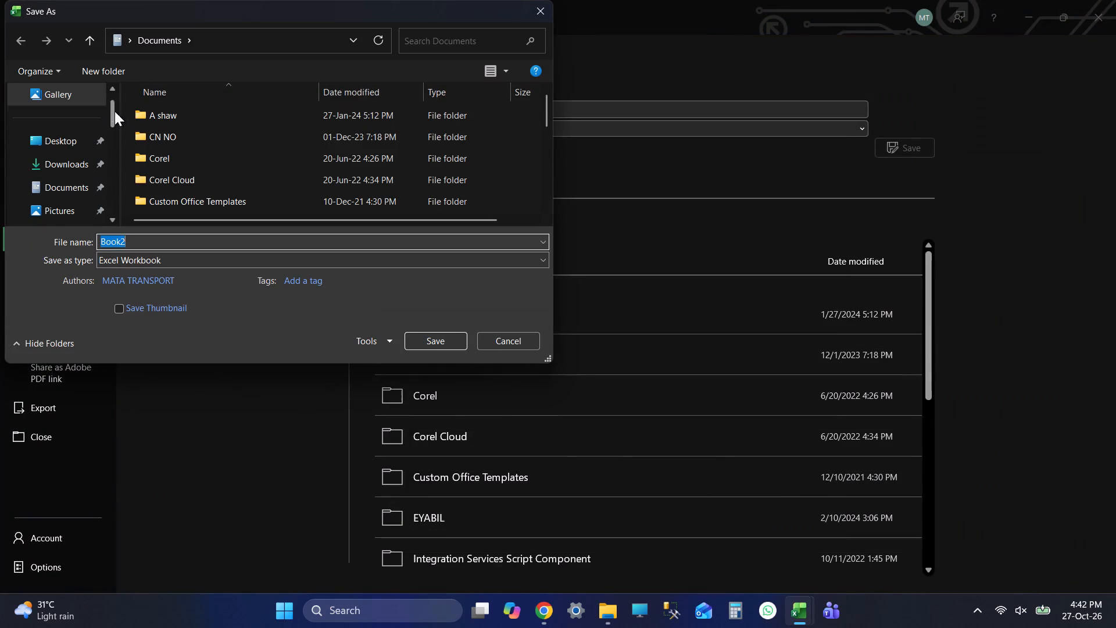
pyautogui.moveTo(115, 111); pyautogui.dragTo(110, 219)
pyautogui.click(101, 145)
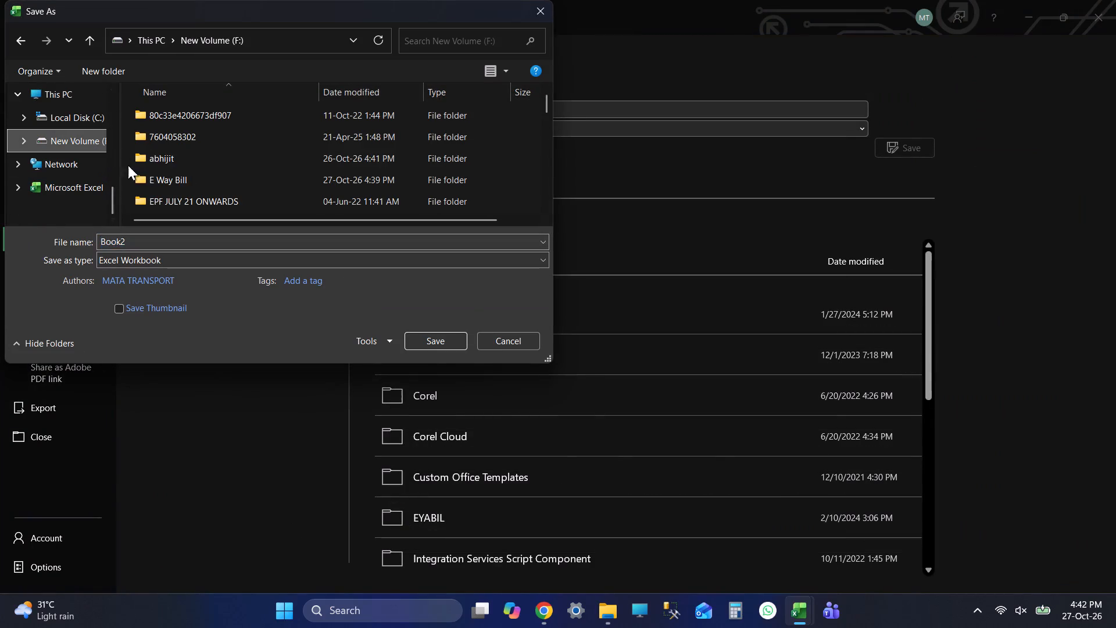
pyautogui.doubleClick(161, 183)
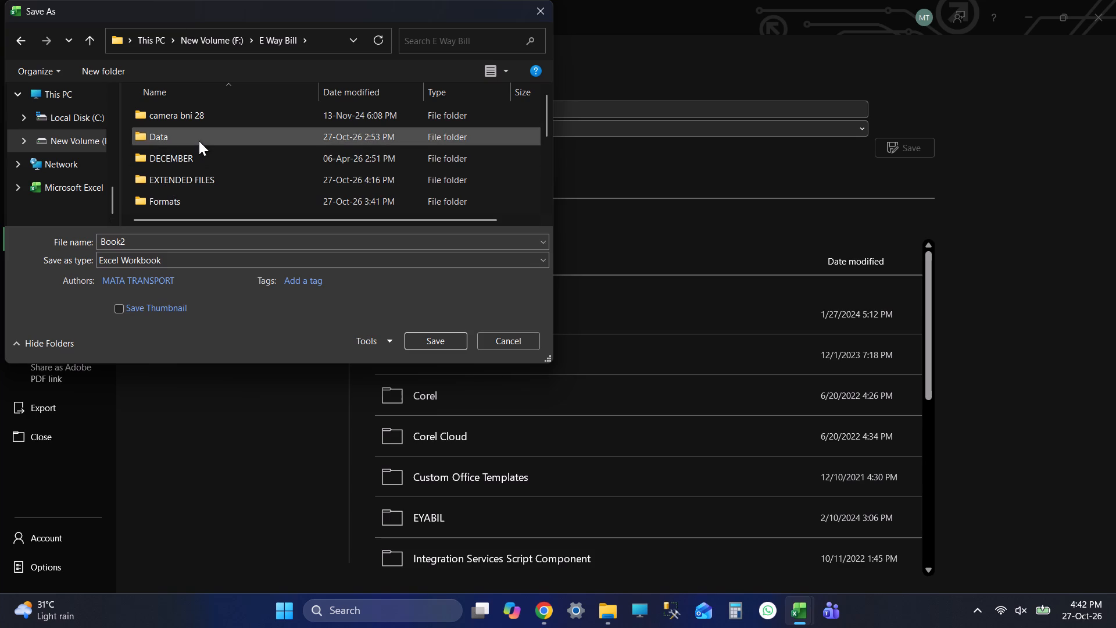
pyautogui.click(84, 137)
pyautogui.doubleClick(185, 152)
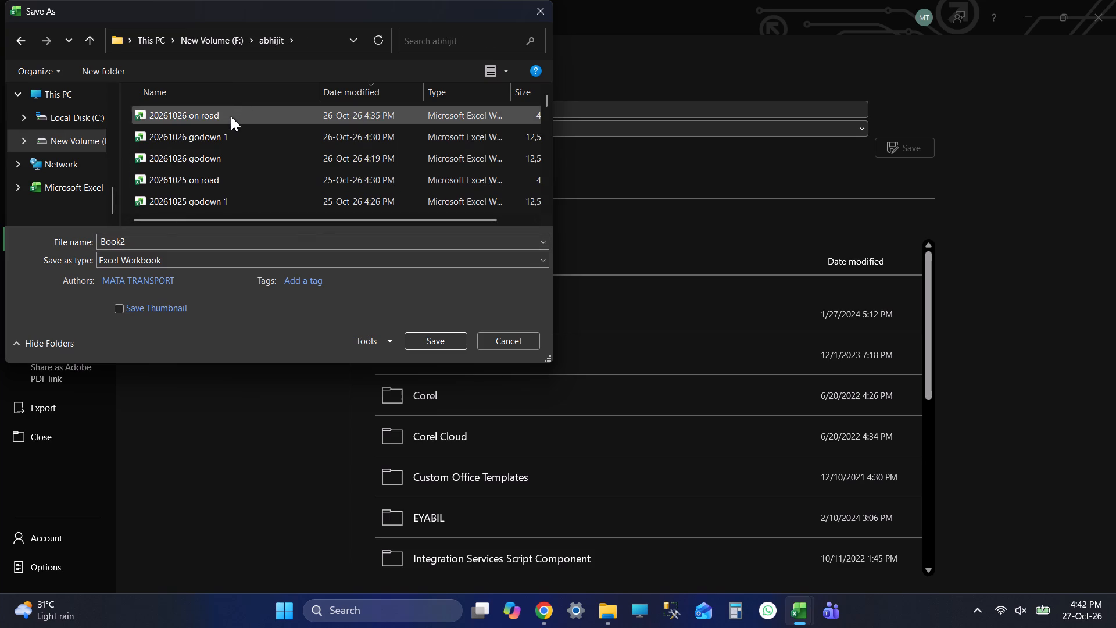
pyautogui.click(209, 161)
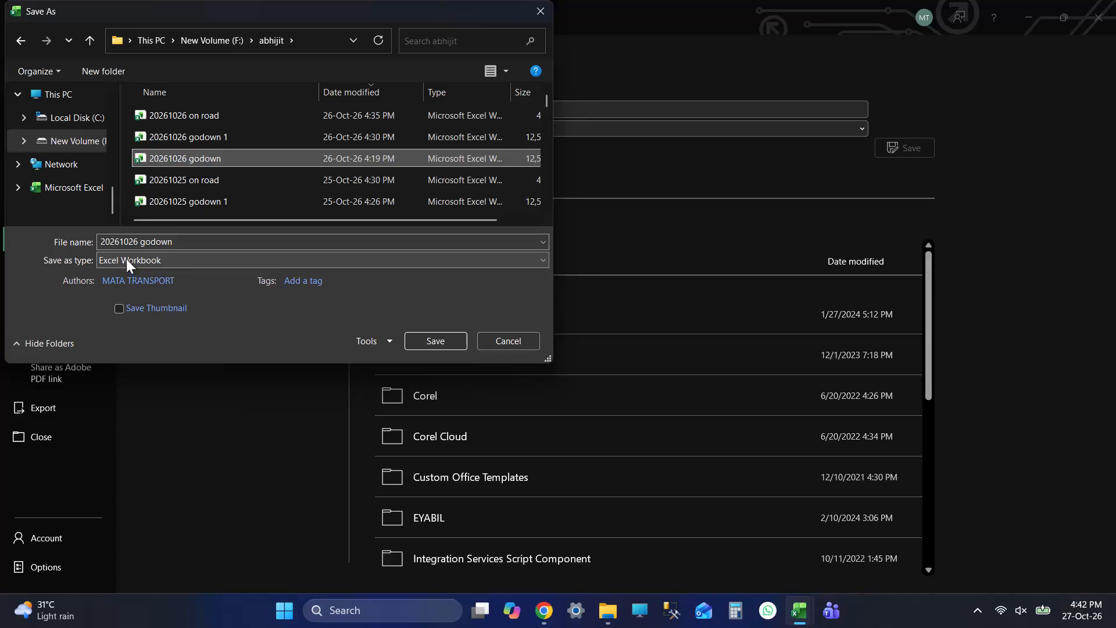
pyautogui.tripleClick(131, 240)
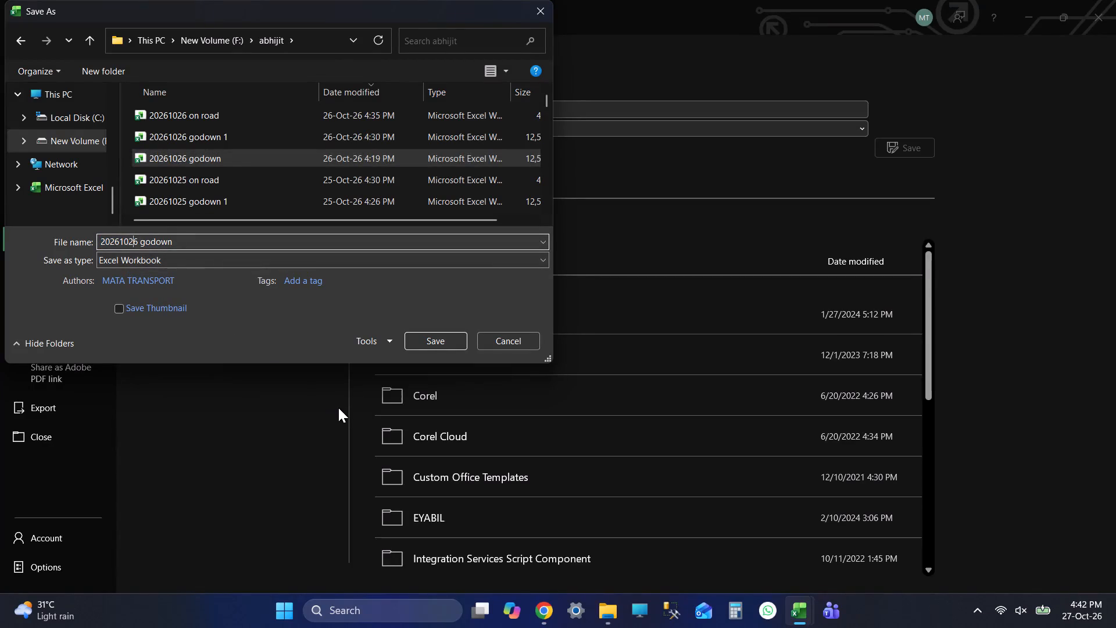
pyautogui.press('Delete')
pyautogui.press('7')
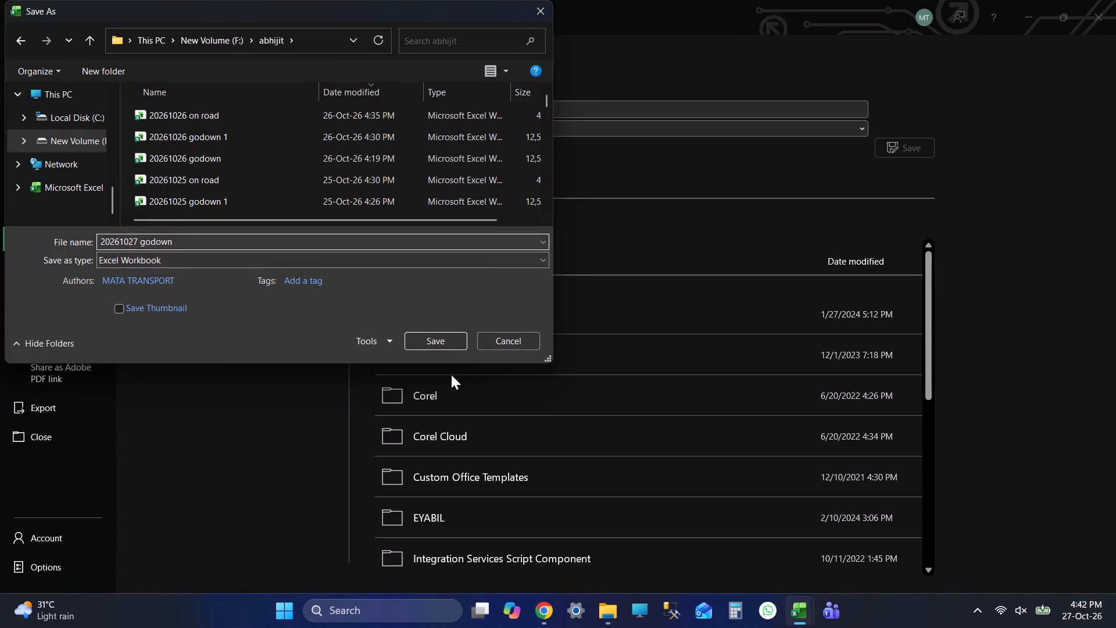
pyautogui.click(445, 340)
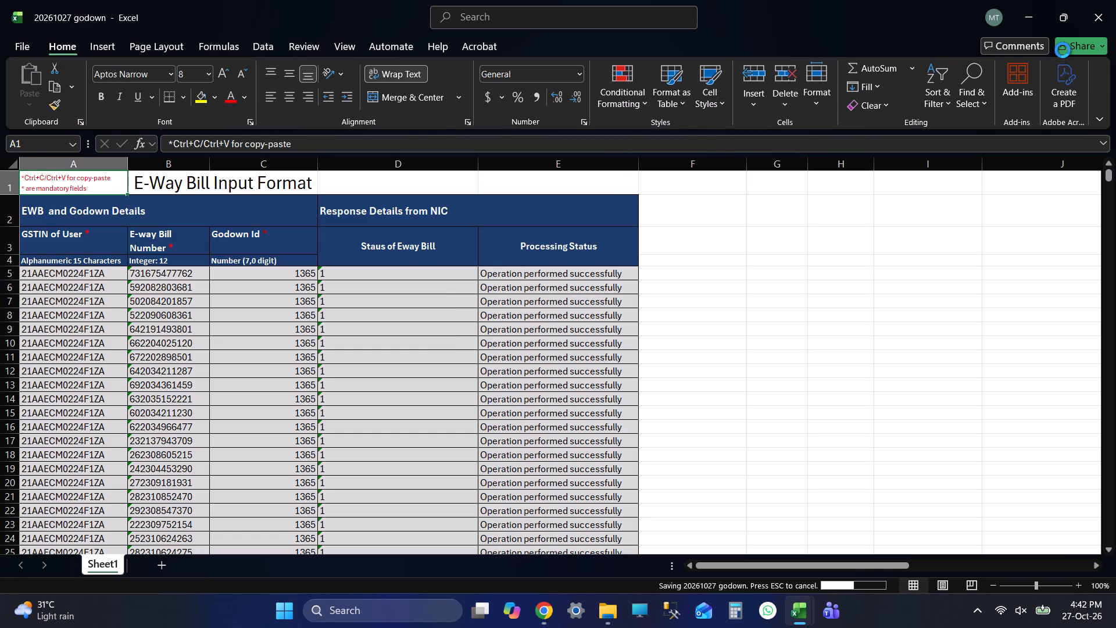
pyautogui.click(1115, 0)
# Save the IRIS_Easy_Way_Bill_v1.22_Prod workbook with the processed Add_To_Godown list.
pyautogui.click(84, 185)
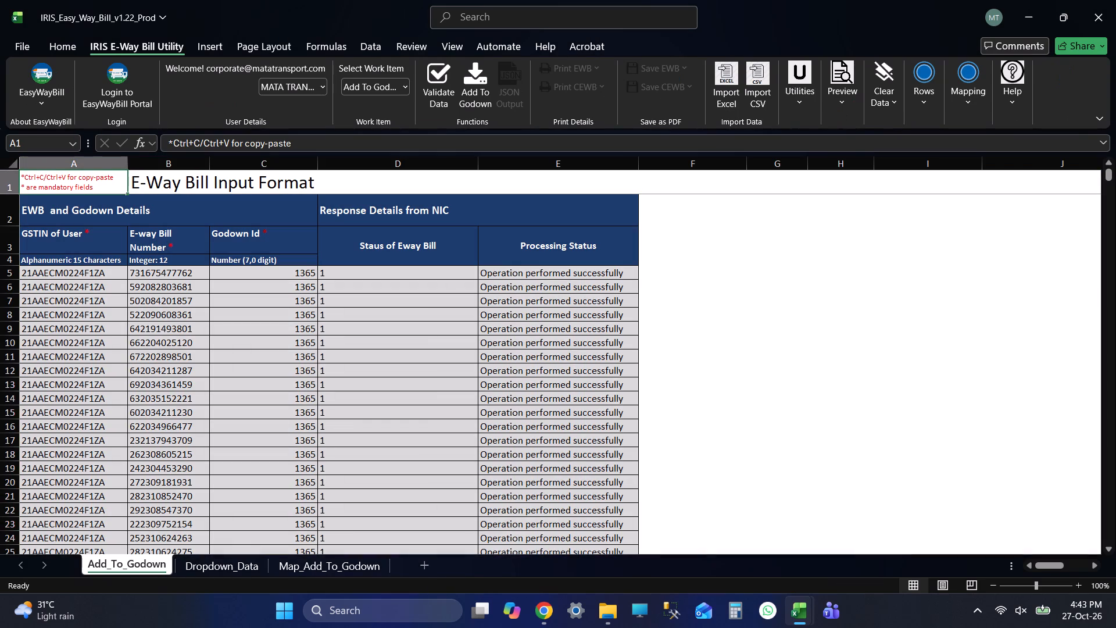
pyautogui.hotkey('ctrl', 's')
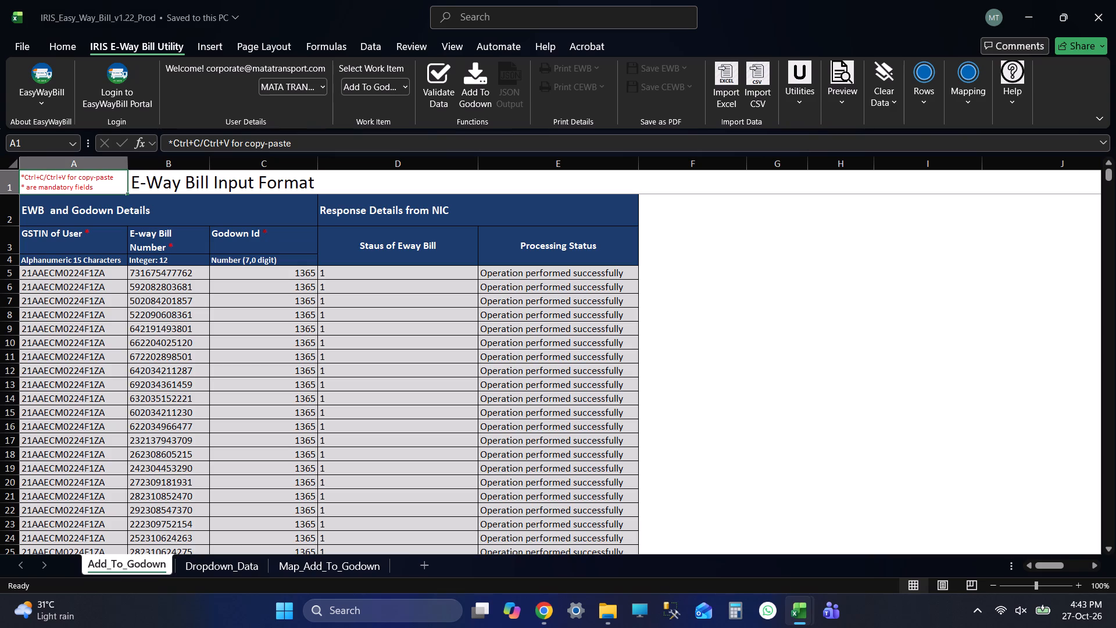
# Check the end of the e-way bill list in the Add_To_Godown sheet and go back to cell A1.
pyautogui.click(178, 337)
pyautogui.hotkey('ctrl', 'Down')
pyautogui.press('Down')
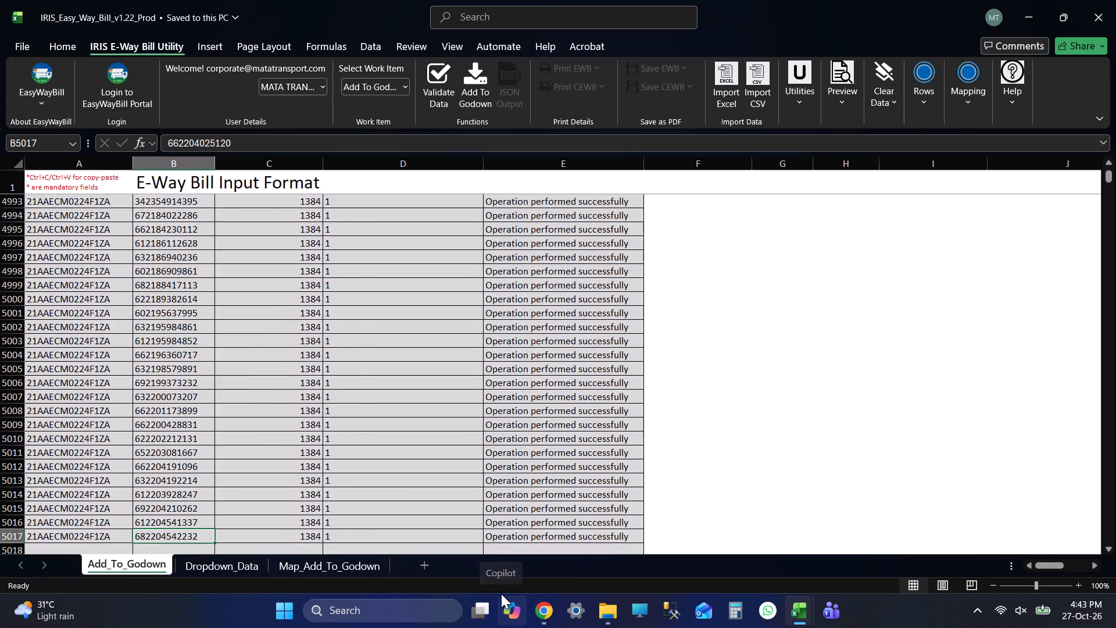
pyautogui.press('Down')
pyautogui.press('Down')
pyautogui.press('Down')
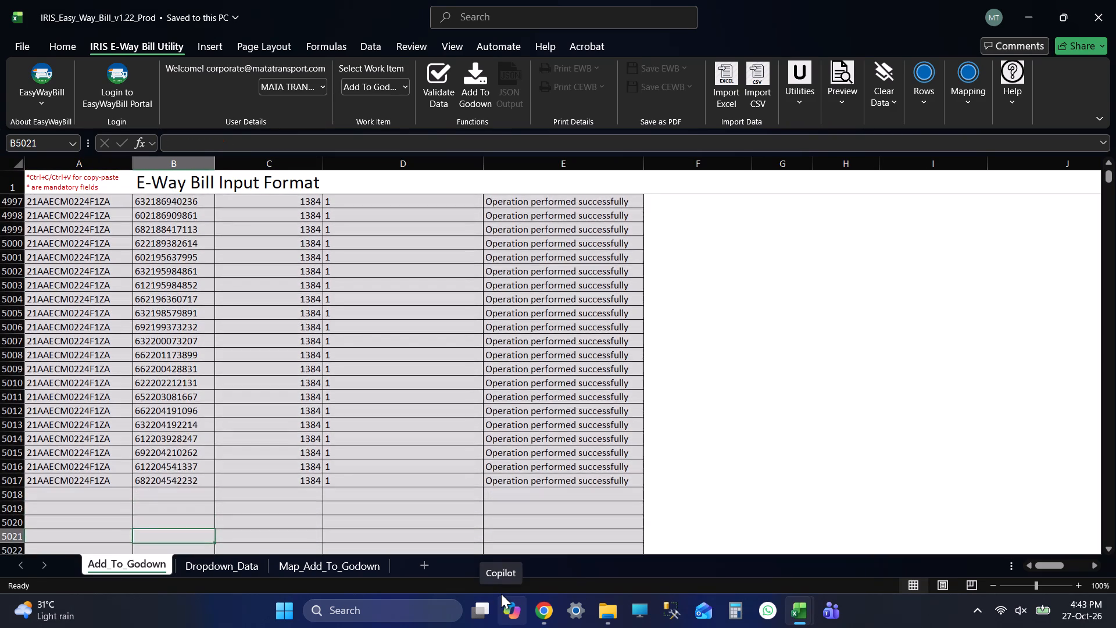
pyautogui.hotkey('ctrl', 'Up')
pyautogui.hotkey('ctrl', 'Up')
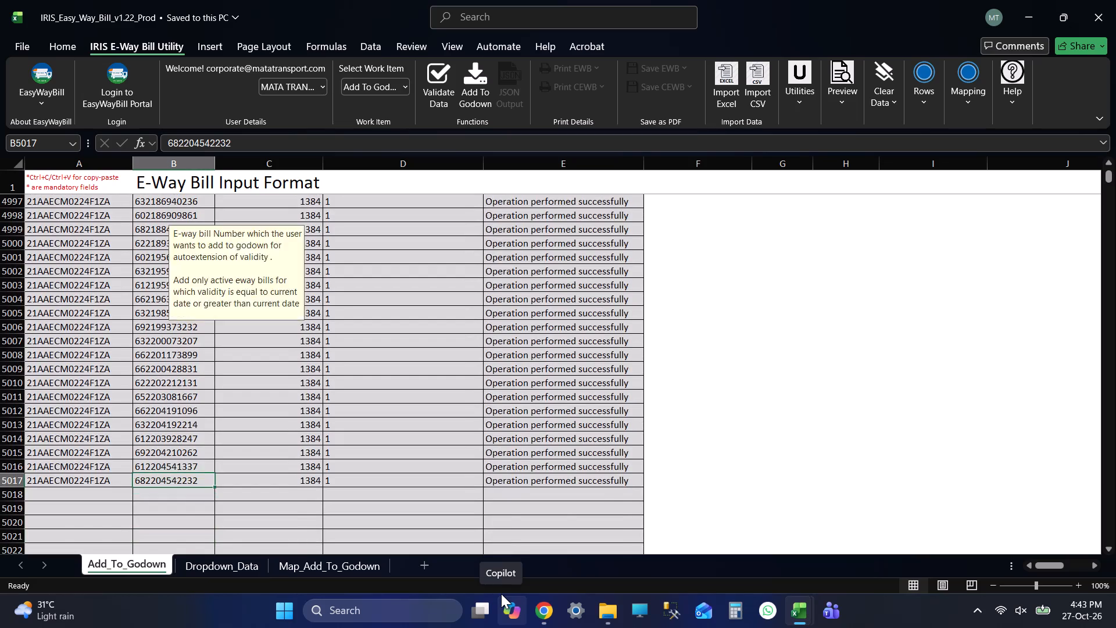
pyautogui.press('Up')
pyautogui.press('Up')
pyautogui.press('Up')
pyautogui.press('Up')
pyautogui.press('Up')
pyautogui.press('Up')
pyautogui.press('Up')
pyautogui.press('Left')
pyautogui.press('Left')
pyautogui.press('Up')
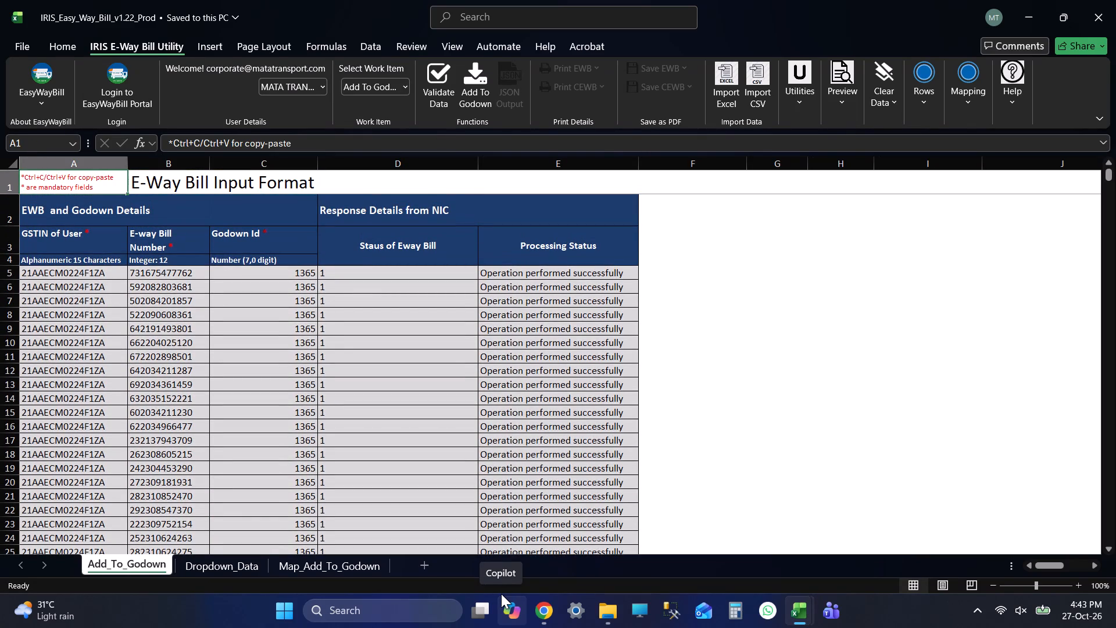
pyautogui.press('Up')
pyautogui.press('Up')
pyautogui.press('Up')
# Clear all e-way bill numbers and godown IDs below the headers in the add to godown workbook, then save it.
pyautogui.hotkey('alt', 'Tab')
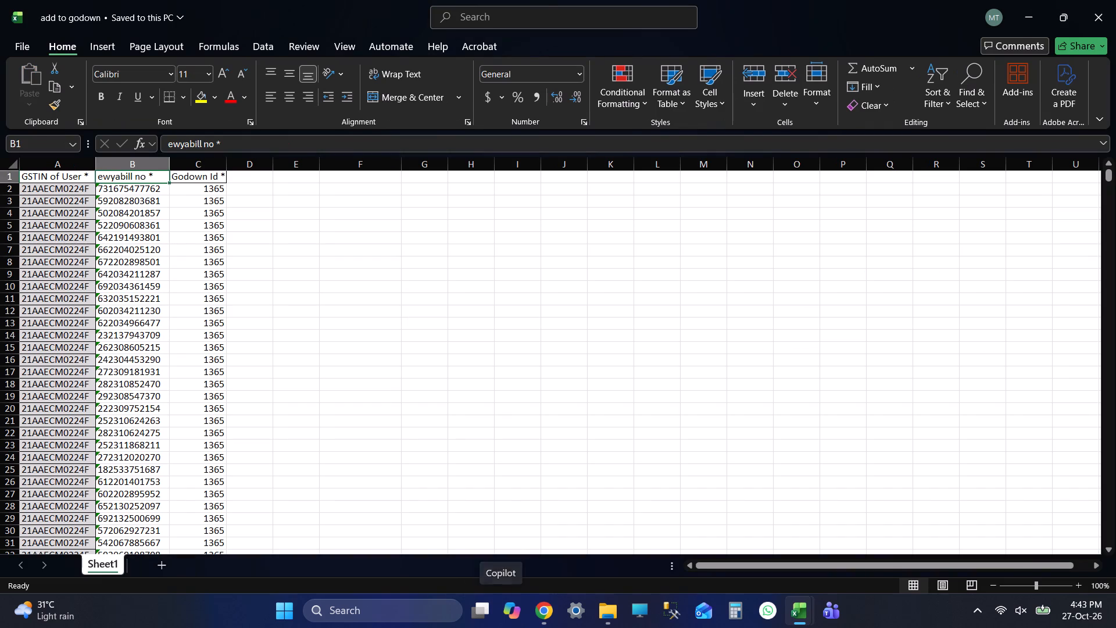
pyautogui.press('Up')
pyautogui.press('Up')
pyautogui.press('Up')
pyautogui.press('Up')
pyautogui.press('Down')
pyautogui.hotkey('ctrl', 'shift', 'Right')
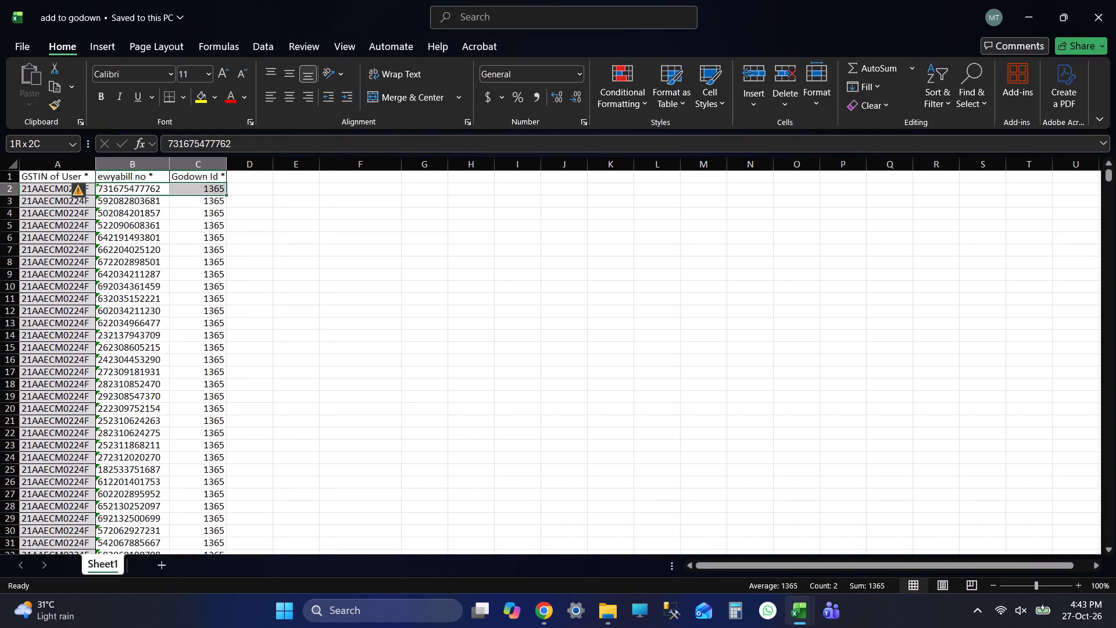
pyautogui.hotkey('ctrl', 'shift', 'Down')
pyautogui.press('Delete')
pyautogui.hotkey('ctrl', 'Up')
pyautogui.press('Up')
pyautogui.press('Up')
pyautogui.press('Up')
pyautogui.press('Up')
pyautogui.press('Up')
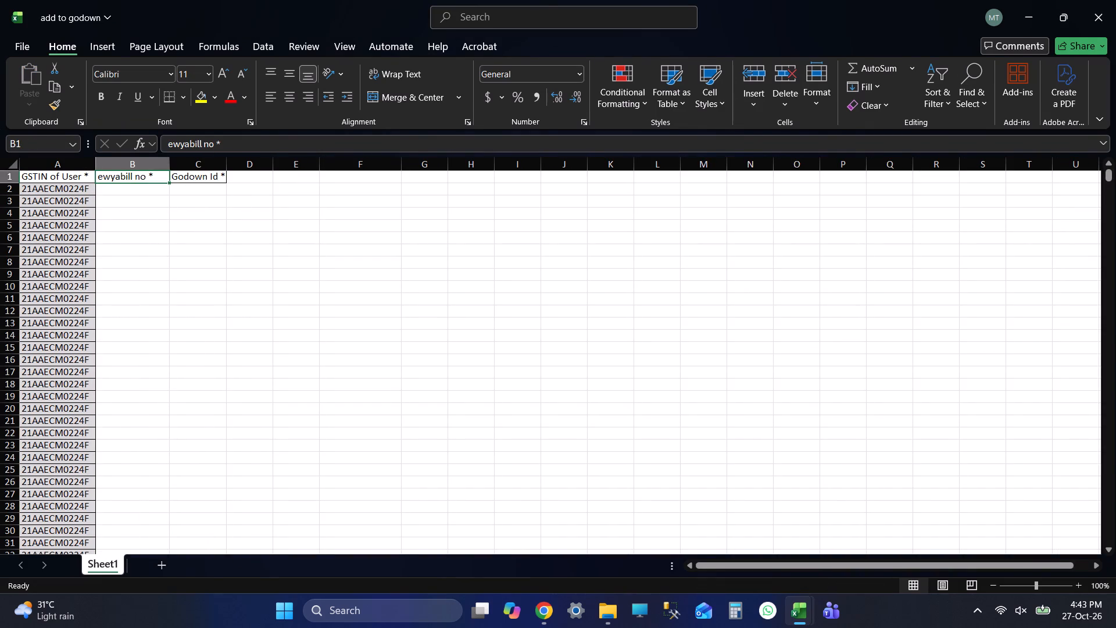
pyautogui.press('Up')
pyautogui.press('Up')
pyautogui.press('Up')
pyautogui.press('Up')
pyautogui.press('Up')
pyautogui.press('Up')
pyautogui.press('Up')
pyautogui.press('Up')
pyautogui.press('Up')
pyautogui.press('Down')
pyautogui.hotkey('ctrl', 's')
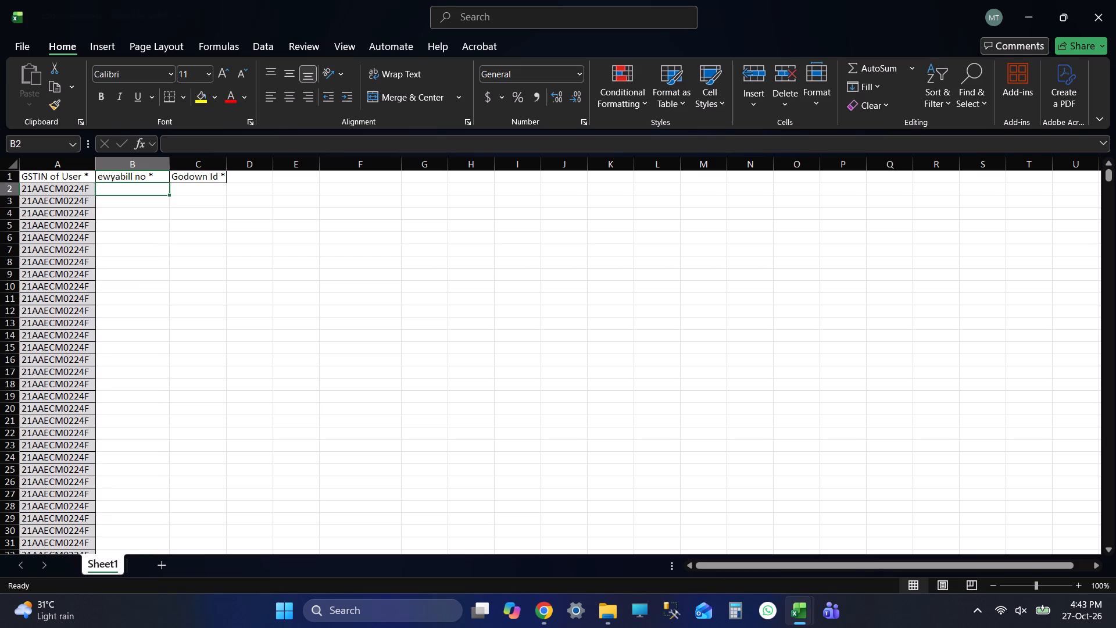
# Copy the e-way bill numbers from B5015 to the end of the list in EXTENDED FILE 20261027's GODOWN sheet.
pyautogui.hotkey('alt', 'Tab')
pyautogui.hotkey('alt', 'Tab')
pyautogui.hotkey('alt', 'Tab')
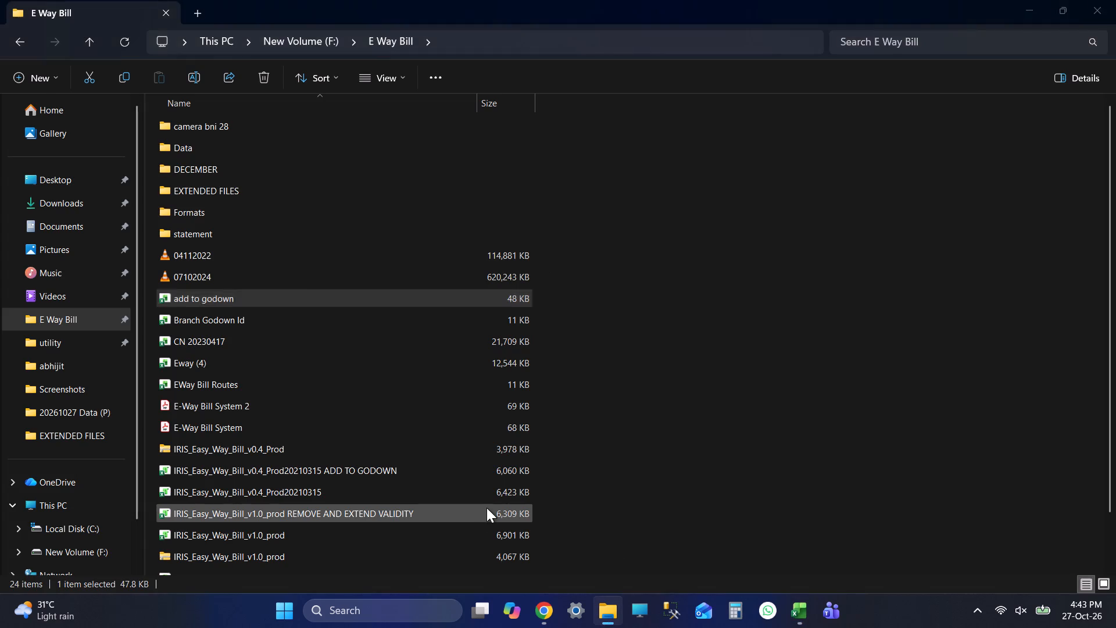
pyautogui.hotkey('alt', 'Tab')
pyautogui.hotkey('alt', 'Tab')
pyautogui.hotkey('alt', 'Tab')
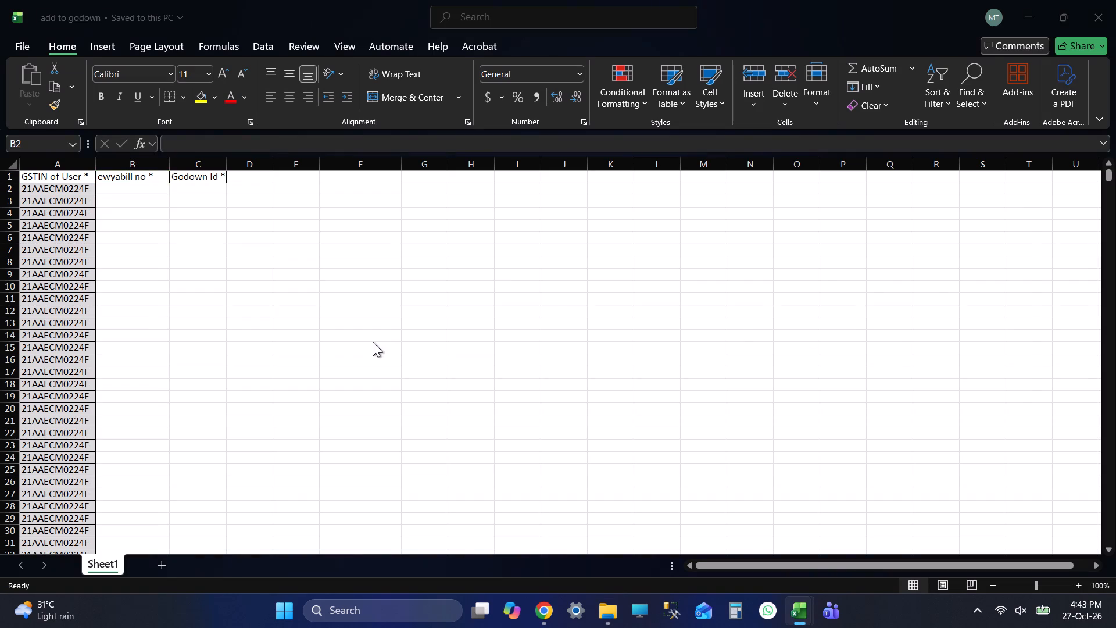
pyautogui.hotkey('alt', 'Tab')
pyautogui.hotkey('alt', 'Tab')
pyautogui.hotkey('alt', 'Tab')
pyautogui.hotkey('alt', 'Tab')
pyautogui.hotkey('alt', 'Tab')
pyautogui.hotkey('alt', 'Tab')
pyautogui.hotkey('alt', 'Tab')
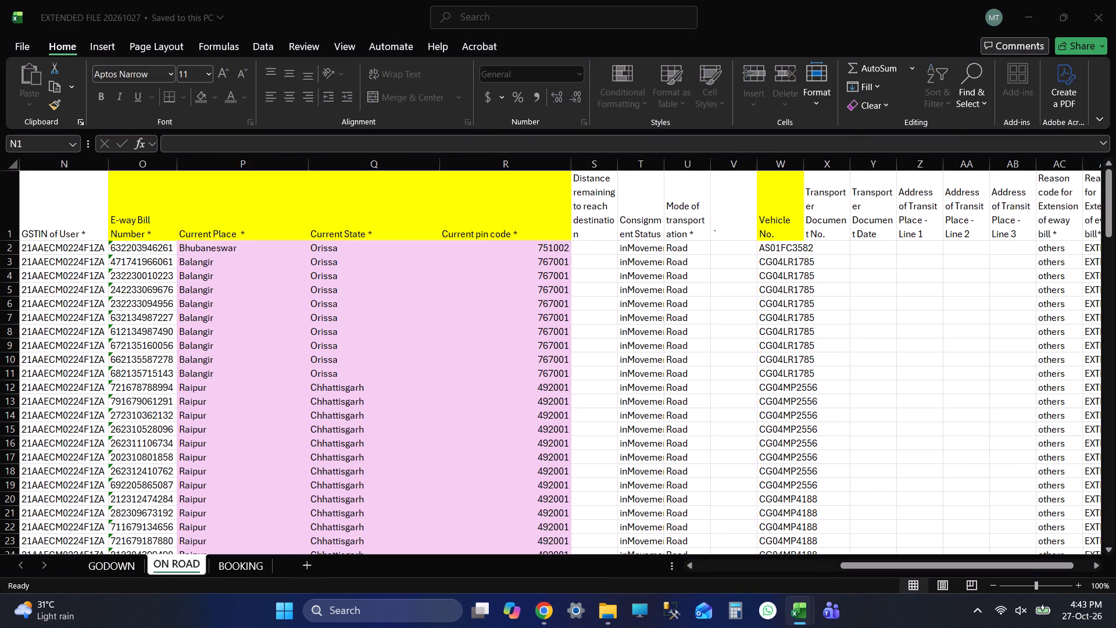
pyautogui.click(108, 570)
pyautogui.scroll(-3, 328, 428)
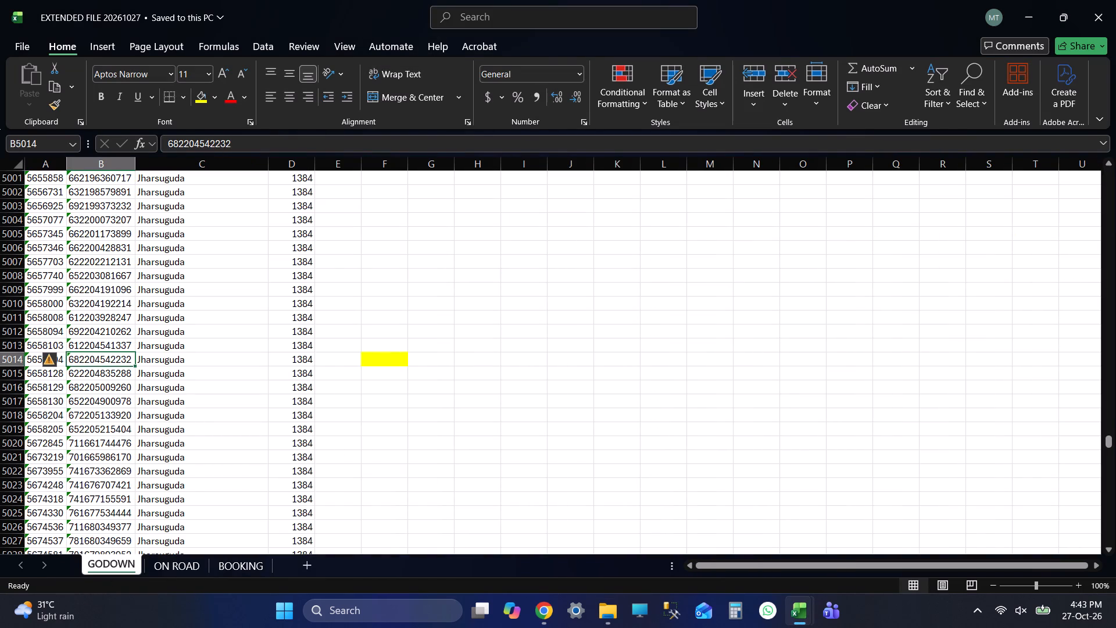
pyautogui.click(392, 355)
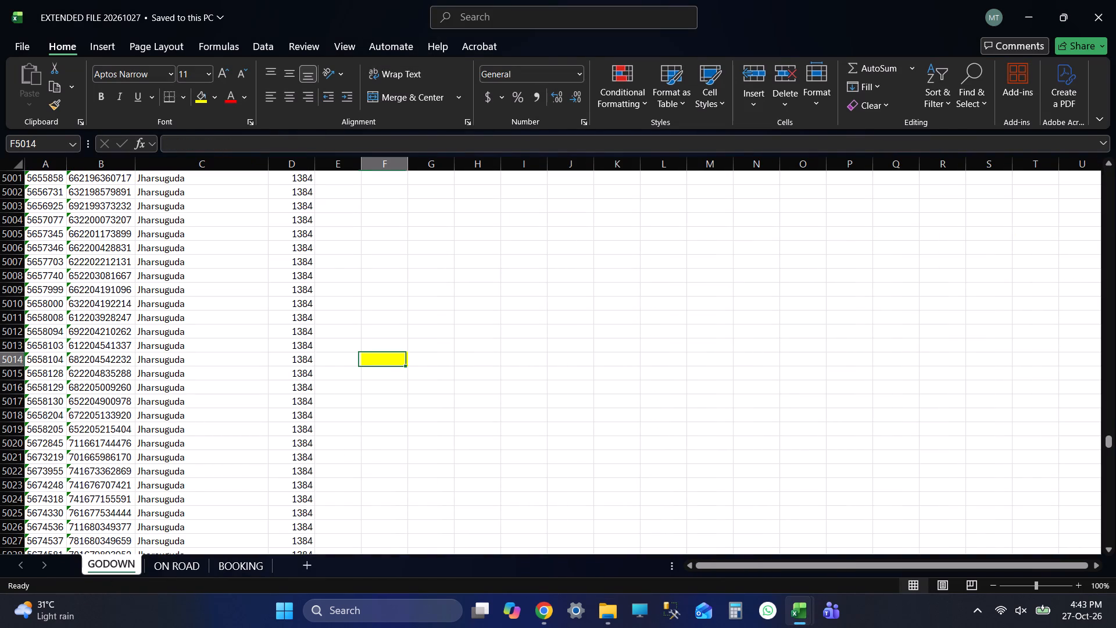
pyautogui.hotkey('shift', 'Tab')
pyautogui.press('Tab')
pyautogui.press('Tab')
pyautogui.hotkey('shift', 'Tab')
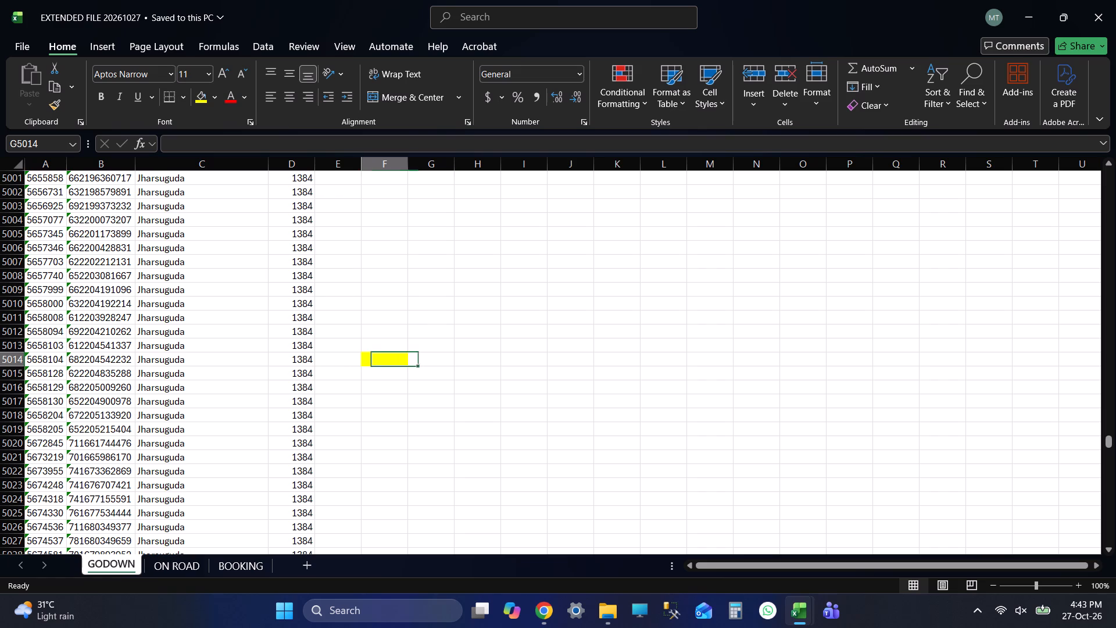
pyautogui.hotkey('shift', 'Tab')
pyautogui.hotkey('shift', 'Tab')
pyautogui.hotkey('shift', 'Tab')
pyautogui.hotkey('shift', 'Tab')
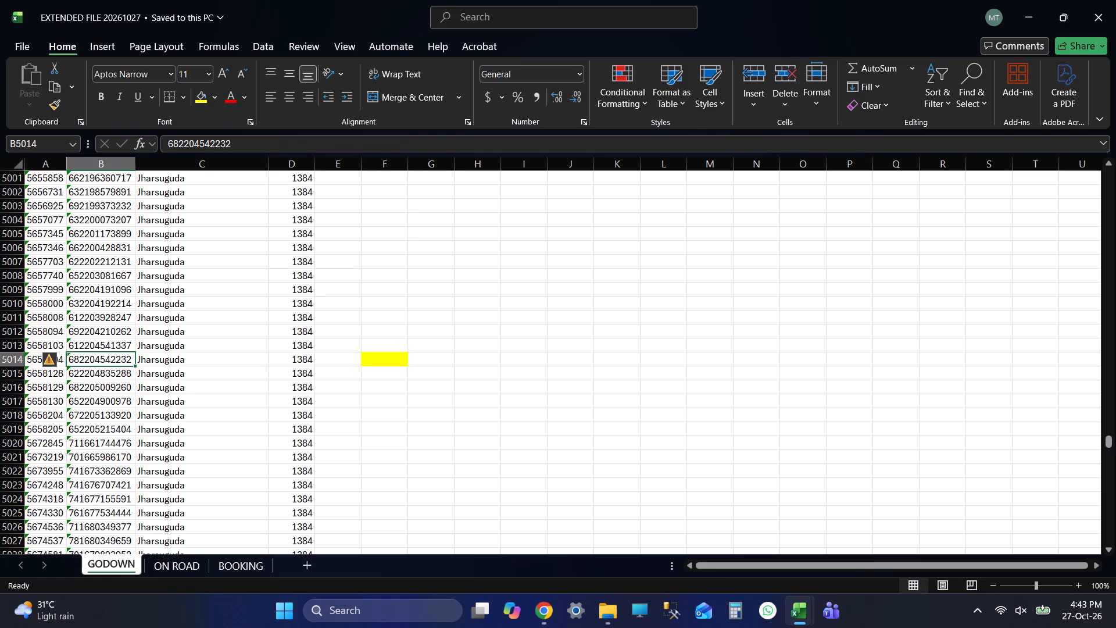
pyautogui.press('Down')
pyautogui.hotkey('ctrl', 'shift', 'Down')
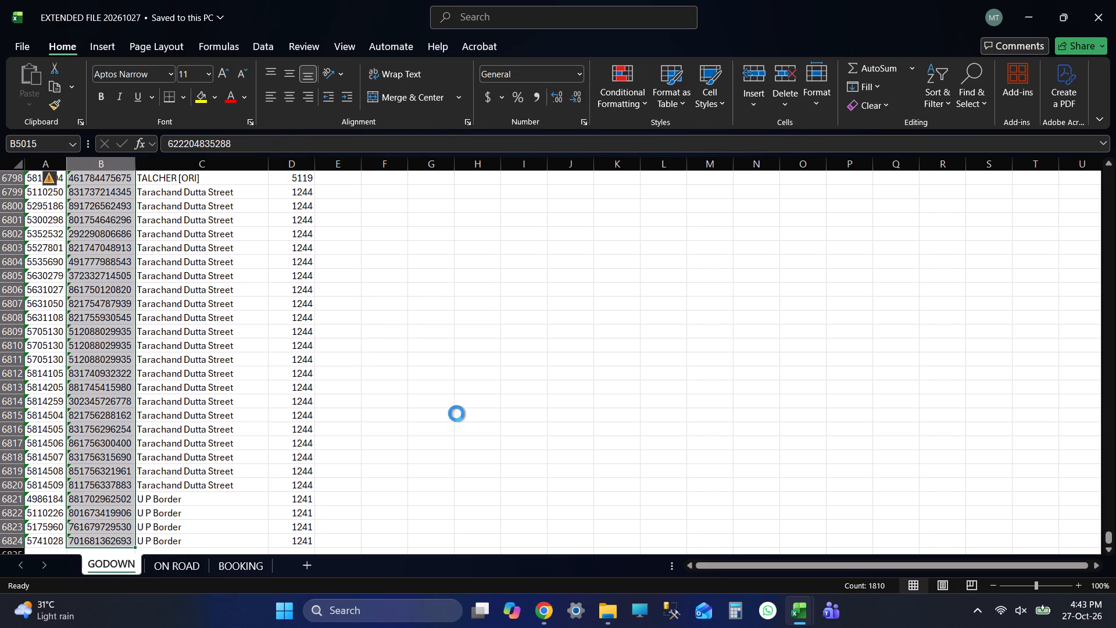
pyautogui.hotkey('ctrl', 'c')
pyautogui.hotkey('ctrl', 'c')
pyautogui.hotkey('ctrl', 'c')
# Paste the copied e-way bill numbers from cell B2 down in the add to godown workbook and save it.
pyautogui.hotkey('alt', 'Tab')
pyautogui.press('Up')
pyautogui.press('Down')
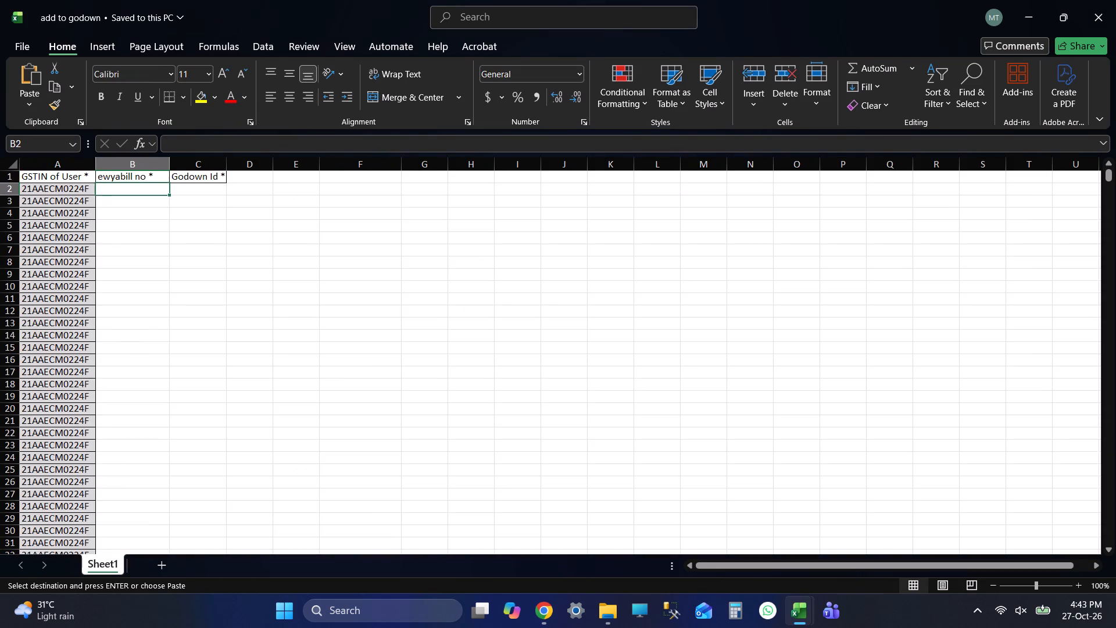
pyautogui.hotkey('ctrl', 'v')
pyautogui.press('Right')
pyautogui.hotkey('ctrl', 's')
pyautogui.hotkey('ctrl', 's')
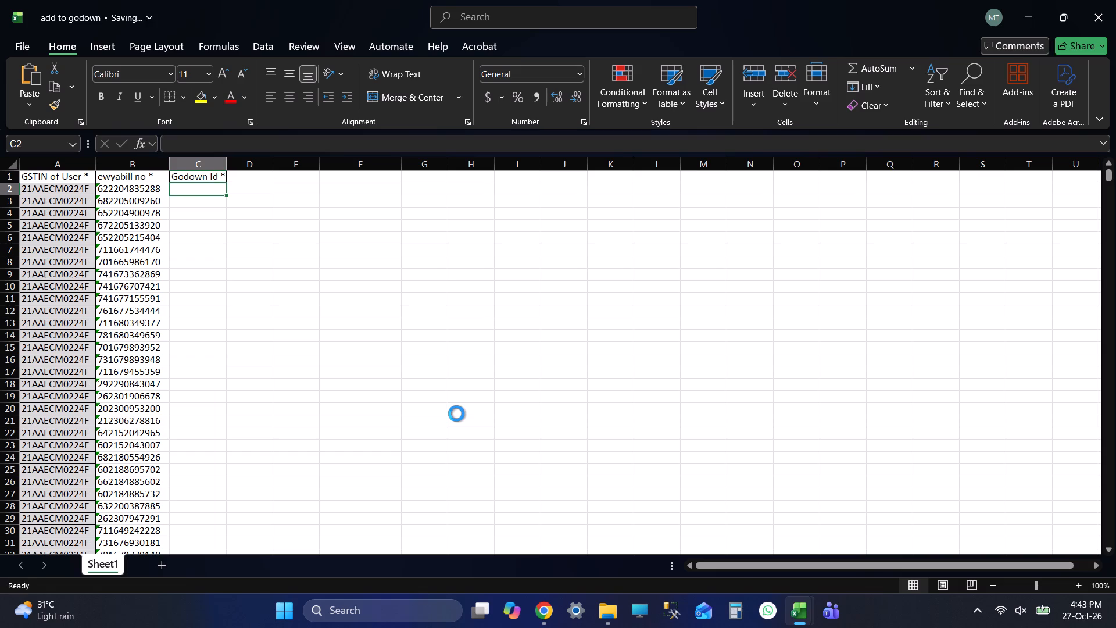
pyautogui.hotkey('ctrl', 's')
pyautogui.hotkey('ctrl', 's')
pyautogui.hotkey('ctrl', 's')
pyautogui.hotkey('ctrl', 's')
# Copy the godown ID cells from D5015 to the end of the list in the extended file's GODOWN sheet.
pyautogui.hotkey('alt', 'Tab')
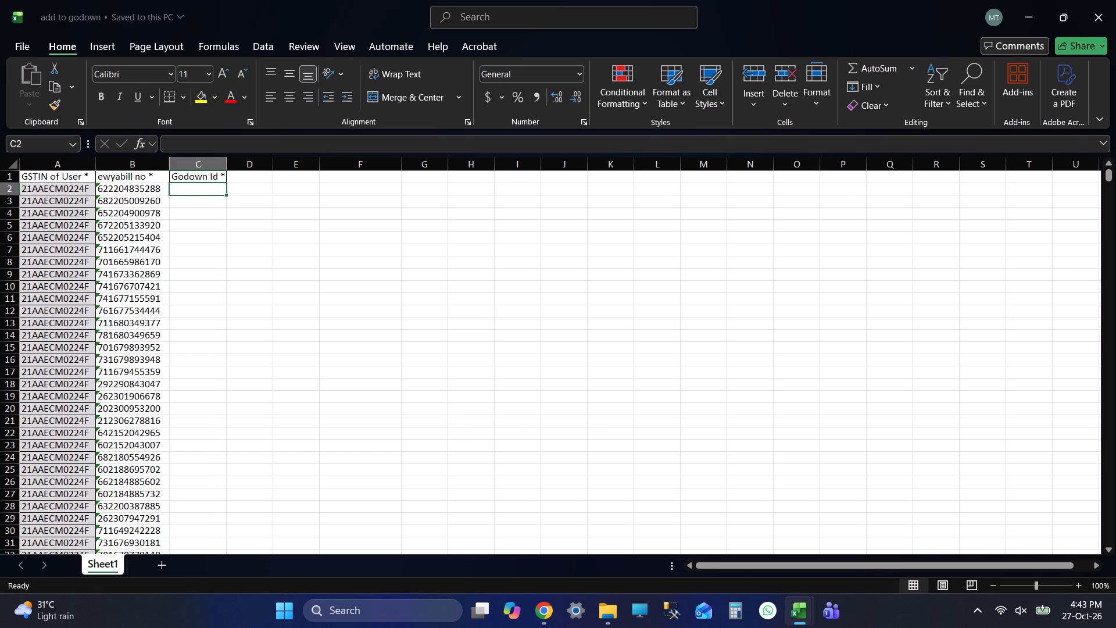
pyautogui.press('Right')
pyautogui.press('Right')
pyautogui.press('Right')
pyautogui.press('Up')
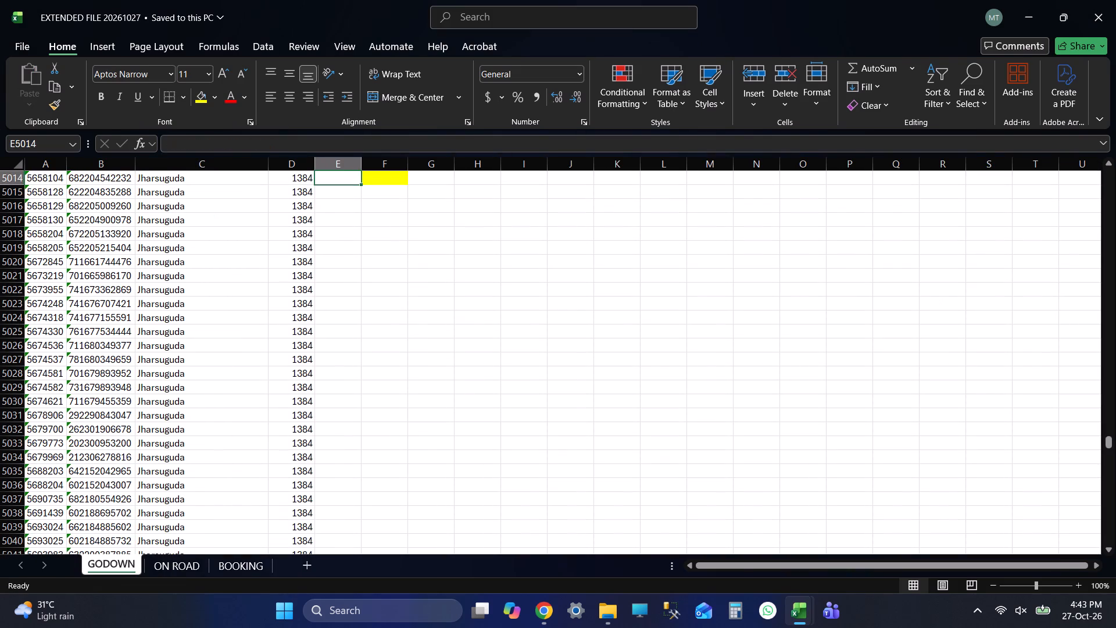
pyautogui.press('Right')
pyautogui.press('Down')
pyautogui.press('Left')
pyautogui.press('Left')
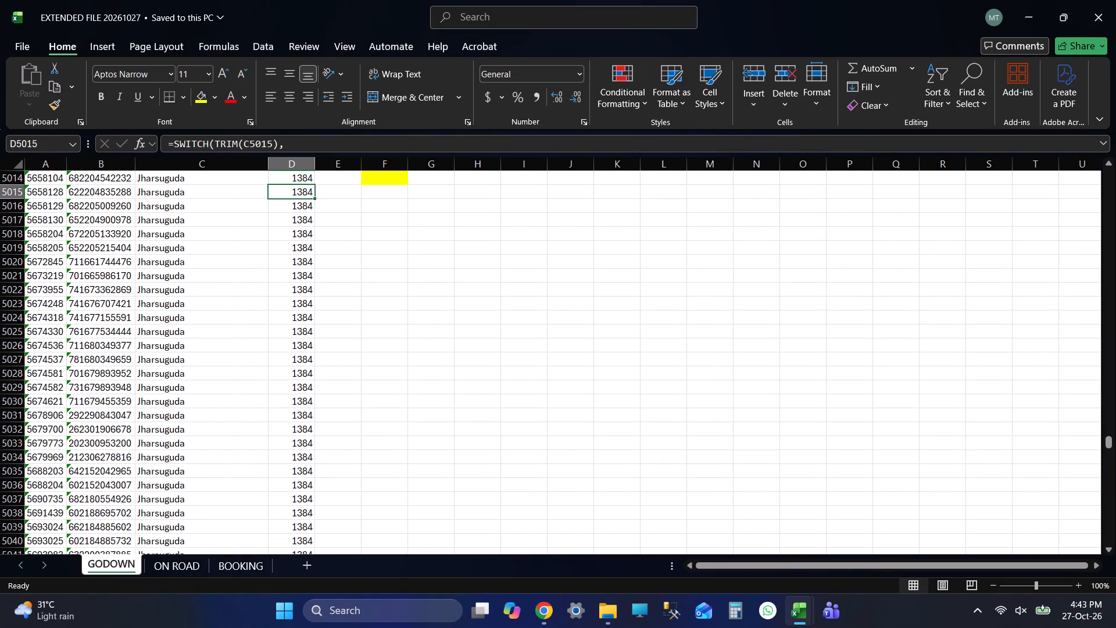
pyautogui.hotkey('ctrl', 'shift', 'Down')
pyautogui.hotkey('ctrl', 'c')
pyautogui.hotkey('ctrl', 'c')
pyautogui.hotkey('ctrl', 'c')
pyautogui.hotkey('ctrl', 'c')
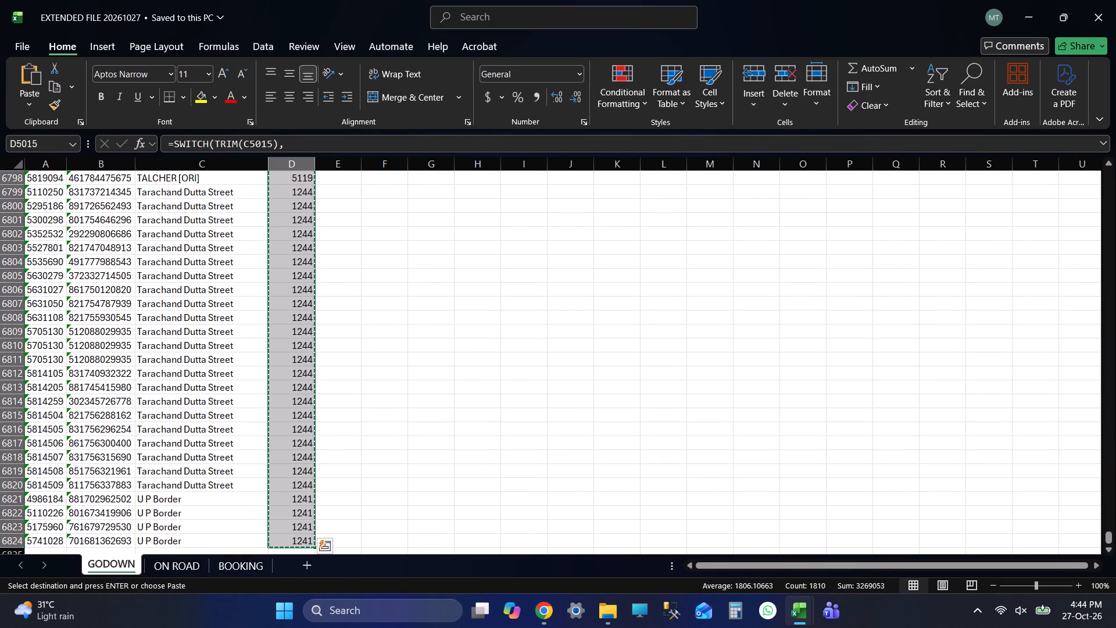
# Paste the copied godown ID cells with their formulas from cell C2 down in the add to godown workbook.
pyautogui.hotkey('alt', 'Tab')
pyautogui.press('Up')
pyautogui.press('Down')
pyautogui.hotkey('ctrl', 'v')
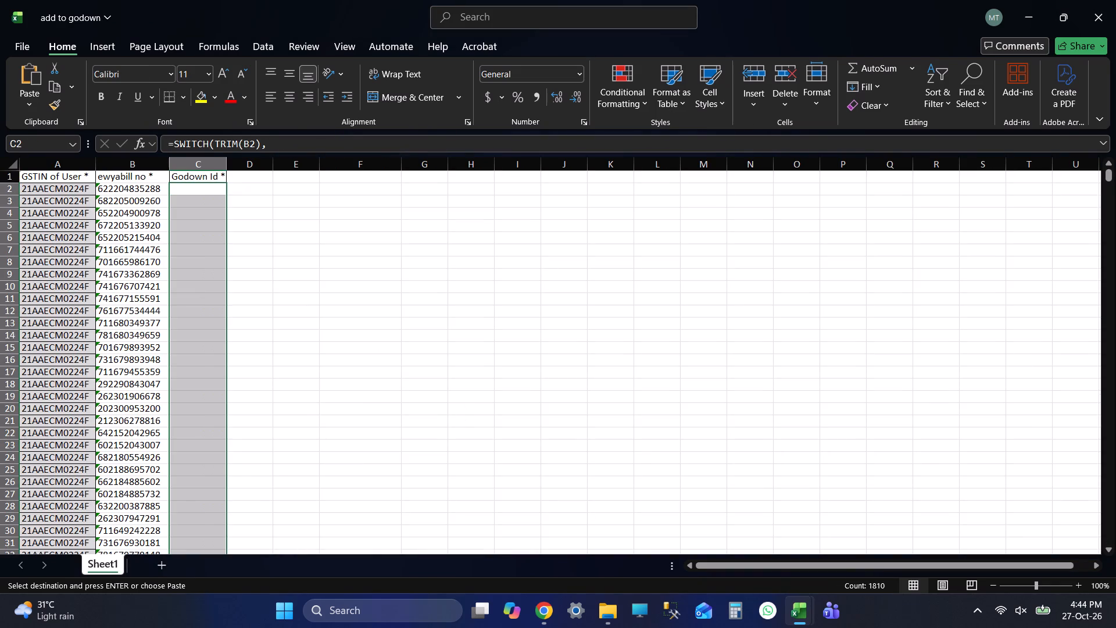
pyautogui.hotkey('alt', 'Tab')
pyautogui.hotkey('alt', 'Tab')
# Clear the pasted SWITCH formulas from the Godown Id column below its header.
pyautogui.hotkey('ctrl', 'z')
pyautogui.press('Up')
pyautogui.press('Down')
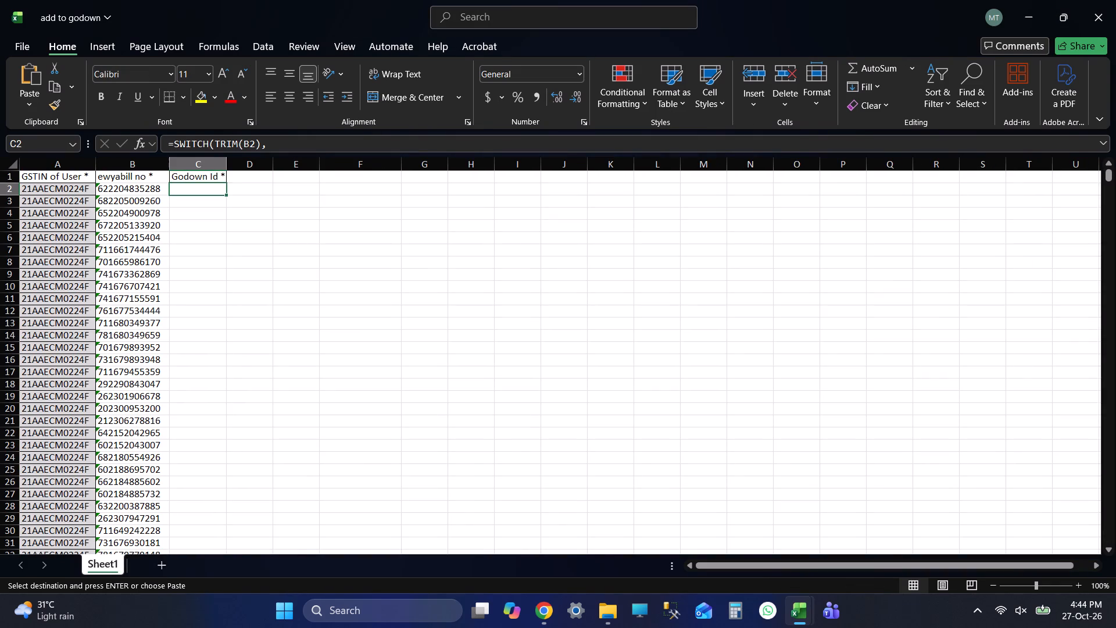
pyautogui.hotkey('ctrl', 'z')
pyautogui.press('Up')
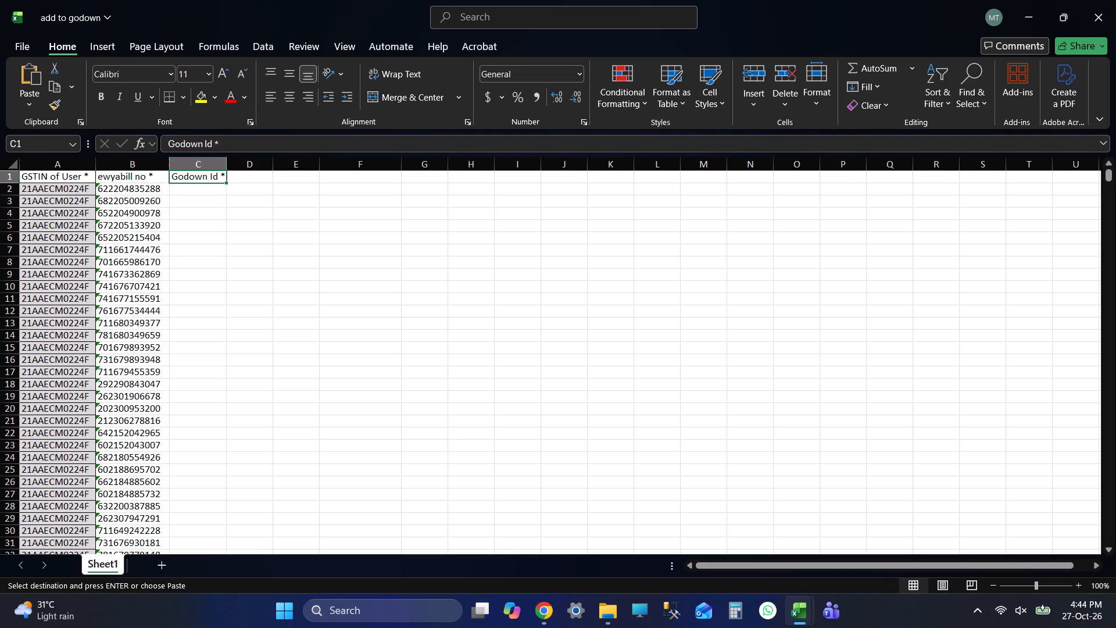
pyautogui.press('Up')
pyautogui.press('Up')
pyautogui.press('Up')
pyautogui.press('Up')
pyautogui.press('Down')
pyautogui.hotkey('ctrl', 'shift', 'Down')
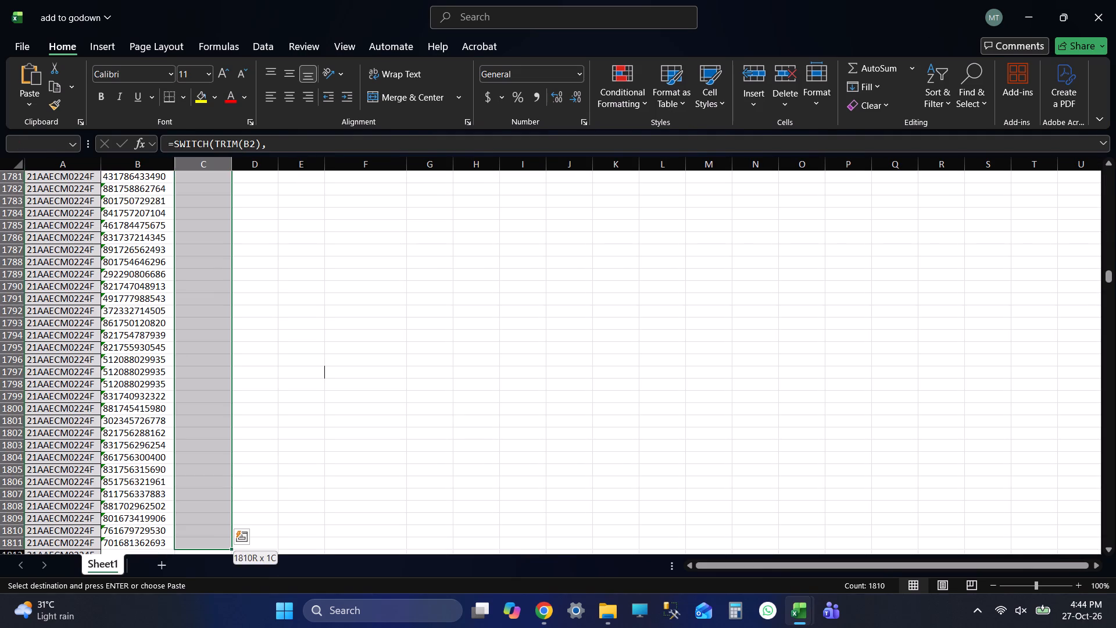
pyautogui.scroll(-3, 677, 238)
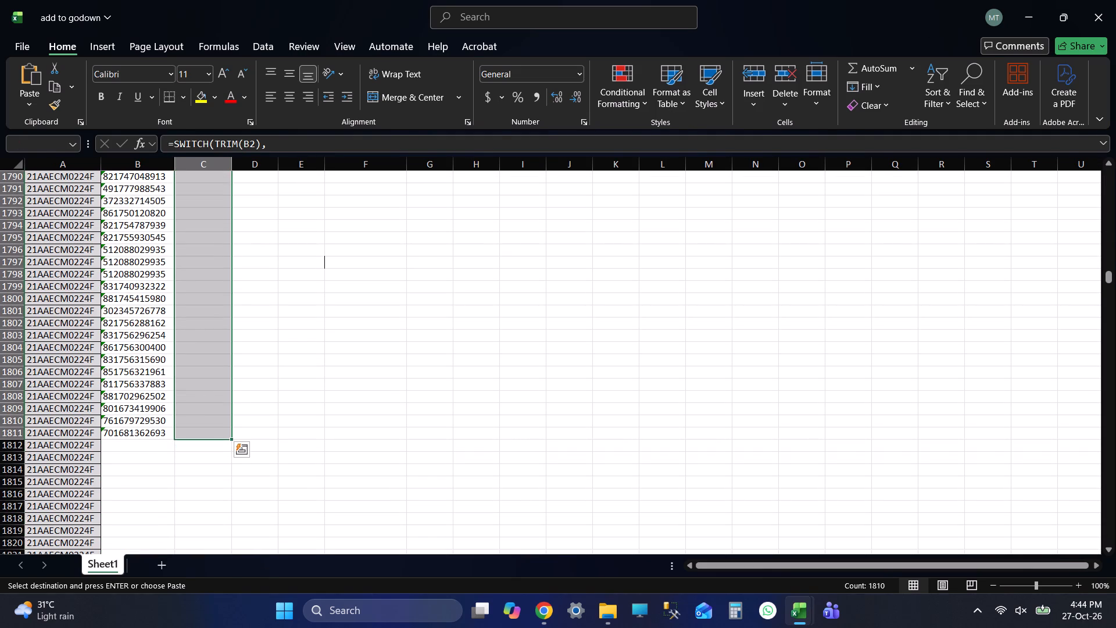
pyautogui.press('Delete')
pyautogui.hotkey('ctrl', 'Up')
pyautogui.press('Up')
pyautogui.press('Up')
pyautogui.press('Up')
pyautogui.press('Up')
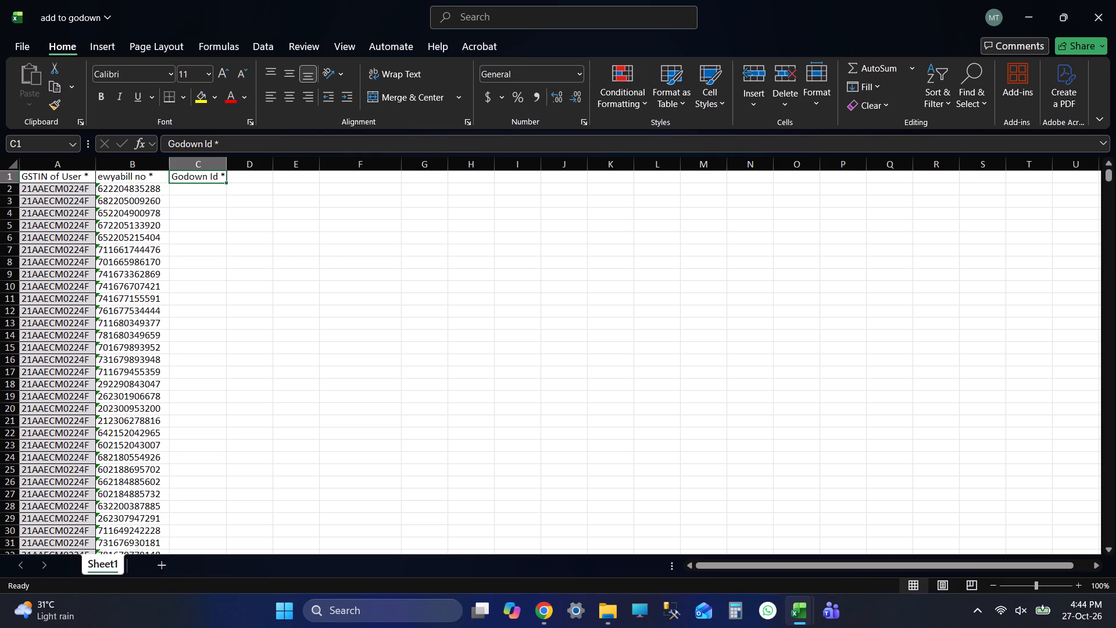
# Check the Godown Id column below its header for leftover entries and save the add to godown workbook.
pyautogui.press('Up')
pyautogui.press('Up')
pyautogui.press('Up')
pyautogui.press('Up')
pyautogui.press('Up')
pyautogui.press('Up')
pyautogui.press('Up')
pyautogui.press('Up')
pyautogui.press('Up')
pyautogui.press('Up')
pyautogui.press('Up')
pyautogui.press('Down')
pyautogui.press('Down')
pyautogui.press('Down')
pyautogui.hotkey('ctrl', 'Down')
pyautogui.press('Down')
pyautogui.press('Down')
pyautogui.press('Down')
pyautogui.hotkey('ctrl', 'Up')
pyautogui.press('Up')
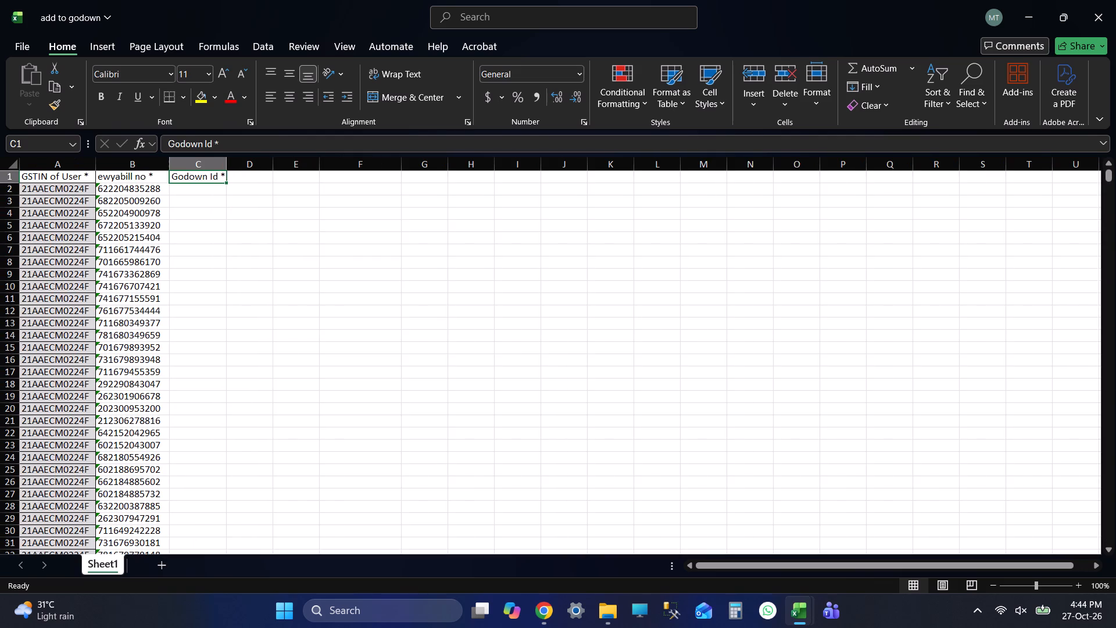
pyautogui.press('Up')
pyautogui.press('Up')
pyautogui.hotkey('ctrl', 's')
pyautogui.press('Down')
# Copy the godown IDs again from D5015 to the end of the list in the extended file's GODOWN sheet.
pyautogui.hotkey('alt', 'Tab')
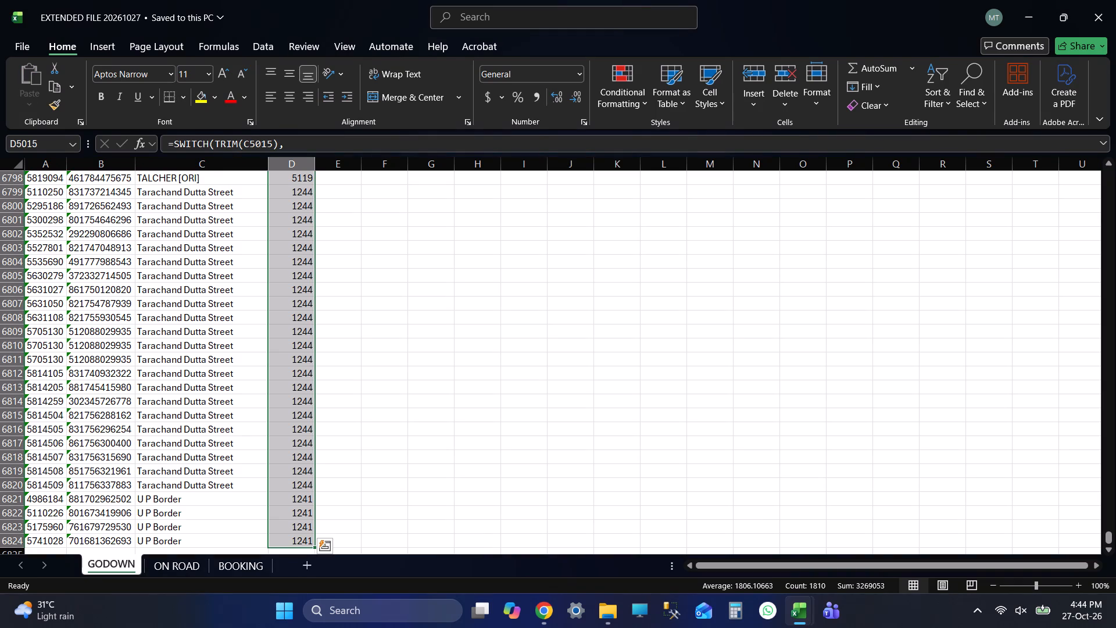
pyautogui.hotkey('alt', 'Tab')
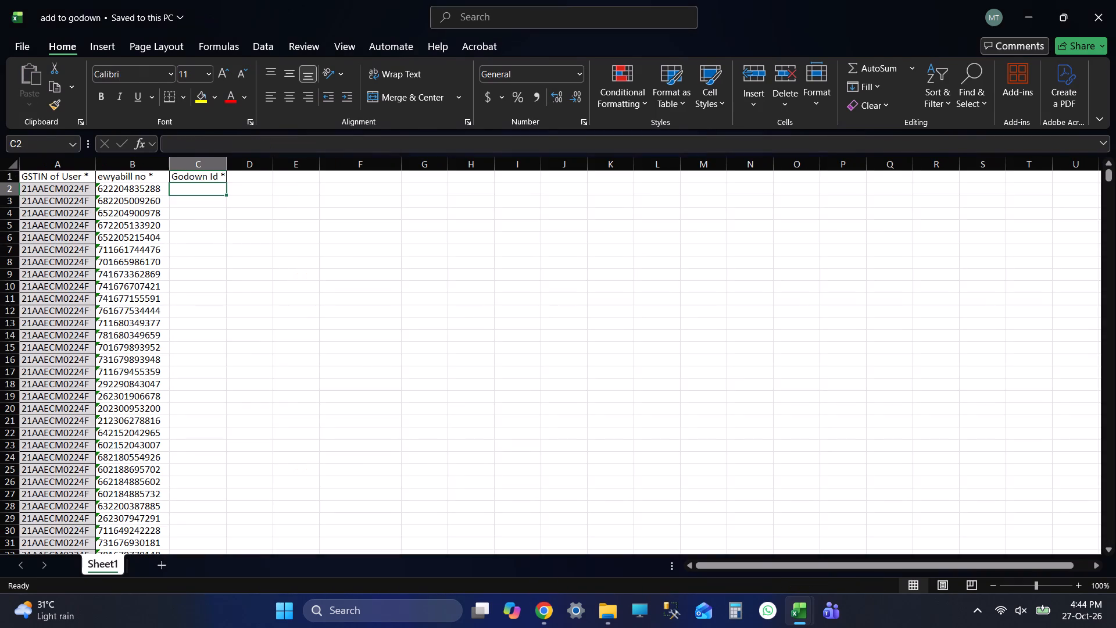
pyautogui.hotkey('alt', 'Tab')
pyautogui.hotkey('alt', 'Tab')
pyautogui.hotkey('alt', 'Tab')
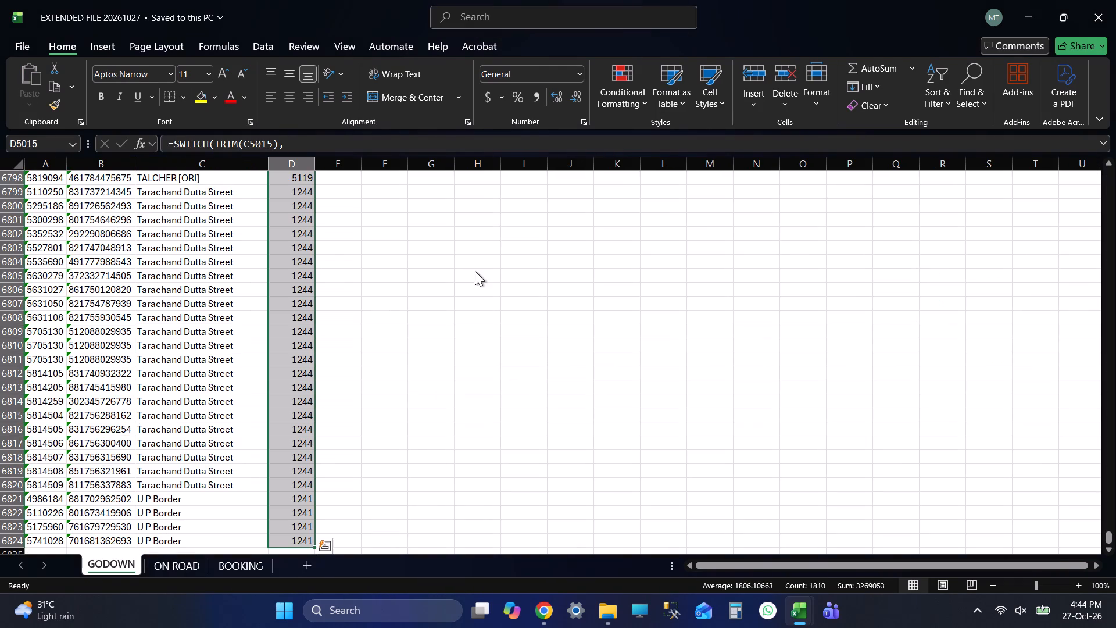
pyautogui.scroll(-1, 535, 296)
pyautogui.scroll(1, 535, 296)
pyautogui.scroll(-1, 535, 296)
pyautogui.scroll(6, 535, 296)
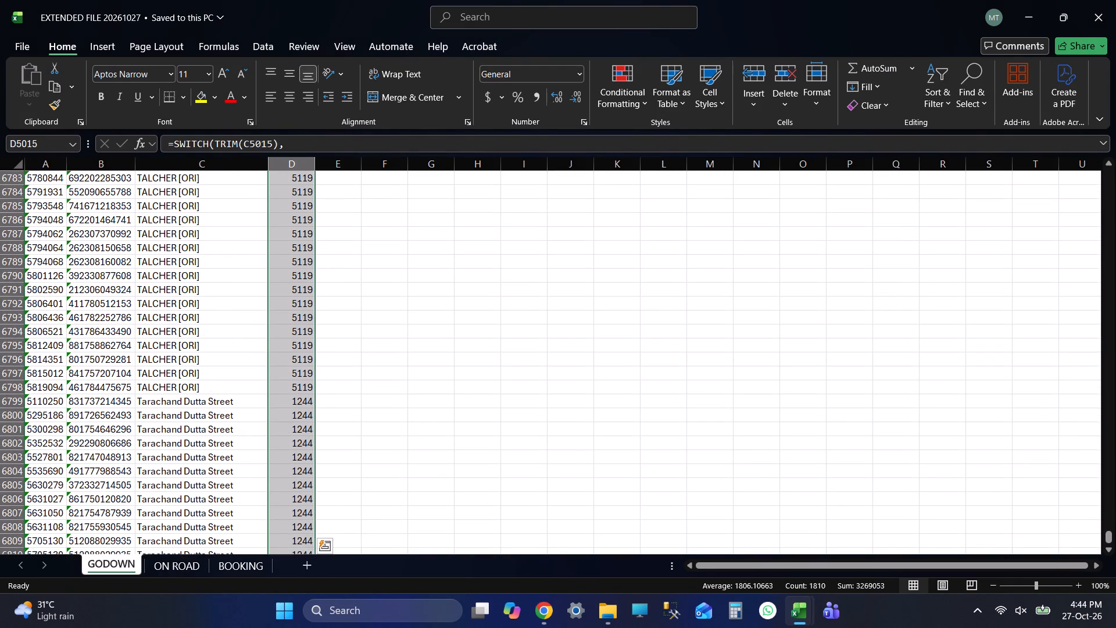
pyautogui.scroll(5, 535, 296)
pyautogui.press('Right')
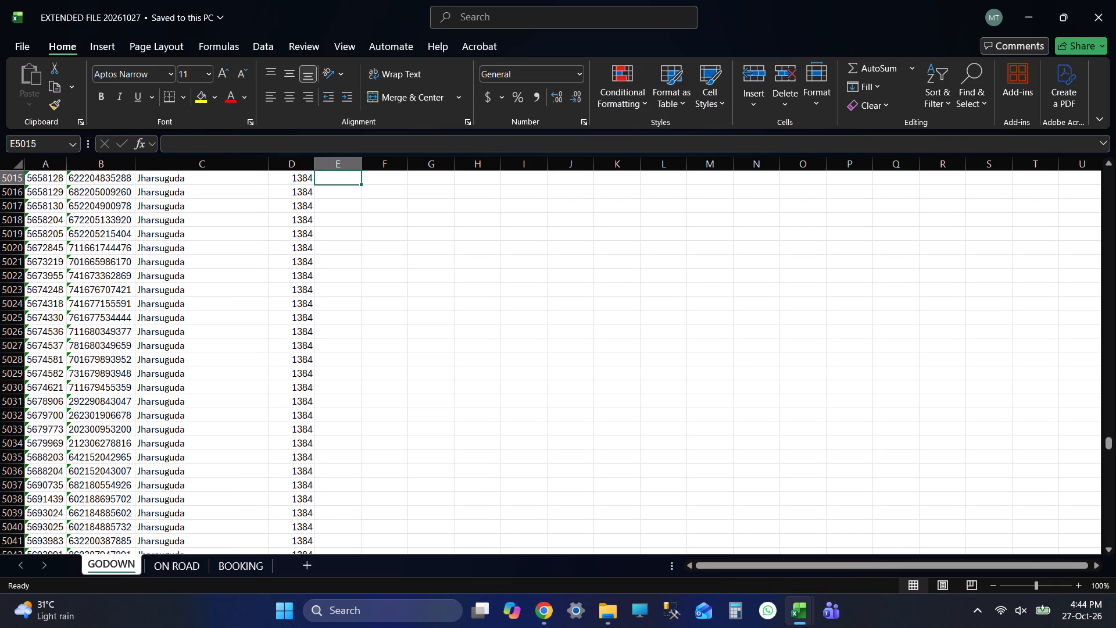
pyautogui.press('Up')
pyautogui.press('Right')
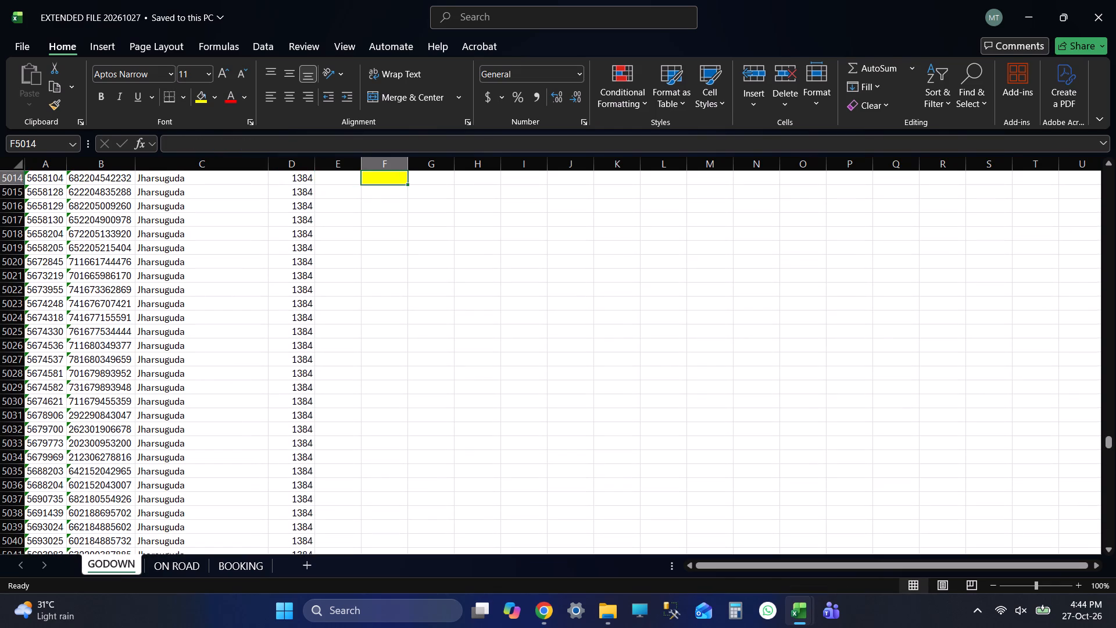
pyautogui.press('Down')
pyautogui.press('Left')
pyautogui.press('Left')
pyautogui.hotkey('ctrl', 'shift', 'Down')
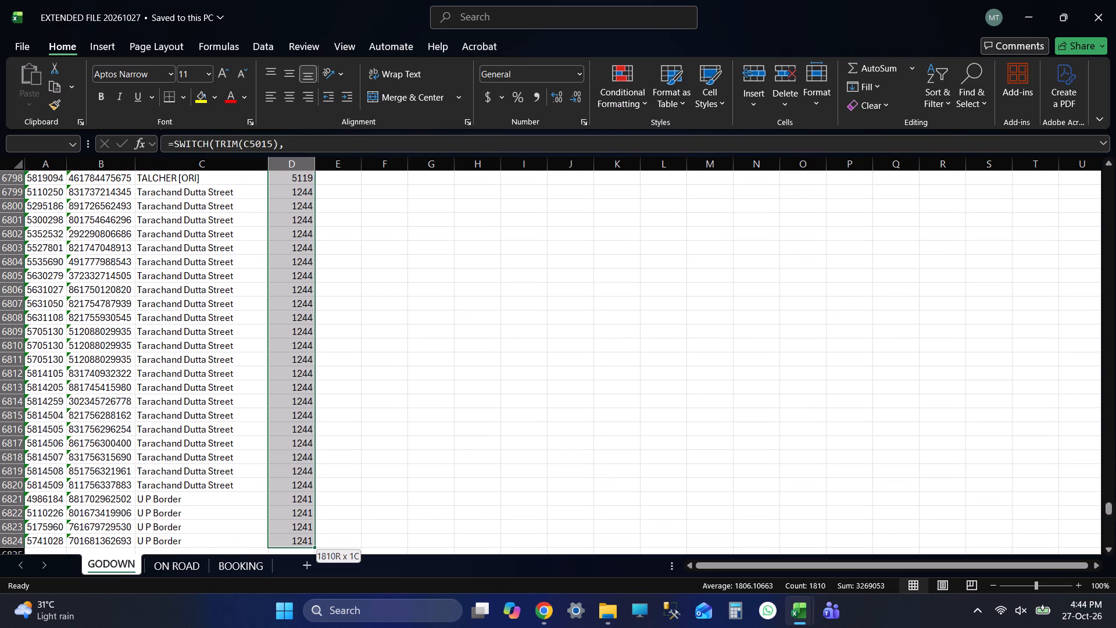
pyautogui.hotkey('ctrl', 'c')
pyautogui.hotkey('ctrl', 'c')
pyautogui.hotkey('ctrl', 'c')
# Paste the copied godown IDs as values only from cell C2 down in the add to godown workbook.
pyautogui.hotkey('alt', 'Tab')
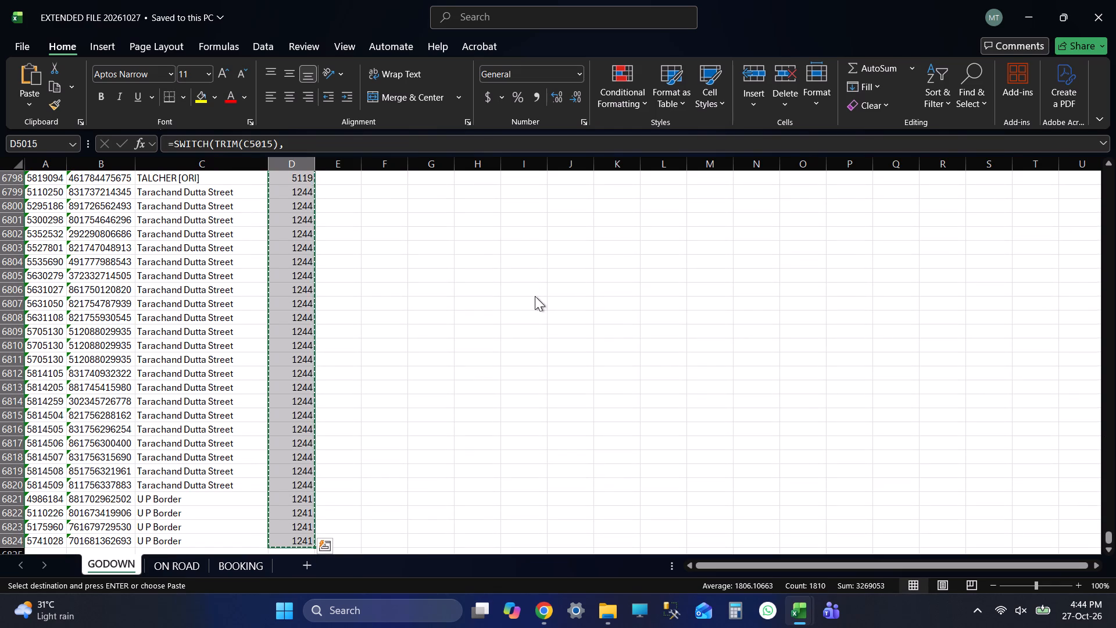
pyautogui.press('Up')
pyautogui.press('Down')
pyautogui.hotkey('ctrl', 'alt', 'v')
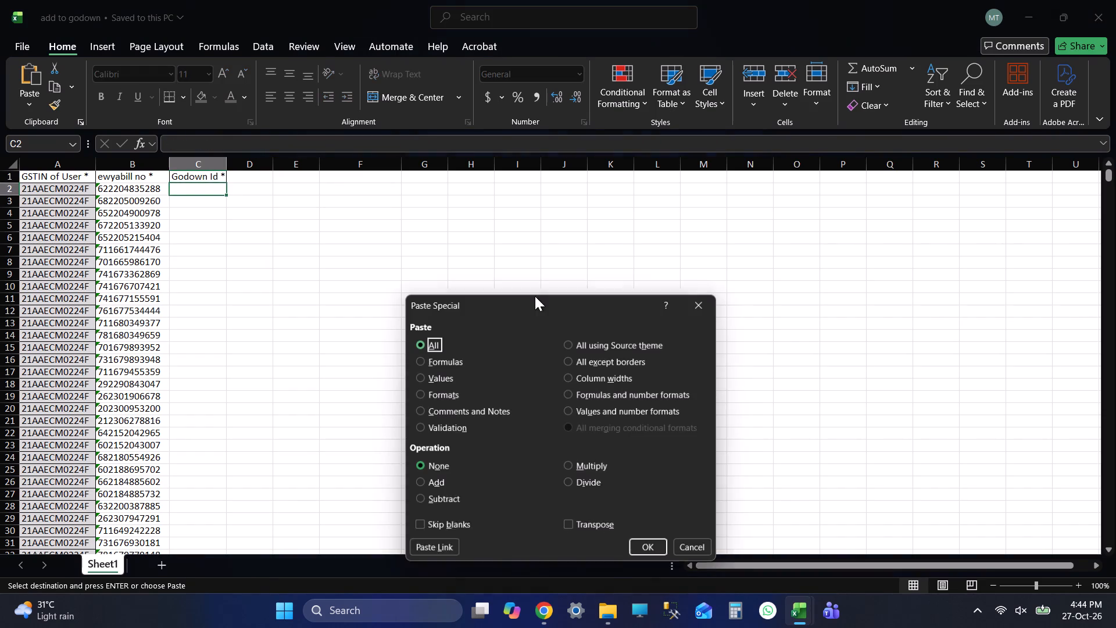
pyautogui.click(444, 374)
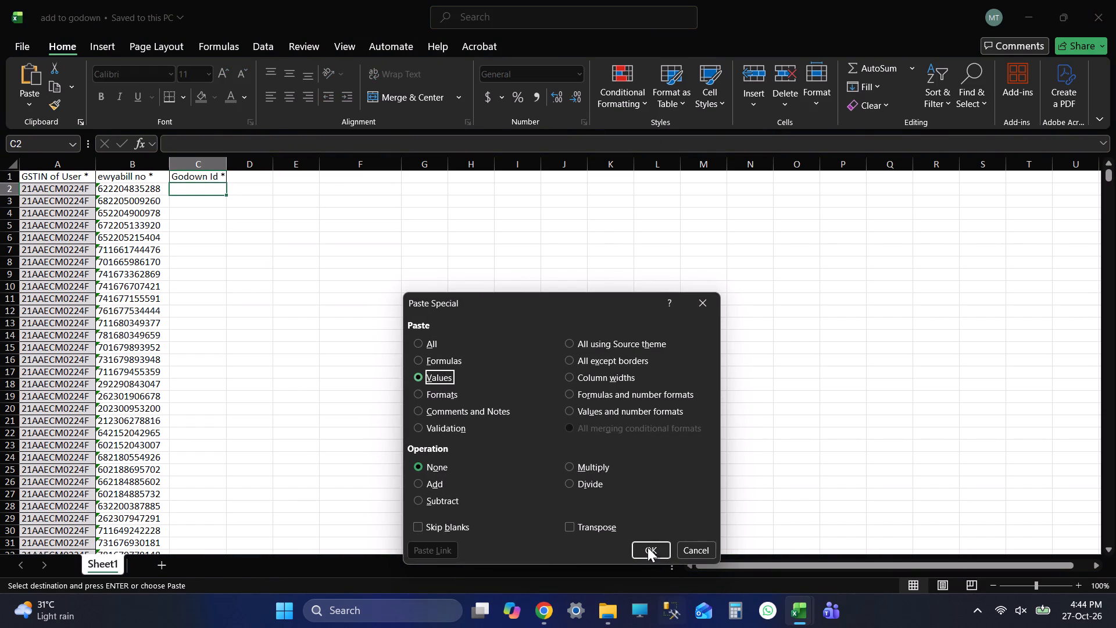
pyautogui.click(645, 541)
pyautogui.click(642, 549)
# Check the last rows of the e-way bill and godown ID lists in the add to godown workbook.
pyautogui.click(363, 324)
pyautogui.hotkey('ctrl', 'Left')
pyautogui.hotkey('ctrl', 'Down')
pyautogui.press('Down')
pyautogui.press('Down')
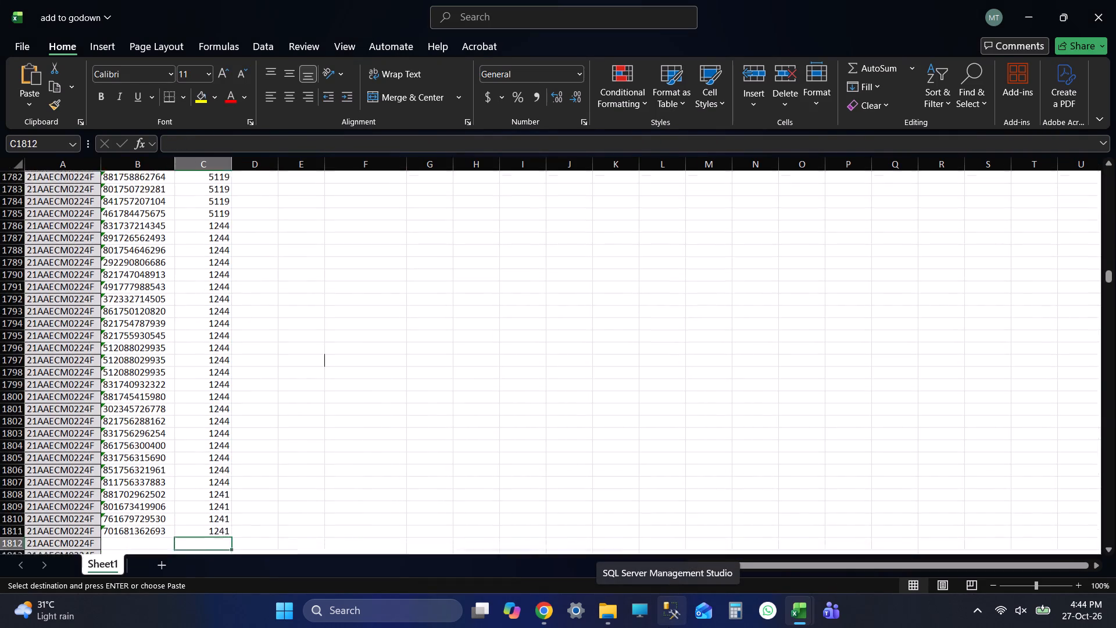
# Delete the surplus GSTIN entries in column A from row 1812 to row 5014 of the add to godown workbook.
pyautogui.press('Down')
pyautogui.press('Down')
pyautogui.hotkey('ctrl', 'Up')
pyautogui.hotkey('ctrl', 'Left')
pyautogui.press('Down')
pyautogui.hotkey('ctrl', 'shift', 'Down')
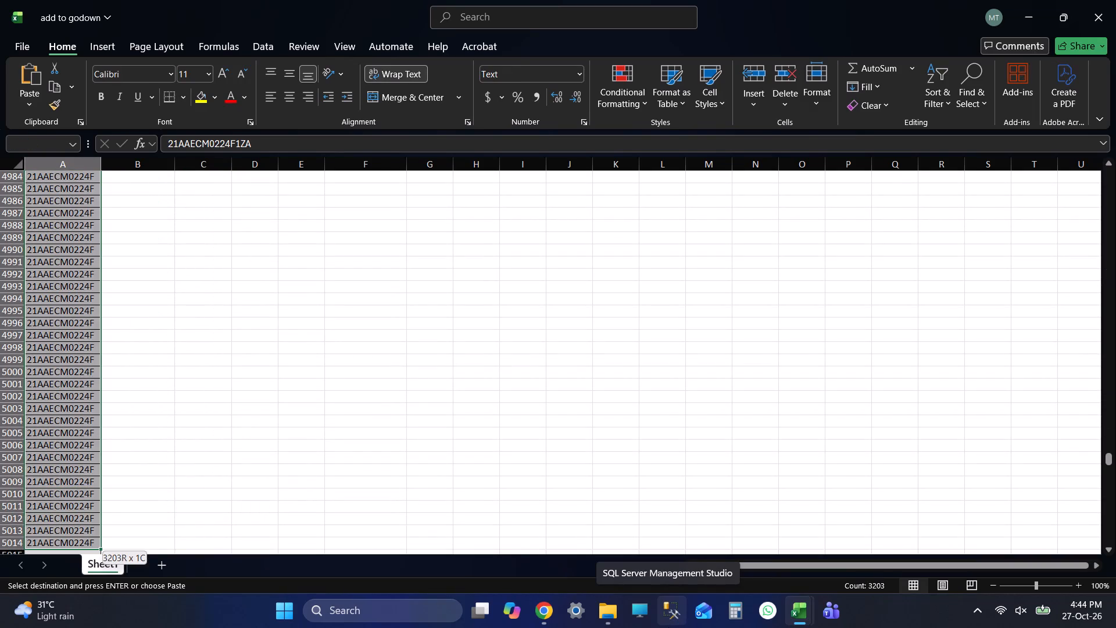
pyautogui.press('Delete')
# Return to the header row of the ewyabill no column and save the add to godown workbook.
pyautogui.hotkey('ctrl', 'Up')
pyautogui.press('Up')
pyautogui.press('Up')
pyautogui.press('Right')
pyautogui.hotkey('ctrl', 'Up')
pyautogui.press('Up')
pyautogui.press('Up')
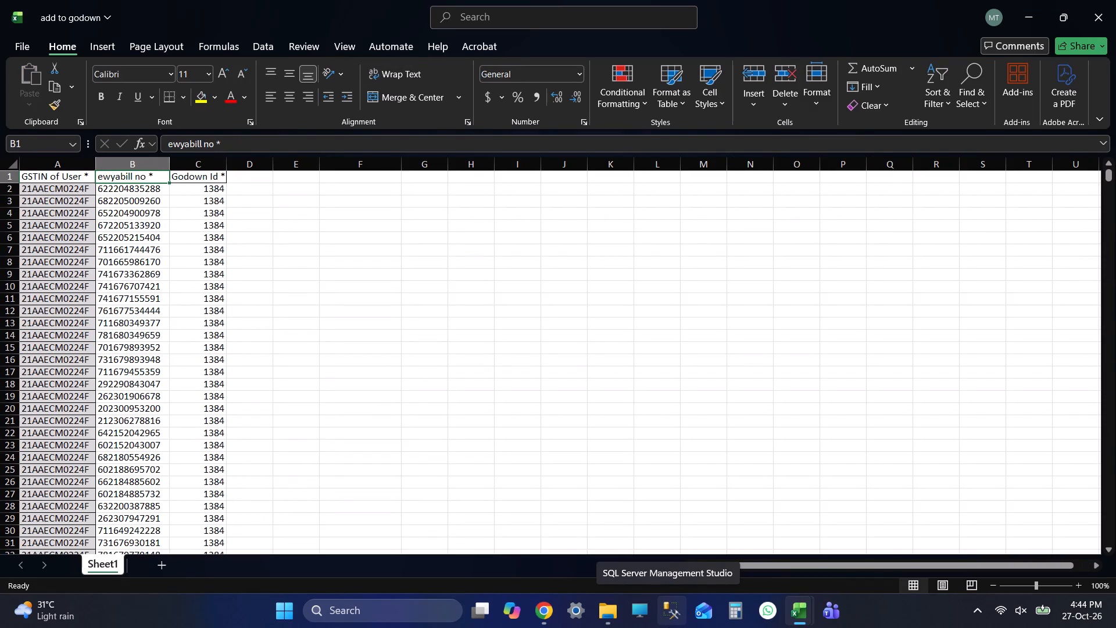
pyautogui.press('Up')
pyautogui.hotkey('ctrl', 's')
pyautogui.hotkey('ctrl', 's')
pyautogui.hotkey('ctrl', 's')
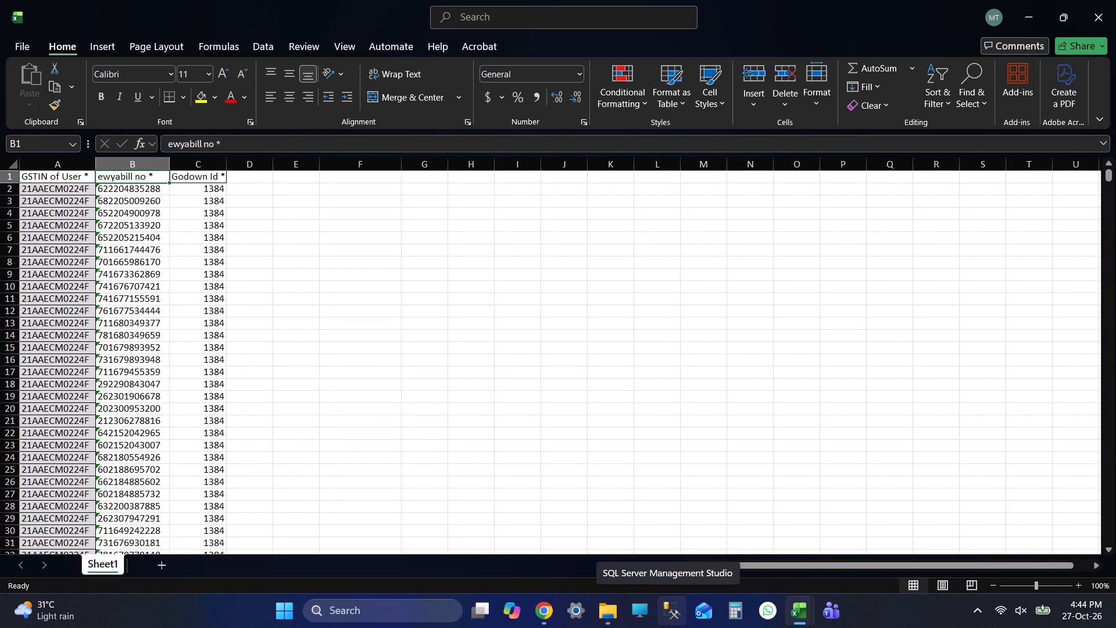
pyautogui.hotkey('ctrl', 's')
pyautogui.hotkey('ctrl', 's')
pyautogui.hotkey('ctrl', 's')
# Check that the lists end together at row 1811, then save and close the add to godown workbook.
pyautogui.hotkey('ctrl', 'Down')
pyautogui.press('Down')
pyautogui.press('Down')
pyautogui.press('Down')
pyautogui.press('Down')
pyautogui.hotkey('ctrl', 'Up')
pyautogui.hotkey('ctrl', 's')
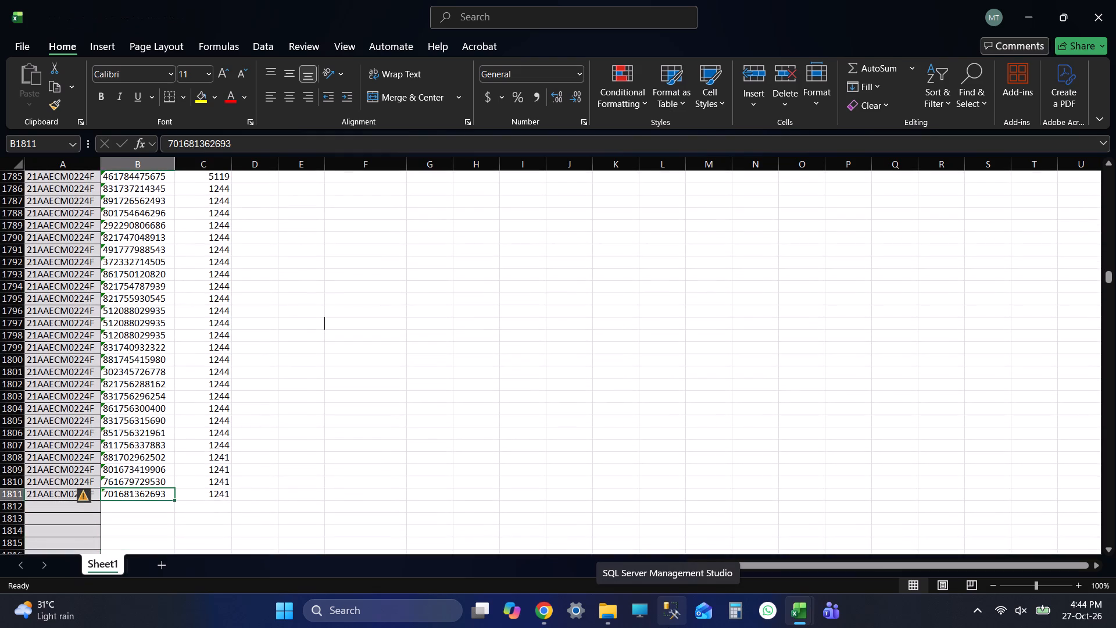
pyautogui.hotkey('ctrl', 's')
pyautogui.hotkey('ctrl', 's')
pyautogui.click(1115, 0)
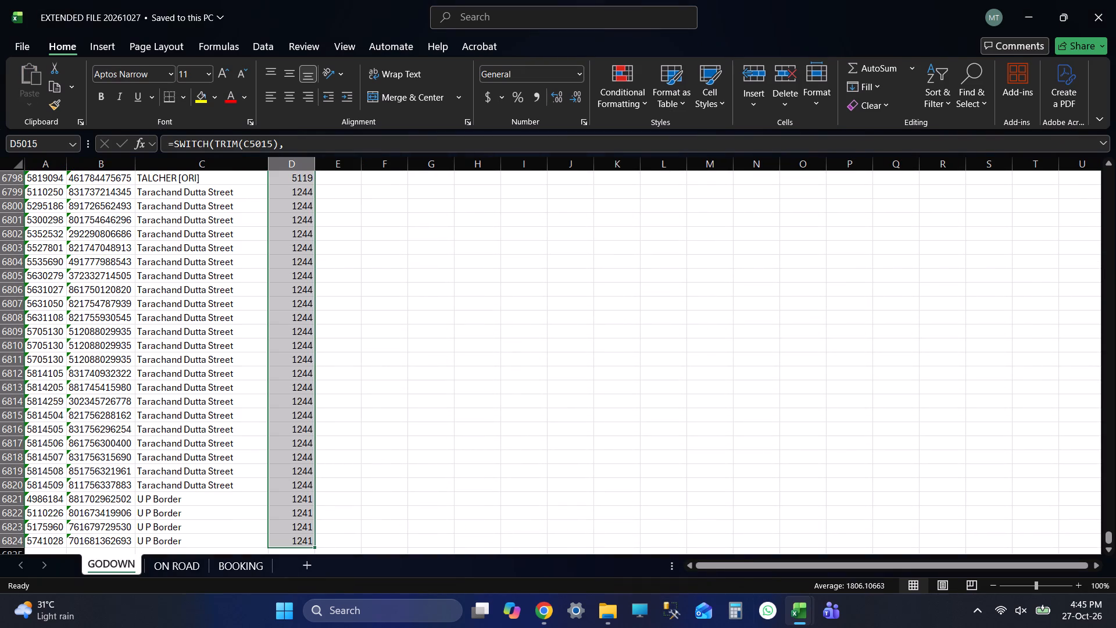
# Import add to godown.xlsx from F:\E Way Bill into the IRIS workbook's Add_To_Godown sheet with Overwrite Data.
pyautogui.hotkey('alt', 'Tab')
pyautogui.hotkey('alt', 'Tab')
pyautogui.scroll(4, 138, 286)
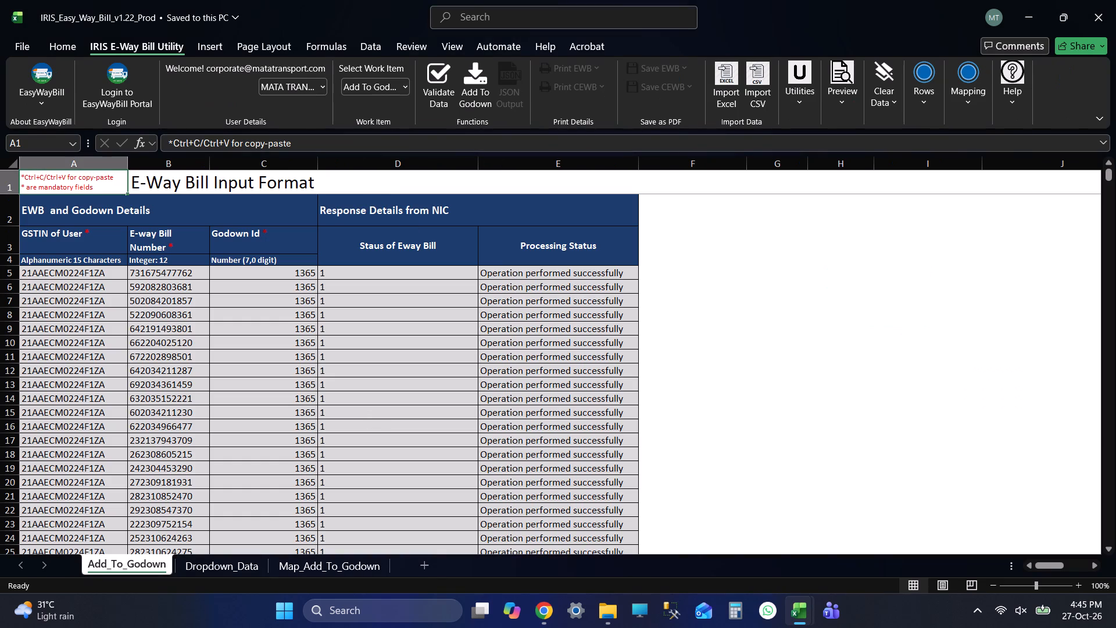
pyautogui.click(725, 79)
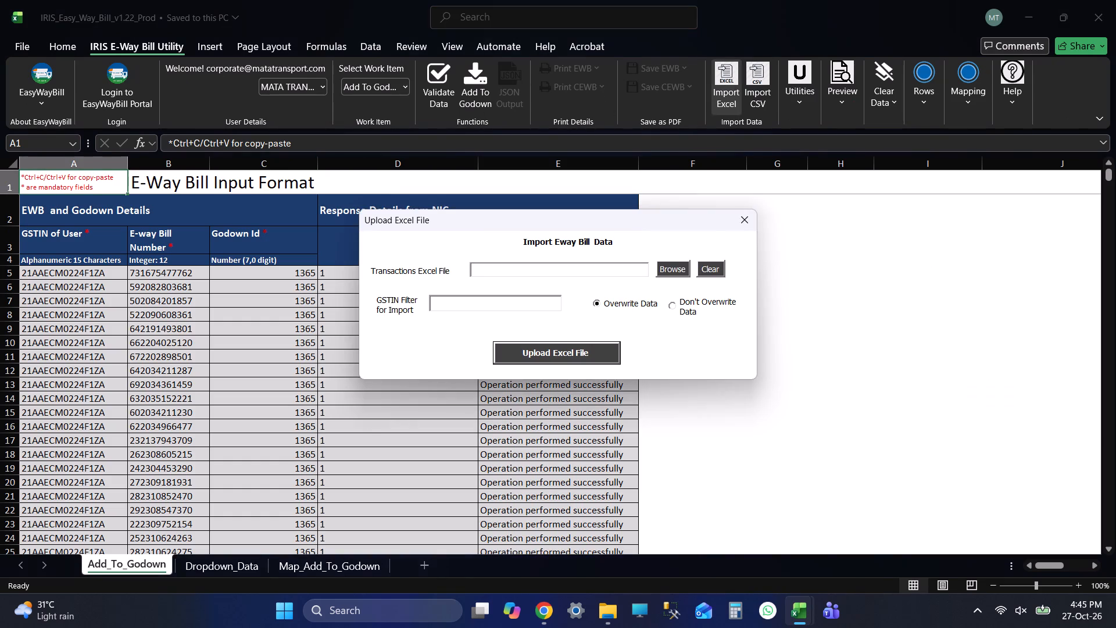
pyautogui.click(673, 257)
pyautogui.click(673, 267)
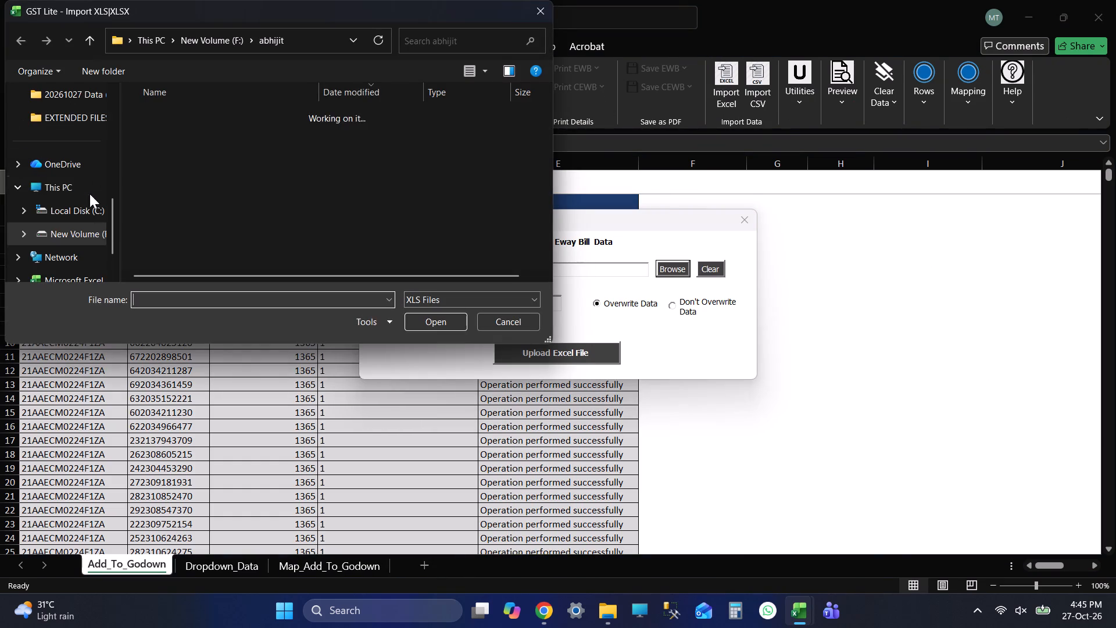
pyautogui.click(77, 234)
pyautogui.doubleClick(203, 176)
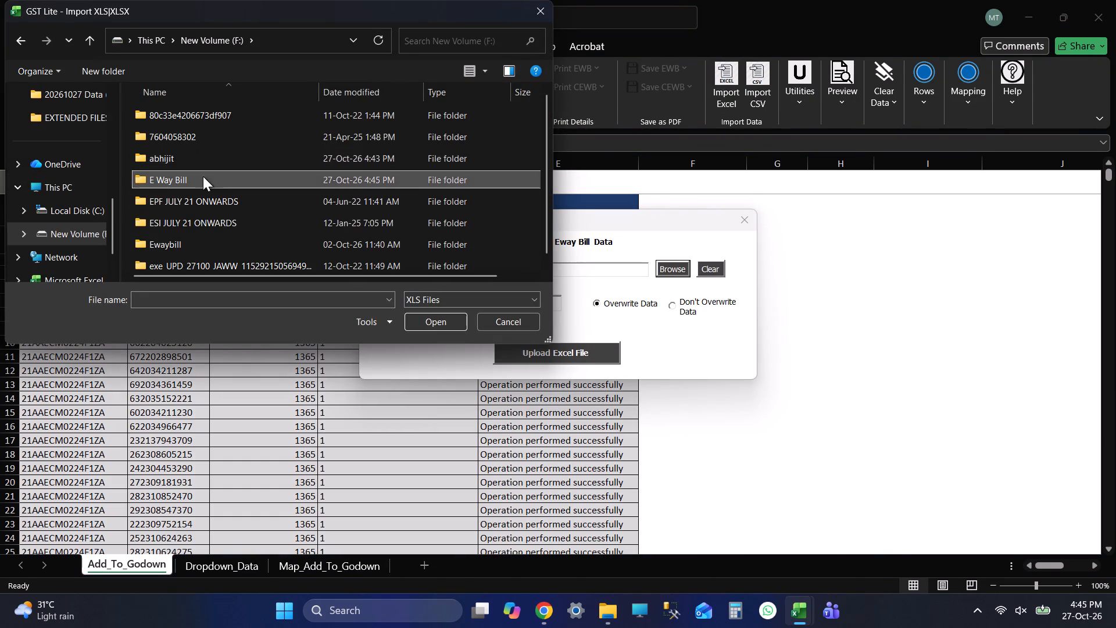
pyautogui.click(487, 298)
pyautogui.click(478, 324)
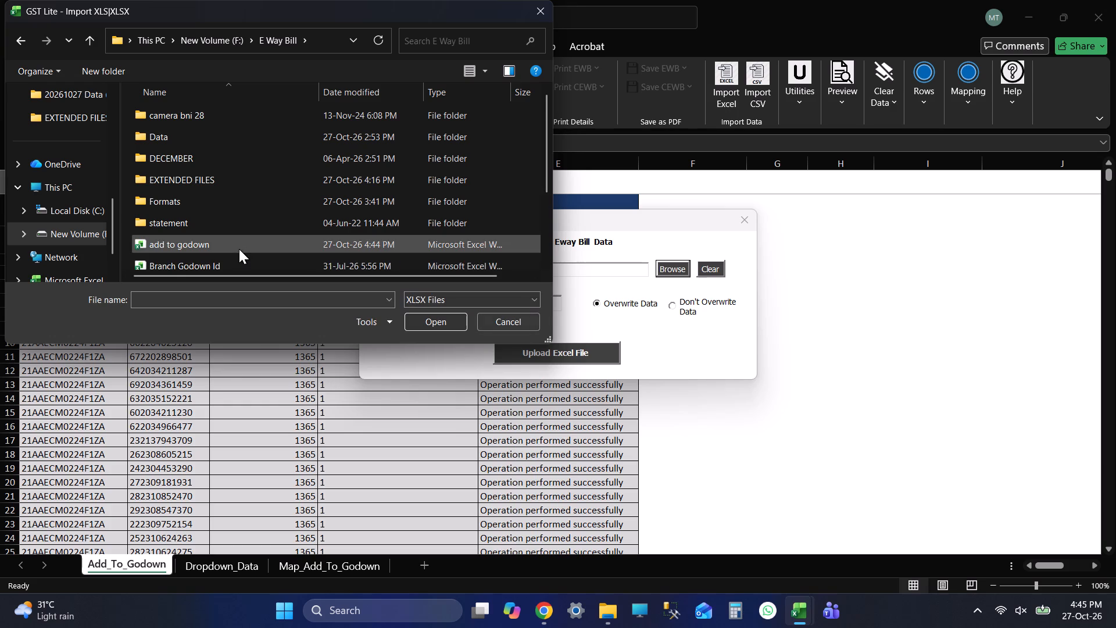
pyautogui.click(239, 249)
pyautogui.click(450, 327)
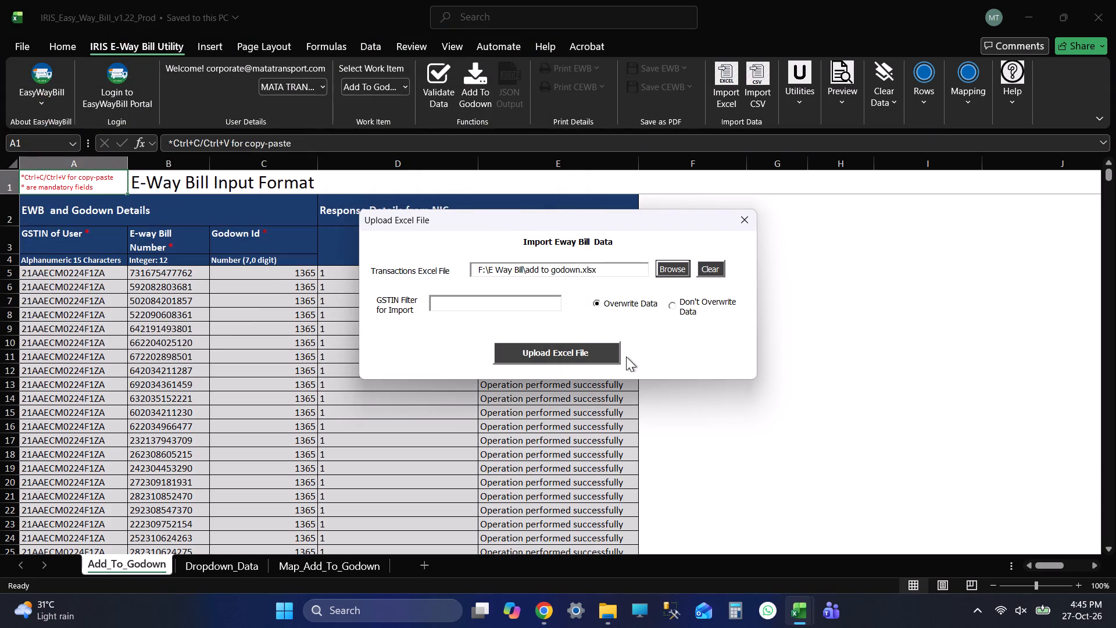
pyautogui.click(574, 350)
pyautogui.click(524, 360)
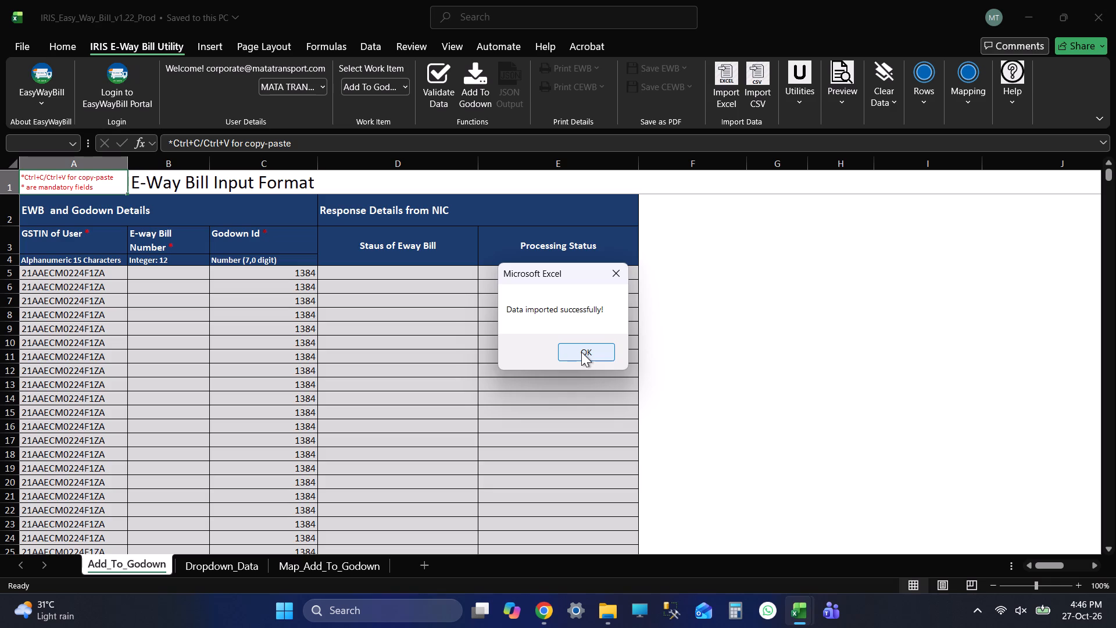
pyautogui.click(581, 352)
# Examine the imported E-way Bill Number column and its header cells in Add_To_Godown, and look at the extended file's GODOWN list.
pyautogui.click(183, 270)
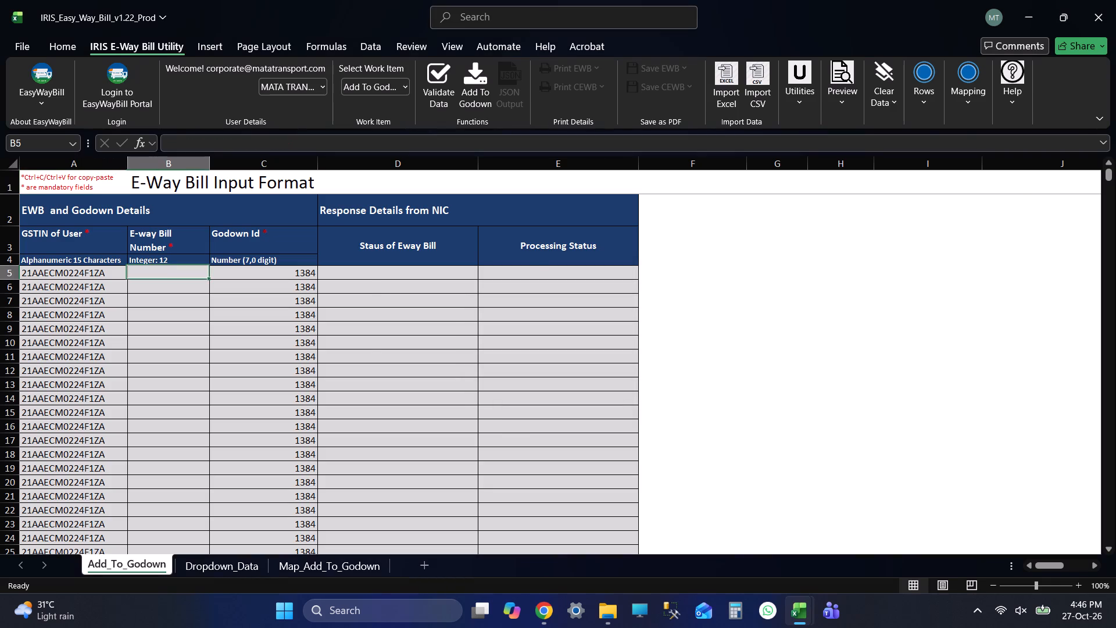
pyautogui.hotkey('alt', 'Tab')
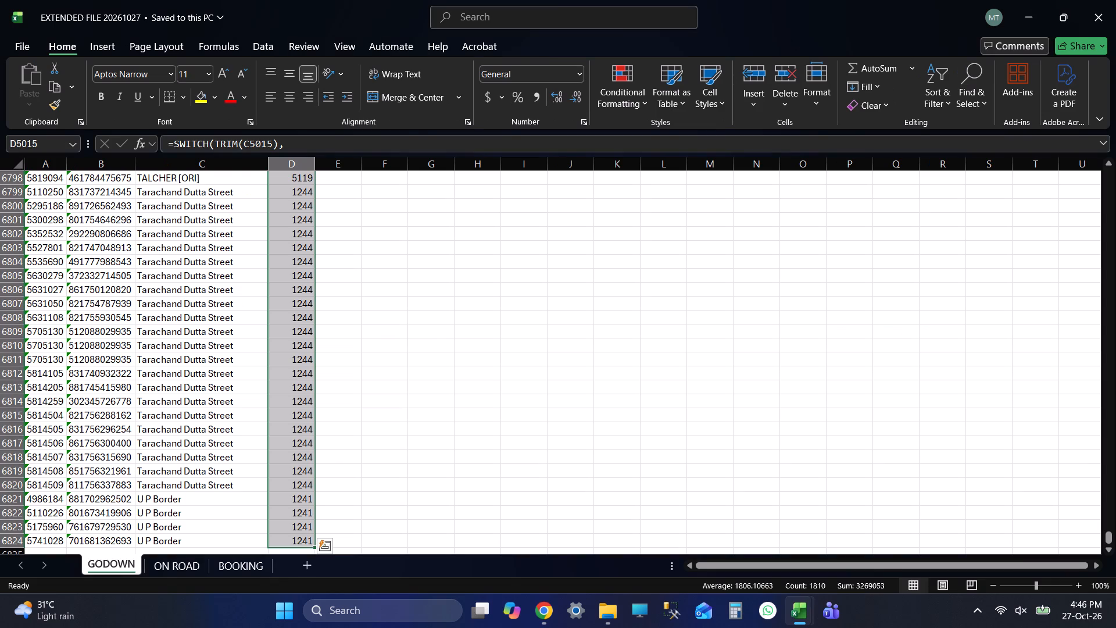
pyautogui.scroll(-1, 443, 256)
pyautogui.scroll(2, 443, 256)
pyautogui.hotkey('alt', 'Tab')
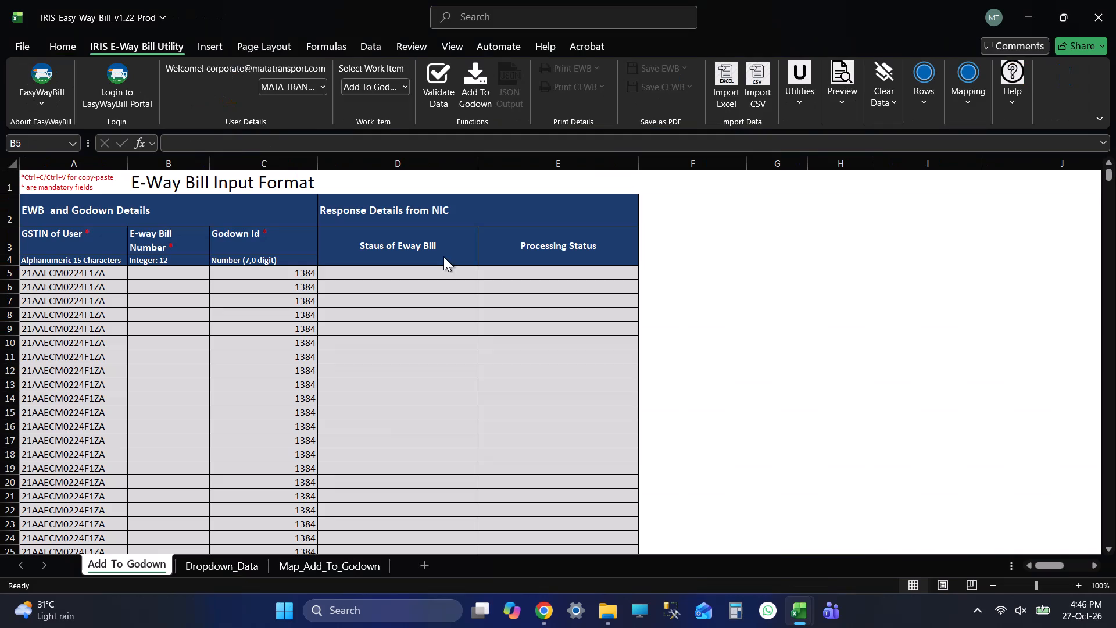
pyautogui.click(184, 180)
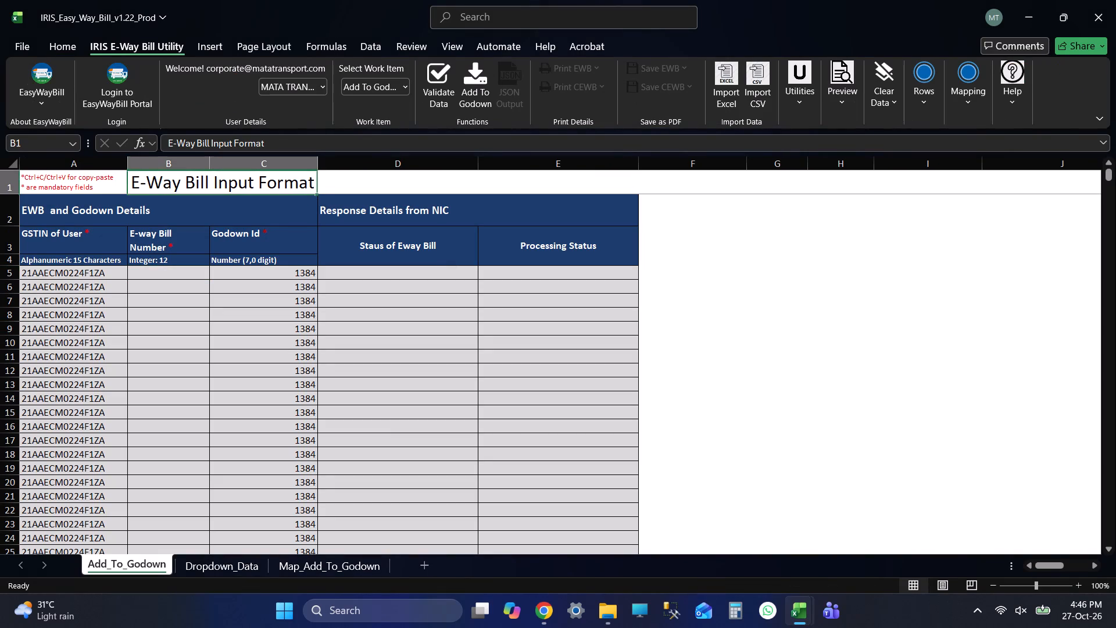
pyautogui.press('Up')
pyautogui.press('Up')
pyautogui.press('Up')
pyautogui.press('Up')
pyautogui.press('Up')
pyautogui.press('Down')
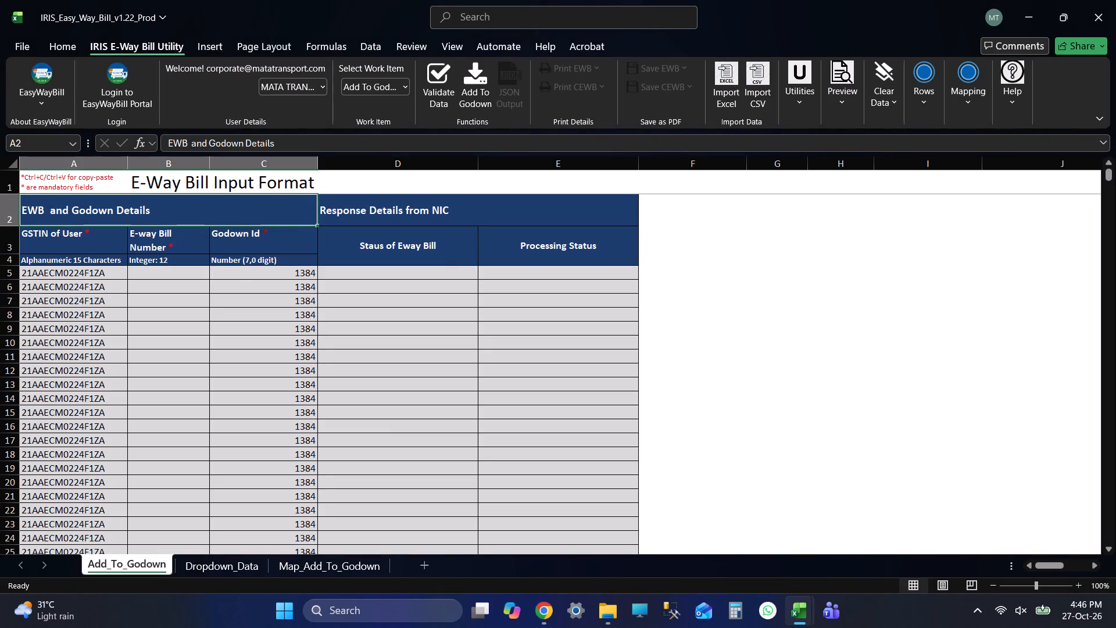
pyautogui.press('Down')
pyautogui.press('Down')
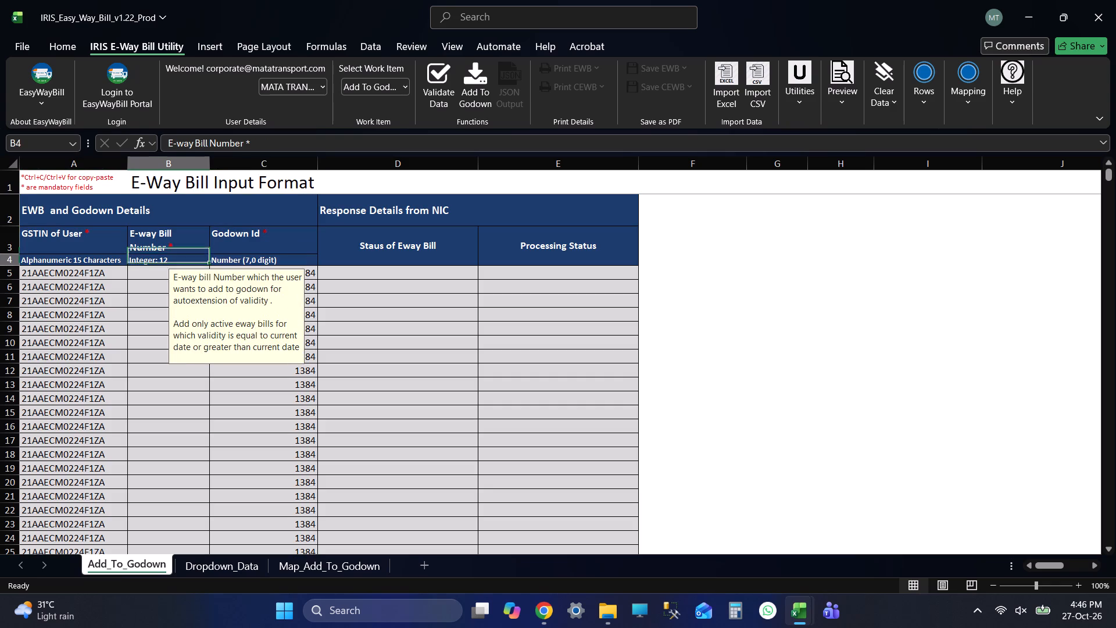
pyautogui.press('Down')
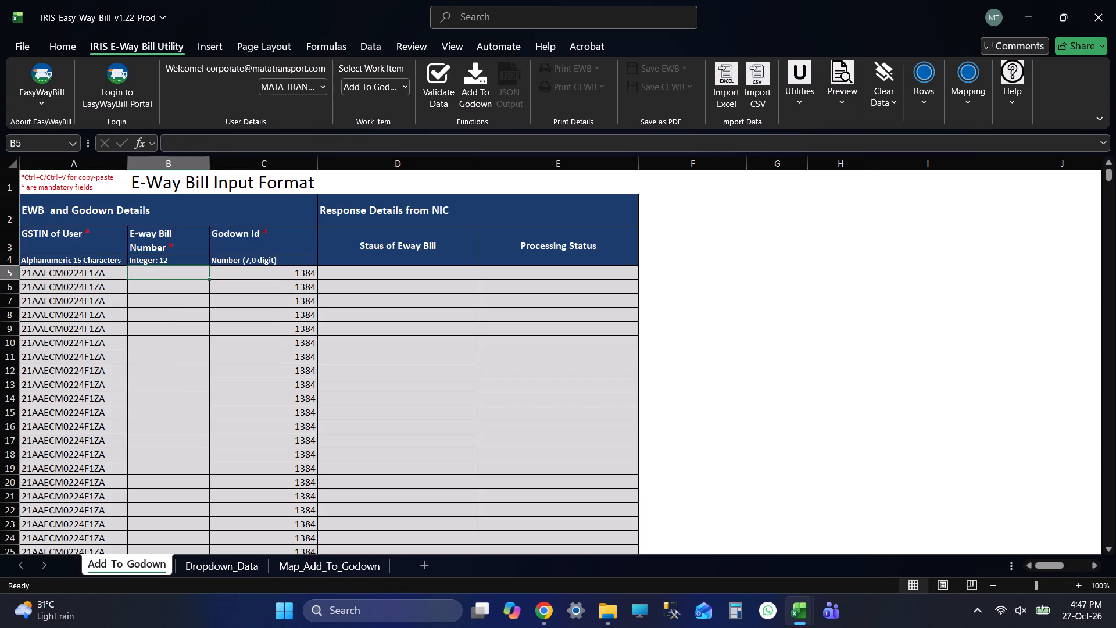
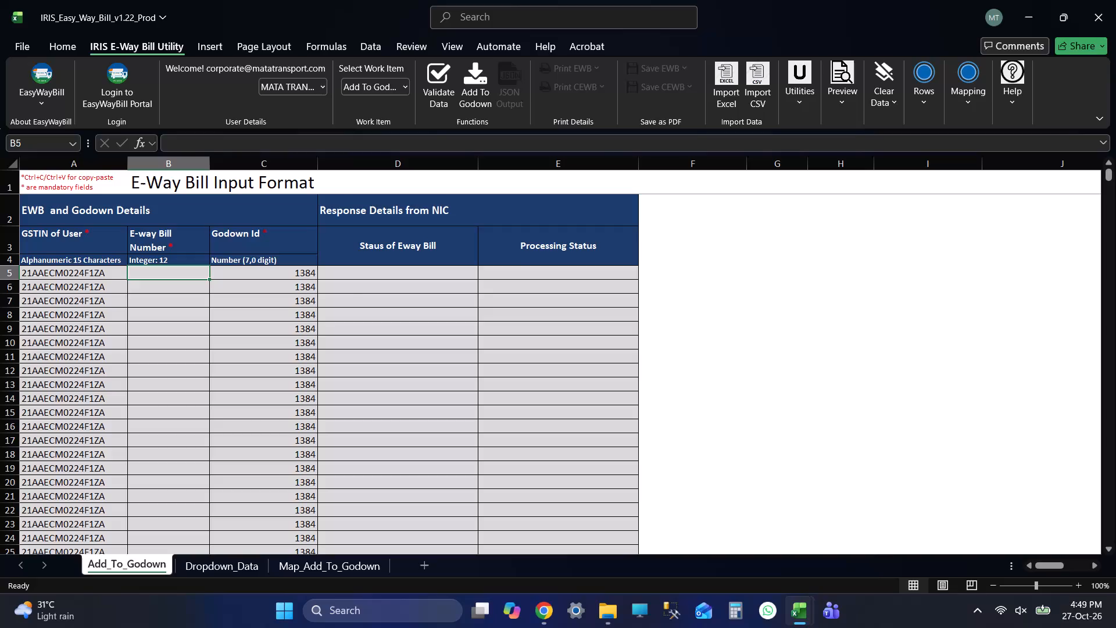
# Examine the E-way Bill Number column in Add_To_Godown and the extended file's GODOWN list.
pyautogui.hotkey('alt', 'Tab')
pyautogui.hotkey('alt', 'Tab')
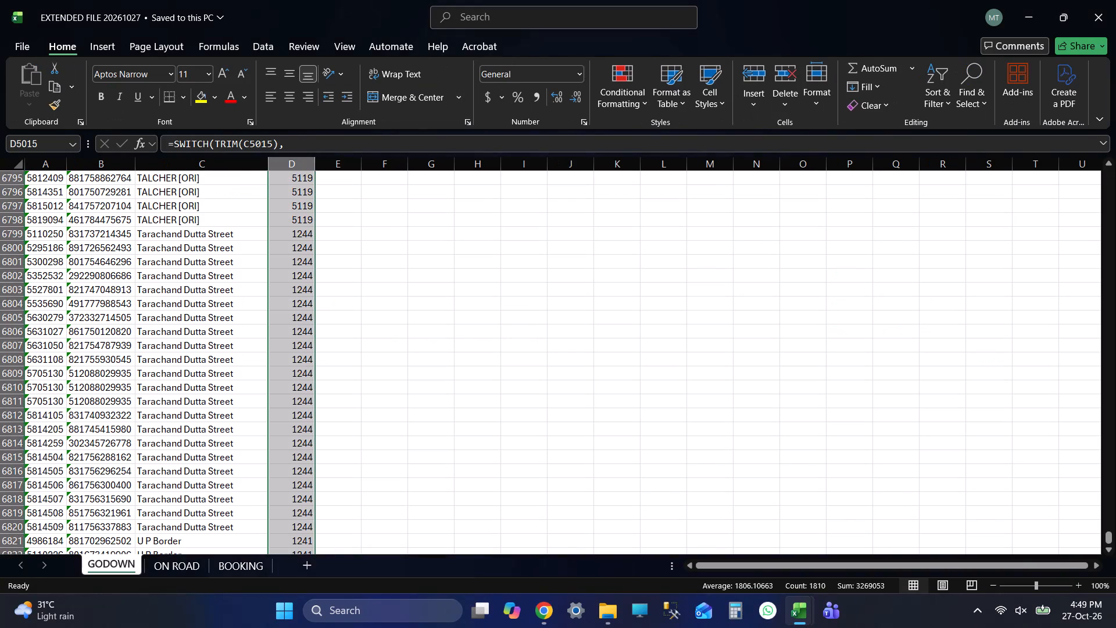
pyautogui.hotkey('alt', 'Tab')
pyautogui.hotkey('alt', 'Tab')
pyautogui.hotkey('alt', 'Tab')
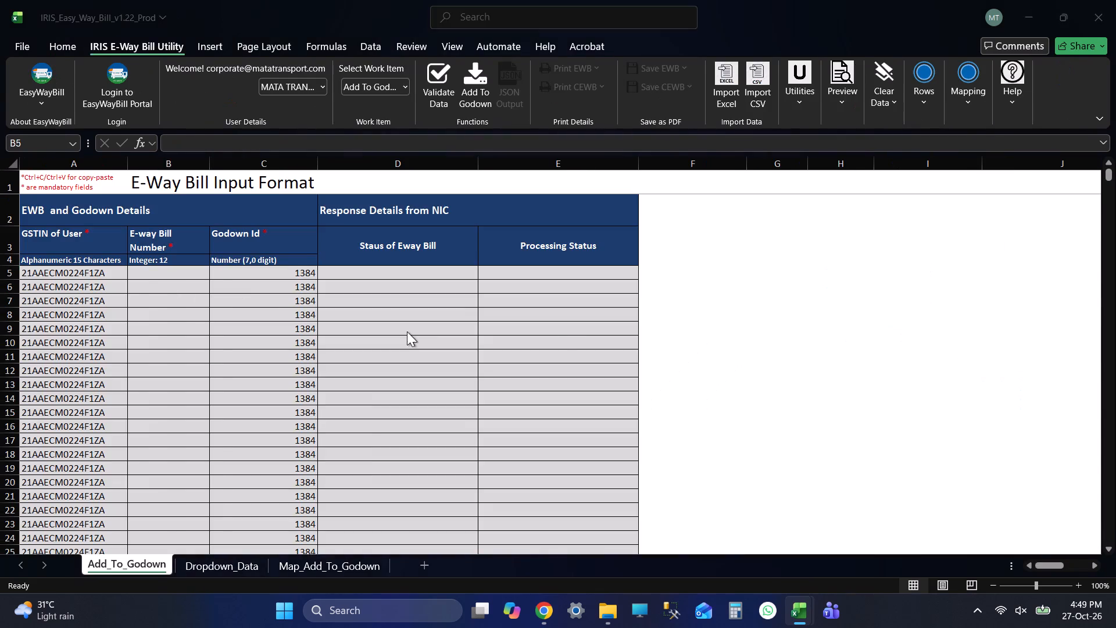
pyautogui.scroll(-4, 325, 424)
pyautogui.hotkey('alt', 'Tab')
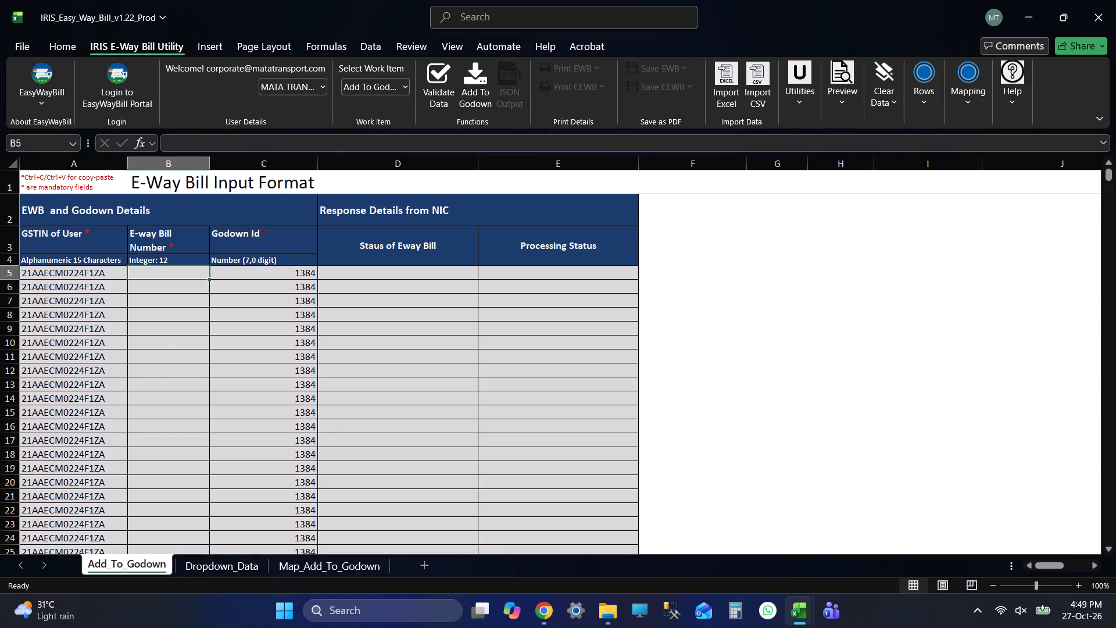
pyautogui.scroll(-4, 300, 420)
pyautogui.scroll(5, 292, 427)
pyautogui.scroll(4, 183, 254)
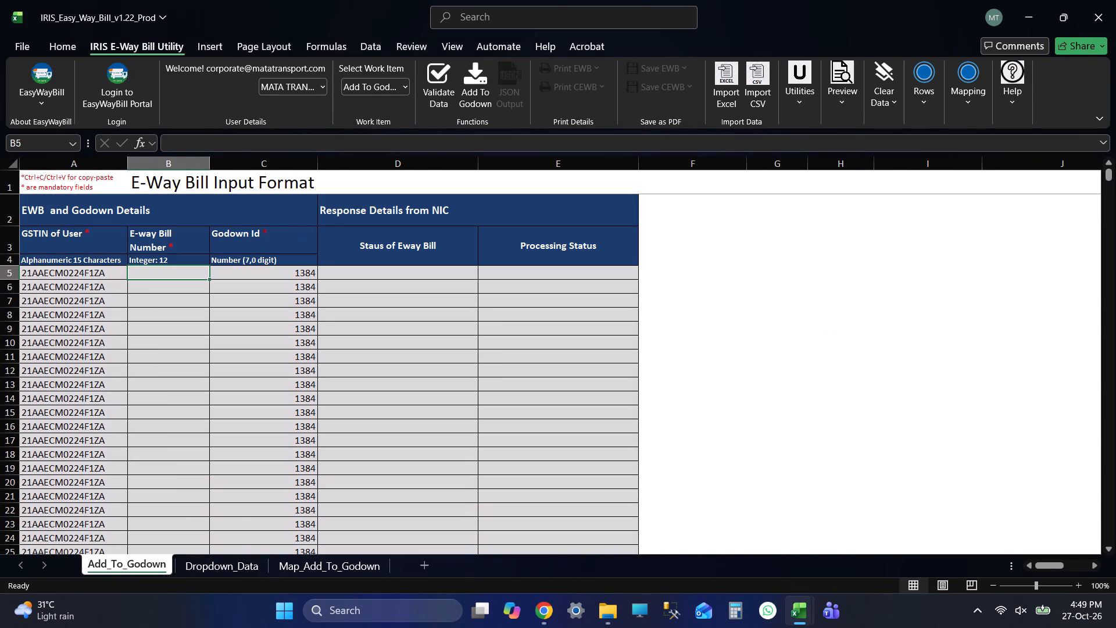
pyautogui.click(142, 252)
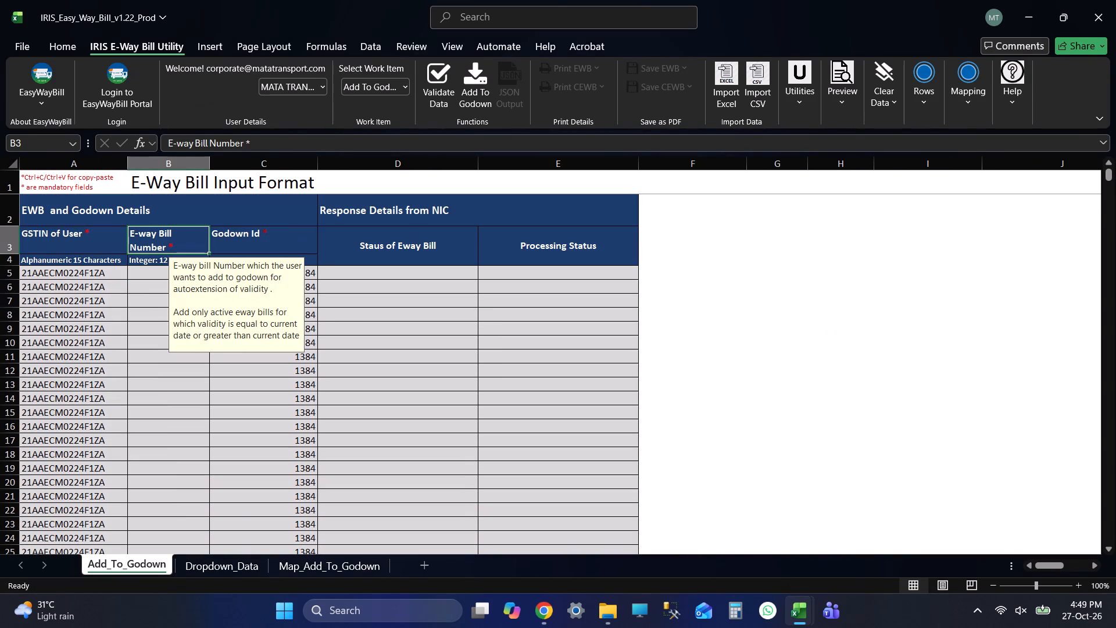
pyautogui.press('Down')
pyautogui.press('Down')
# Look through the E Way Bill folder's files and recheck the E-way Bill Number header cells in Add_To_Godown.
pyautogui.hotkey('alt', 'Tab')
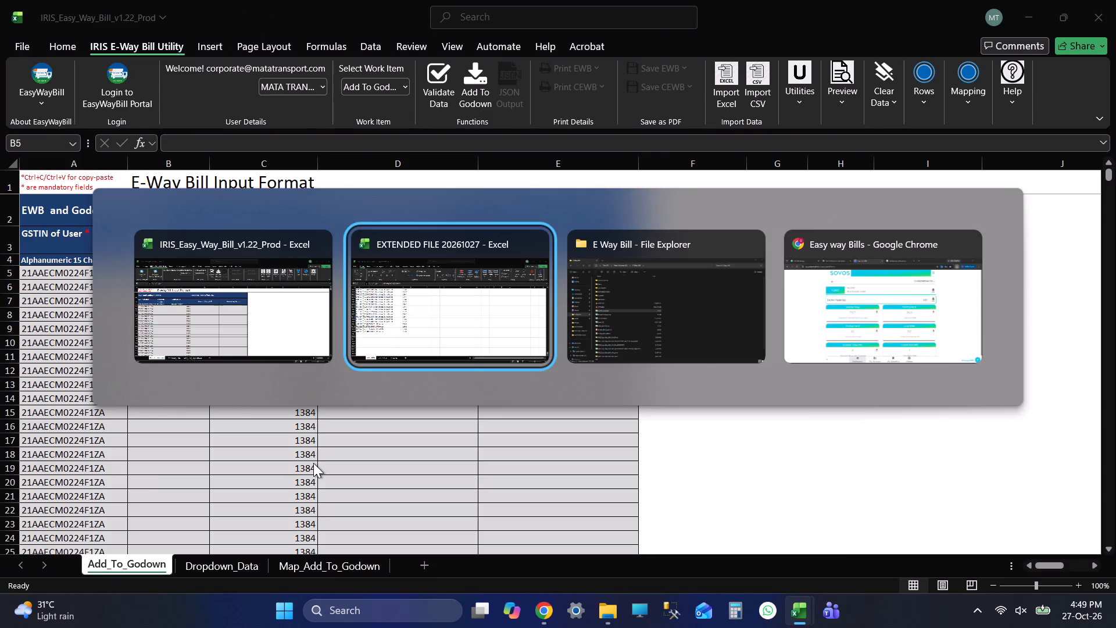
pyautogui.hotkey('alt', 'Tab')
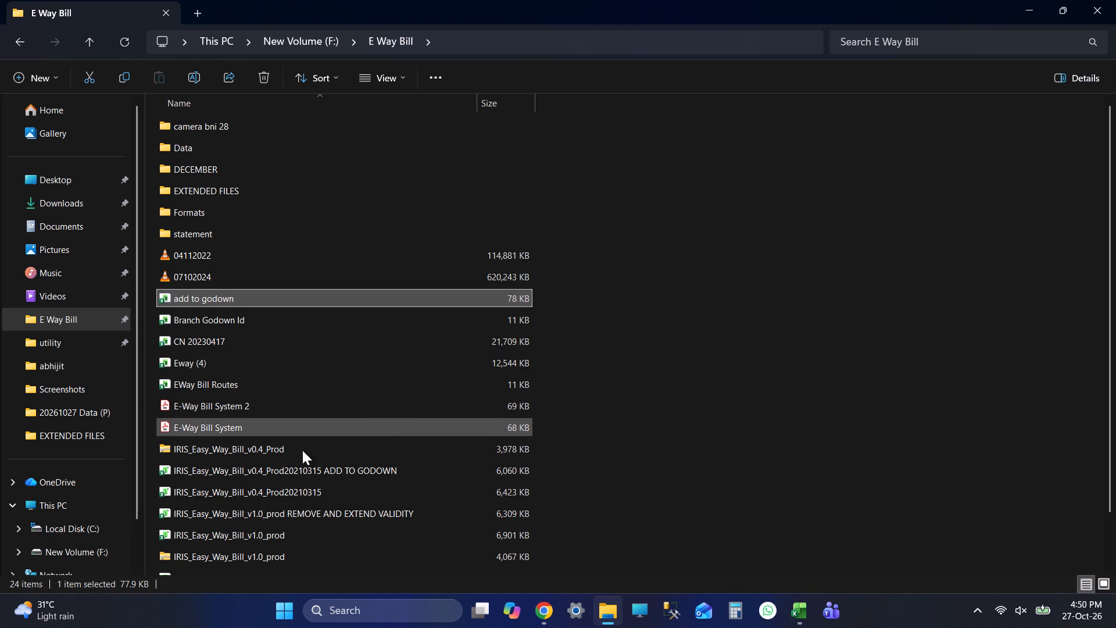
pyautogui.scroll(-8, 283, 500)
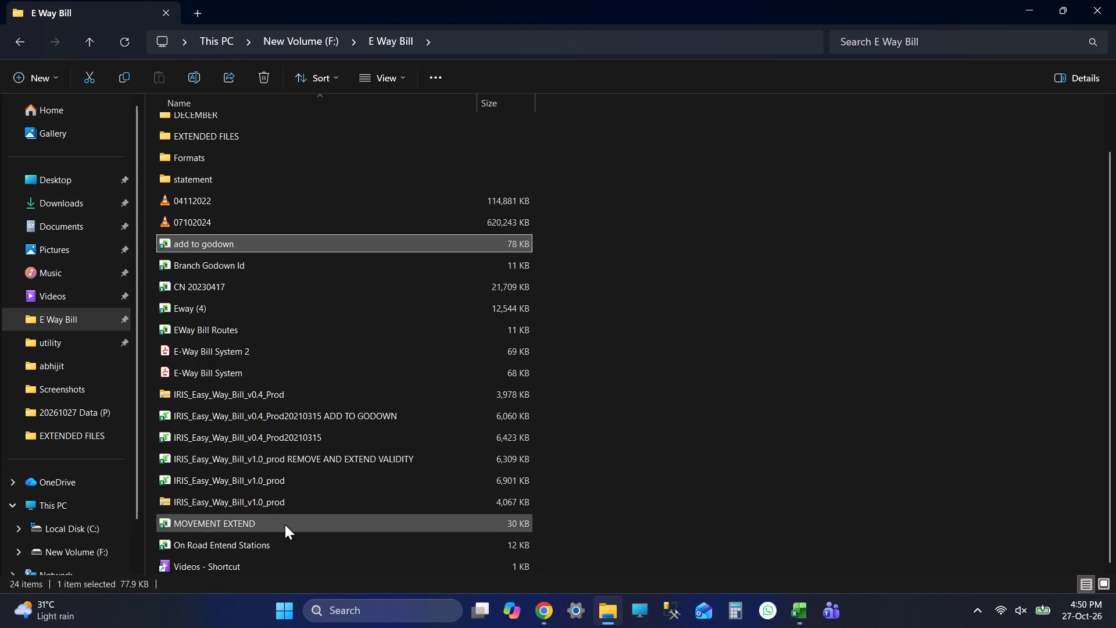
pyautogui.hotkey('alt', 'Tab')
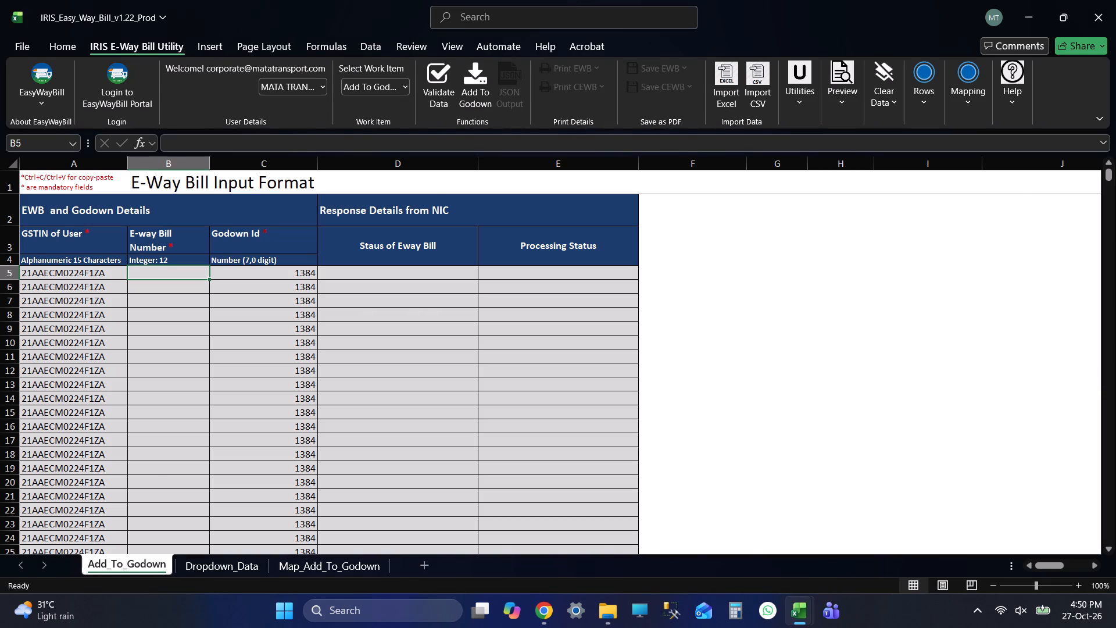
pyautogui.hotkey('alt', 'Tab')
pyautogui.hotkey('alt', 'Tab')
pyautogui.scroll(4, 197, 343)
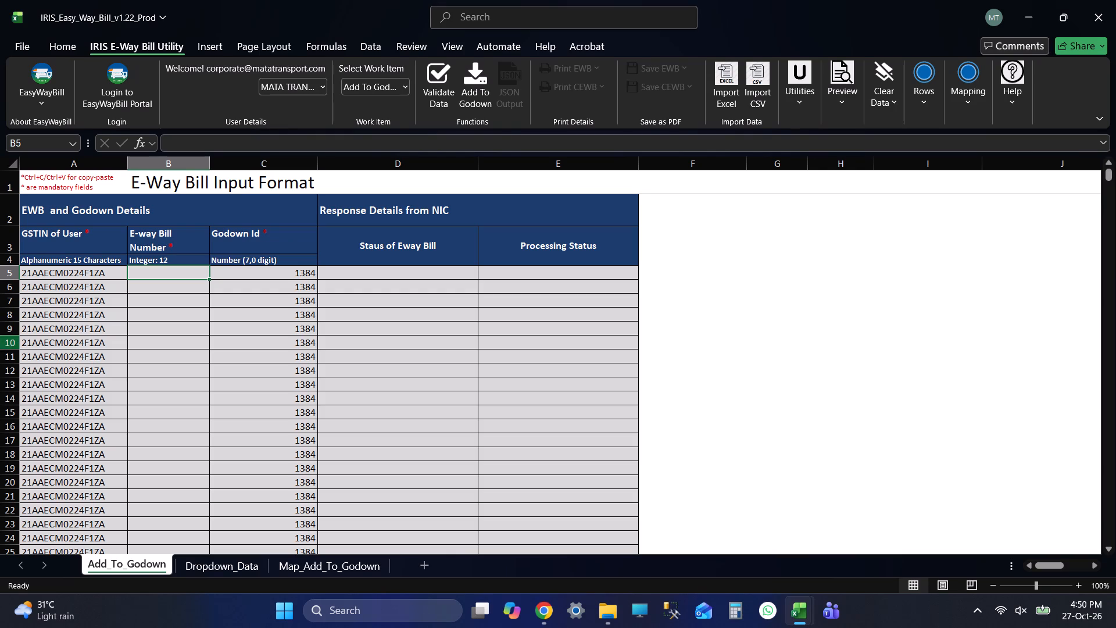
pyautogui.click(187, 172)
pyautogui.press('Up')
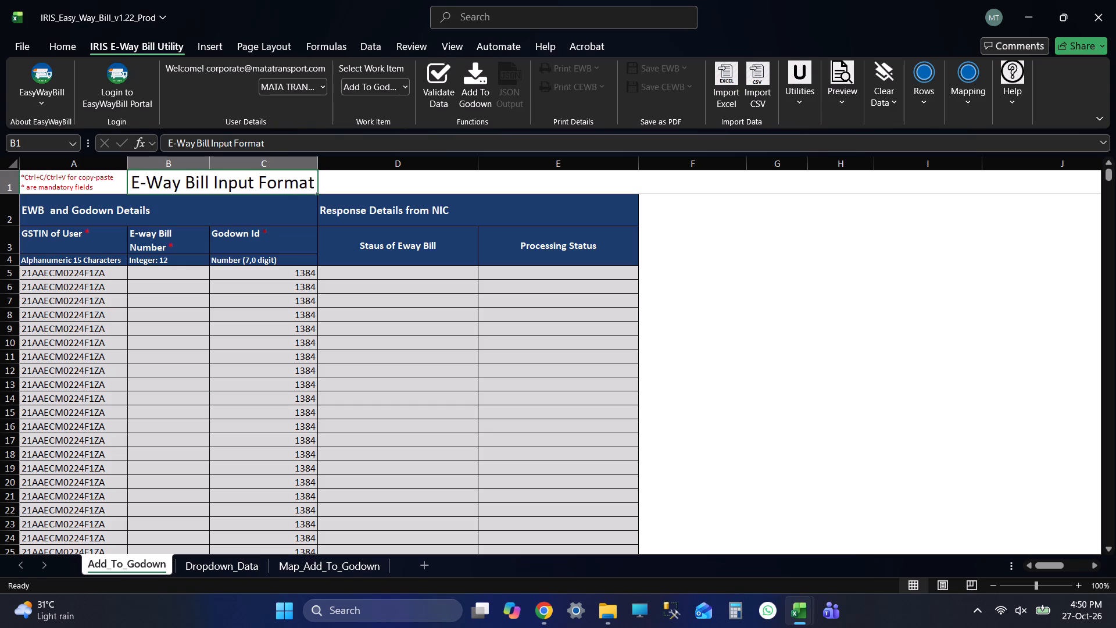
pyautogui.press('Up')
pyautogui.press('Up')
pyautogui.press('Up')
pyautogui.press('Up')
pyautogui.press('Up')
pyautogui.press('Down')
pyautogui.press('Down')
pyautogui.press('Down')
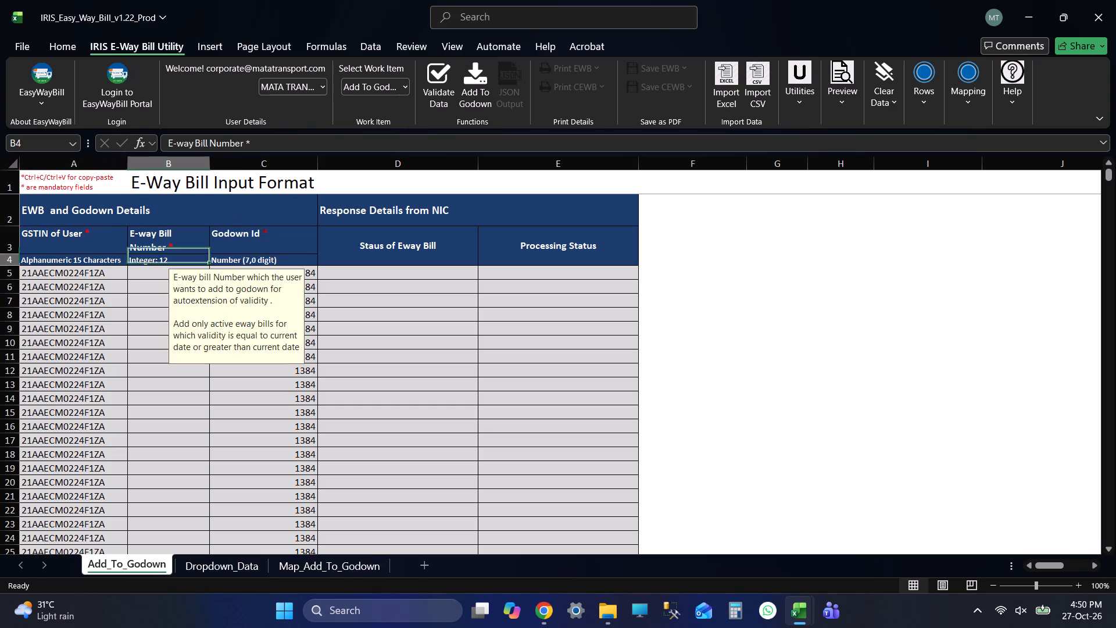
pyautogui.press('Down')
pyautogui.hotkey('alt', 'Tab')
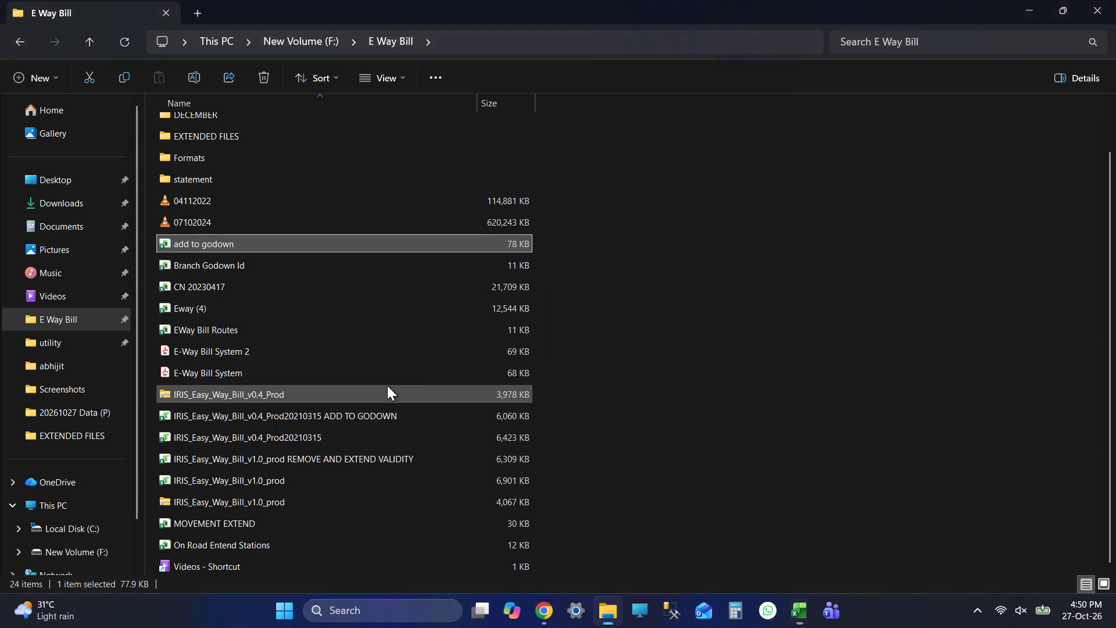
pyautogui.hotkey('alt', 'Tab')
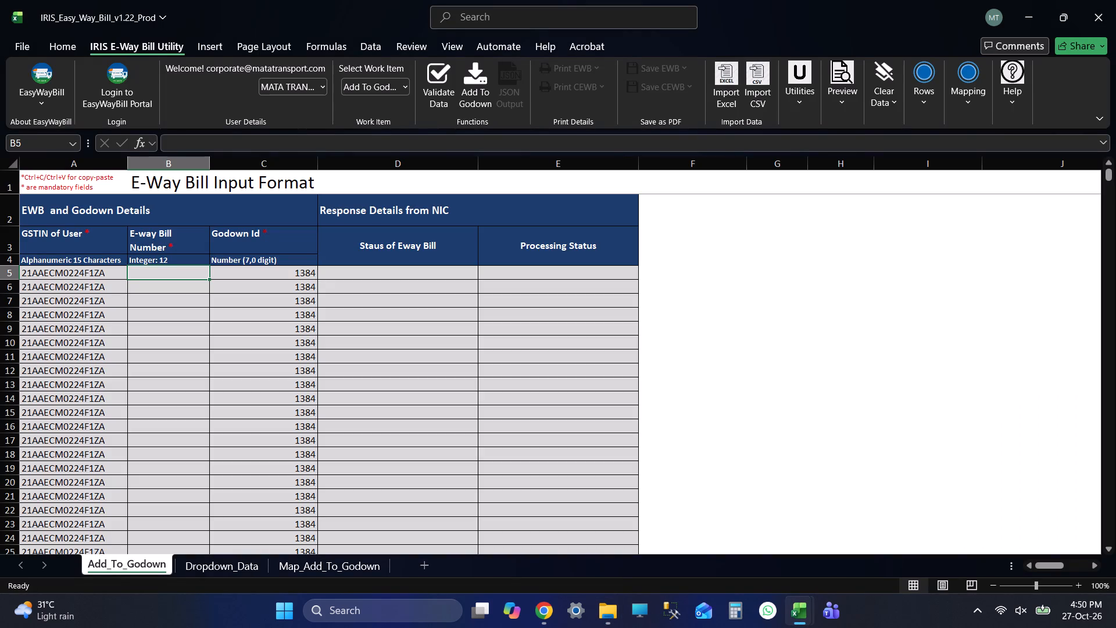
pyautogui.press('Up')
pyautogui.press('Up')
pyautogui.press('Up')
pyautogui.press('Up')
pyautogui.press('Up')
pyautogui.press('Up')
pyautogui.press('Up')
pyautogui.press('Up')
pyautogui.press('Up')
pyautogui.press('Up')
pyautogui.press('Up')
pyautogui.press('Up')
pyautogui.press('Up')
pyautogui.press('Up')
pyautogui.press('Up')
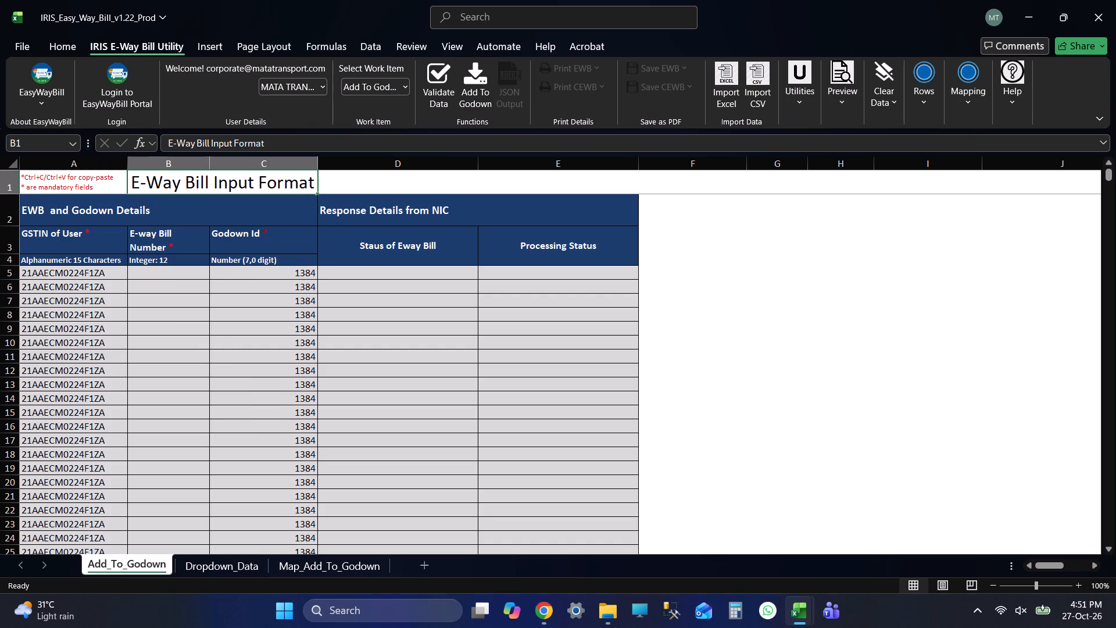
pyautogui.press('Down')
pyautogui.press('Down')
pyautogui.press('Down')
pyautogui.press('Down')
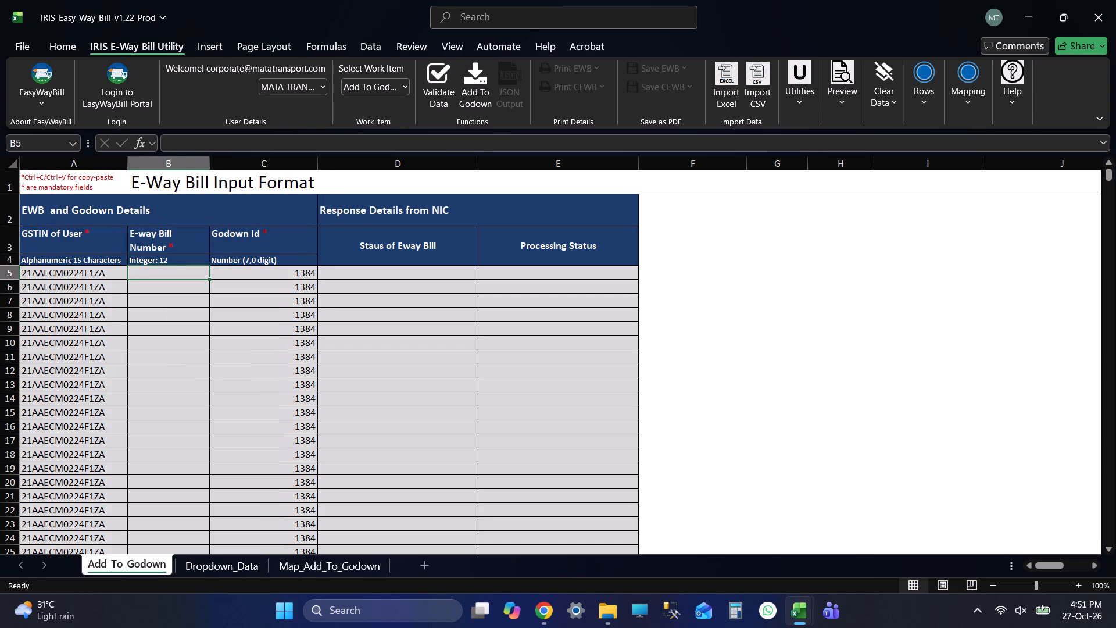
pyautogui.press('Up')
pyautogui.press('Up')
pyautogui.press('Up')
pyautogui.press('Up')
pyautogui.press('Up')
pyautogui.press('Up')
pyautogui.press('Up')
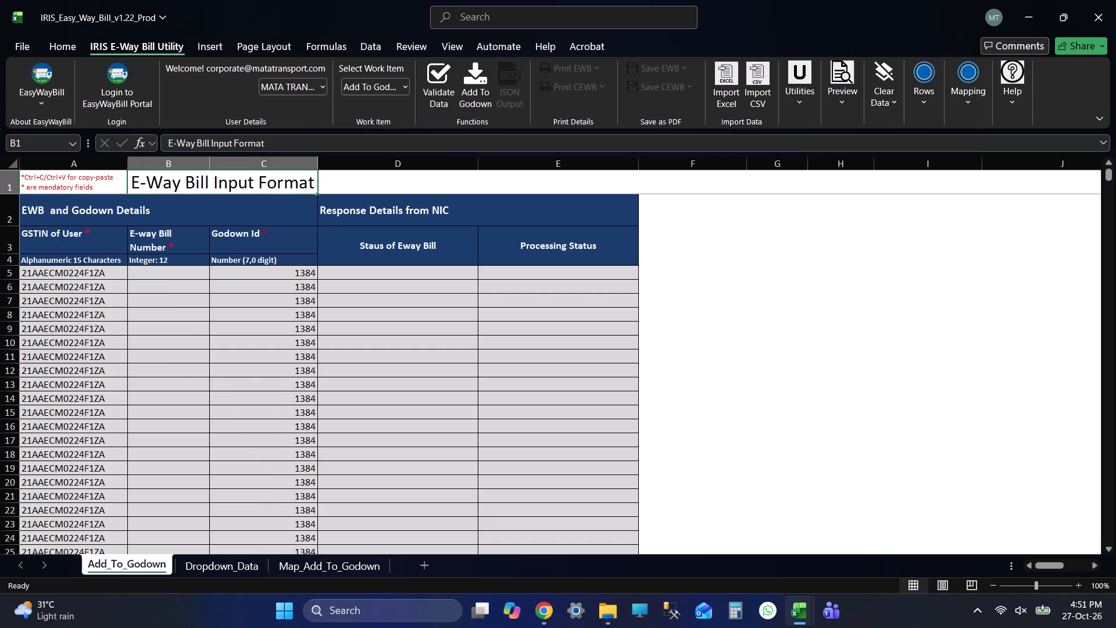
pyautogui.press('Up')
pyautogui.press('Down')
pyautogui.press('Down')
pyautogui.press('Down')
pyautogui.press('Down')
# Reopen the add to godown workbook from the E Way Bill folder and go to the first ewyabill no entry, B2.
pyautogui.hotkey('alt', 'Tab')
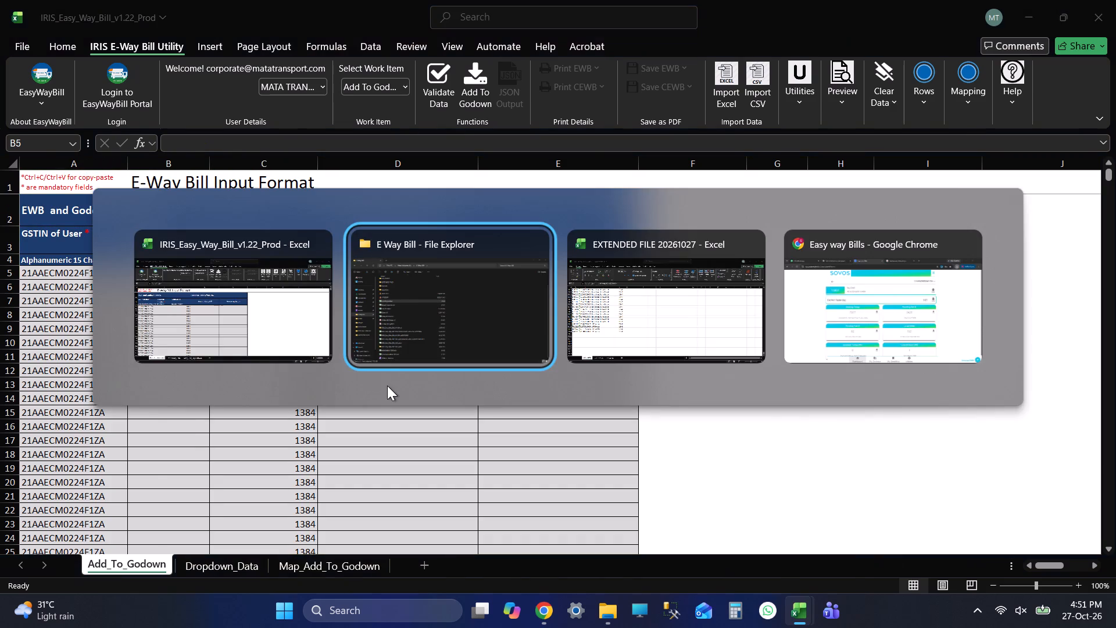
pyautogui.doubleClick(258, 239)
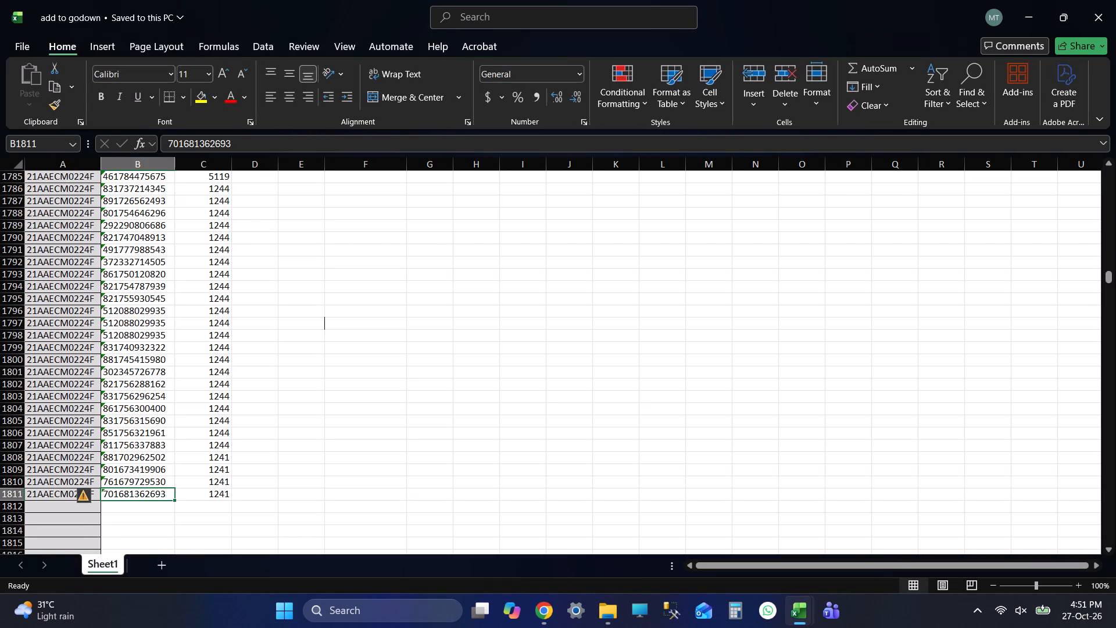
pyautogui.hotkey('ctrl', 'Up')
pyautogui.press('Up')
pyautogui.press('Up')
pyautogui.press('Up')
pyautogui.press('Up')
pyautogui.press('Up')
pyautogui.press('Up')
pyautogui.press('Up')
pyautogui.press('Up')
pyautogui.press('Up')
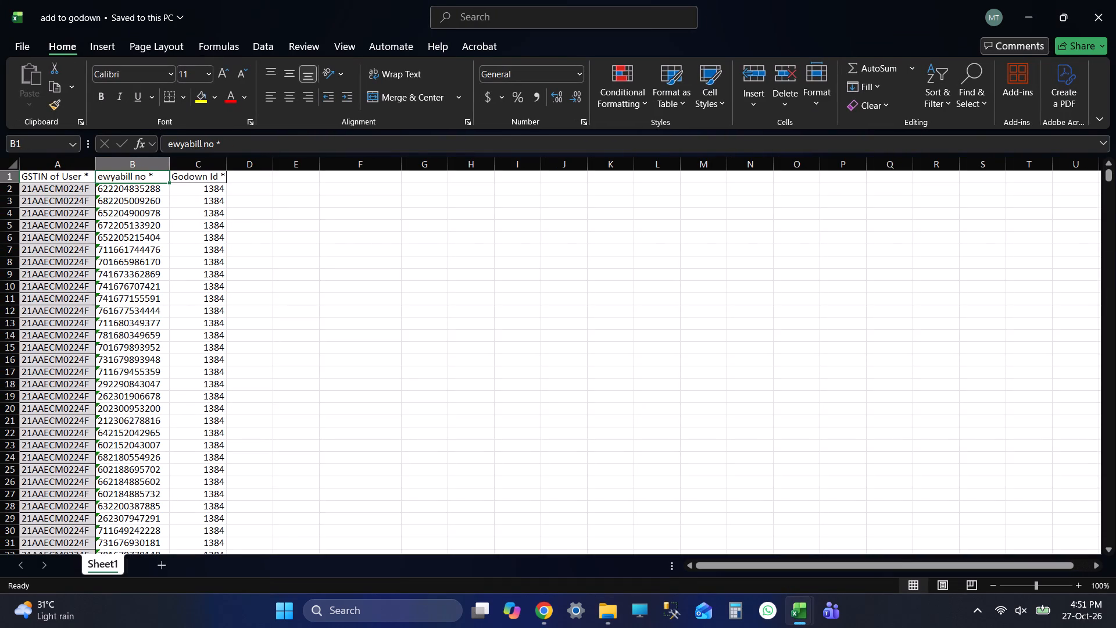
pyautogui.press('Up')
pyautogui.press('Up')
pyautogui.press('Down')
# Copy the ewyabill no entries B2:B1811 and paste them into the IRIS workbook's E-way Bill Number column starting at B5.
pyautogui.hotkey('ctrl', 'shift', 'Down')
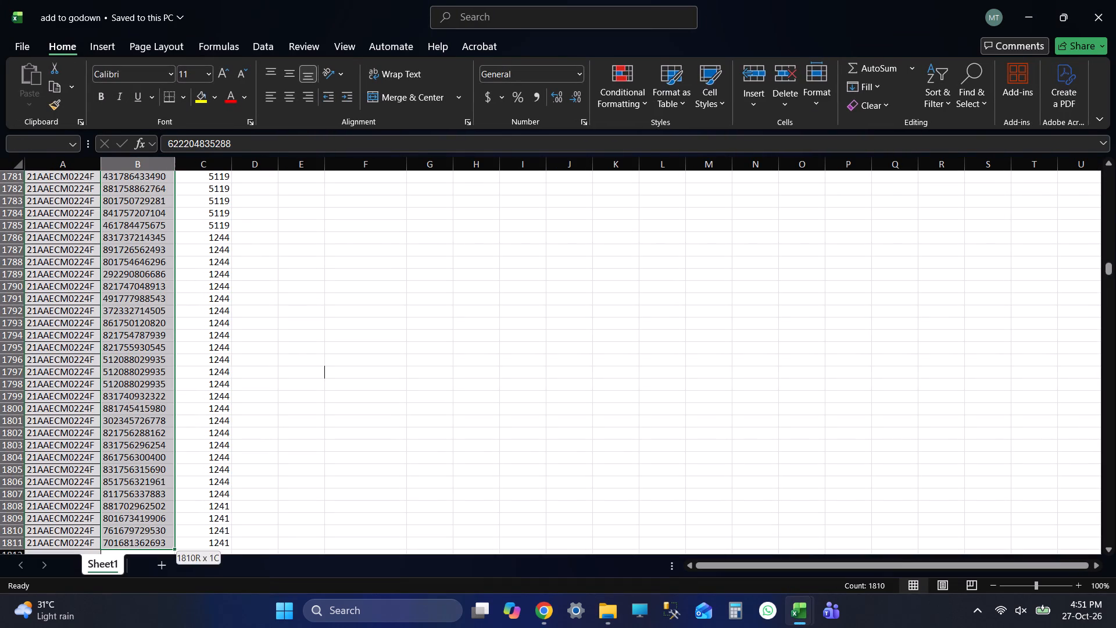
pyautogui.scroll(-3, 258, 239)
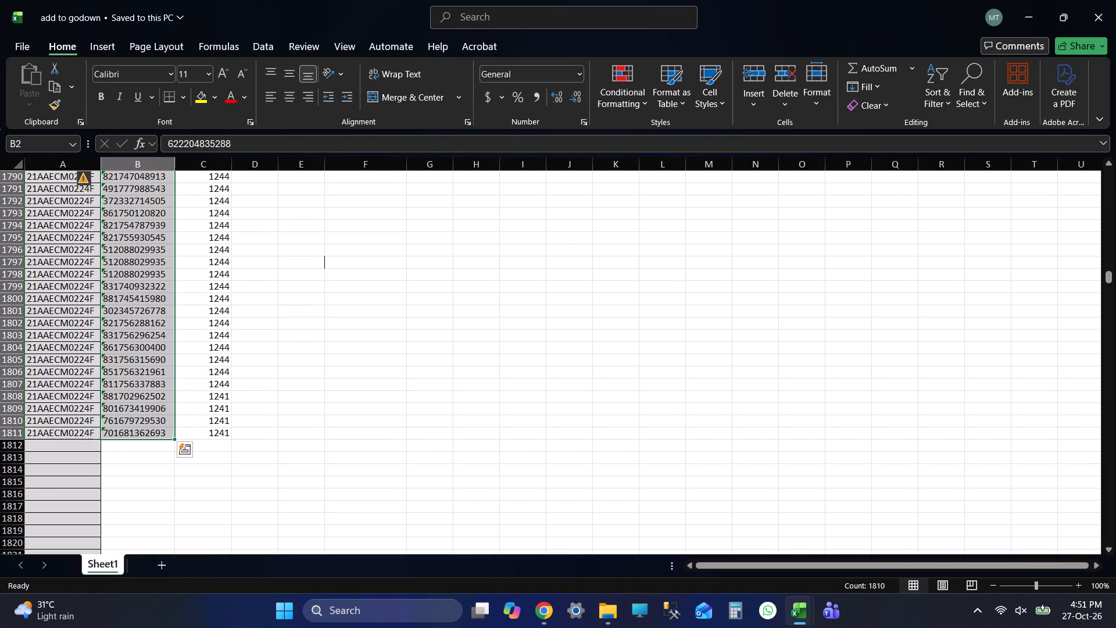
pyautogui.hotkey('ctrl', 'c')
pyautogui.hotkey('ctrl', 'c')
pyautogui.hotkey('ctrl', 'c')
pyautogui.hotkey('ctrl', 'c')
pyautogui.hotkey('ctrl', 'c')
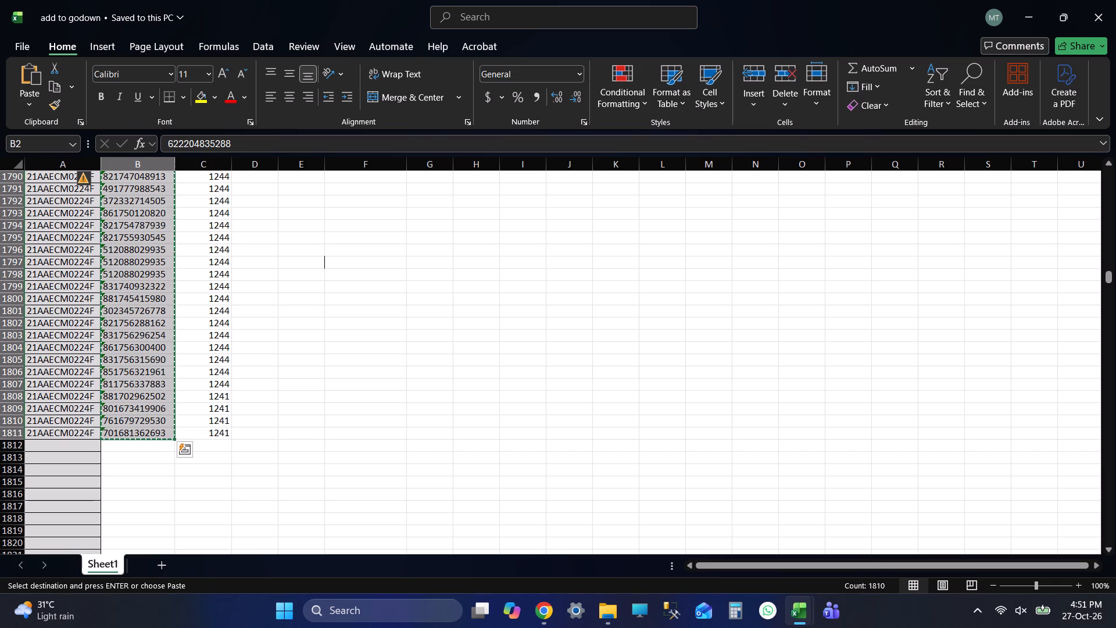
pyautogui.hotkey('alt', 'Tab')
pyautogui.press('Up')
pyautogui.press('Down')
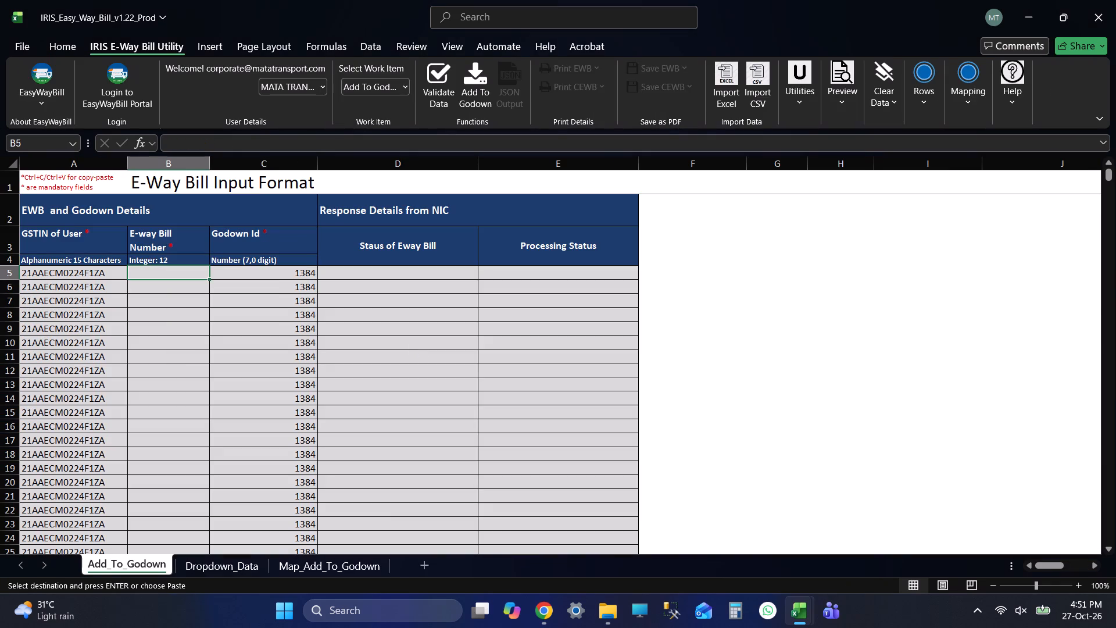
pyautogui.hotkey('ctrl', 'v')
# Check the end of the pasted E-way Bill Number list against the GSTIN and Godown Id columns and the rows below it.
pyautogui.hotkey('ctrl', 'Down')
pyautogui.press('Down')
pyautogui.press('Down')
pyautogui.press('Down')
pyautogui.press('Down')
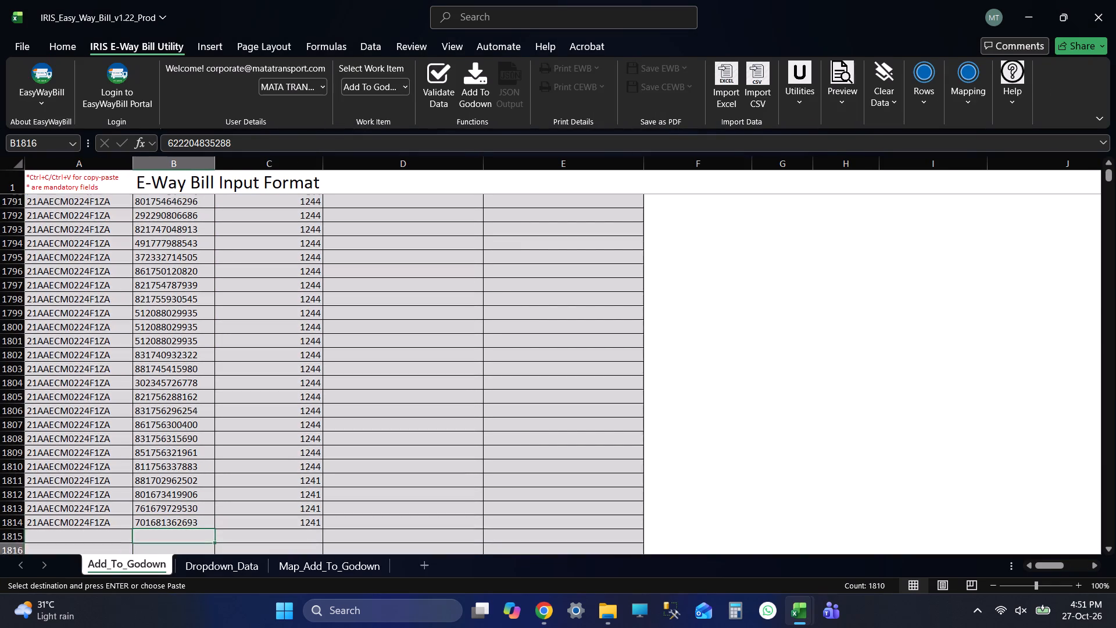
pyautogui.press('Down')
pyautogui.press('Down')
pyautogui.press('Down')
pyautogui.hotkey('ctrl', 'Up')
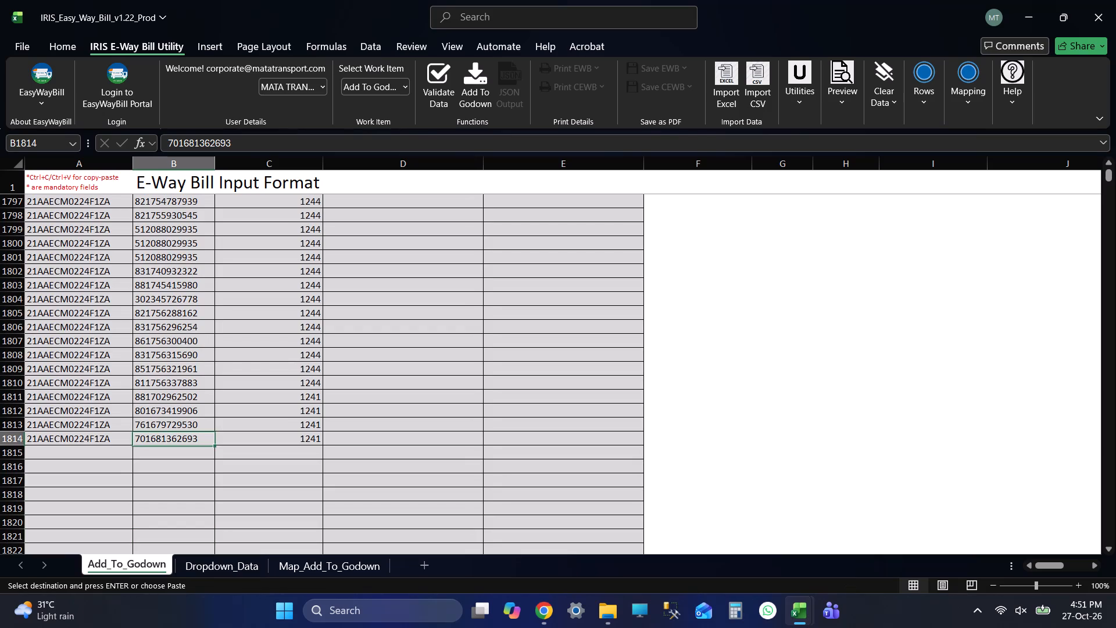
pyautogui.press('Down')
pyautogui.press('Down')
pyautogui.press('Down')
pyautogui.press('Down')
pyautogui.press('Down')
pyautogui.press('Down')
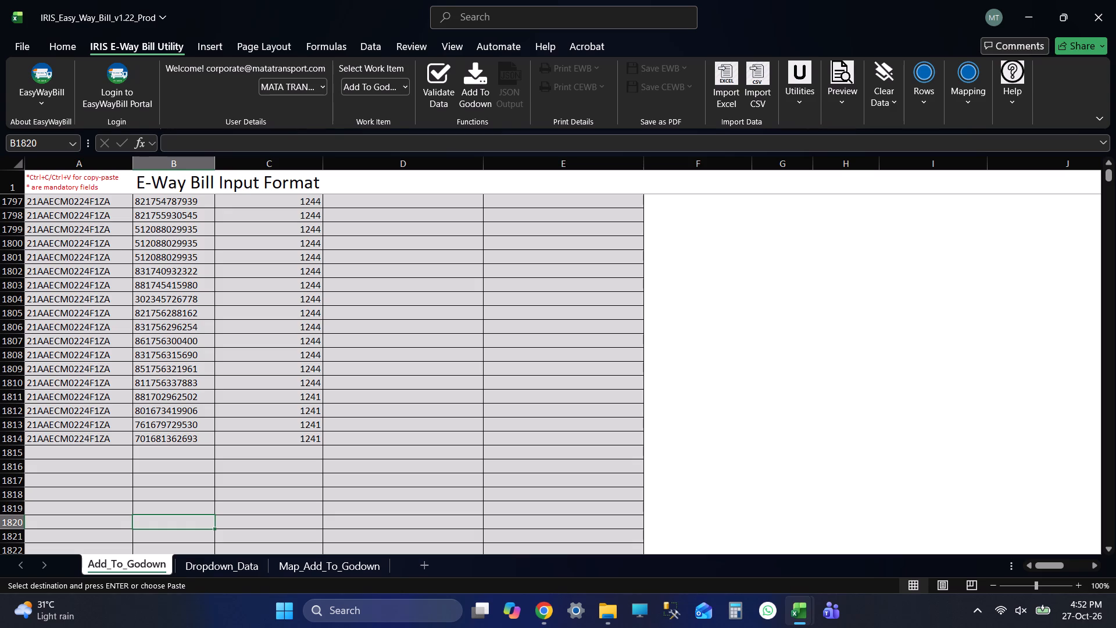
pyautogui.press('Down')
pyautogui.press('Down')
pyautogui.press('Down')
pyautogui.press('Down')
pyautogui.press('Down')
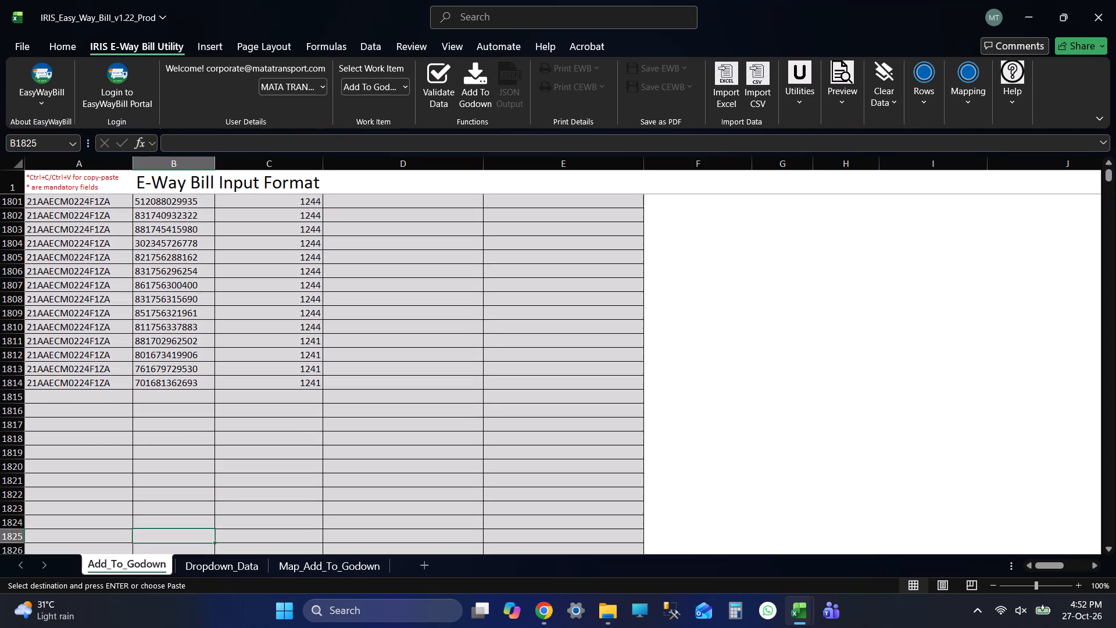
# Check the top and bottom rows of the pasted E-way Bill Number list again and return to the header rows.
pyautogui.hotkey('ctrl', 'Up')
pyautogui.hotkey('ctrl', 'Up')
pyautogui.press('Up')
pyautogui.press('Up')
pyautogui.press('Up')
pyautogui.press('Up')
pyautogui.press('Up')
pyautogui.press('Up')
pyautogui.press('Up')
pyautogui.press('Up')
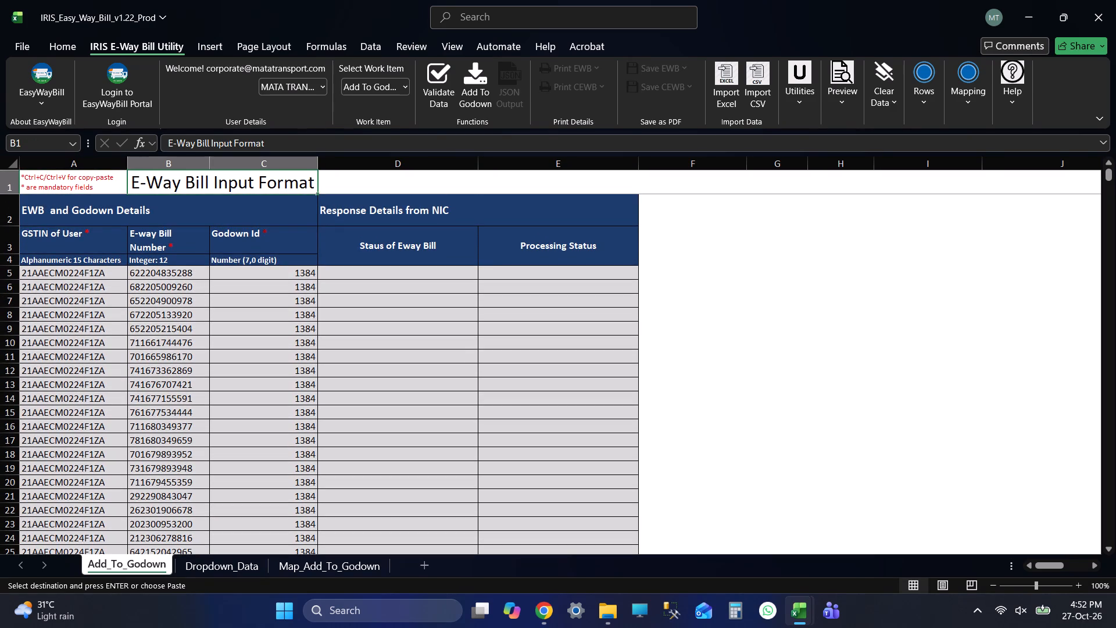
pyautogui.press('Up')
pyautogui.press('Down')
pyautogui.press('Down')
pyautogui.press('Up')
pyautogui.press('Up')
pyautogui.press('Up')
pyautogui.press('Up')
pyautogui.press('Down')
pyautogui.press('Down')
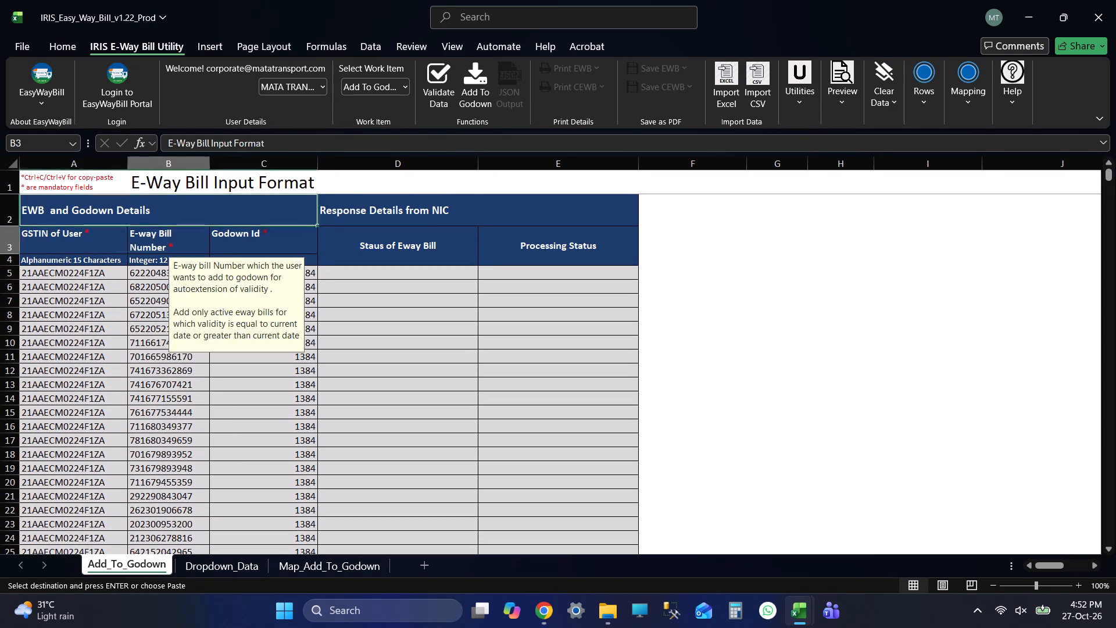
pyautogui.press('Down')
pyautogui.press('Down')
pyautogui.press('Down')
pyautogui.press('Down')
pyautogui.hotkey('ctrl', 'Down')
pyautogui.press('Down')
pyautogui.press('Down')
pyautogui.press('Down')
pyautogui.press('Down')
pyautogui.press('Down')
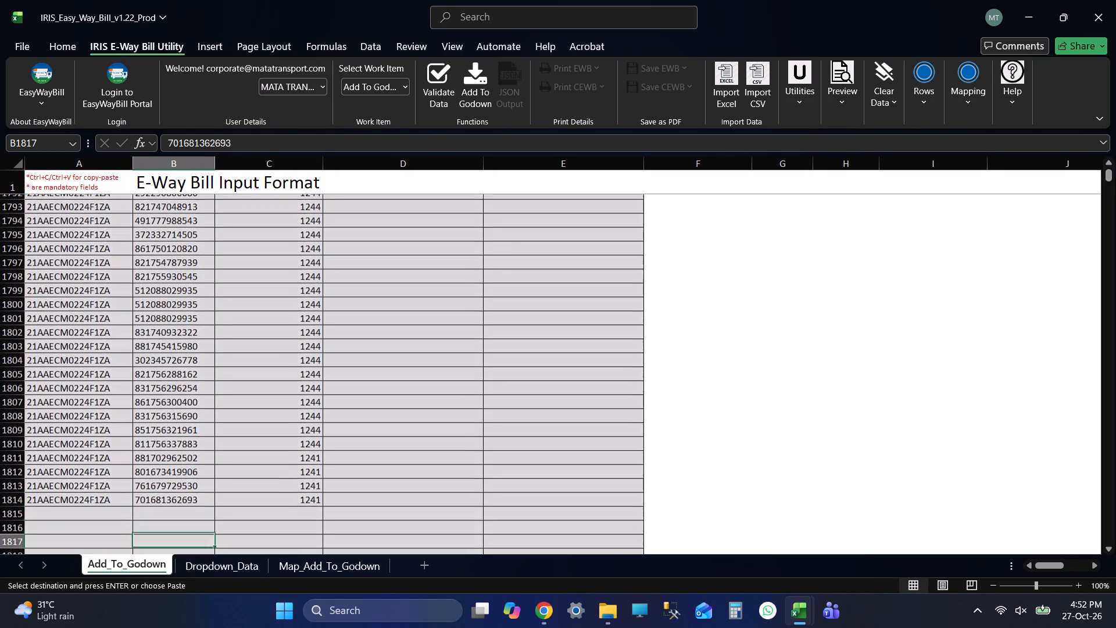
pyautogui.hotkey('ctrl', 'Up')
pyautogui.hotkey('ctrl', 'Up')
pyautogui.press('Up')
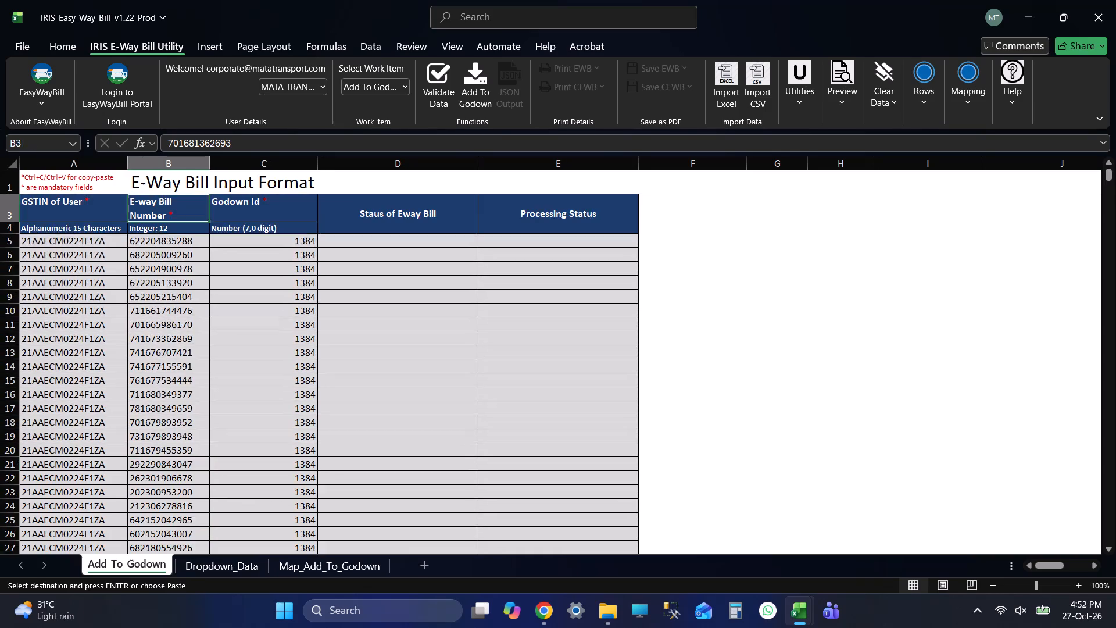
pyautogui.press('Up')
pyautogui.press('Up')
pyautogui.press('Up')
pyautogui.press('Up')
# Save and close the add to godown workbook and return to the pasted E-way Bill Number list in Add_To_Godown.
pyautogui.hotkey('alt', 'Tab')
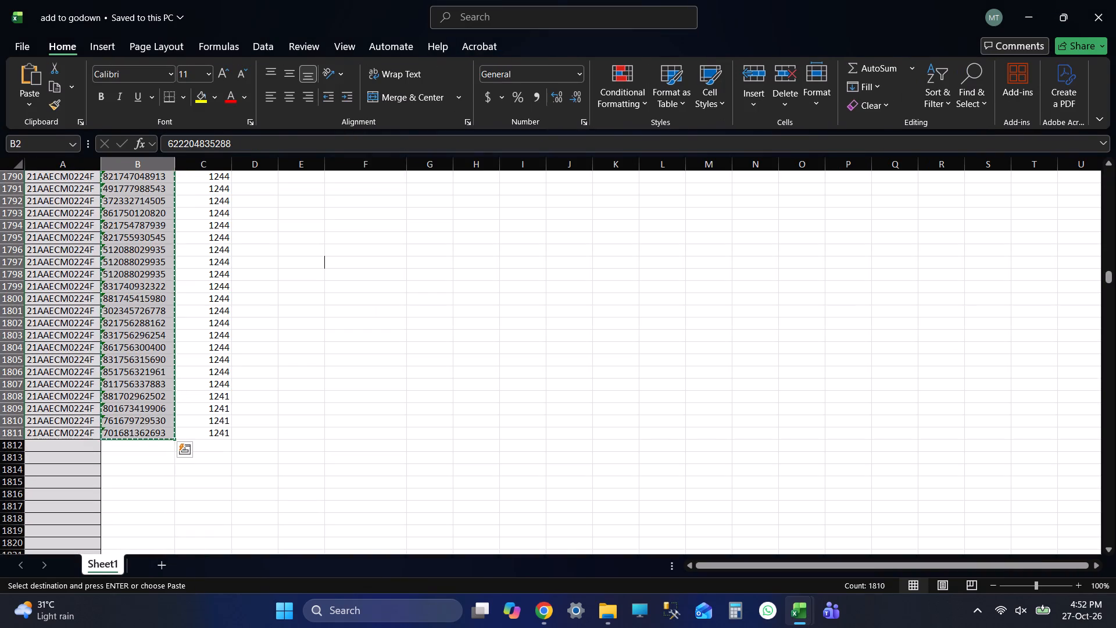
pyautogui.hotkey('ctrl', 's')
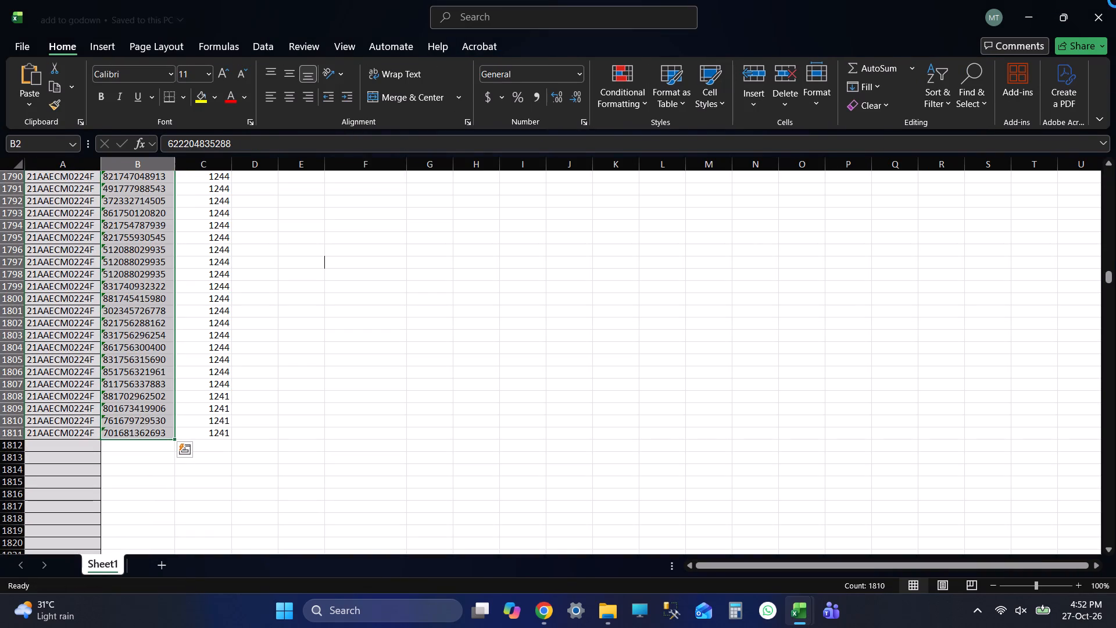
pyautogui.click(1115, 0)
pyautogui.click(181, 388)
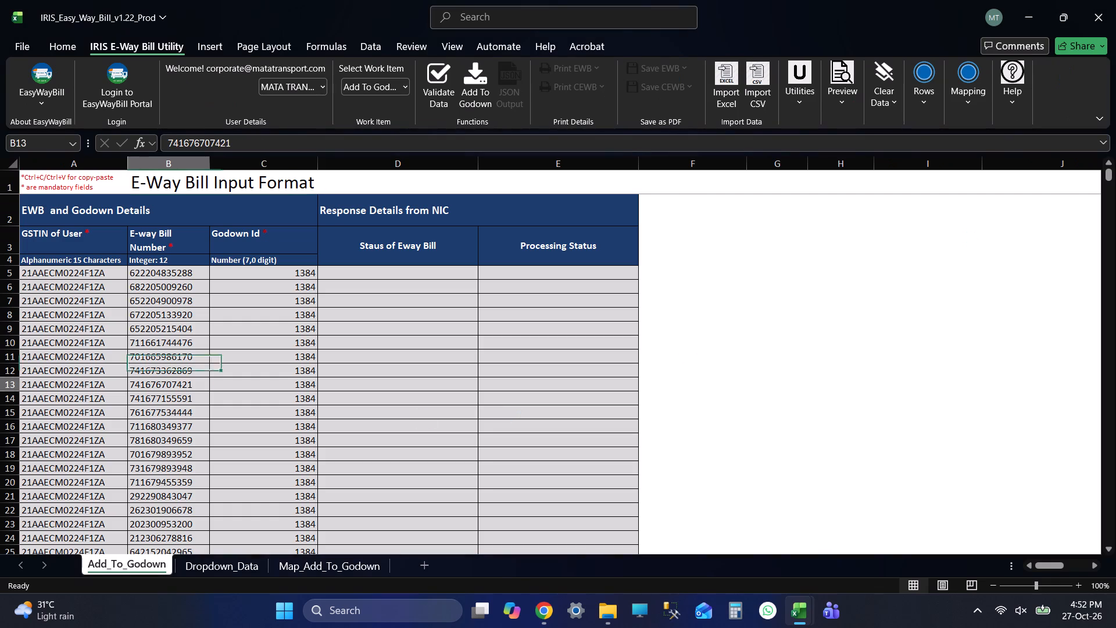
# Check the first and last filled rows of the E-way Bill Number list against the GSTIN and Godown Id columns in Add_To_Godown.
pyautogui.hotkey('ctrl', 'Down')
pyautogui.press('Down')
pyautogui.press('Down')
pyautogui.press('Down')
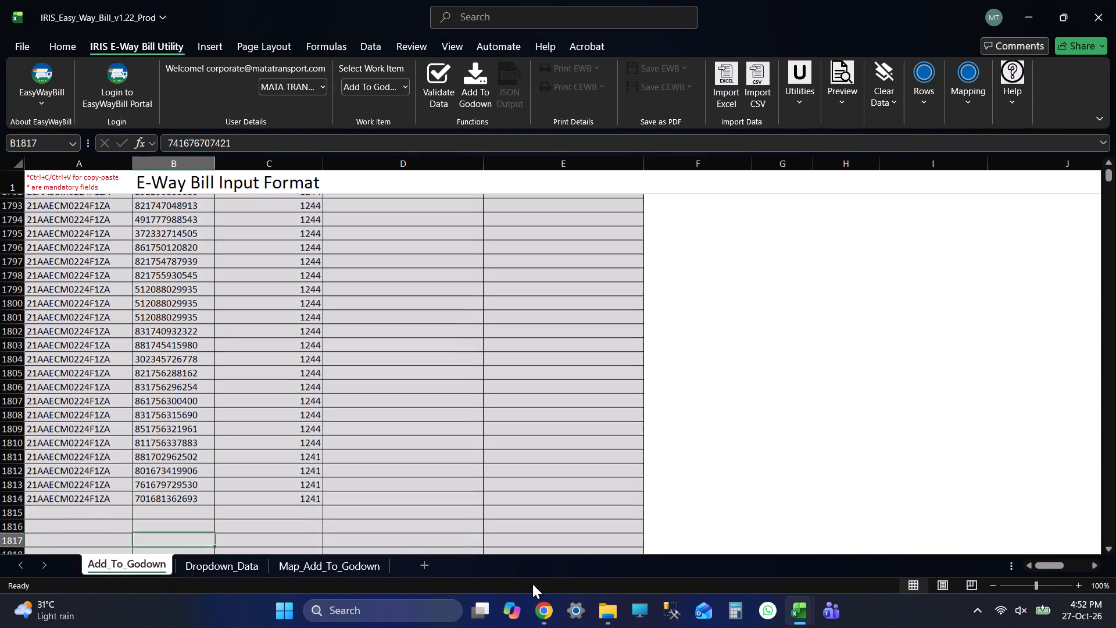
pyautogui.hotkey('ctrl', 'Up')
pyautogui.hotkey('ctrl', 'Up')
pyautogui.press('Up')
pyautogui.press('Up')
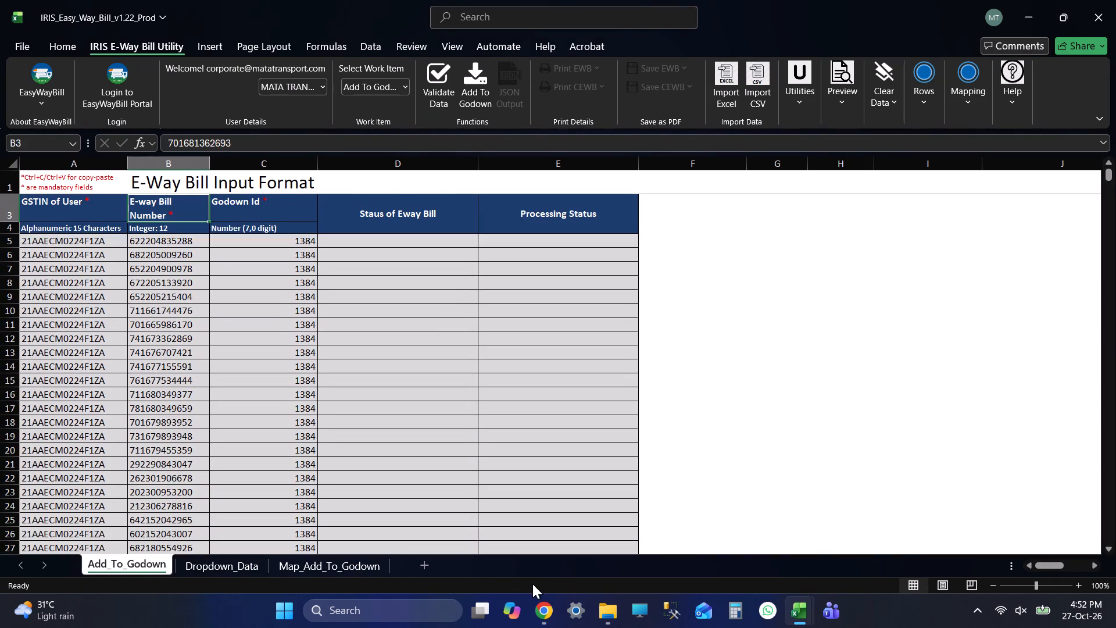
pyautogui.press('Up')
pyautogui.press('Down')
pyautogui.press('Down')
pyautogui.press('Down')
pyautogui.press('Down')
pyautogui.press('Down')
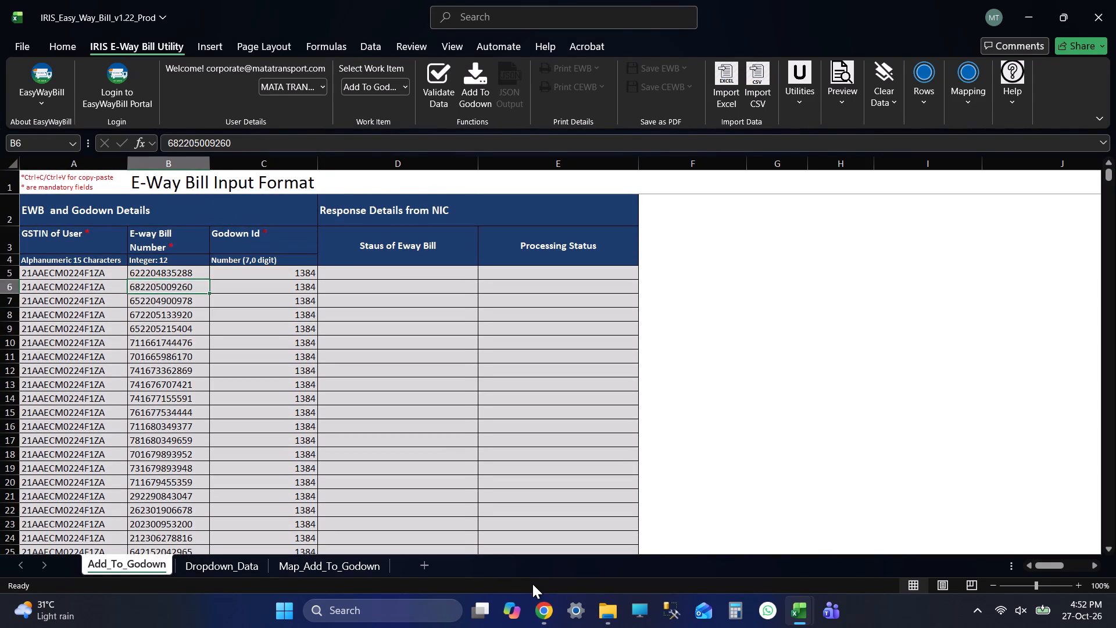
pyautogui.hotkey('ctrl', 'Down')
pyautogui.press('Down')
pyautogui.press('Down')
pyautogui.press('Down')
pyautogui.hotkey('ctrl', 'Up')
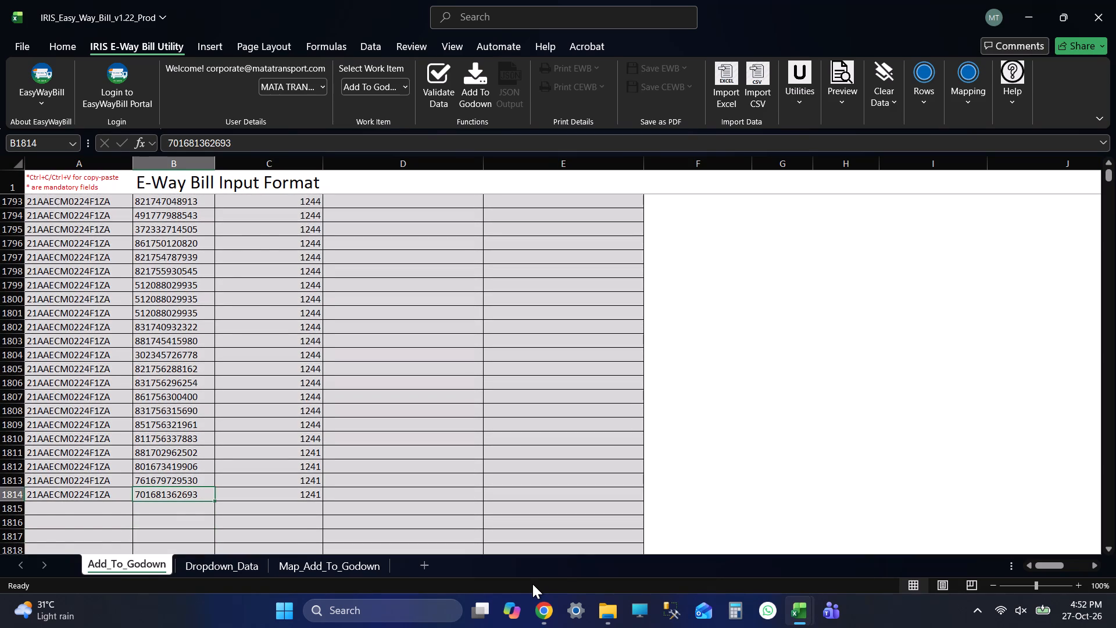
pyautogui.hotkey('ctrl', 'Up')
pyautogui.press('Up')
pyautogui.press('Up')
pyautogui.press('Up')
pyautogui.press('Up')
pyautogui.press('Down')
pyautogui.press('Down')
pyautogui.press('Down')
pyautogui.press('Down')
pyautogui.press('Down')
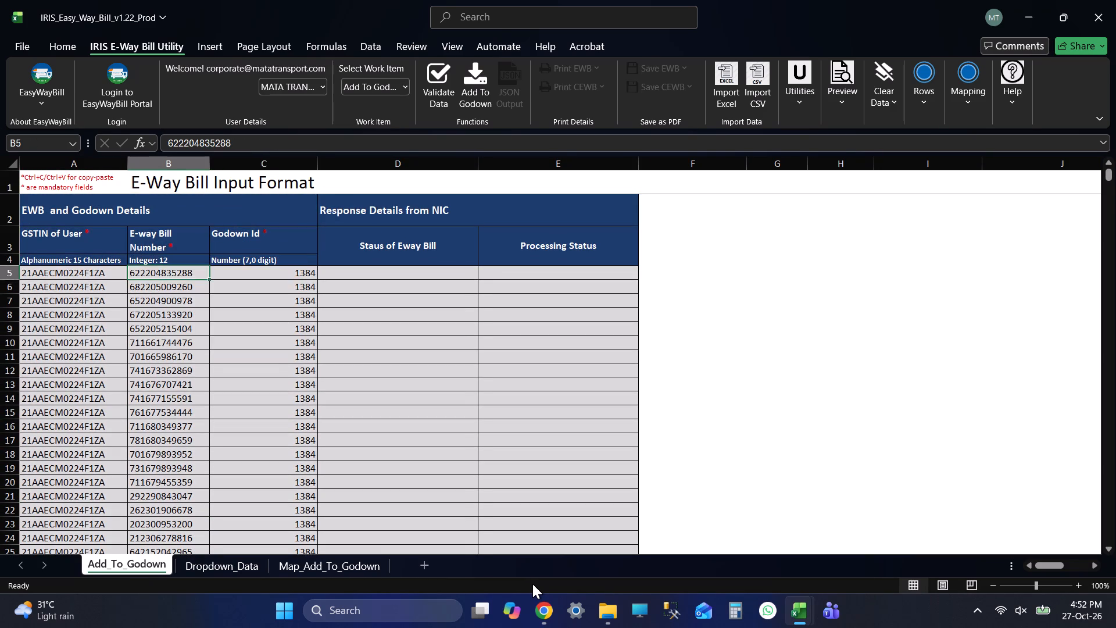
pyautogui.hotkey('ctrl', 'Down')
pyautogui.press('Down')
pyautogui.press('Down')
pyautogui.hotkey('ctrl', 'Up')
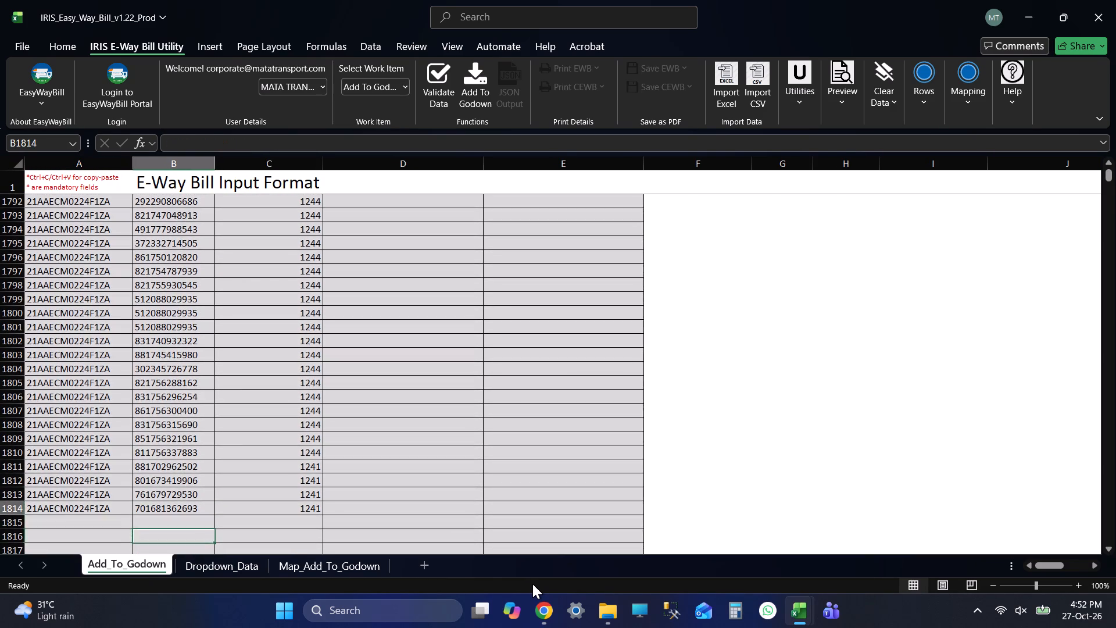
pyautogui.hotkey('ctrl', 'Up')
pyautogui.press('Up')
pyautogui.press('Up')
pyautogui.press('Up')
pyautogui.press('Up')
pyautogui.press('Up')
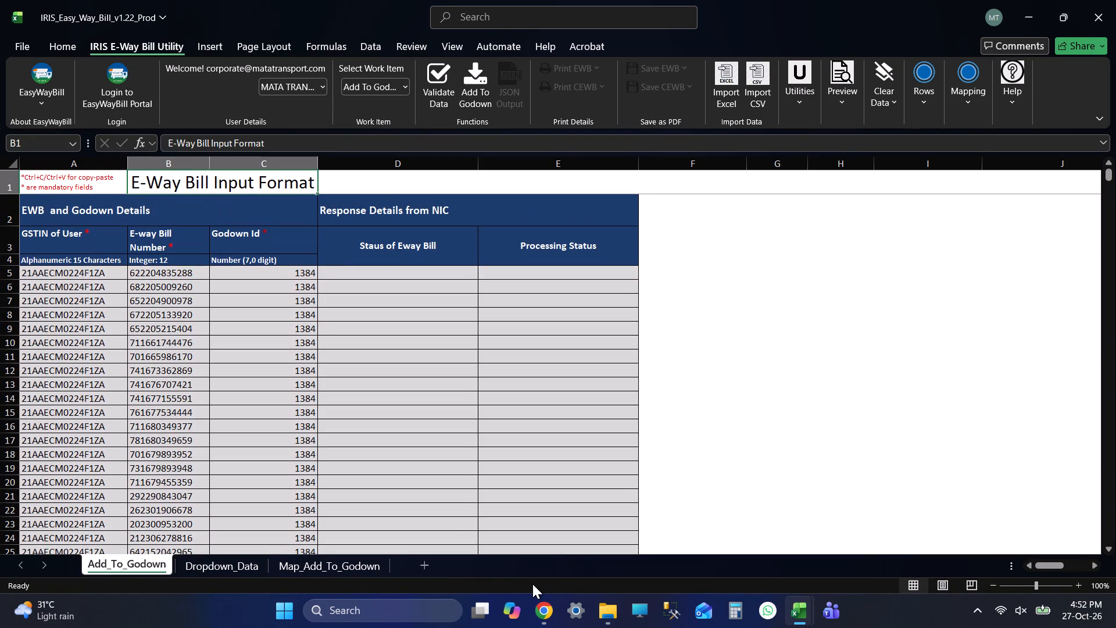
pyautogui.click(151, 377)
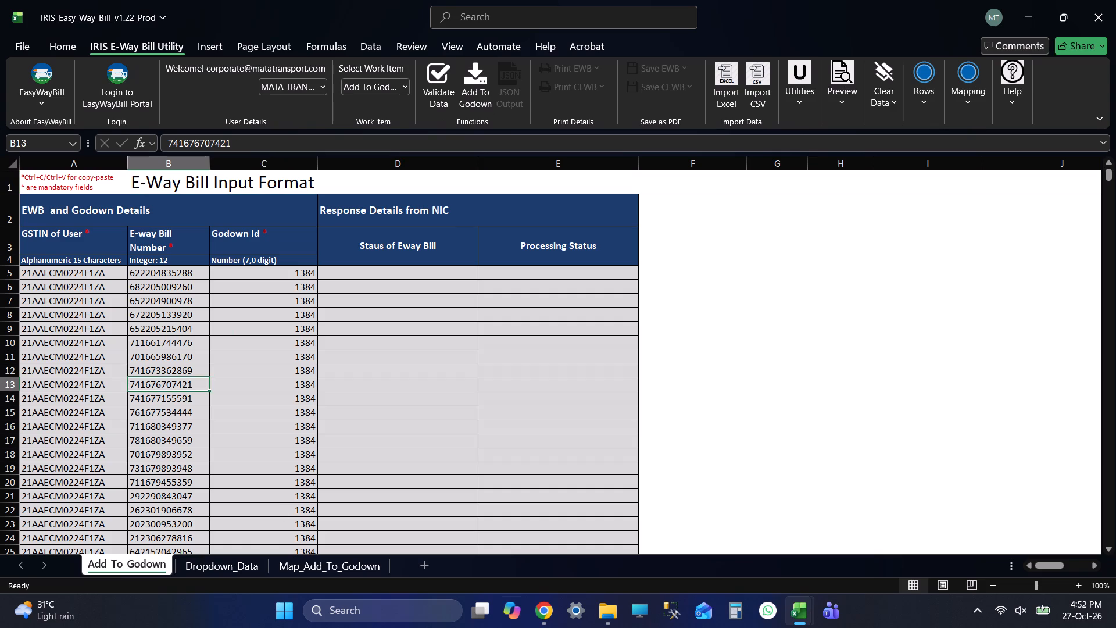
pyautogui.hotkey('ctrl', 'Down')
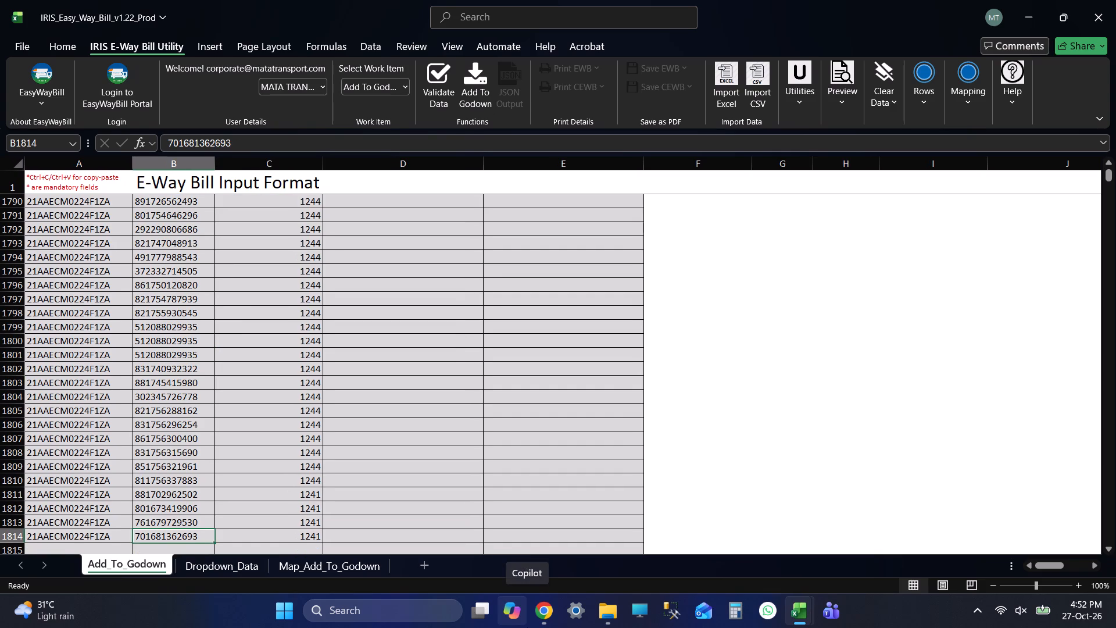
pyautogui.hotkey('ctrl', 'Up')
pyautogui.press('Up')
pyautogui.press('Up')
pyautogui.press('Up')
pyautogui.press('Up')
pyautogui.press('Up')
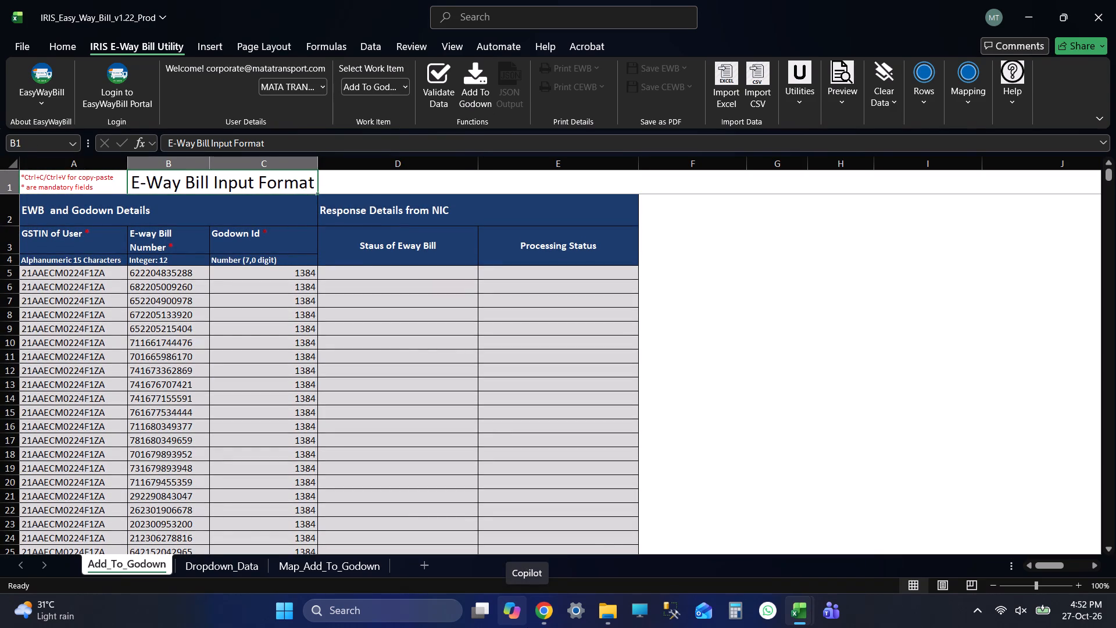
# Run Add To Godown for the filled e-way bill list and agree to proceed with adding the bills.
pyautogui.click(476, 94)
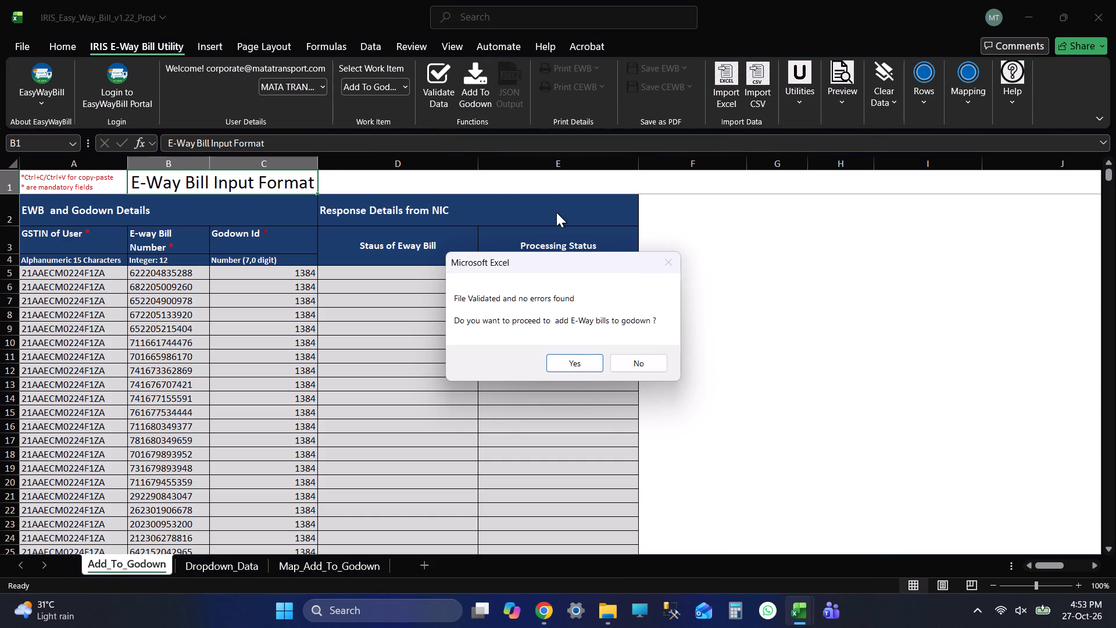
pyautogui.click(581, 362)
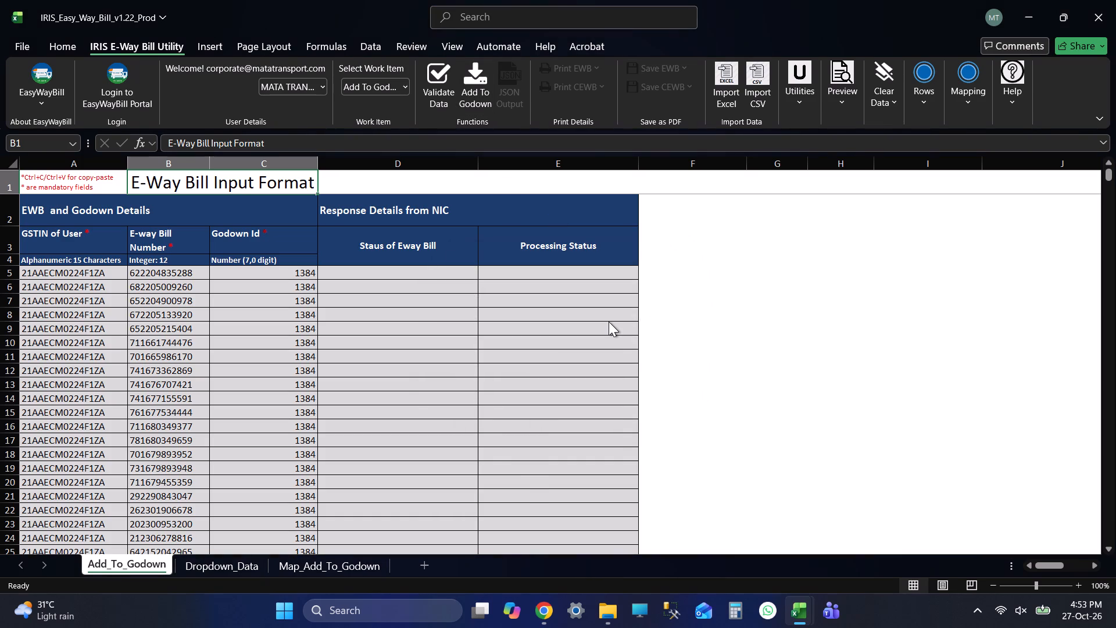
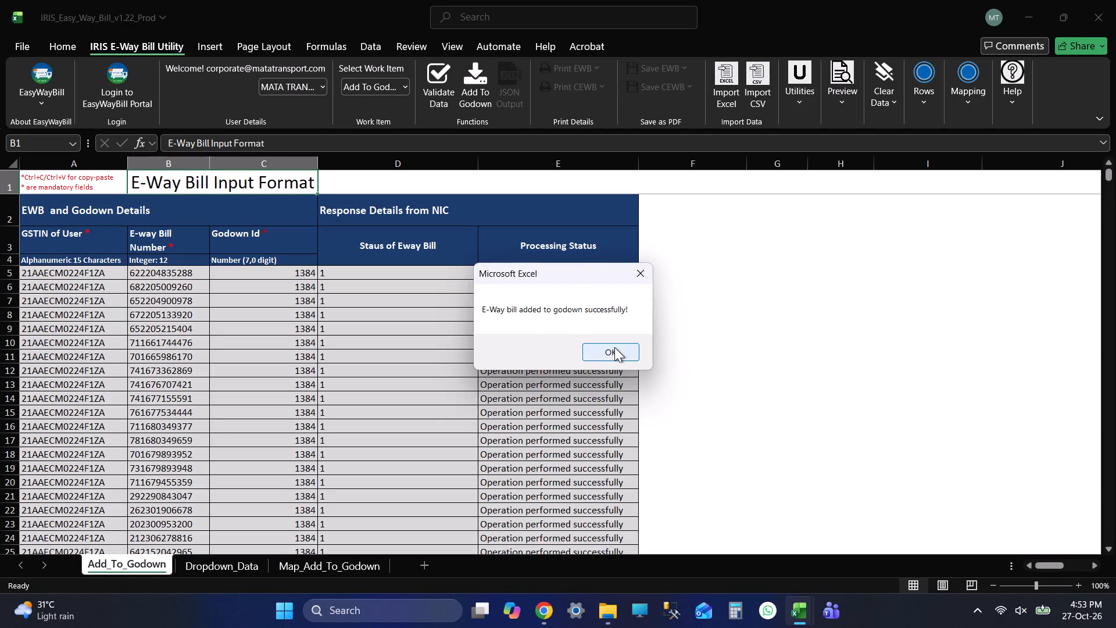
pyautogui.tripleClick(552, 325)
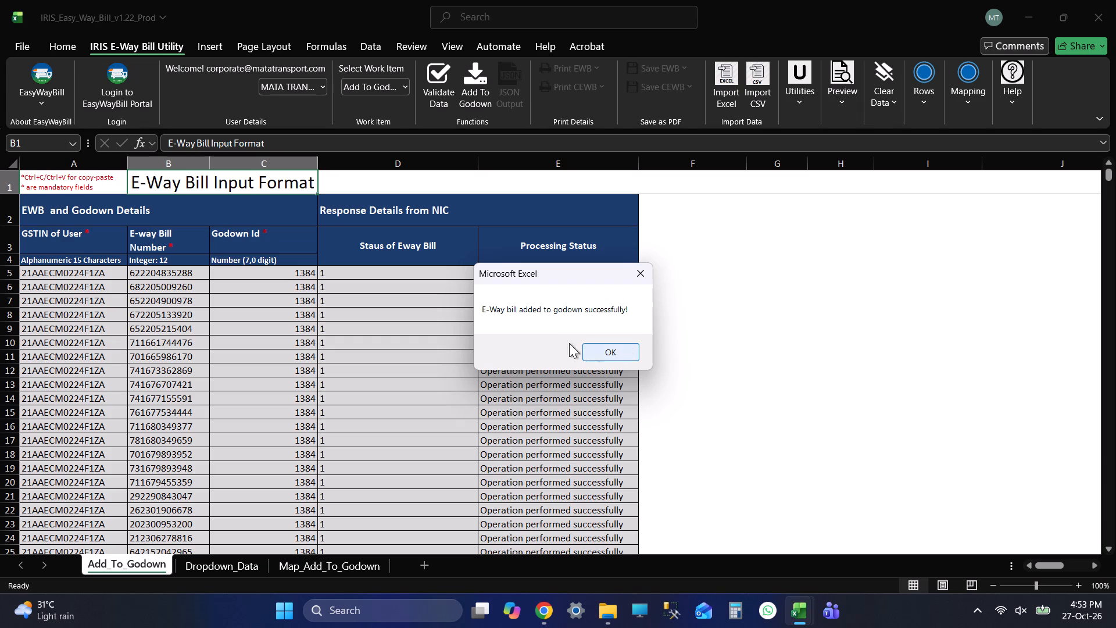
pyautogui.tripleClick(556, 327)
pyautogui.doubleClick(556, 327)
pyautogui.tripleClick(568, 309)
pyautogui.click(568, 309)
# Dismiss the completion message and check the response details in the last and first e-way bill rows of Add_To_Godown.
pyautogui.click(604, 345)
pyautogui.click(130, 295)
pyautogui.hotkey('ctrl', 'Down')
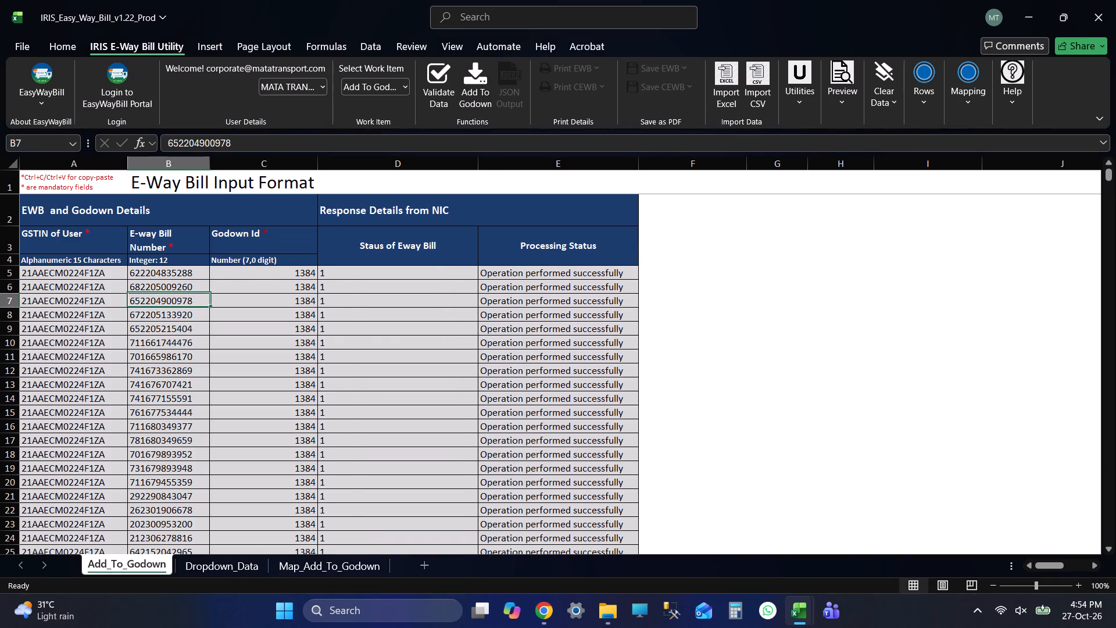
pyautogui.press('Down')
pyautogui.press('Down')
pyautogui.press('Down')
pyautogui.press('Down')
pyautogui.press('Down')
pyautogui.hotkey('ctrl', 'Up')
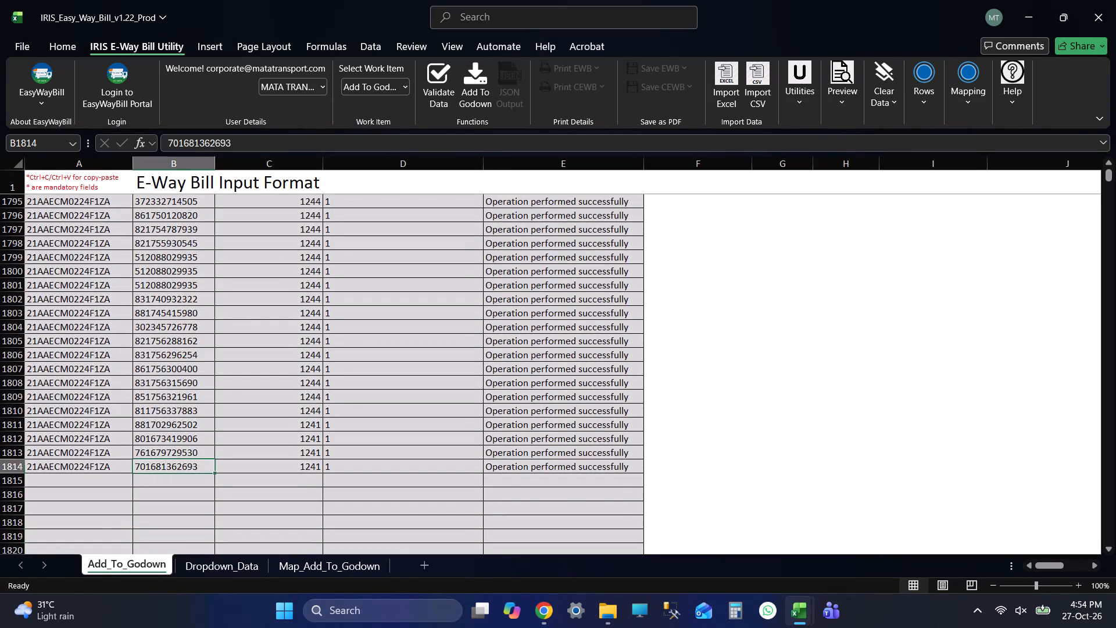
pyautogui.hotkey('ctrl', 'Up')
pyautogui.press('Up')
pyautogui.press('Down')
pyautogui.press('Down')
pyautogui.press('Down')
pyautogui.press('Down')
pyautogui.press('Down')
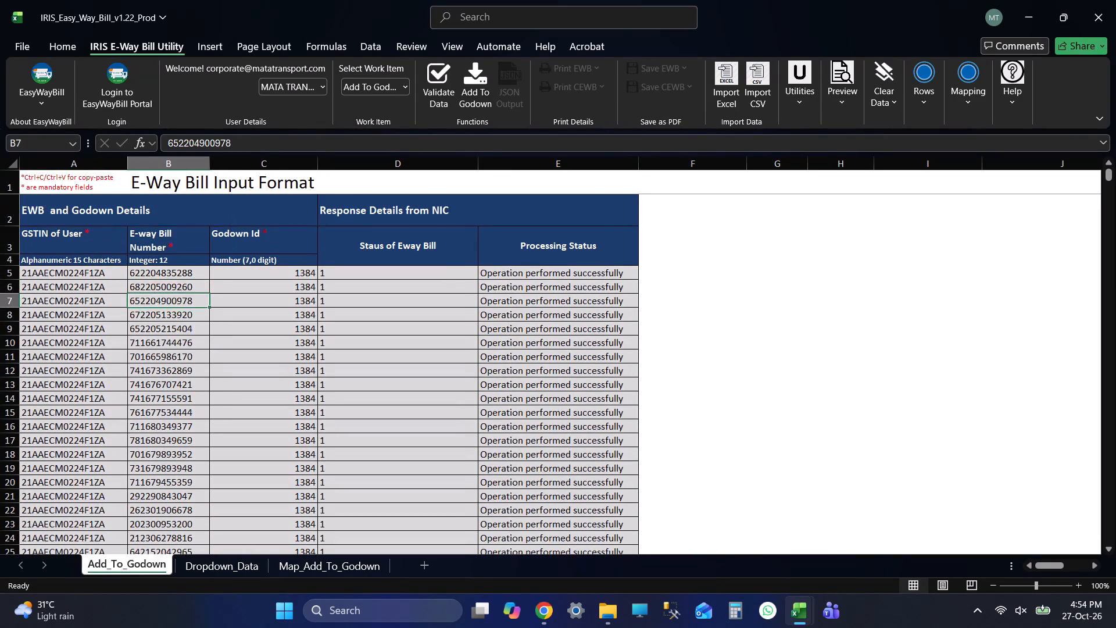
# Check the bottom rows of the processed e-way bill list again and return to the title row.
pyautogui.hotkey('ctrl', 'Down')
pyautogui.press('Down')
pyautogui.press('Down')
pyautogui.press('Down')
pyautogui.press('Down')
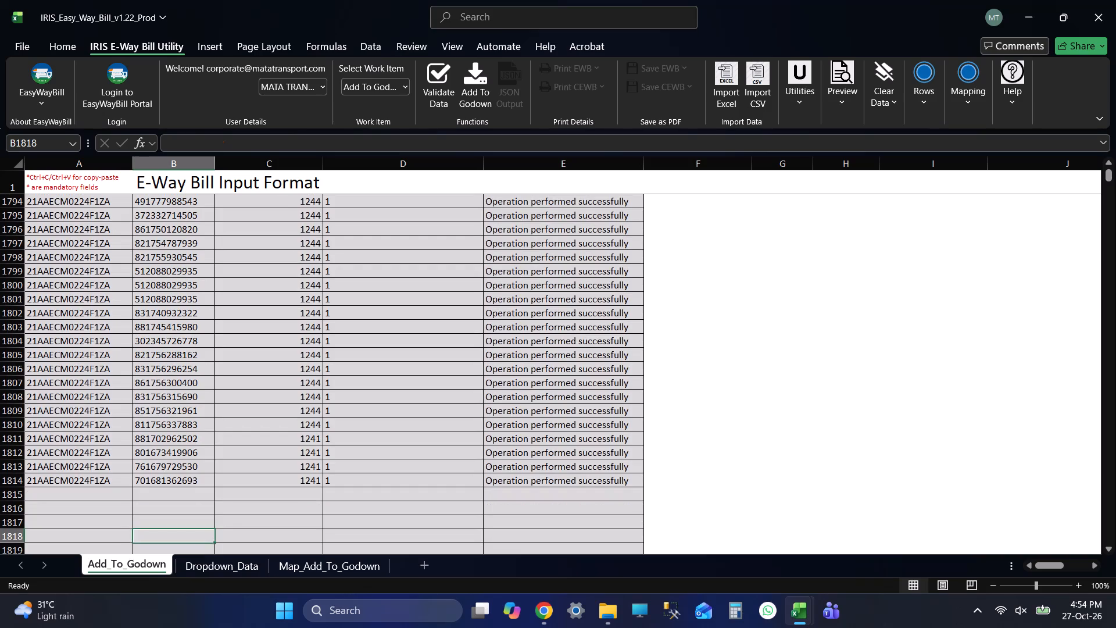
pyautogui.hotkey('ctrl', 'Up')
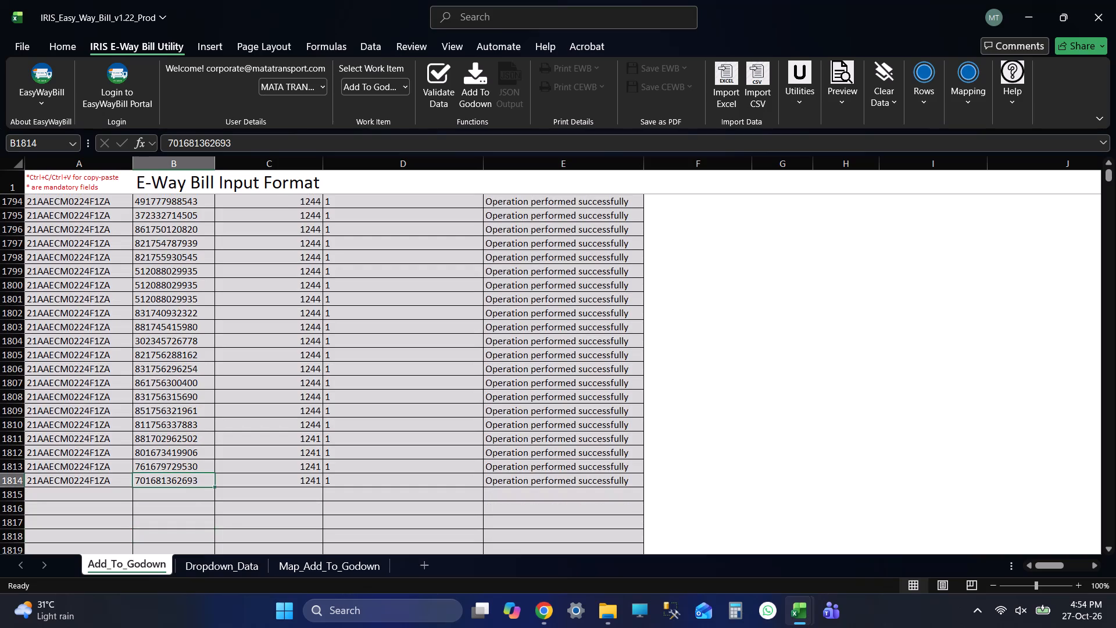
pyautogui.hotkey('ctrl', 'Up')
pyautogui.press('Up')
pyautogui.press('Up')
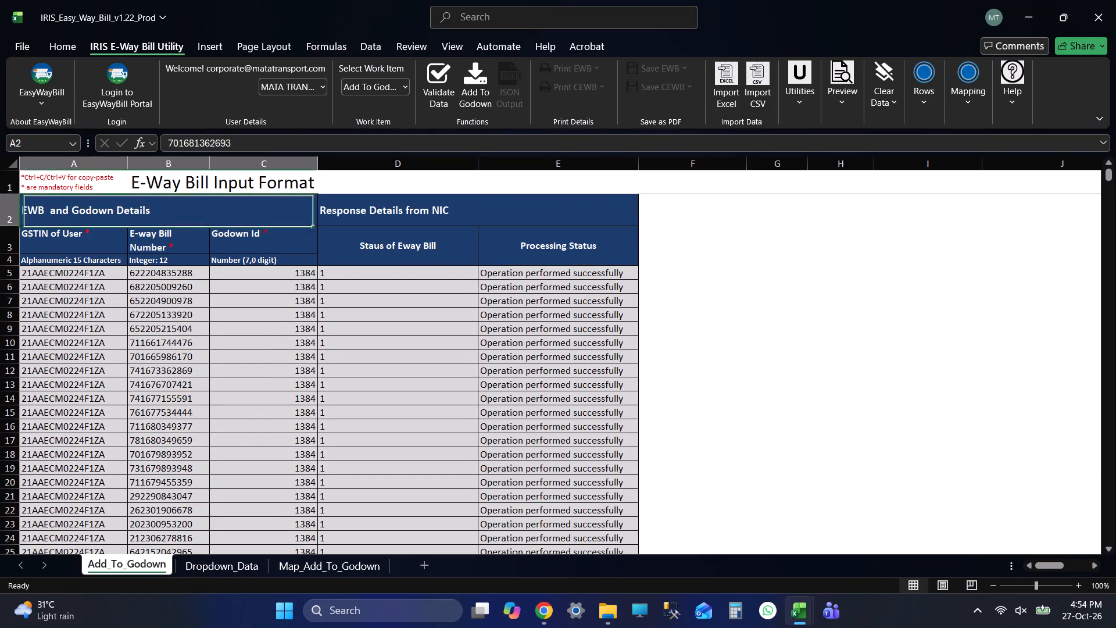
pyautogui.press('Up')
pyautogui.press('Up')
pyautogui.press('Up')
pyautogui.press('Up')
pyautogui.press('Up')
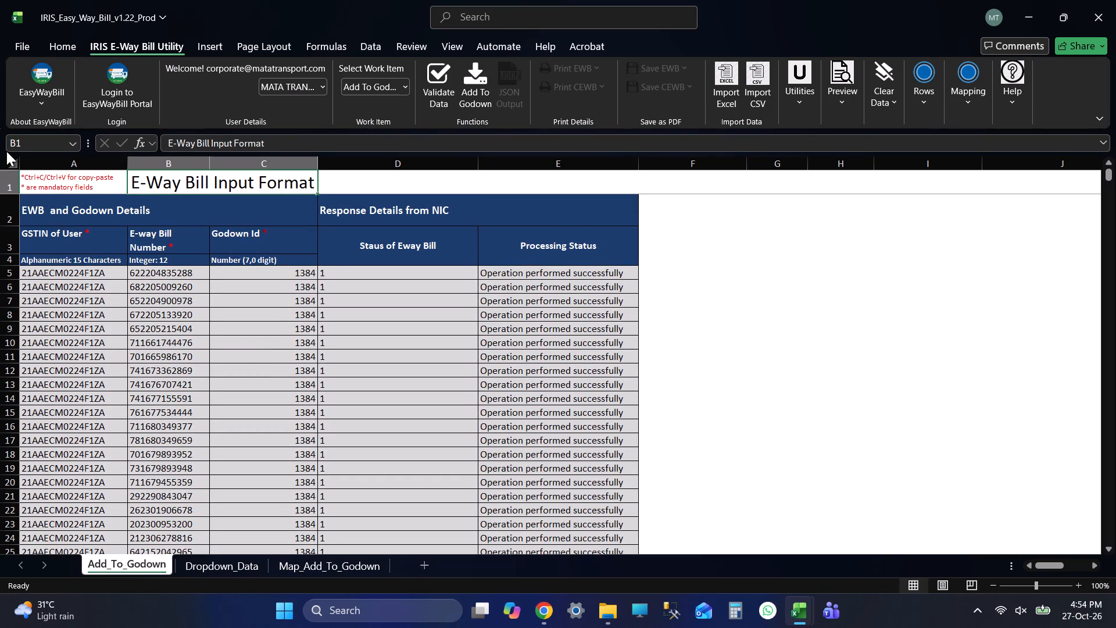
# Copy the entire Add_To_Godown sheet and paste it into cell A1 of a new blank workbook.
pyautogui.click(22, 163)
pyautogui.click(10, 165)
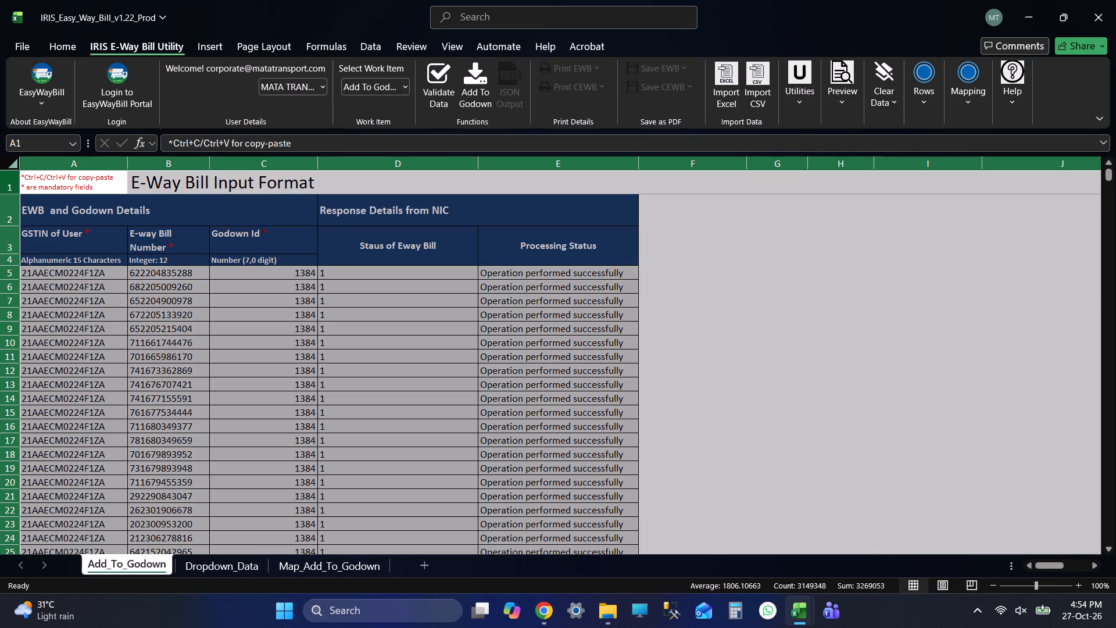
pyautogui.hotkey('ctrl', 'c')
pyautogui.hotkey('ctrl', 'c')
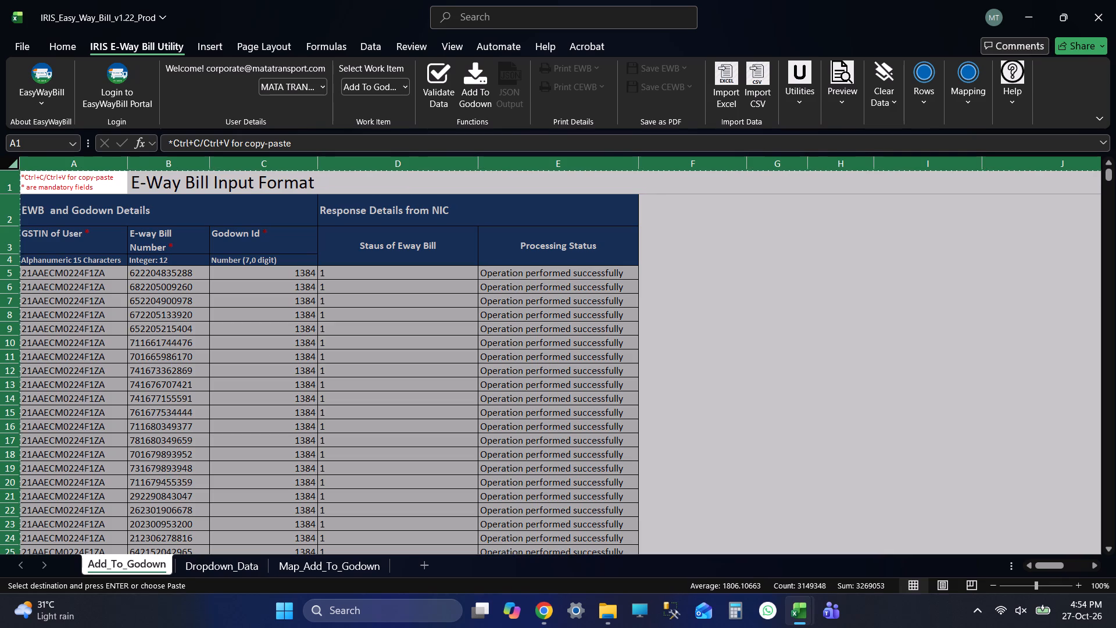
pyautogui.hotkey('ctrl', 'c')
pyautogui.hotkey('ctrl', 'c')
pyautogui.hotkey('ctrl', 'c')
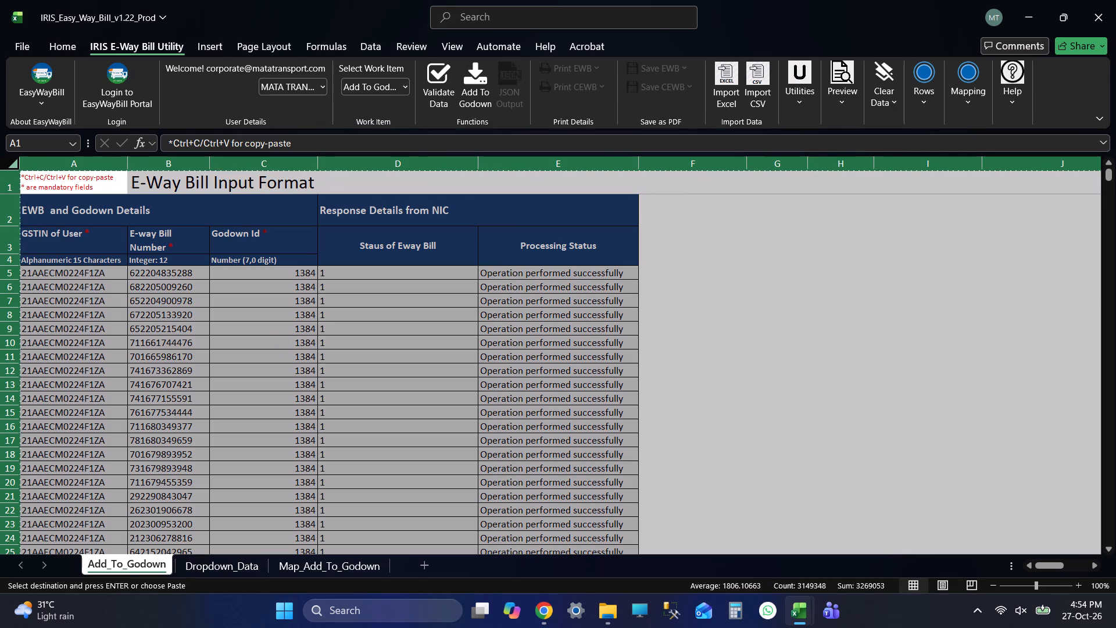
pyautogui.hotkey('ctrl', 'c')
pyautogui.hotkey('ctrl', 'c')
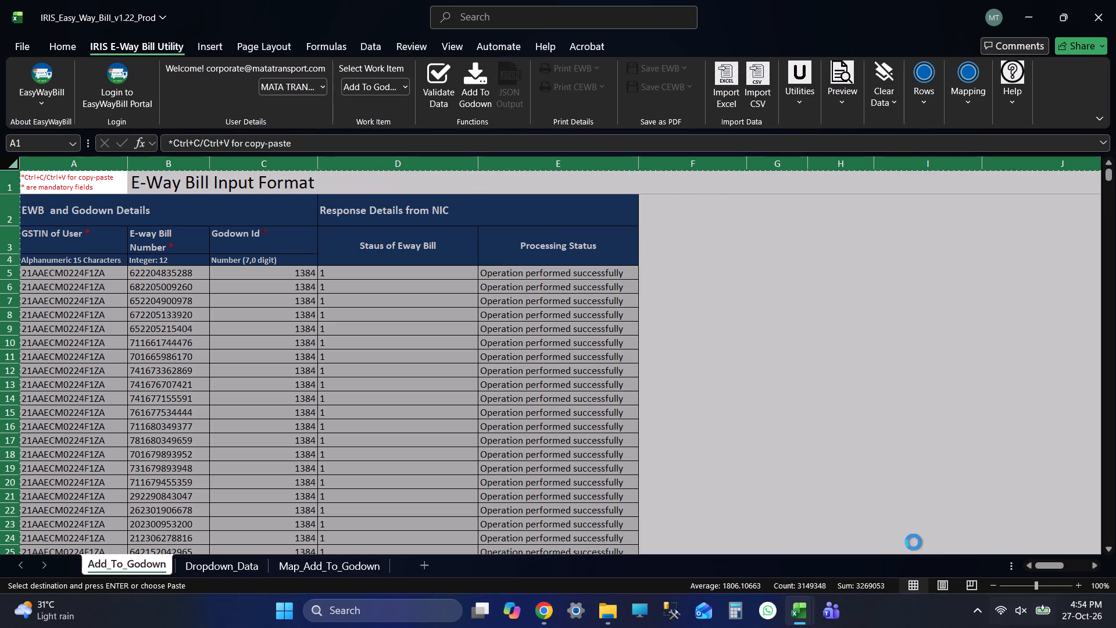
pyautogui.rightClick(811, 599)
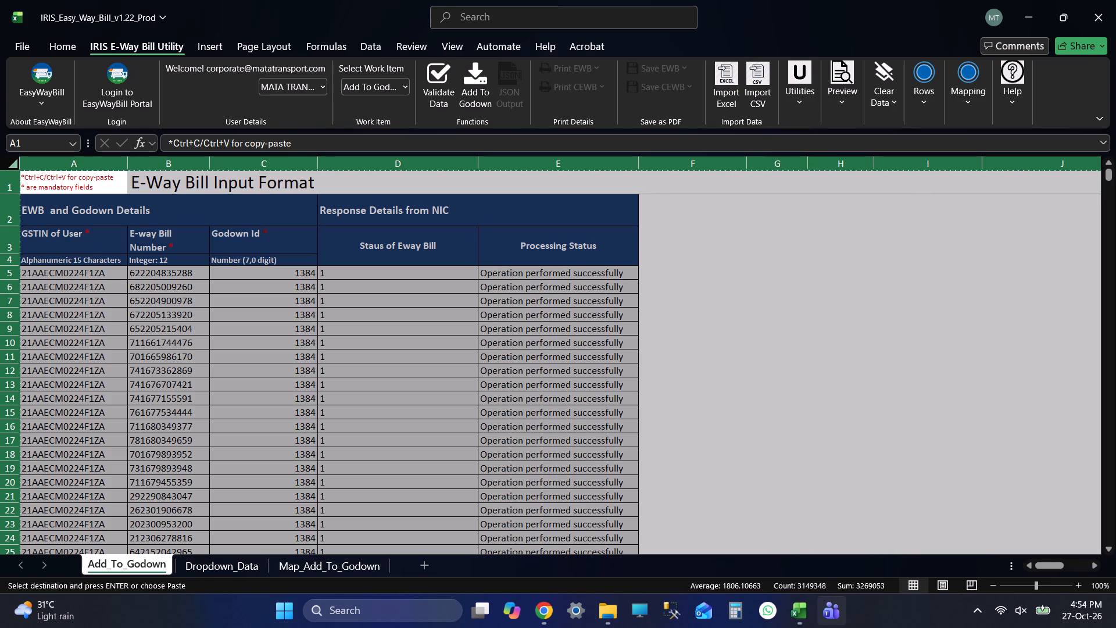
pyautogui.click(800, 521)
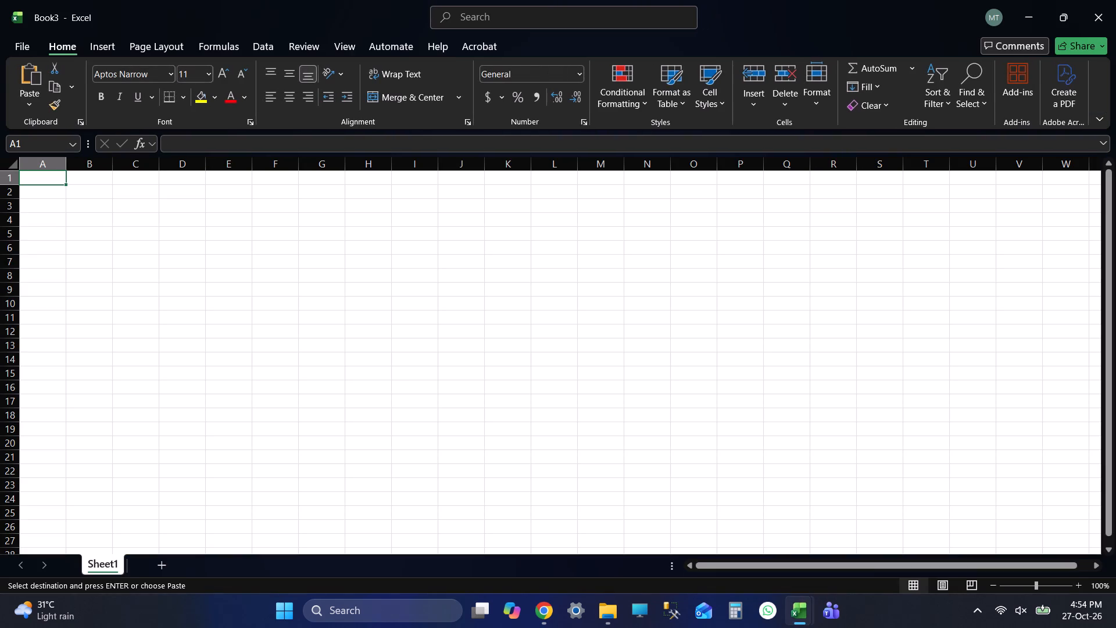
pyautogui.hotkey('ctrl', 'v')
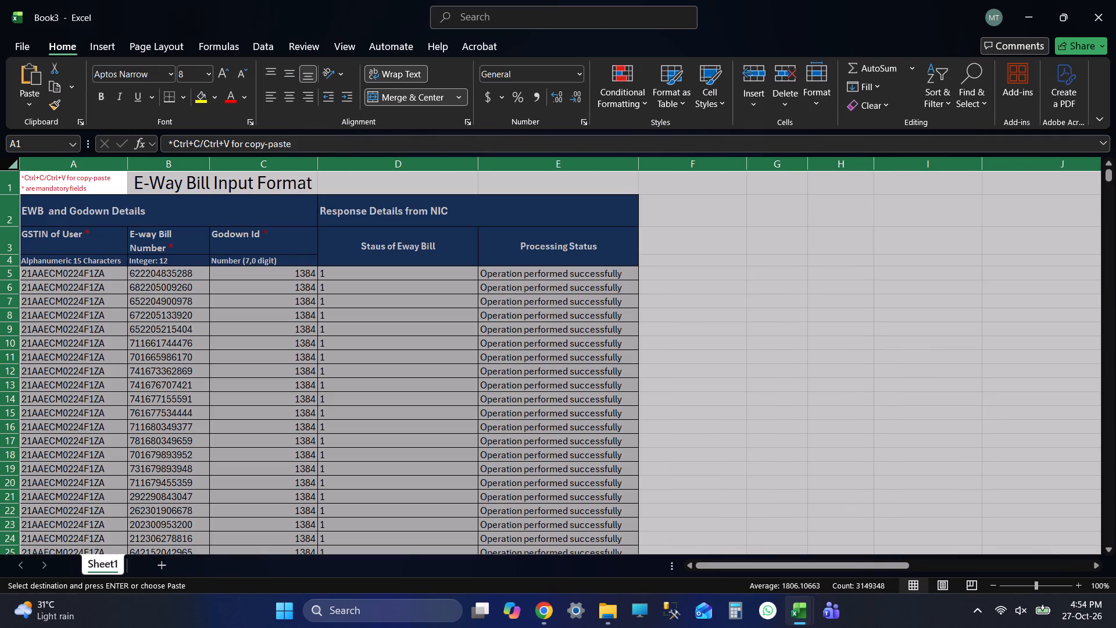
# Check the last and first e-way bill rows of the pasted copy in the new workbook and return to its title row.
pyautogui.click(64, 187)
pyautogui.click(163, 310)
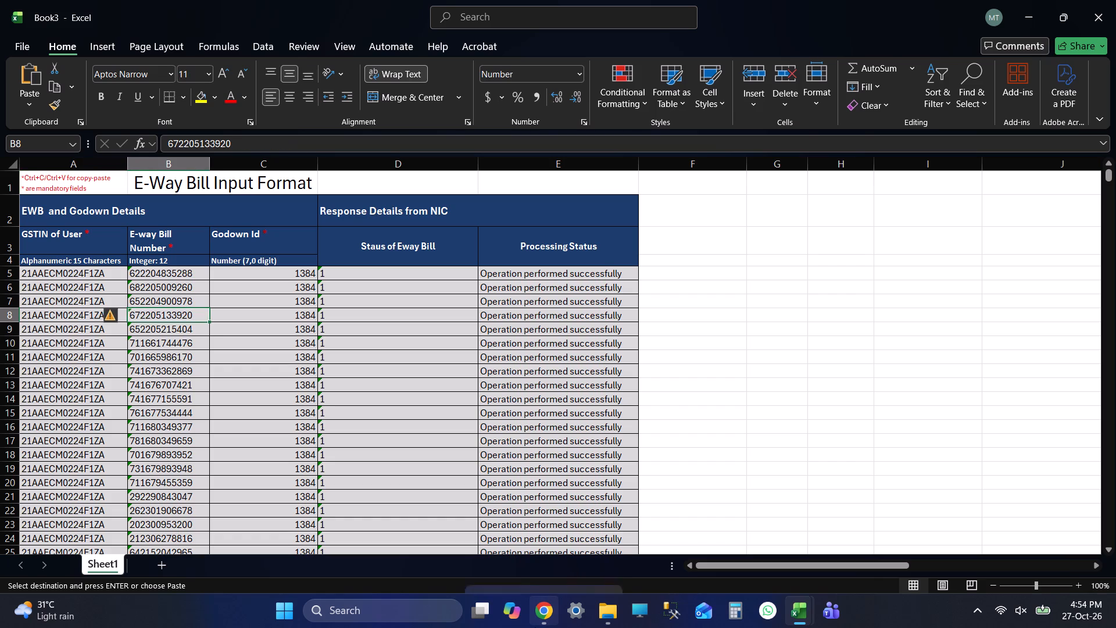
pyautogui.hotkey('ctrl', 'Down')
pyautogui.press('Down')
pyautogui.press('Down')
pyautogui.press('Down')
pyautogui.press('Down')
pyautogui.press('Down')
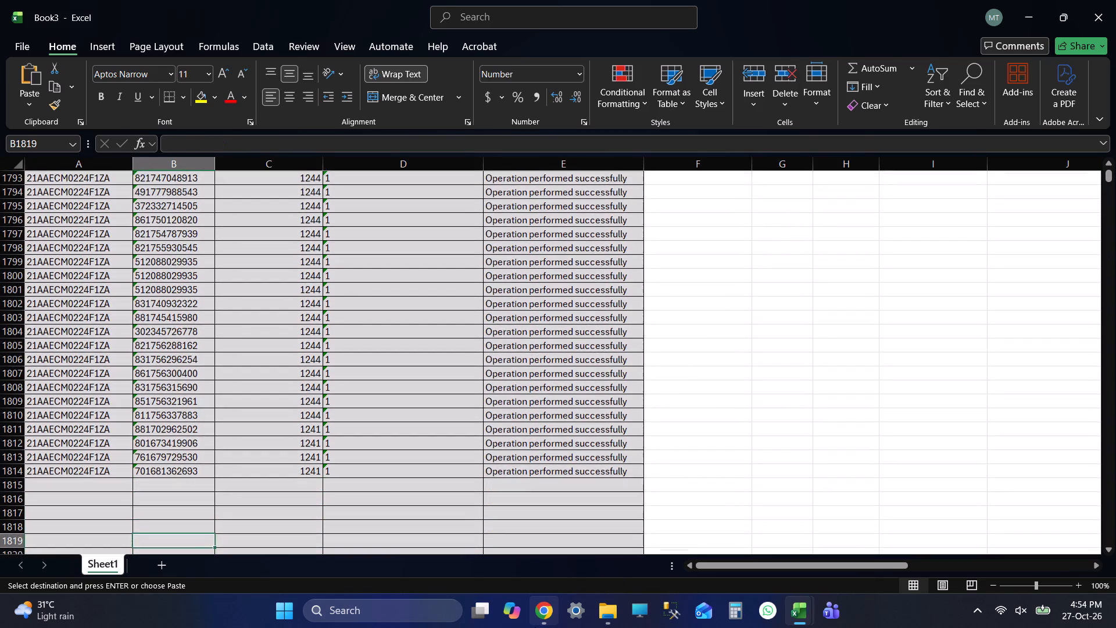
pyautogui.press('Down')
pyautogui.press('Down')
pyautogui.press('Down')
pyautogui.hotkey('ctrl', 'Up')
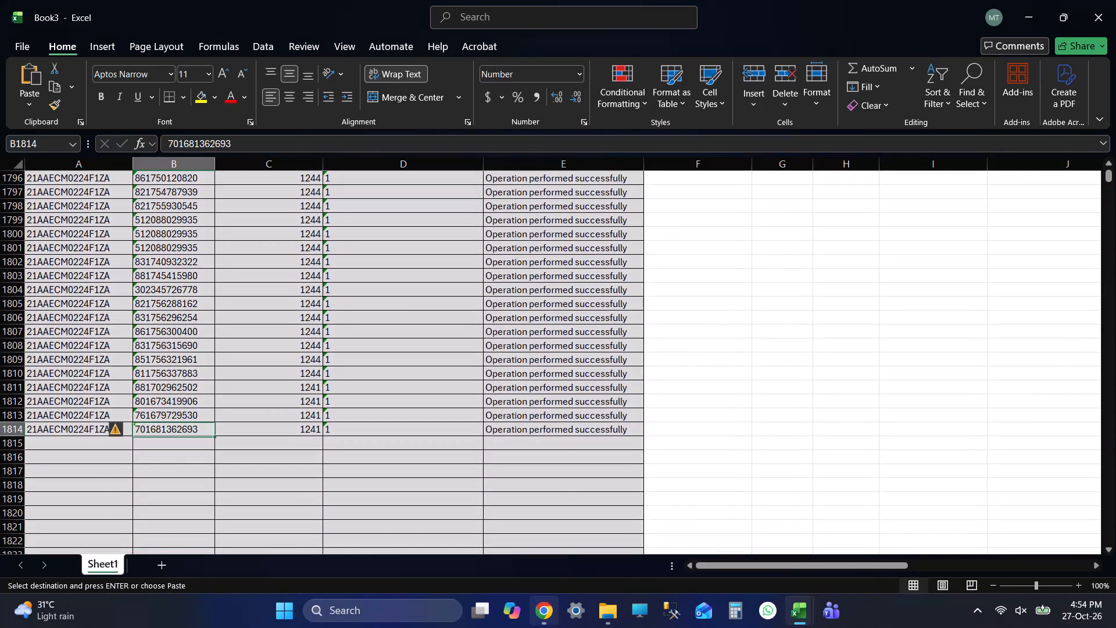
pyautogui.hotkey('ctrl', 'Up')
pyautogui.press('Up')
pyautogui.press('Up')
pyautogui.press('Up')
pyautogui.press('Up')
pyautogui.press('Up')
pyautogui.press('Up')
pyautogui.press('Up')
pyautogui.press('Up')
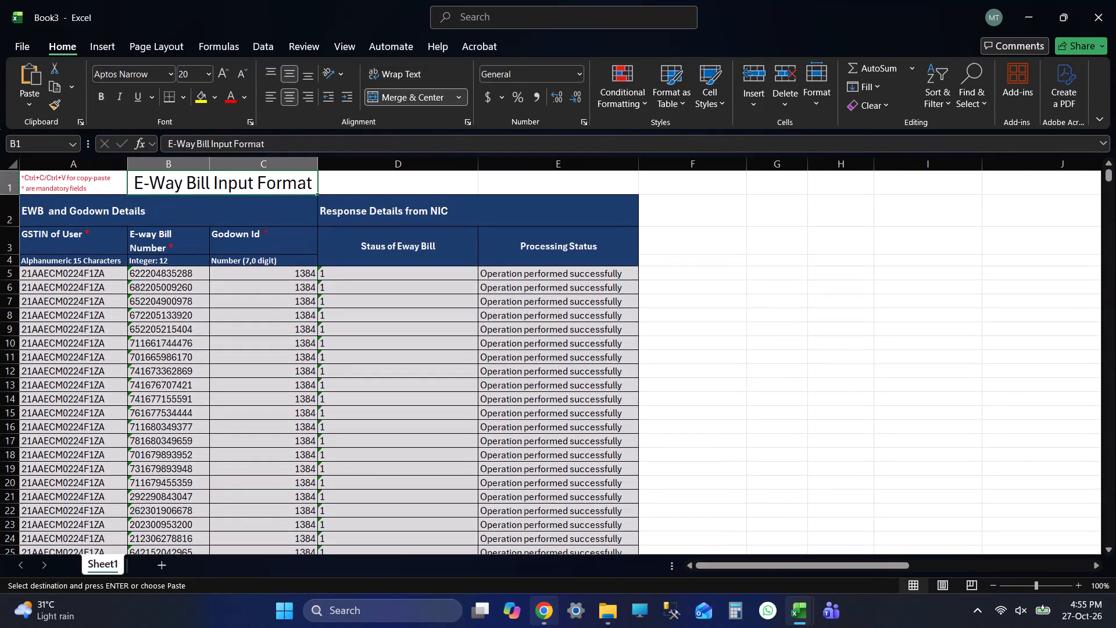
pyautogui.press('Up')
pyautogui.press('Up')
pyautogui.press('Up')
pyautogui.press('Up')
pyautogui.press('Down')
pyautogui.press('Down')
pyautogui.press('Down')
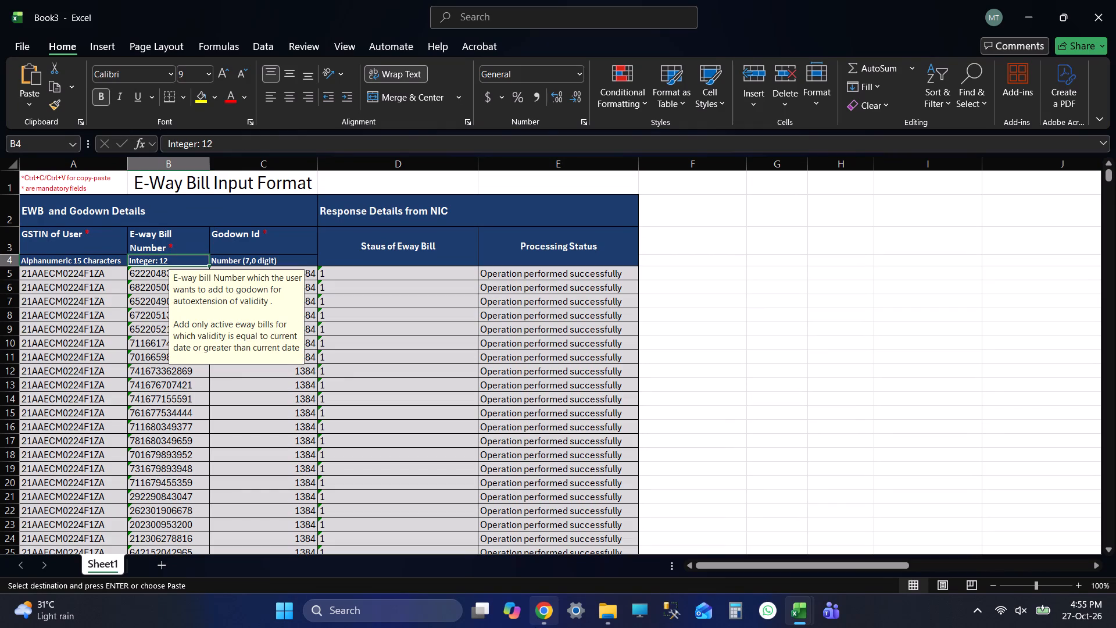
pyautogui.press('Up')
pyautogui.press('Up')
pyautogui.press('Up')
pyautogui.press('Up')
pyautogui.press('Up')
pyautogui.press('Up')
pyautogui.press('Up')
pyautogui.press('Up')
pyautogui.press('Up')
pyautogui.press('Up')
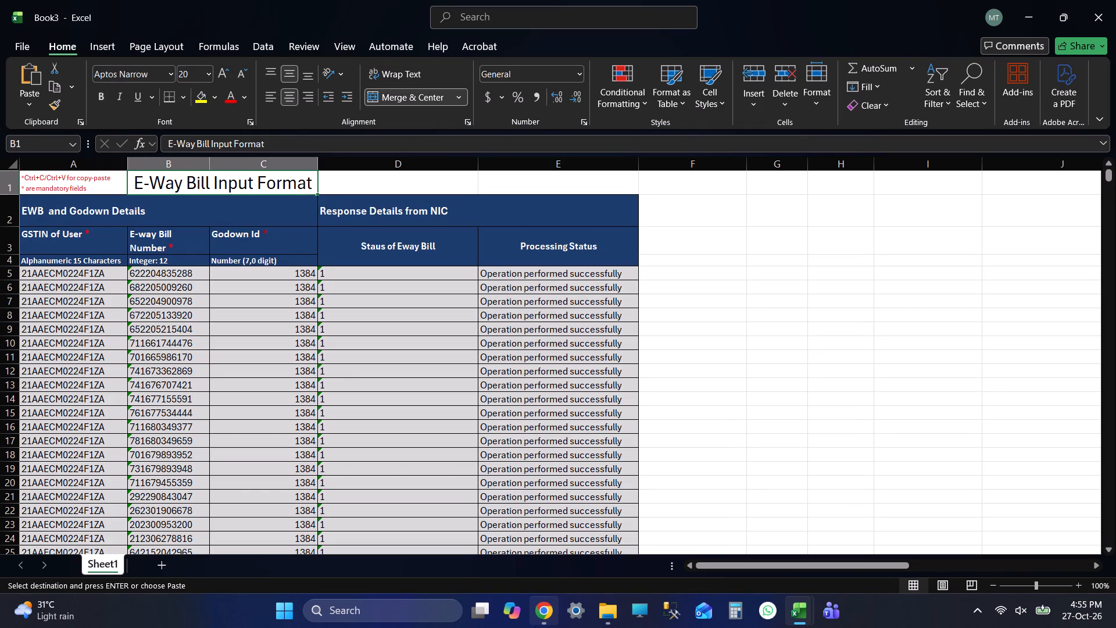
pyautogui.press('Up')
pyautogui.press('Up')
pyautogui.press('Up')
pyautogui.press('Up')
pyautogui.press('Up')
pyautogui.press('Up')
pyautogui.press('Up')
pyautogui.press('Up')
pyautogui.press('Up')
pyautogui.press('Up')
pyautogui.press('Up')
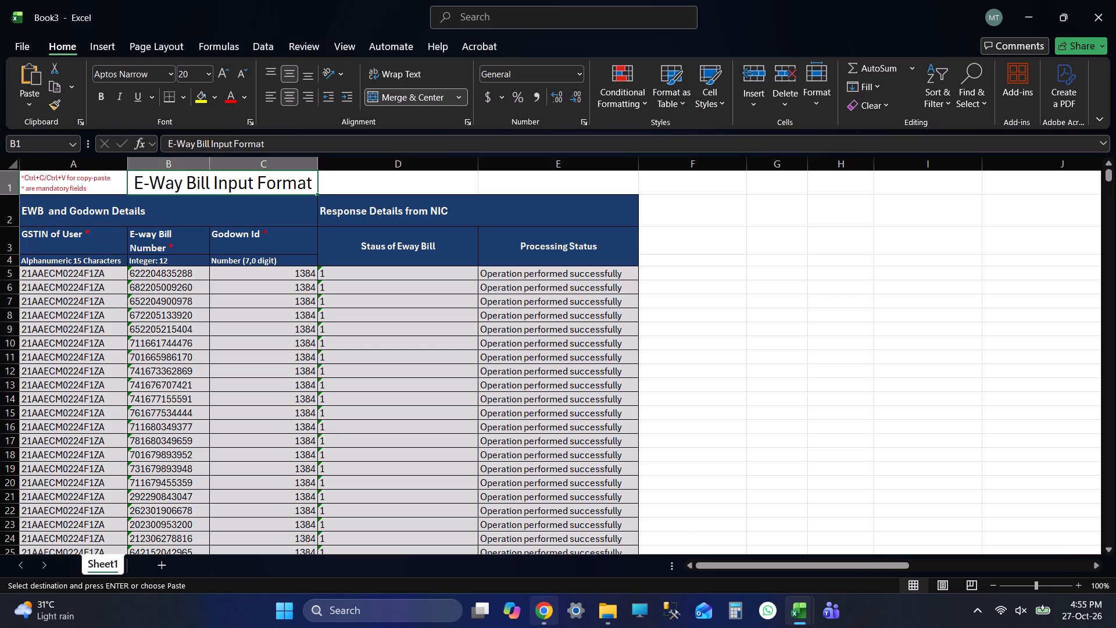
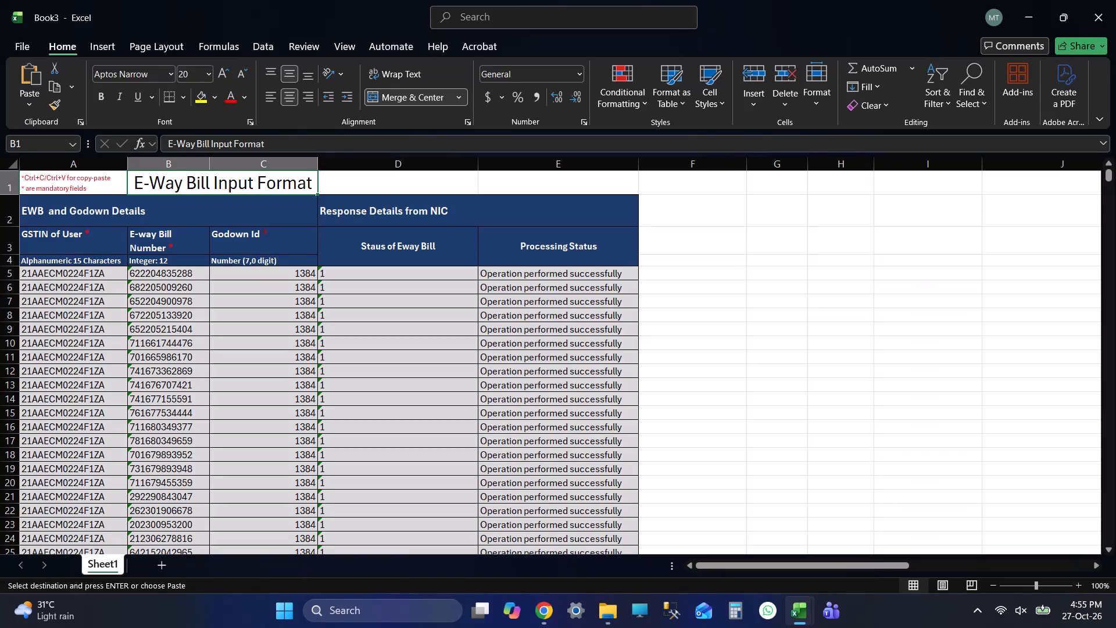
# Check the last e-way bill row and the header rows of the pasted copy again, ending at its title row.
pyautogui.click(180, 294)
pyautogui.hotkey('ctrl', 'Down')
pyautogui.press('Down')
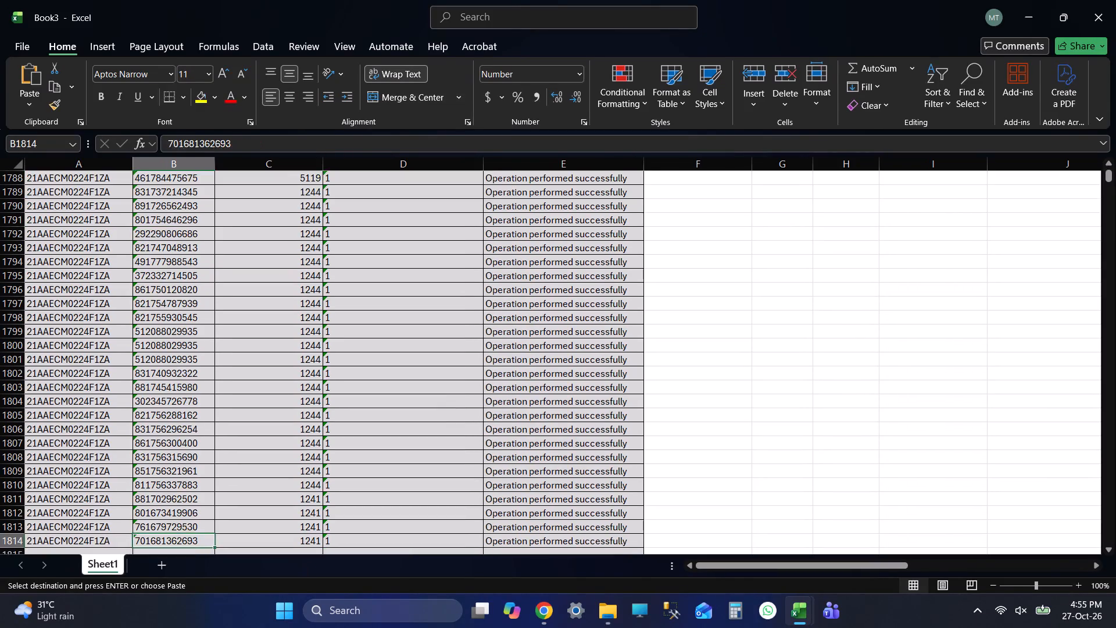
pyautogui.press('Down')
pyautogui.press('Down')
pyautogui.press('Down')
pyautogui.press('Down')
pyautogui.hotkey('ctrl', 'Up')
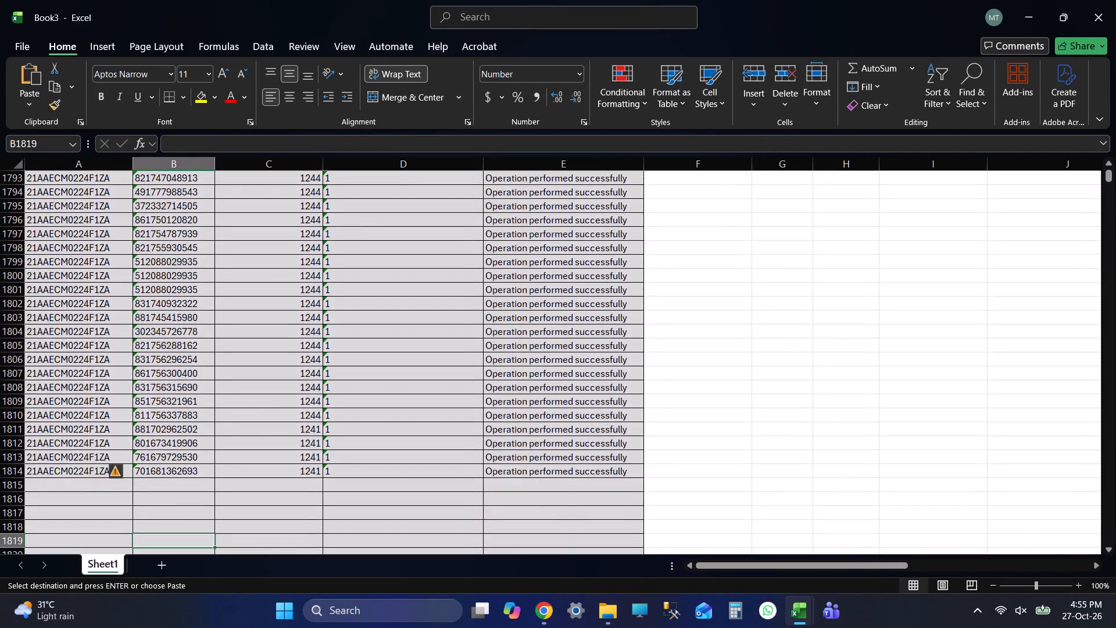
pyautogui.hotkey('ctrl', 'Up')
pyautogui.press('Up')
pyautogui.press('Up')
pyautogui.press('Up')
pyautogui.press('Up')
pyautogui.press('Up')
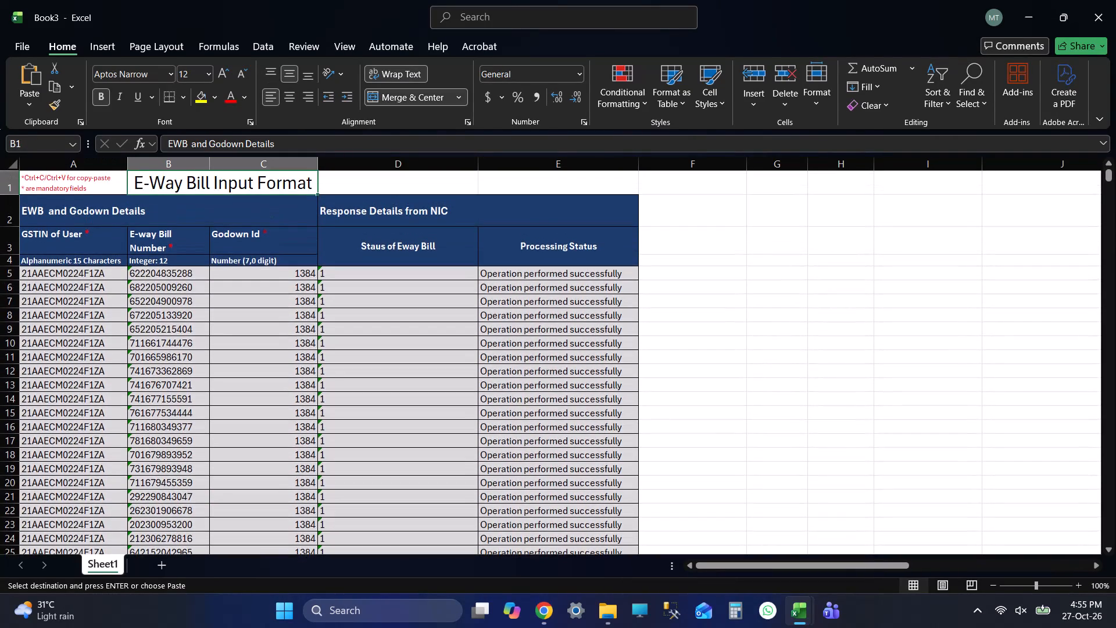
pyautogui.press('Up')
pyautogui.press('Up')
pyautogui.press('Up')
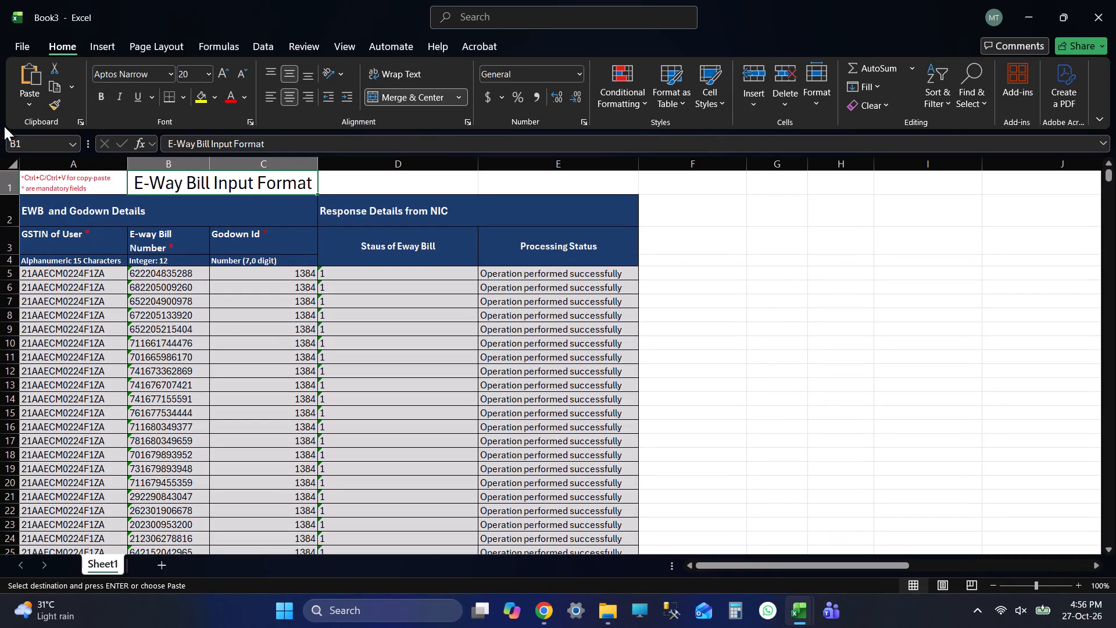
# Recheck the first and last e-way bill rows of the unsaved copy, and return to its title row.
pyautogui.click(174, 270)
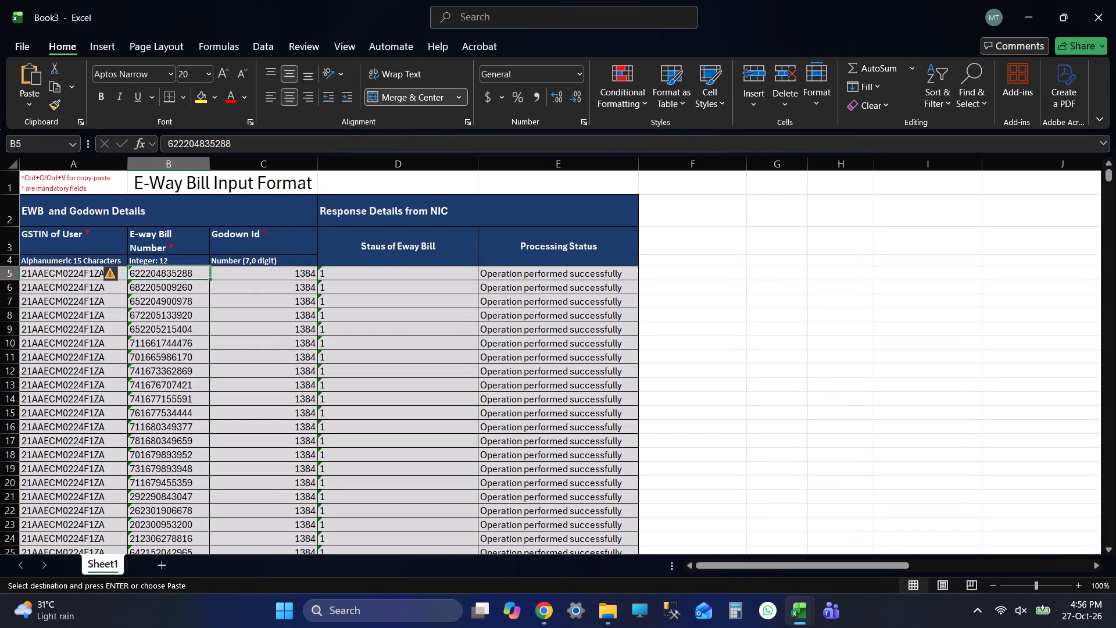
pyautogui.press('Up')
pyautogui.press('Up')
pyautogui.press('Up')
pyautogui.press('Up')
pyautogui.press('Up')
pyautogui.press('Up')
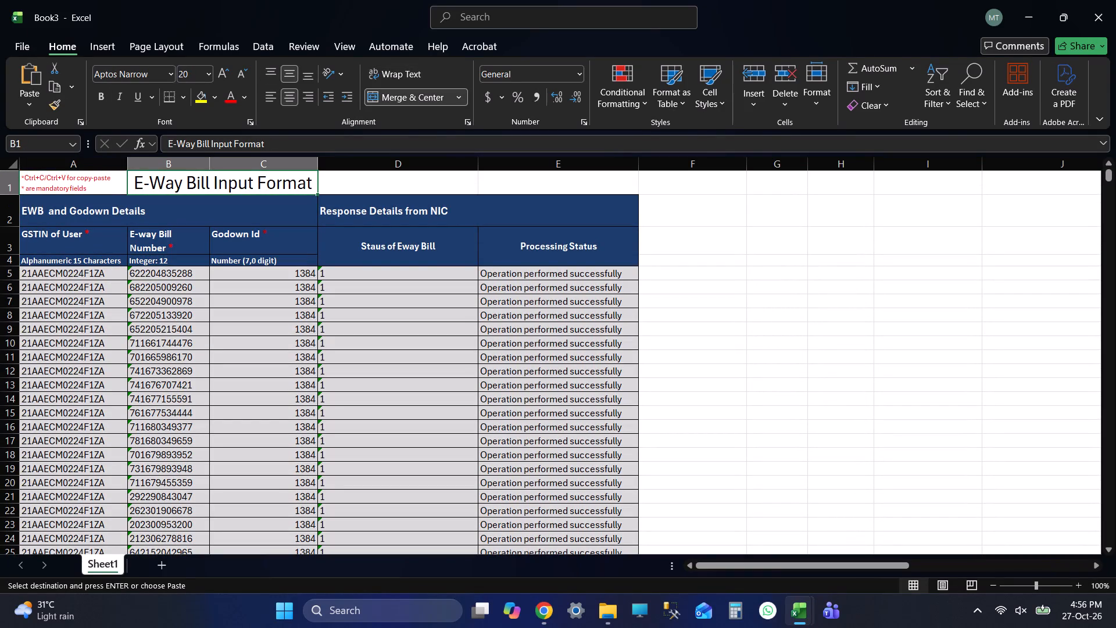
pyautogui.press('Up')
pyautogui.press('Up')
pyautogui.press('Up')
pyautogui.press('Down')
pyautogui.press('Down')
pyautogui.press('Down')
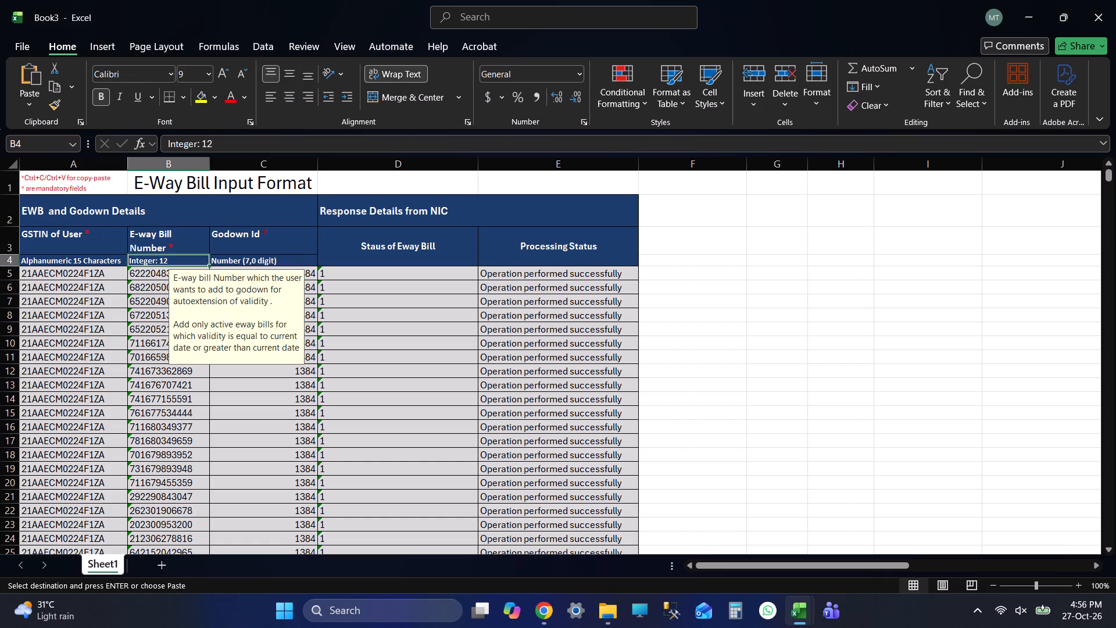
pyautogui.press('Down')
pyautogui.hotkey('ctrl', 'Down')
pyautogui.press('Down')
pyautogui.press('Down')
pyautogui.press('Down')
pyautogui.press('Down')
pyautogui.press('Down')
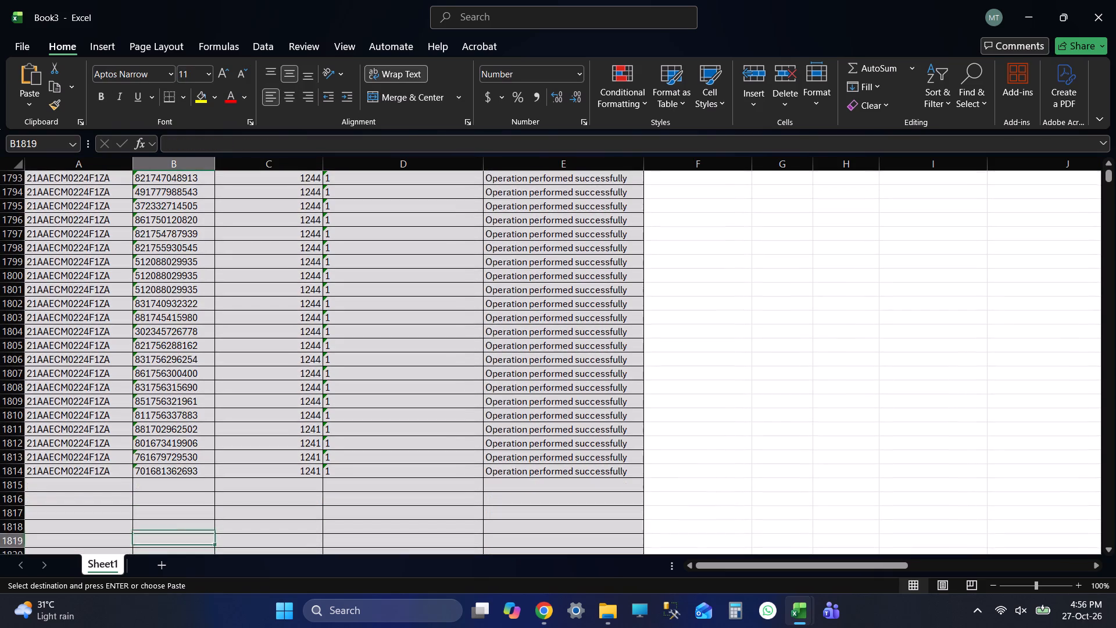
pyautogui.hotkey('ctrl', 'Up')
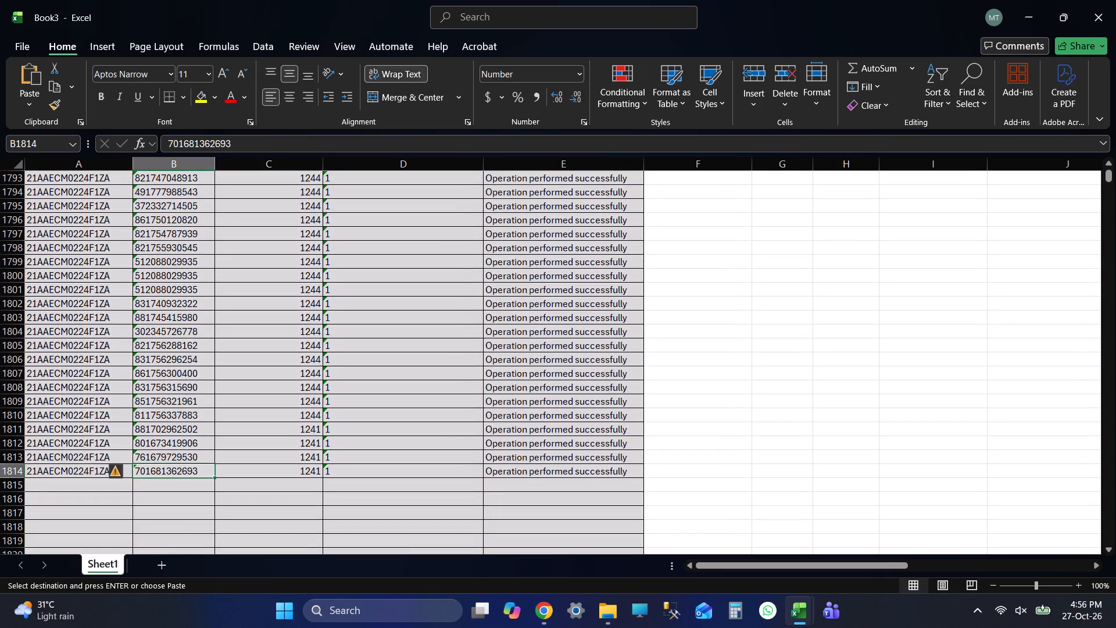
pyautogui.hotkey('ctrl', 'Up')
pyautogui.press('Up')
pyautogui.press('Up')
pyautogui.press('Up')
pyautogui.press('Up')
pyautogui.press('Up')
pyautogui.press('Up')
pyautogui.press('Up')
pyautogui.press('Up')
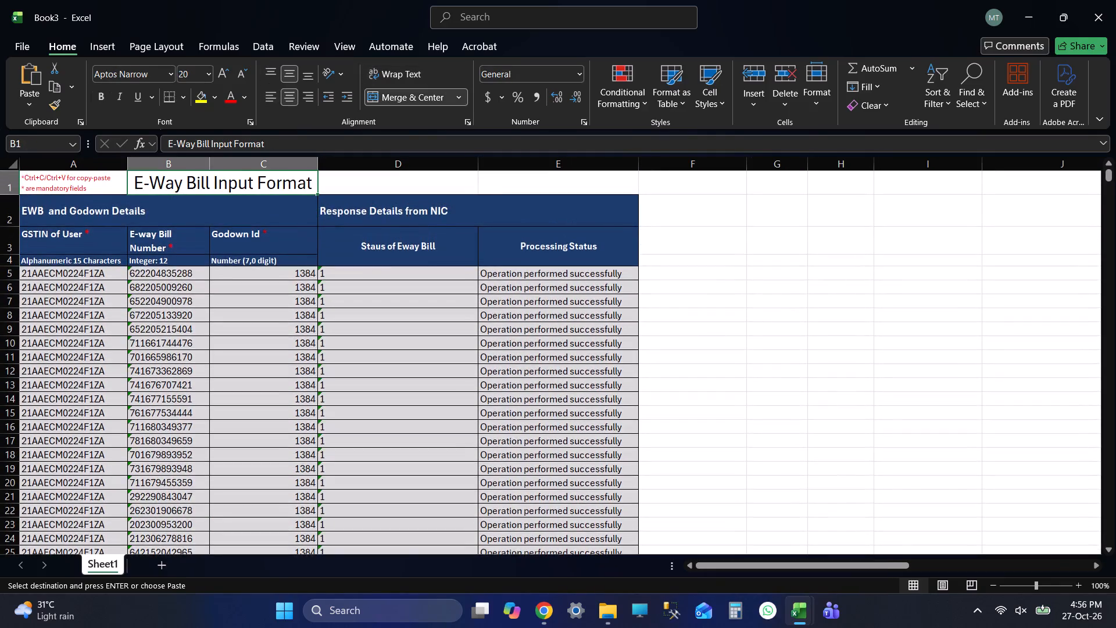
pyautogui.press('Up')
pyautogui.press('Up')
pyautogui.press('Up')
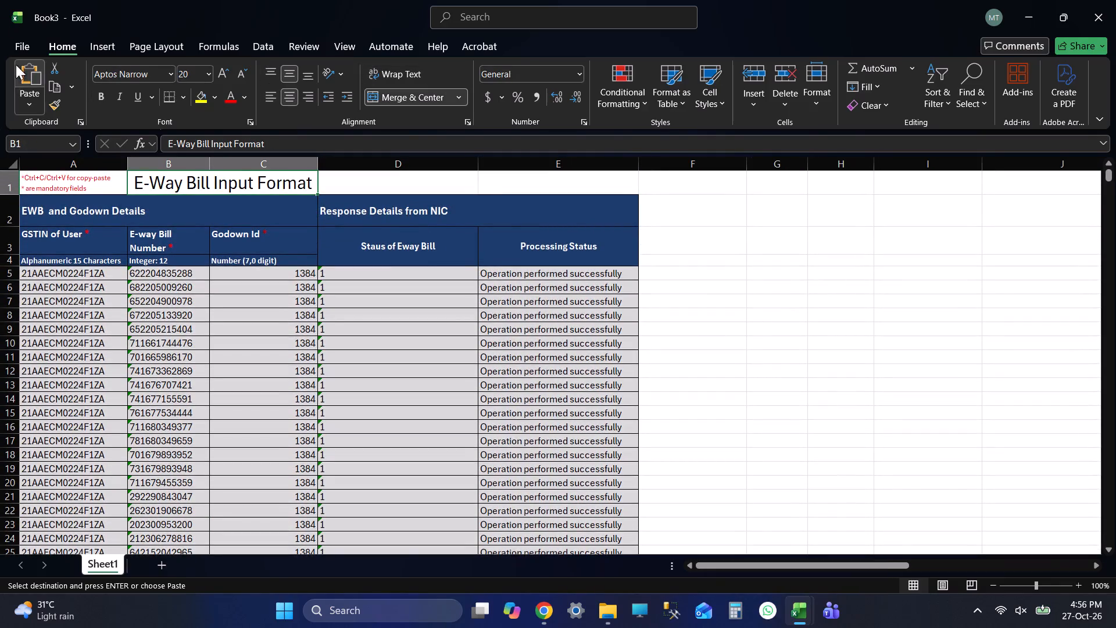
# Save the new workbook as "20261027 godown 1" in the abhijit folder on New Volume (F:).
pyautogui.click(16, 54)
pyautogui.click(76, 242)
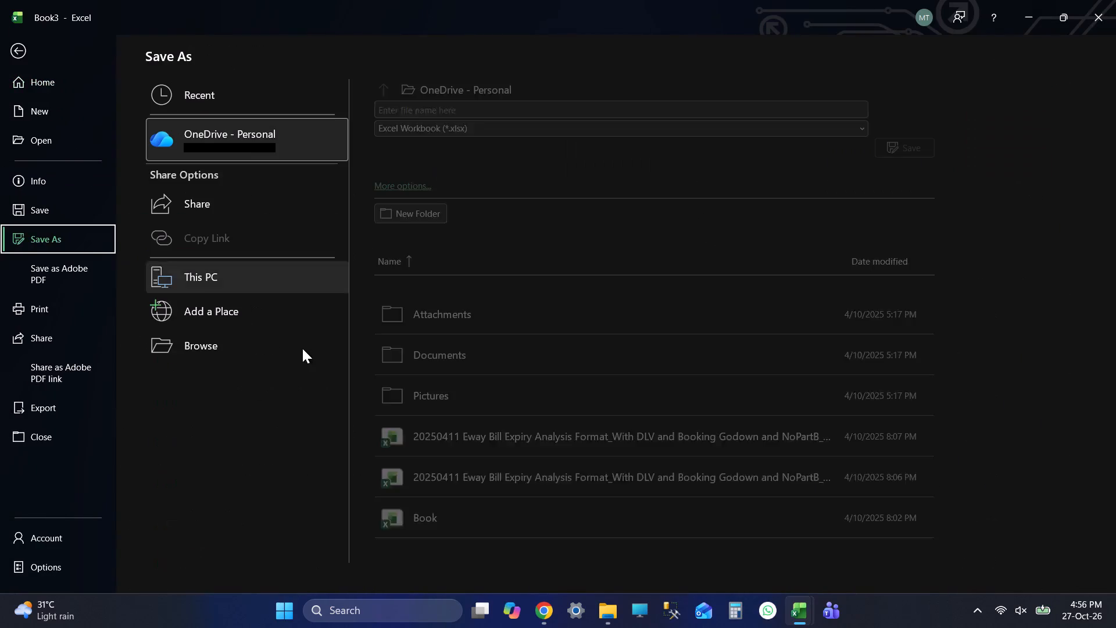
pyautogui.doubleClick(262, 282)
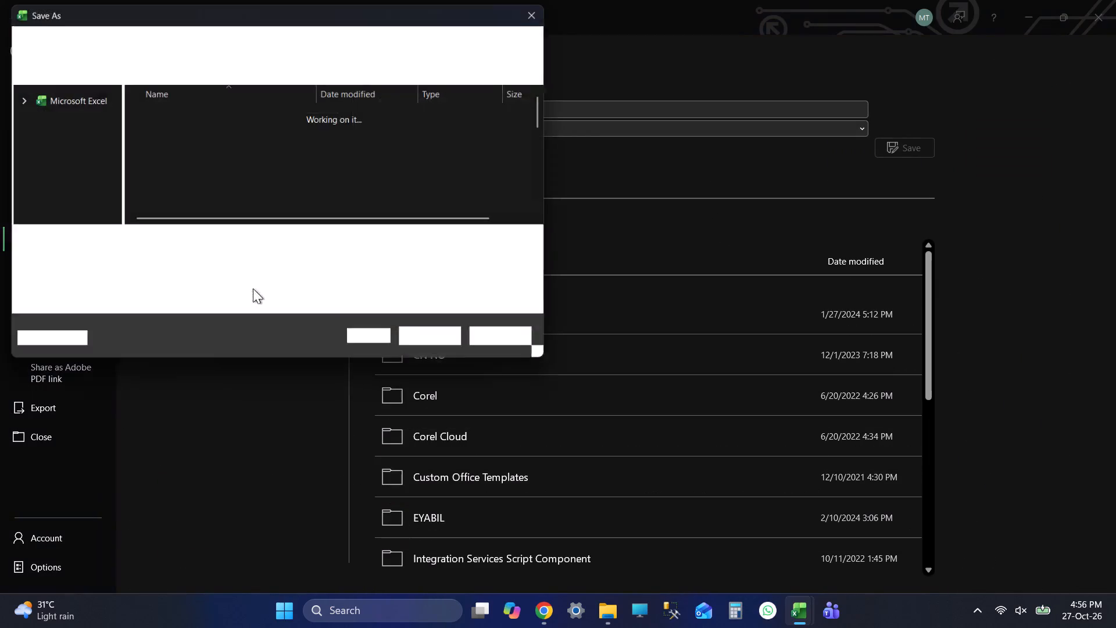
pyautogui.moveTo(112, 119); pyautogui.dragTo(112, 229)
pyautogui.click(97, 138)
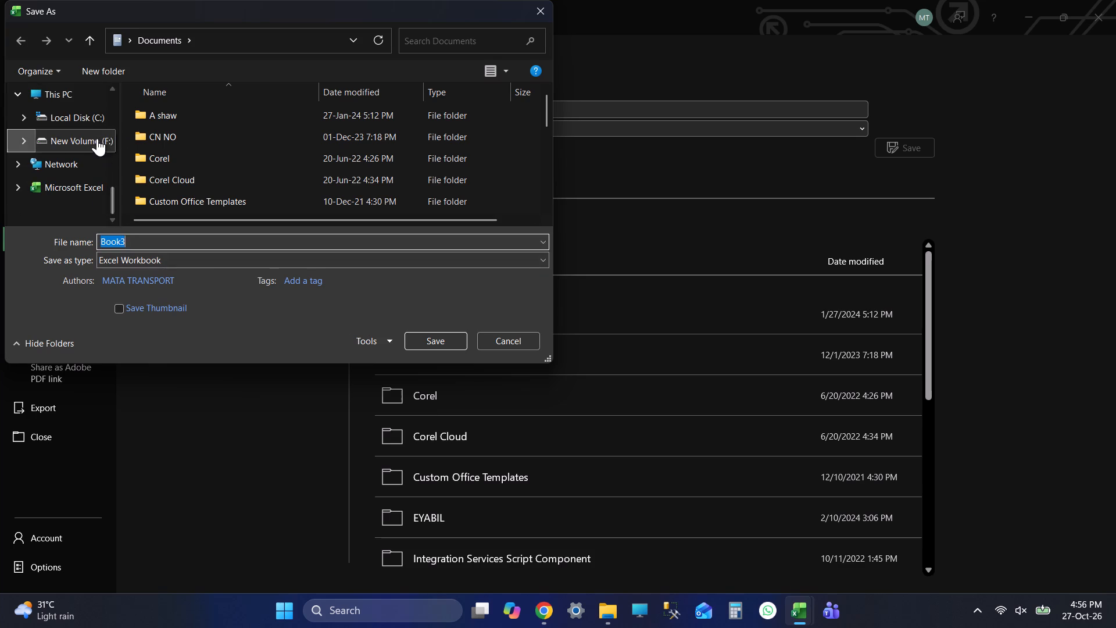
pyautogui.doubleClick(191, 156)
pyautogui.click(243, 119)
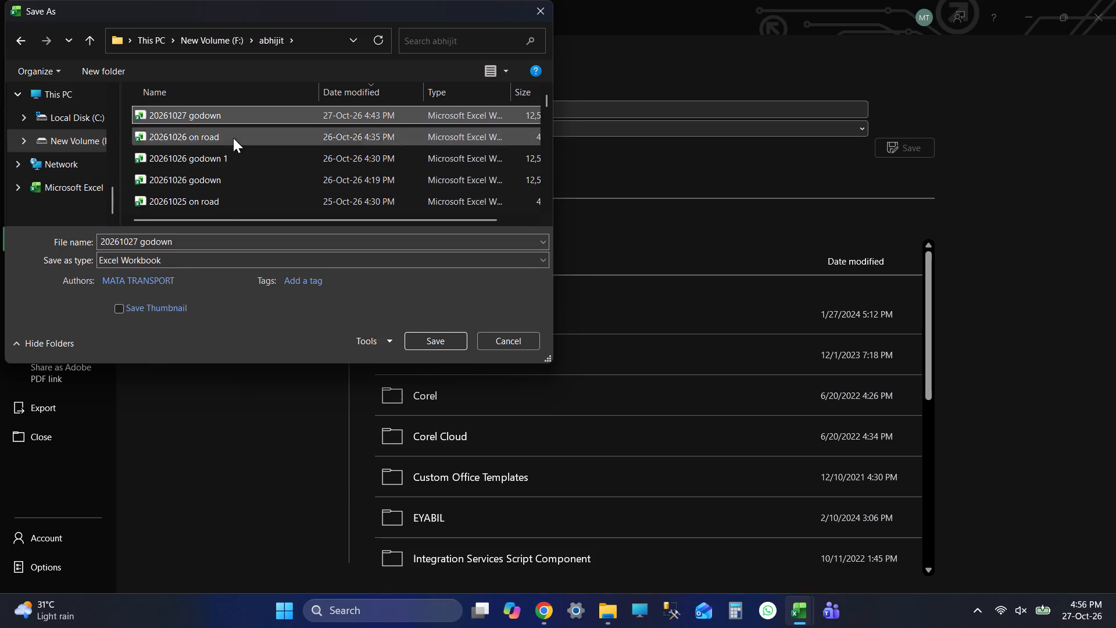
pyautogui.tripleClick(195, 241)
pyautogui.press('space')
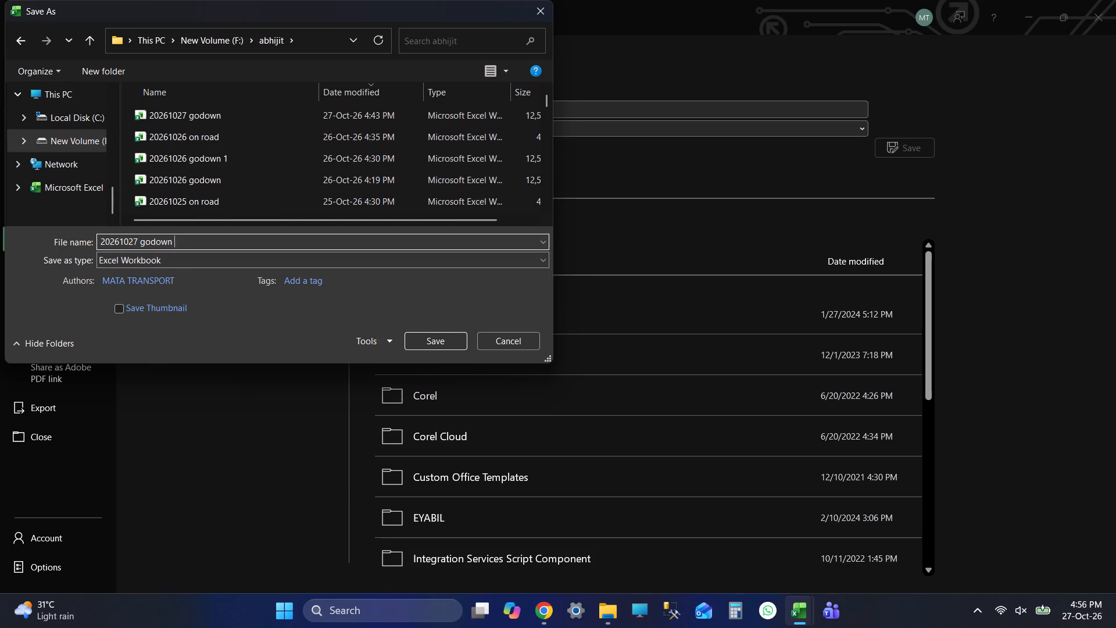
pyautogui.press('1')
pyautogui.click(421, 341)
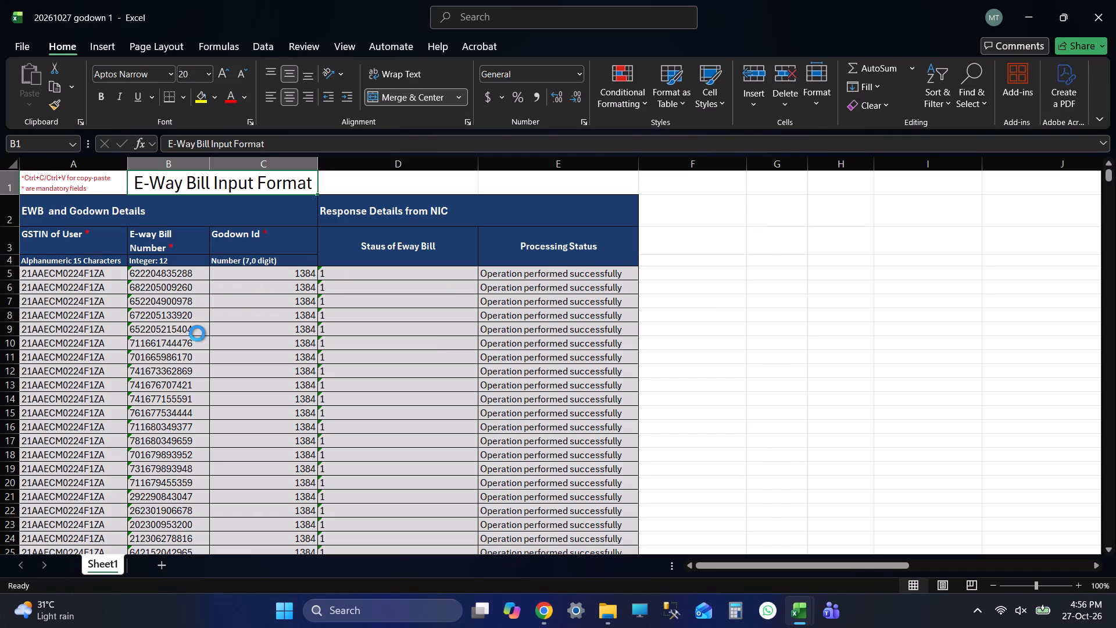
# Check the last e-way bill rows of the saved godown copy and return to its title row.
pyautogui.click(165, 280)
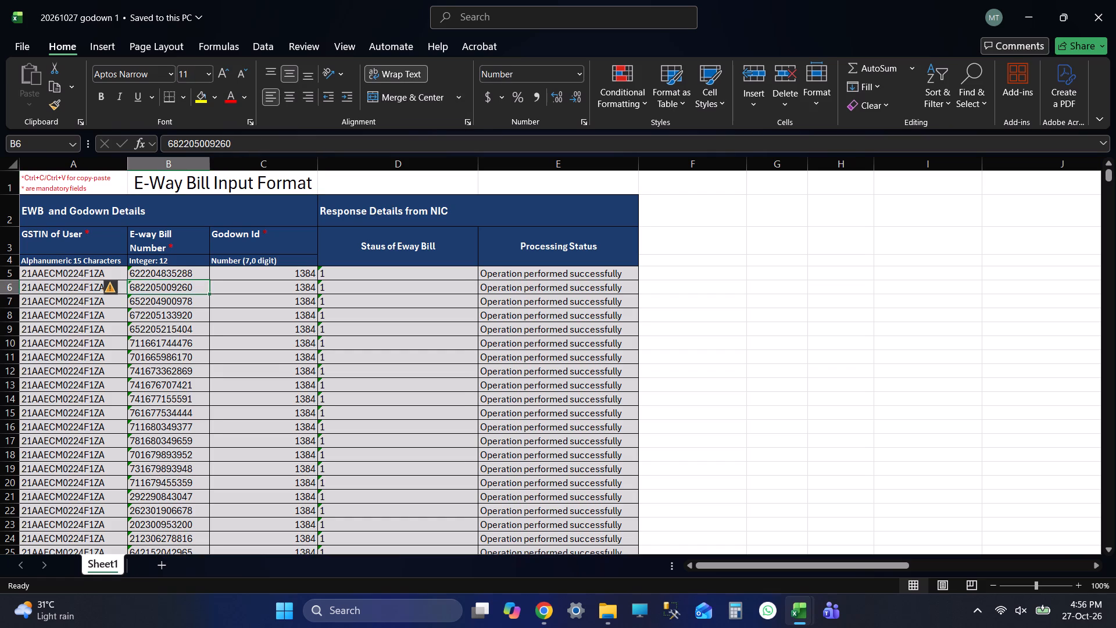
pyautogui.hotkey('ctrl', 'Down')
pyautogui.press('Down')
pyautogui.press('Down')
pyautogui.press('Down')
pyautogui.press('Down')
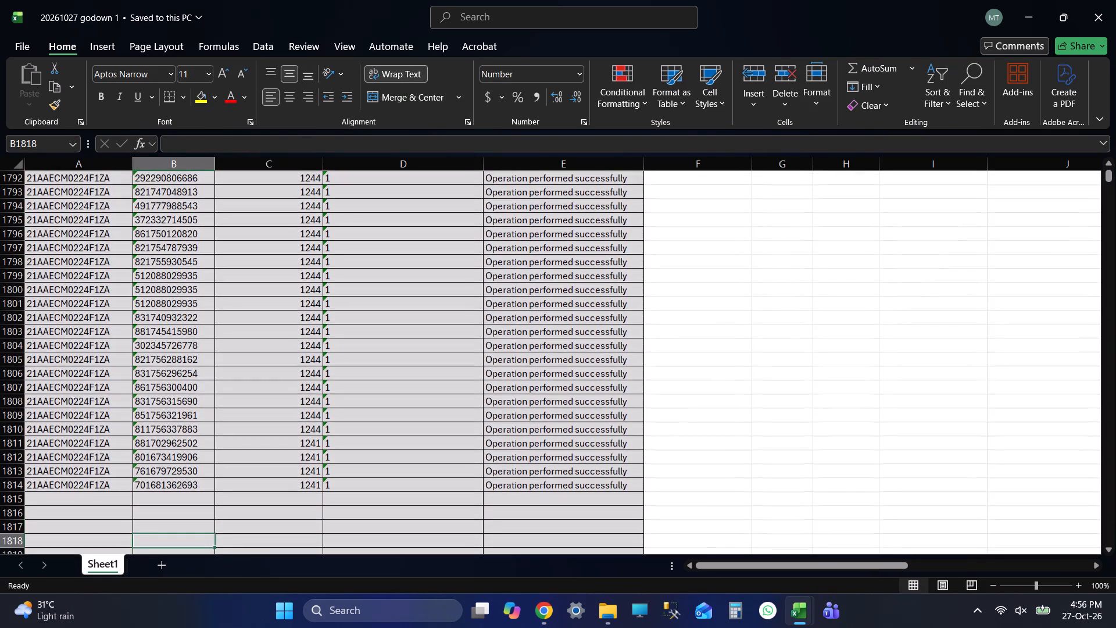
pyautogui.press('Down')
pyautogui.press('Down')
pyautogui.hotkey('ctrl', 'Up')
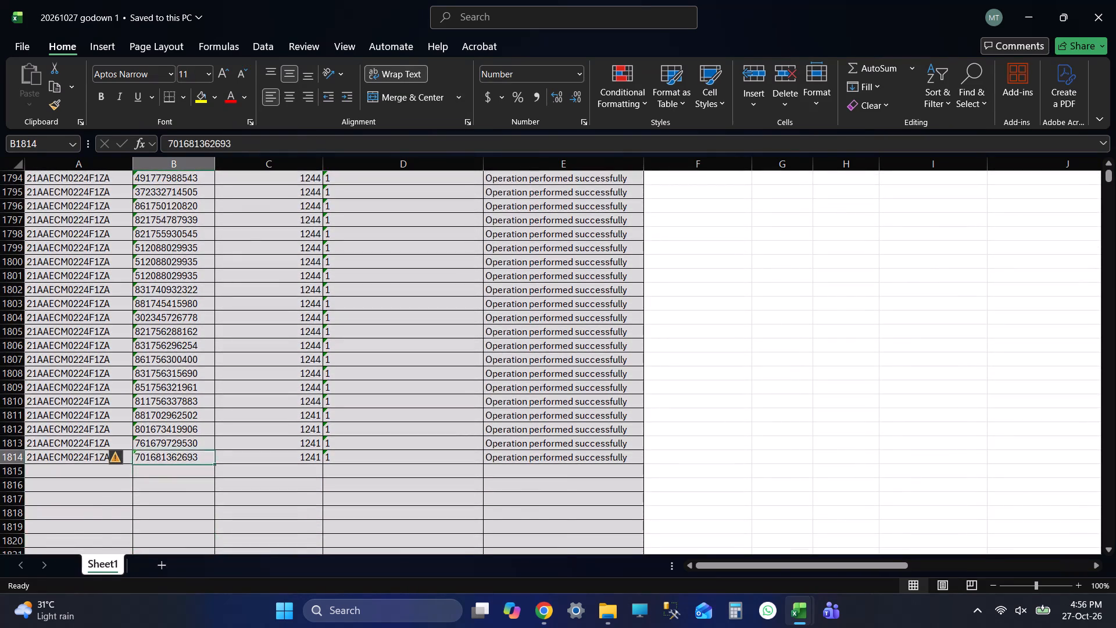
pyautogui.hotkey('ctrl', 'Up')
pyautogui.press('Up')
pyautogui.press('Up')
pyautogui.press('Up')
pyautogui.press('Up')
pyautogui.press('Up')
pyautogui.press('Up')
pyautogui.press('Up')
pyautogui.press('Up')
pyautogui.press('Up')
pyautogui.press('Up')
pyautogui.press('Up')
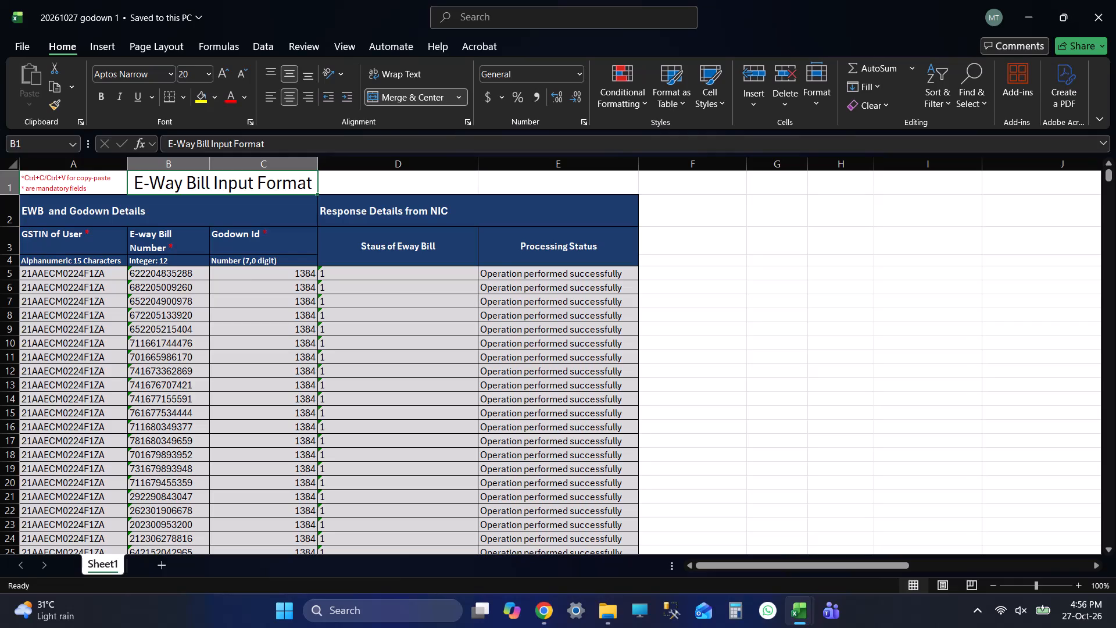
# Review the first and last e-way bill rows of the saved copy once more, returning to the title row.
pyautogui.press('Down')
pyautogui.press('Down')
pyautogui.press('Down')
pyautogui.press('Down')
pyautogui.press('Down')
pyautogui.hotkey('ctrl', 'Down')
pyautogui.press('Down')
pyautogui.press('Down')
pyautogui.press('Down')
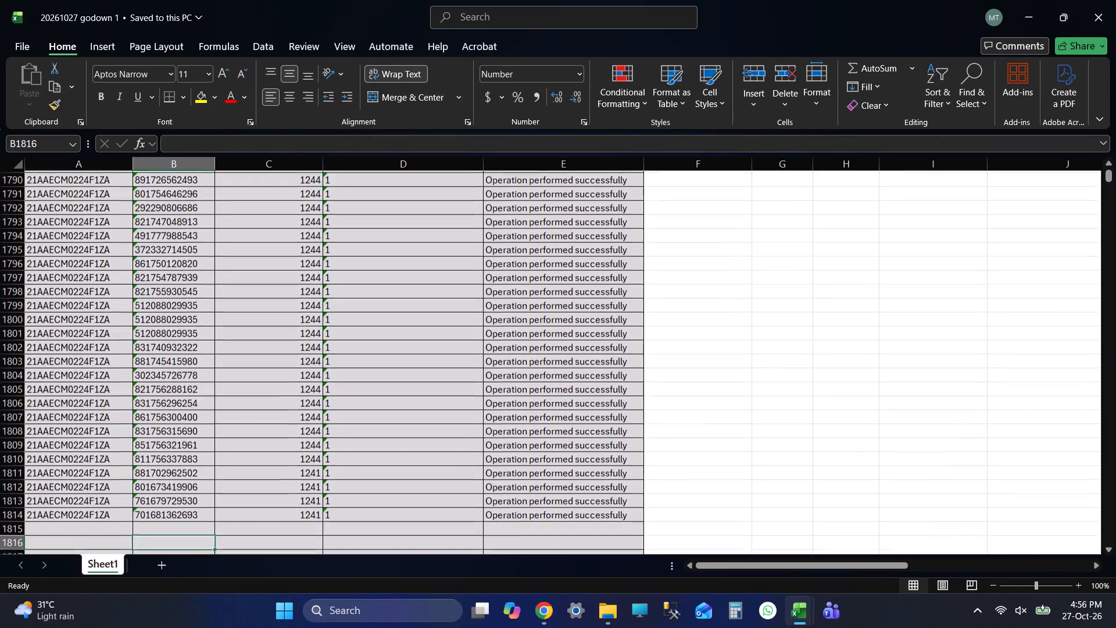
pyautogui.hotkey('ctrl', 'Up')
pyautogui.hotkey('ctrl', 'Up')
pyautogui.press('Up')
pyautogui.press('Up')
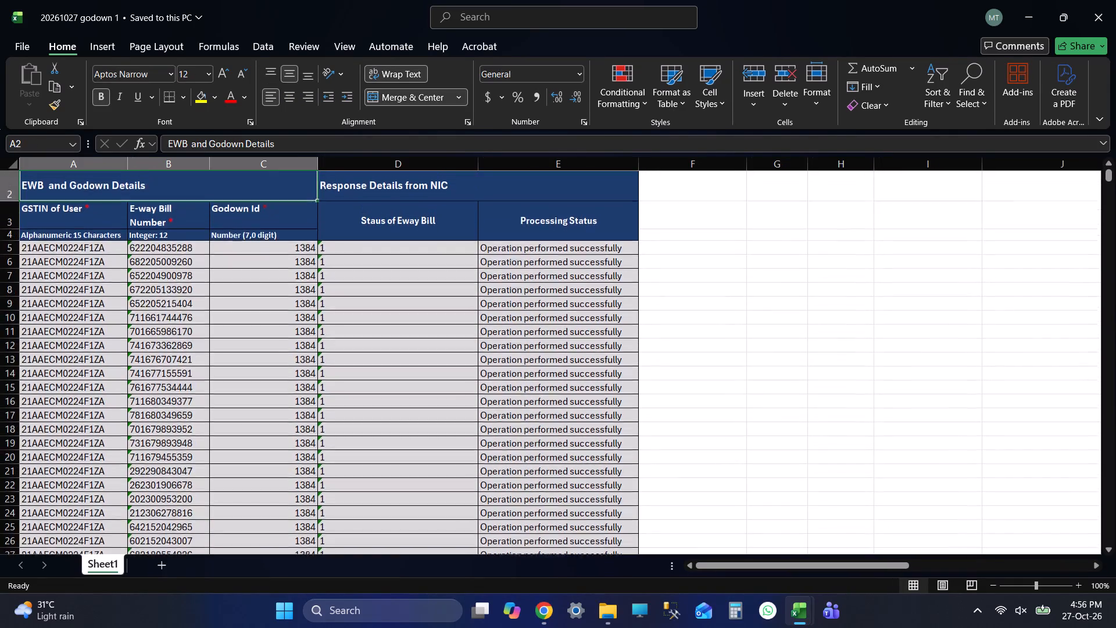
pyautogui.press('Up')
# Close the saved "20261027 godown 1" workbook.
pyautogui.click(1115, 0)
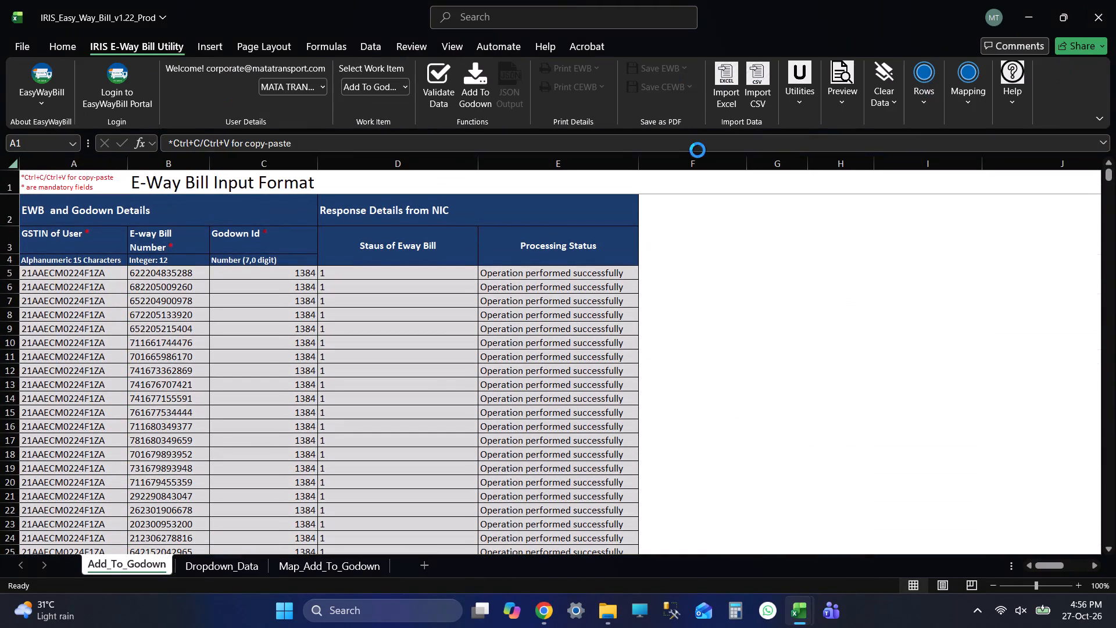
# Check the last e-way bill rows of Add_To_Godown in the IRIS workbook and return to its title row.
pyautogui.click(72, 189)
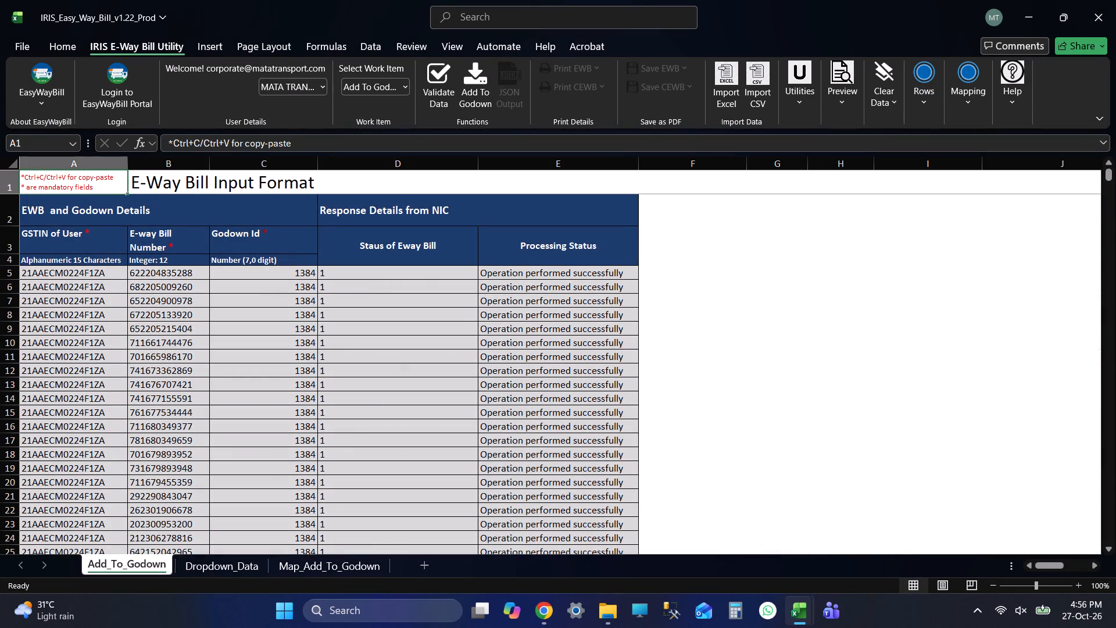
pyautogui.click(174, 341)
pyautogui.hotkey('ctrl', 'Down')
pyautogui.press('Down')
pyautogui.press('Down')
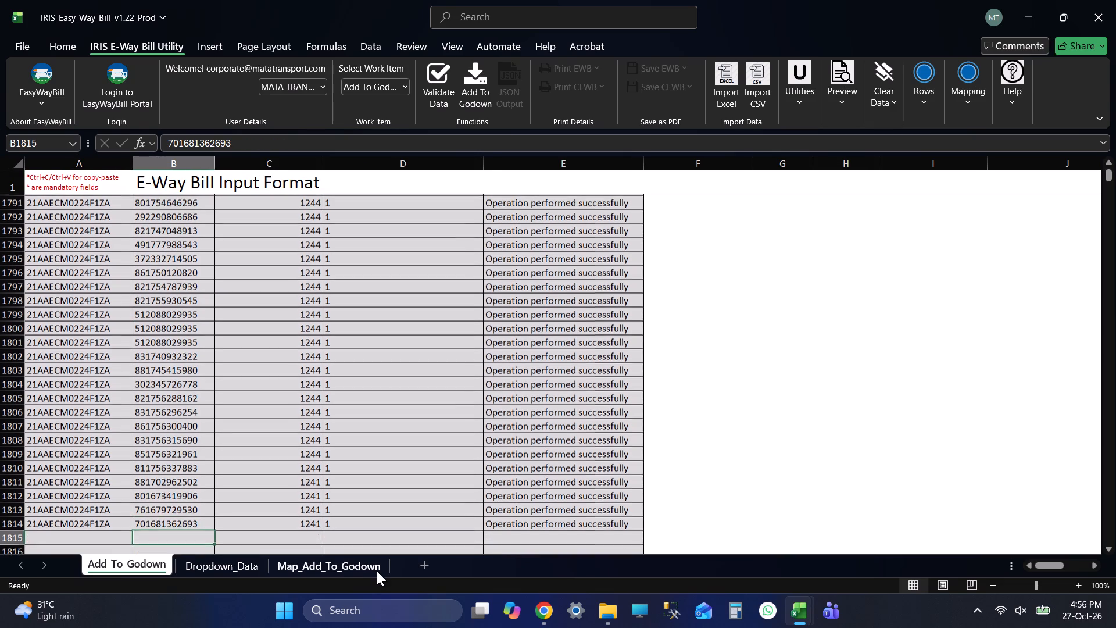
pyautogui.press('Down')
pyautogui.press('Down')
pyautogui.hotkey('ctrl', 'Up')
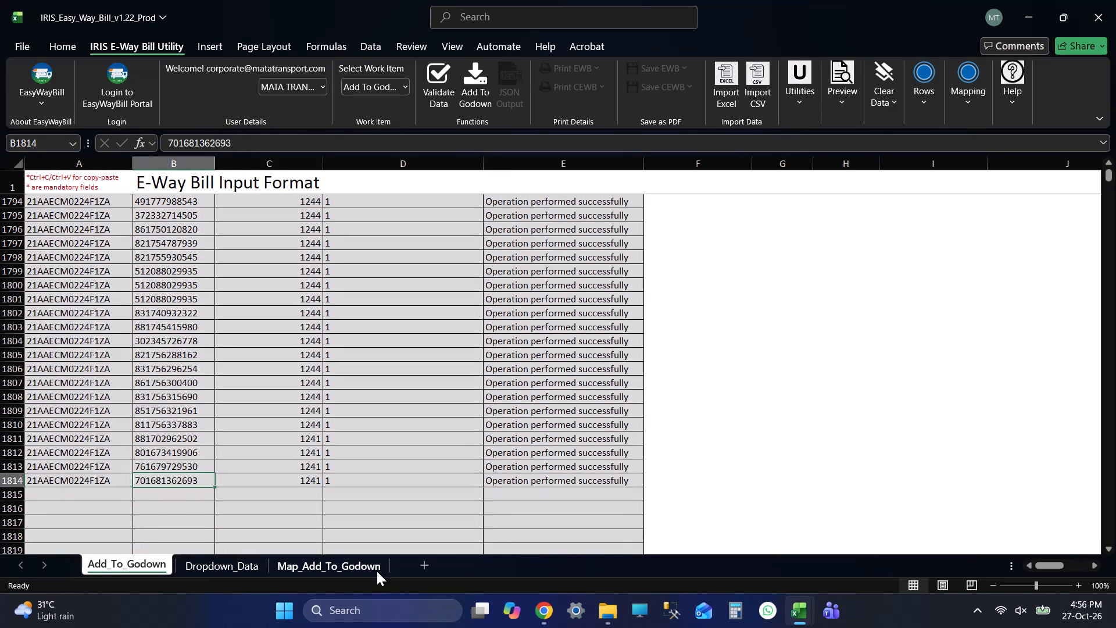
pyautogui.hotkey('ctrl', 'Up')
pyautogui.press('Up')
pyautogui.press('Up')
pyautogui.press('Up')
pyautogui.press('Up')
pyautogui.press('Up')
# Select all e-way bill numbers in Add_To_Godown from B5 down to the last filled row to check their count.
pyautogui.press('Down')
pyautogui.press('Down')
pyautogui.press('Down')
pyautogui.press('Down')
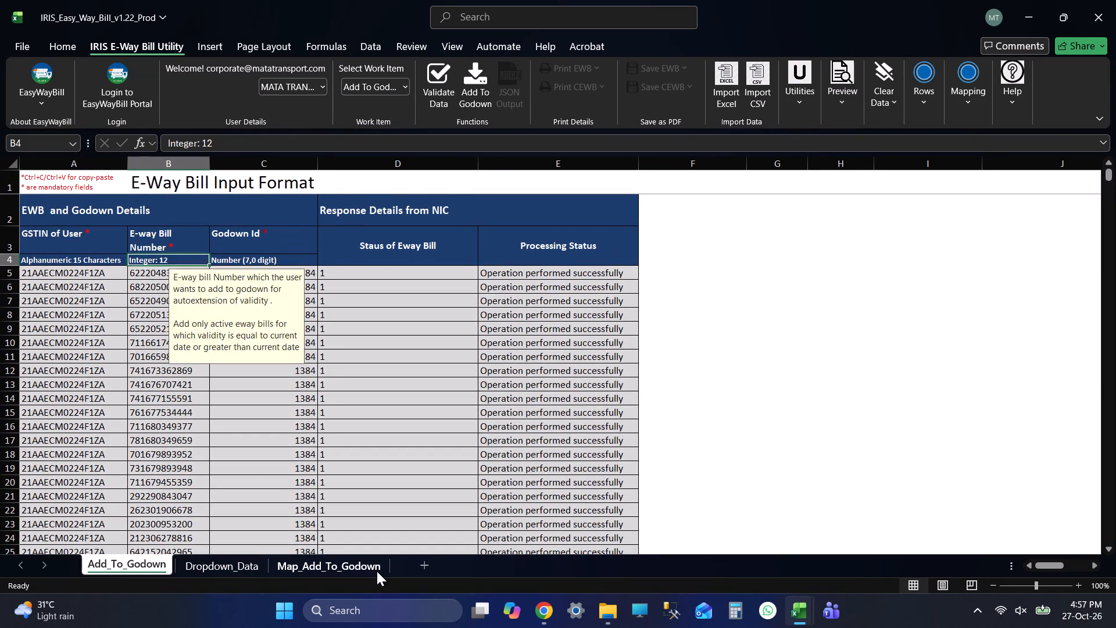
pyautogui.press('Up')
pyautogui.press('Down')
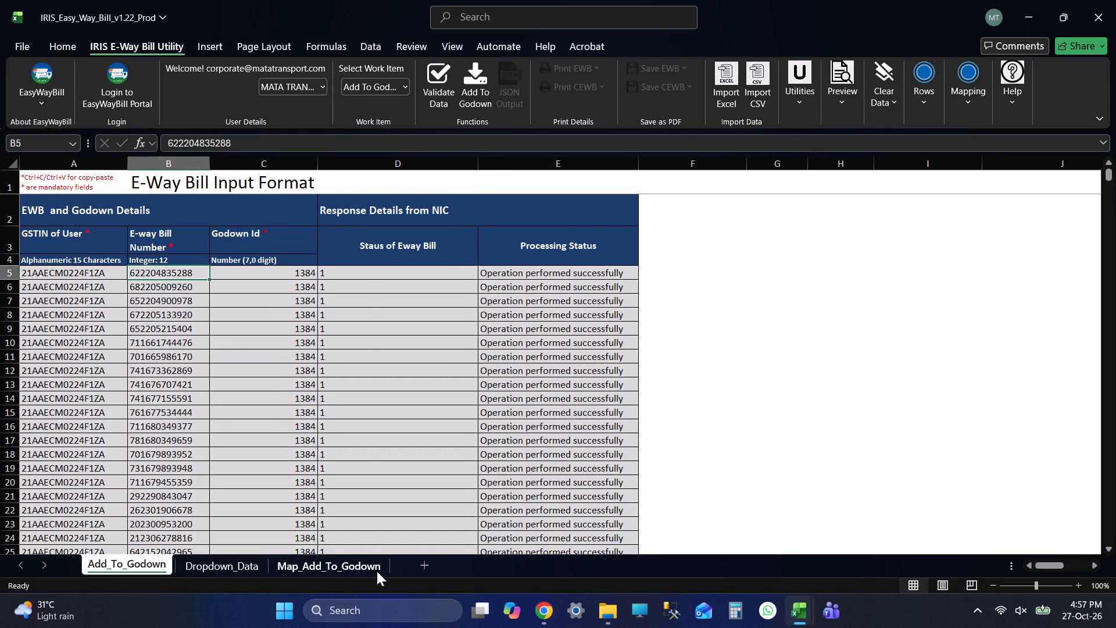
pyautogui.hotkey('ctrl', 'shift', 'Down')
pyautogui.scroll(-2, 352, 416)
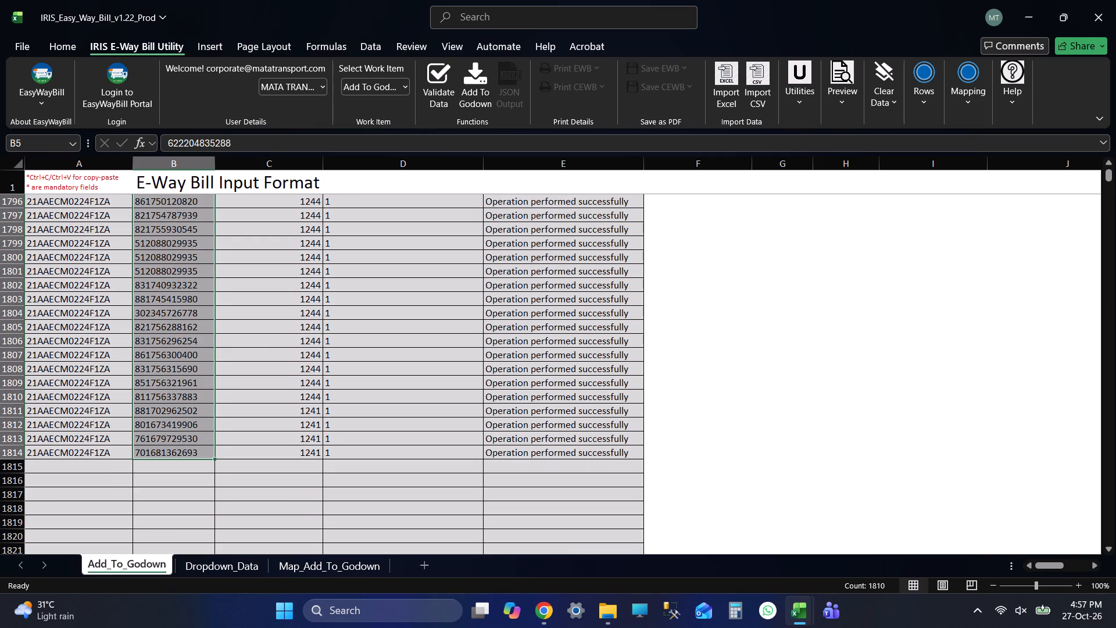
# Save the IRIS e-way bill workbook.
pyautogui.hotkey('ctrl', 's')
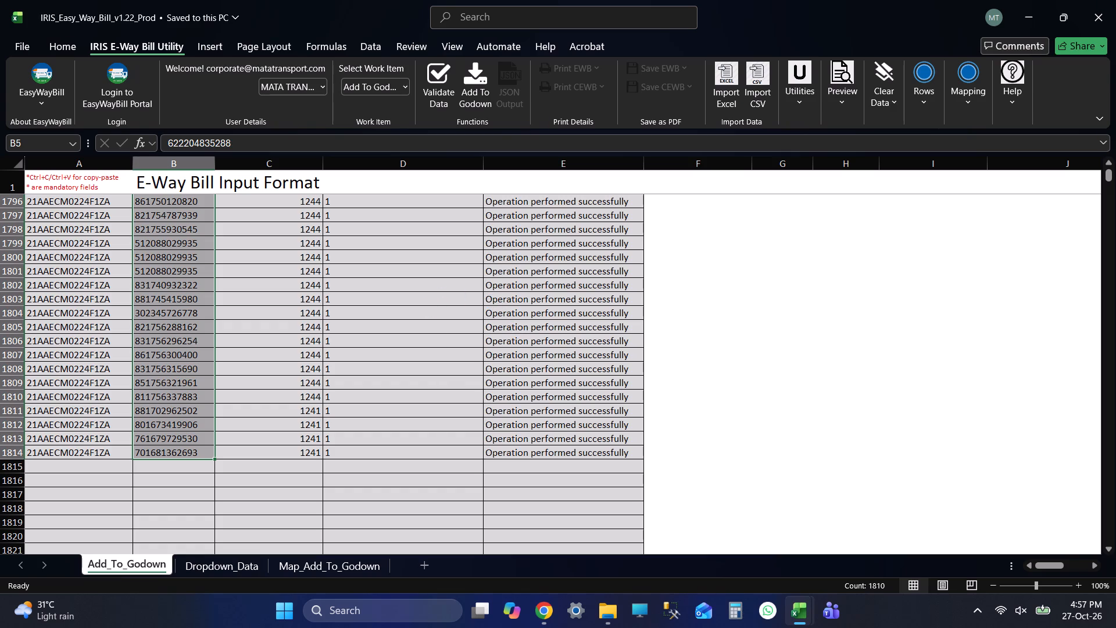
# Switch the work item to Extend Validity and go to cell A1 of the Extend_Validity sheet.
pyautogui.click(395, 90)
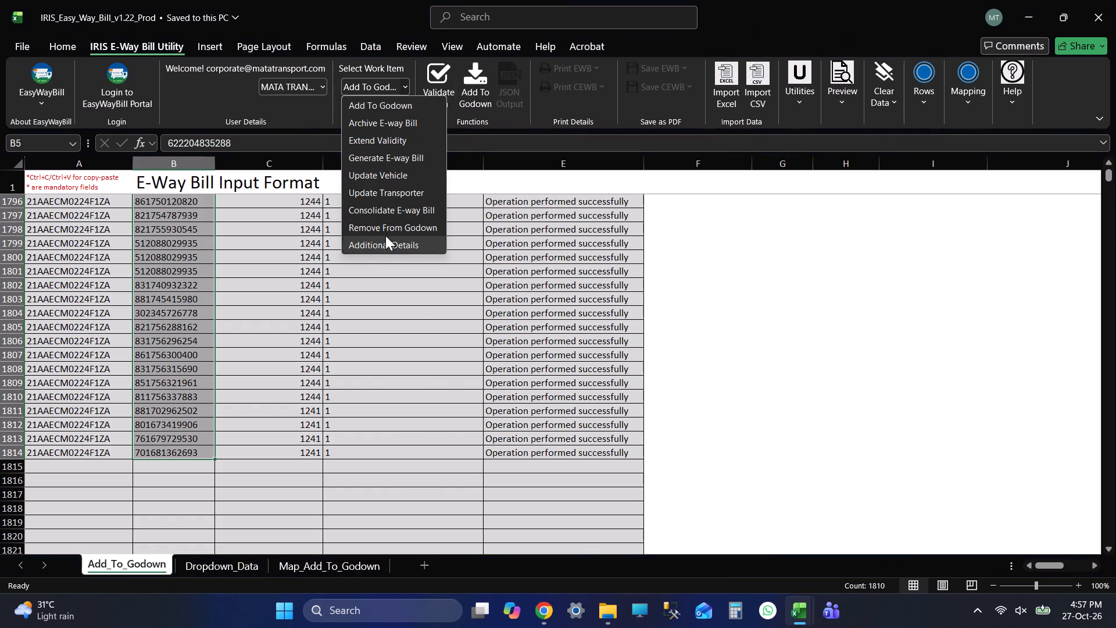
pyautogui.click(402, 147)
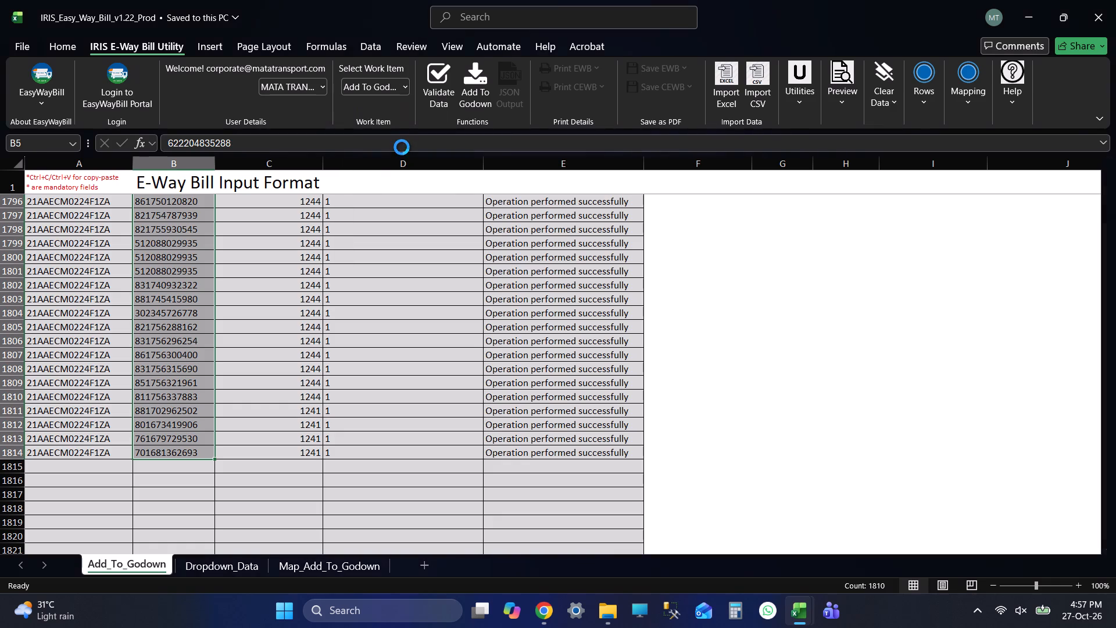
pyautogui.click(80, 183)
pyautogui.scroll(5, 334, 376)
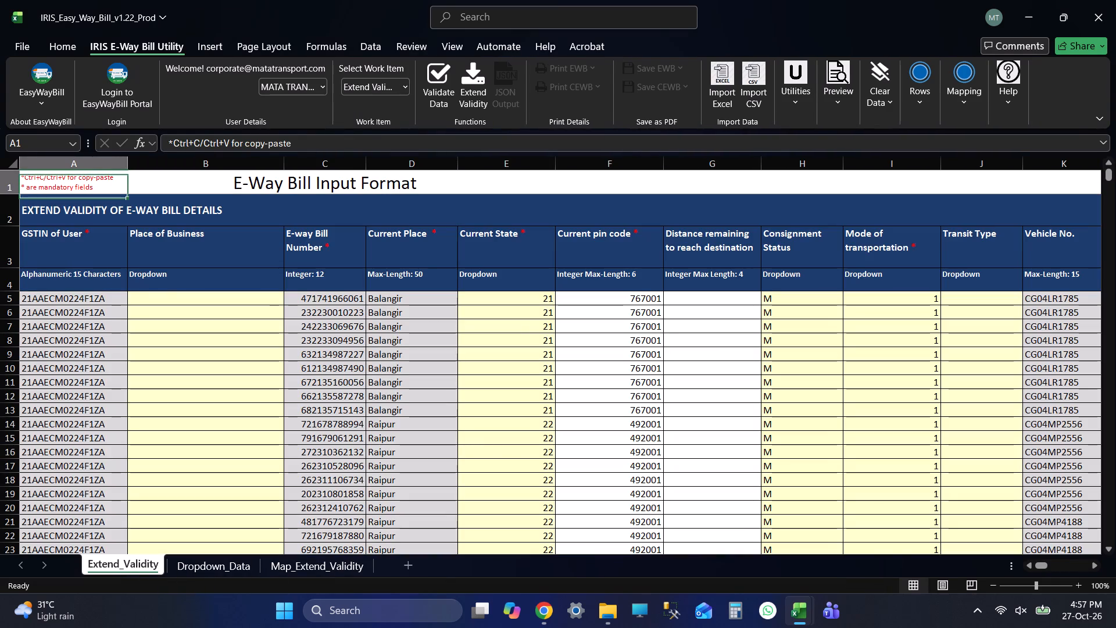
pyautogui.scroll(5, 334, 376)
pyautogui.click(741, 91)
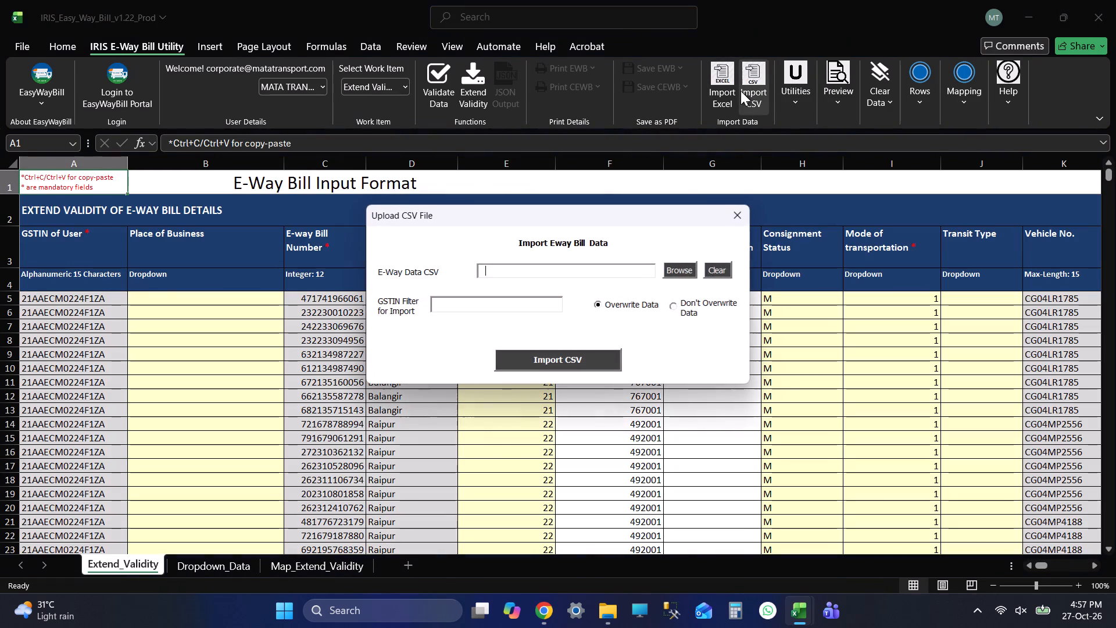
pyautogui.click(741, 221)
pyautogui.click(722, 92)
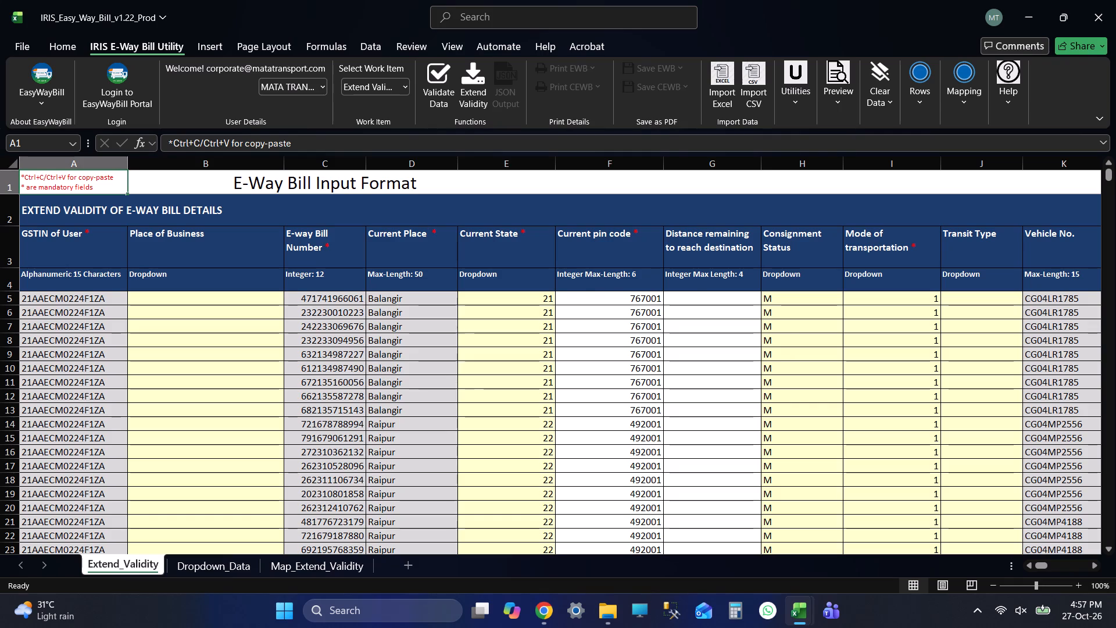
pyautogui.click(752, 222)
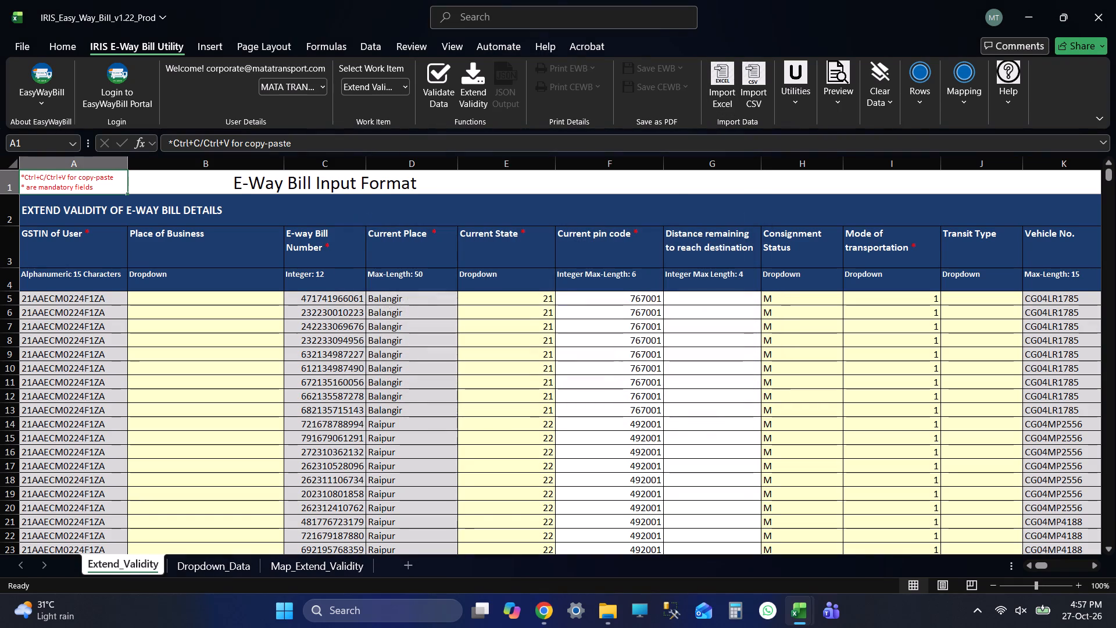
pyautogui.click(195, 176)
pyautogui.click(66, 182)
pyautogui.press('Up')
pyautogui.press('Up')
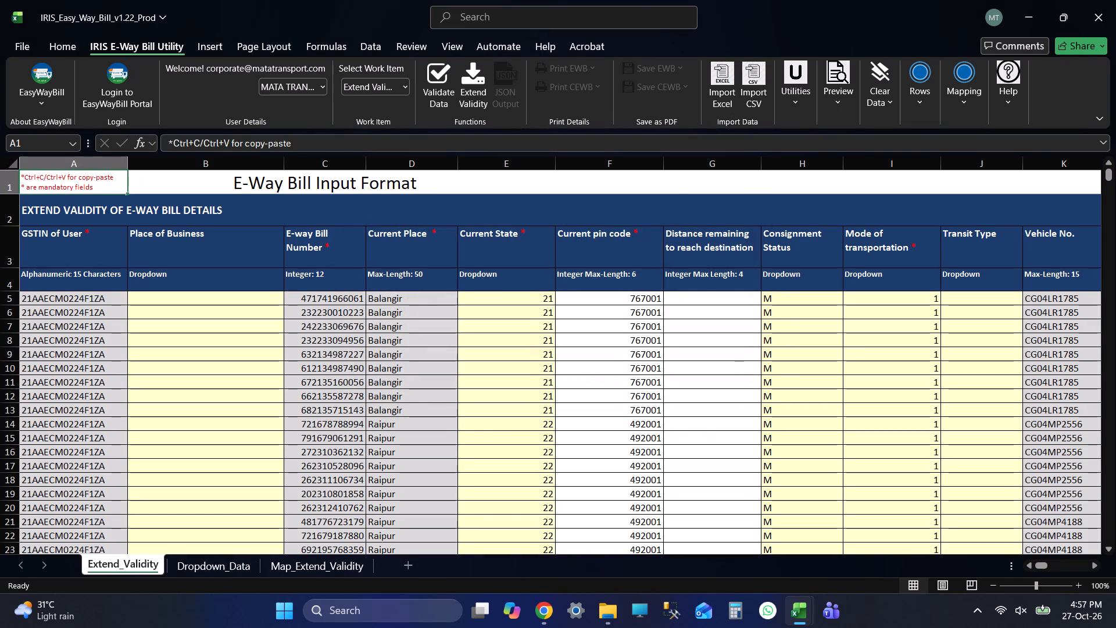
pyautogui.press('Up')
# Import the MOVEMENT EXTEND XLSX file from the E Way Bill folder on drive F into Extend_Validity, overwriting its existing data.
pyautogui.click(723, 88)
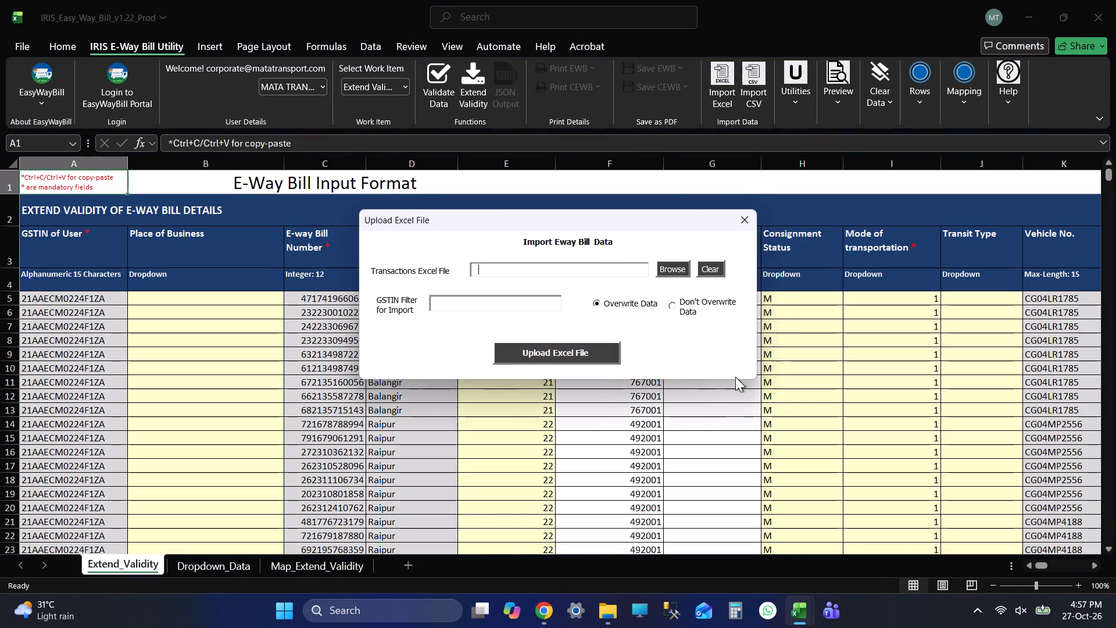
pyautogui.click(668, 269)
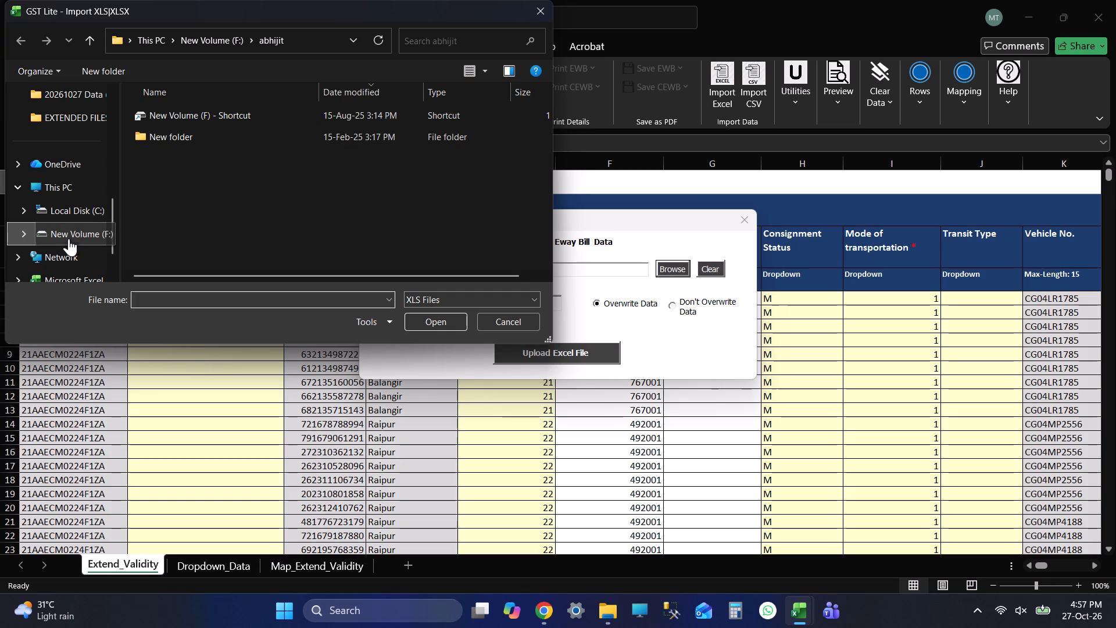
pyautogui.click(69, 238)
pyautogui.doubleClick(213, 183)
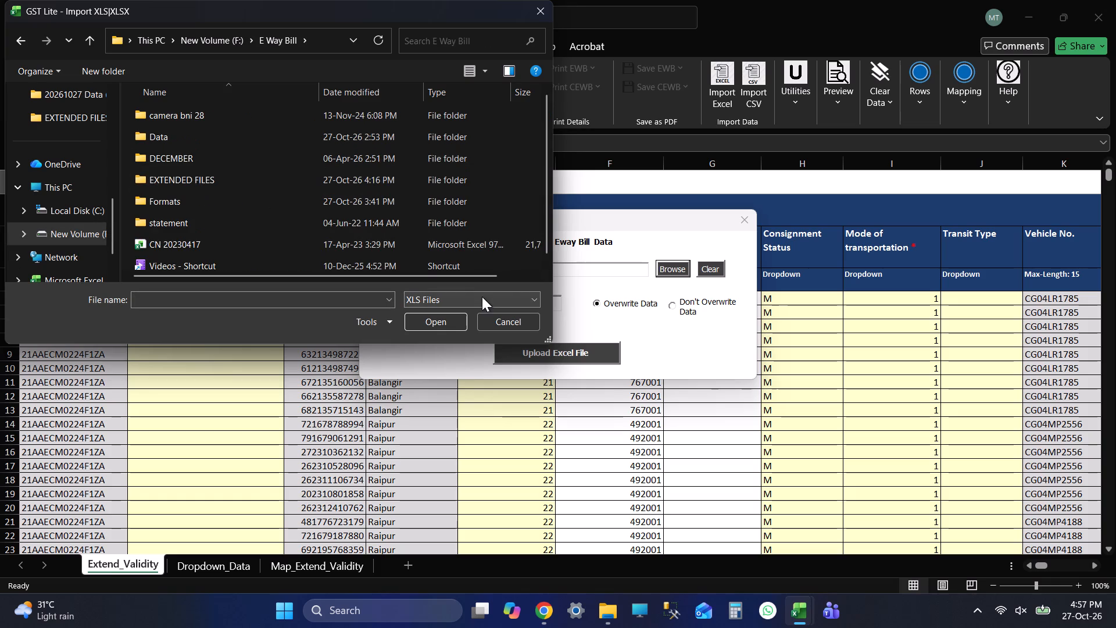
pyautogui.click(482, 297)
pyautogui.click(438, 320)
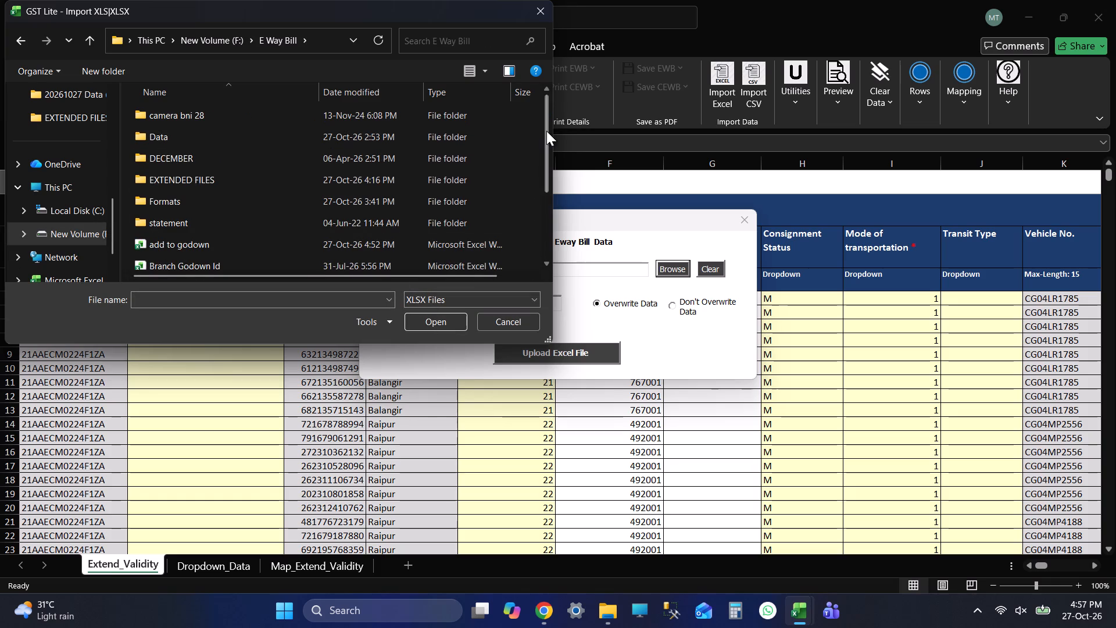
pyautogui.moveTo(546, 131); pyautogui.dragTo(548, 234)
pyautogui.click(312, 220)
pyautogui.click(456, 324)
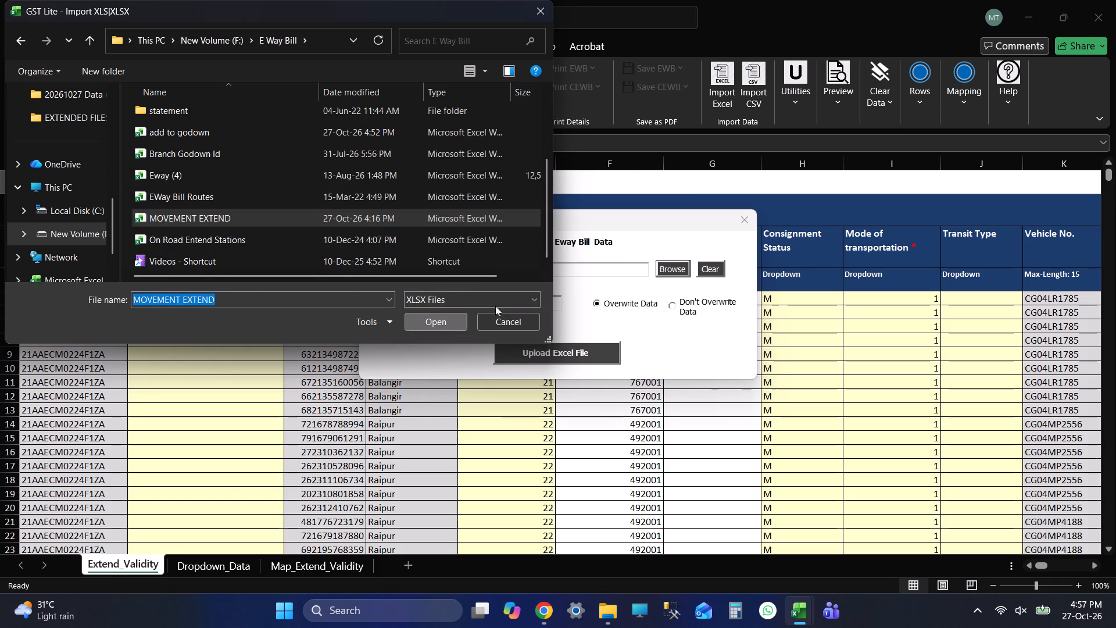
pyautogui.click(564, 353)
pyautogui.click(543, 358)
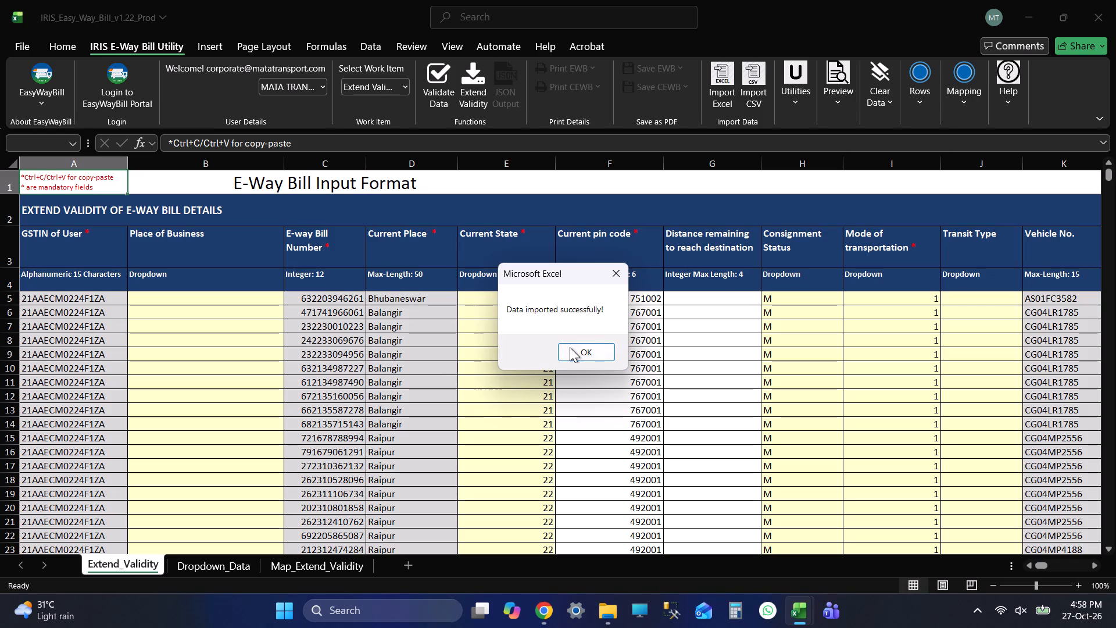
pyautogui.click(570, 347)
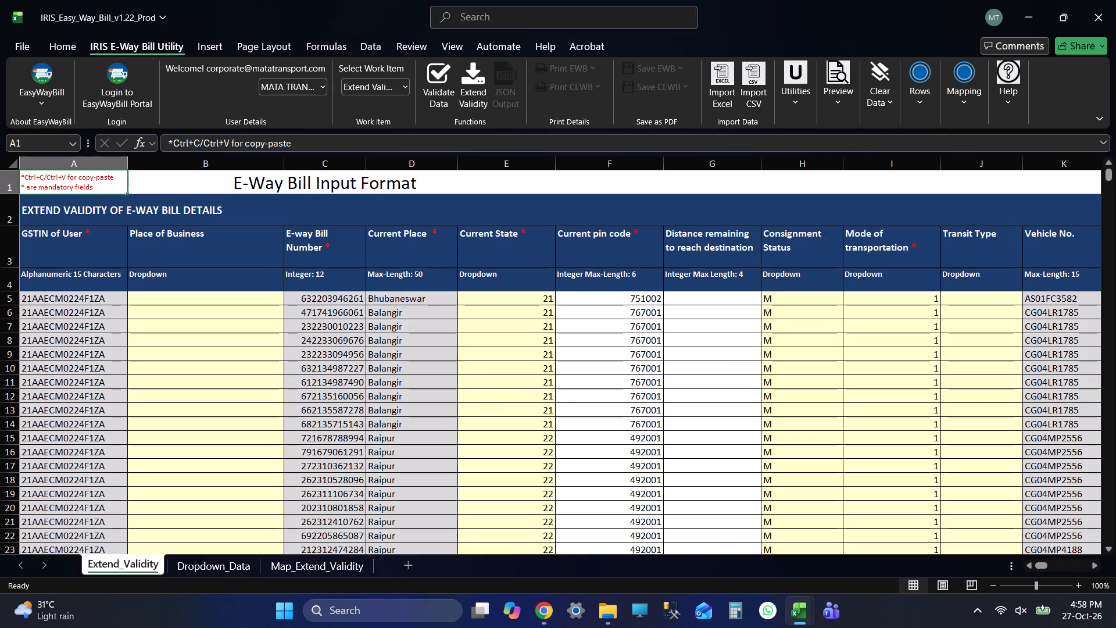
# Go to the last filled e-way bill number in Extend_Validity and validate the imported data.
pyautogui.click(331, 302)
pyautogui.hotkey('ctrl', 'Down')
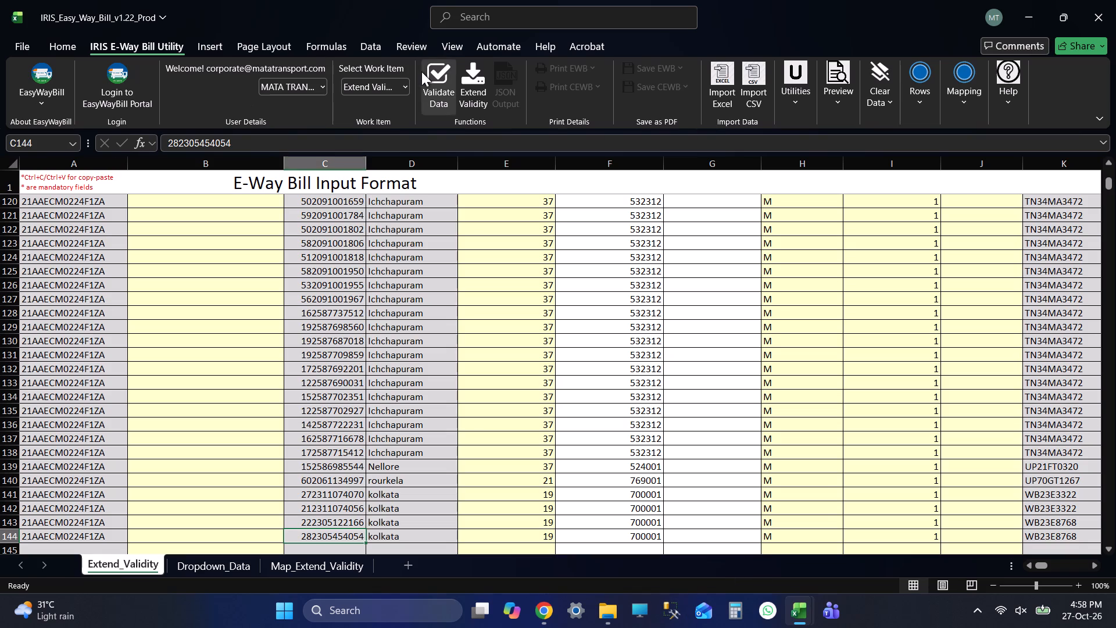
pyautogui.click(449, 88)
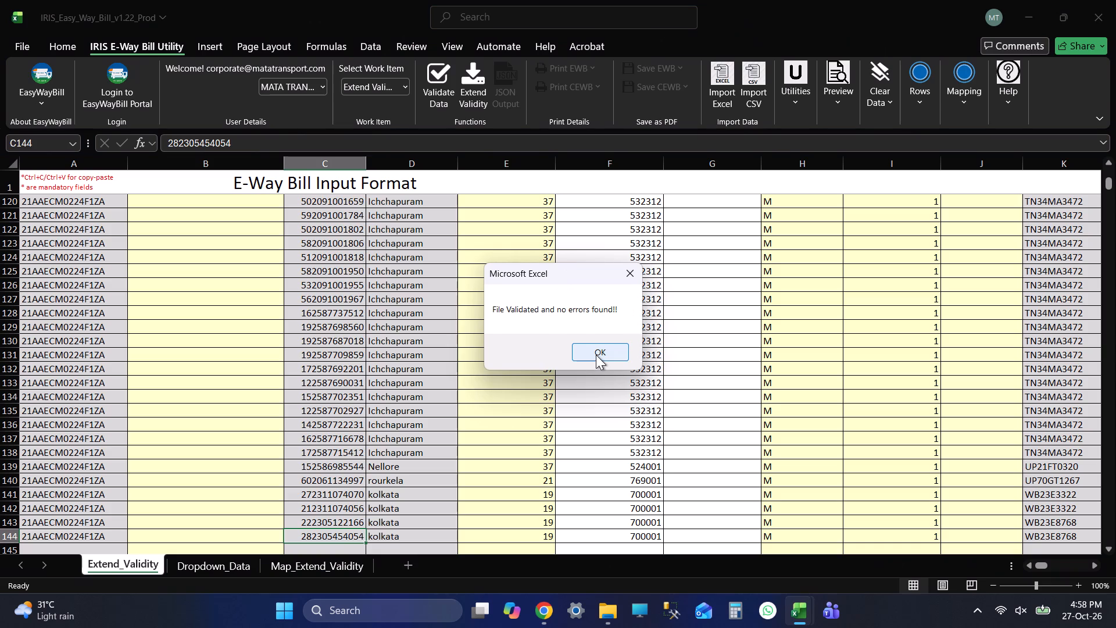
pyautogui.click(596, 355)
# Move along the last filled row past the response columns and extend the validity of the imported e-way bills.
pyautogui.press('Tab')
pyautogui.press('Tab')
pyautogui.press('Tab')
pyautogui.press('Tab')
pyautogui.press('Tab')
pyautogui.press('Tab')
pyautogui.press('Tab')
pyautogui.press('Tab')
pyautogui.press('Tab')
pyautogui.press('Tab')
pyautogui.press('Tab')
pyautogui.press('Tab')
pyautogui.press('Tab')
pyautogui.press('Tab')
pyautogui.press('Tab')
pyautogui.press('Tab')
pyautogui.press('Tab')
pyautogui.press('Tab')
pyautogui.press('Tab')
pyautogui.press('Tab')
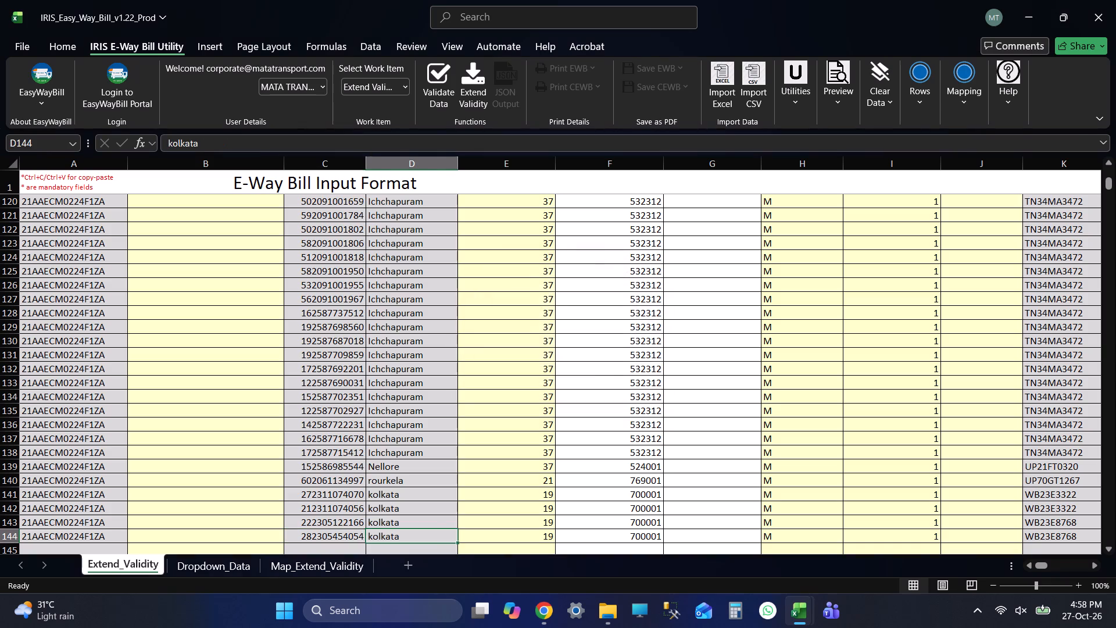
pyautogui.press('Tab')
pyautogui.press('Tab')
pyautogui.press('Tab')
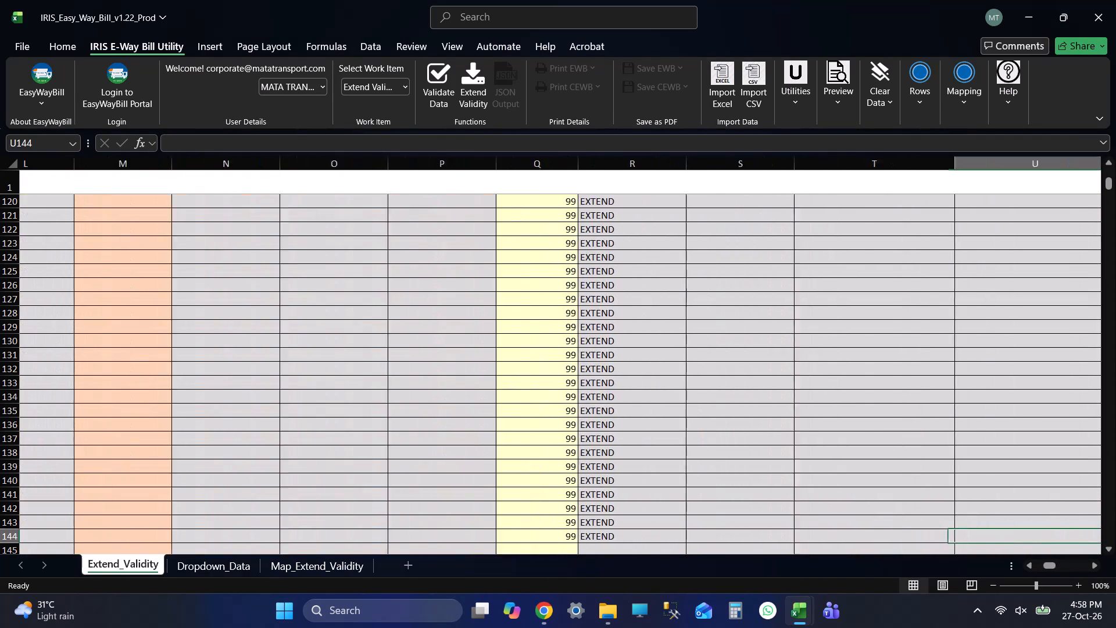
pyautogui.press('Tab')
pyautogui.press('Tab')
pyautogui.click(481, 95)
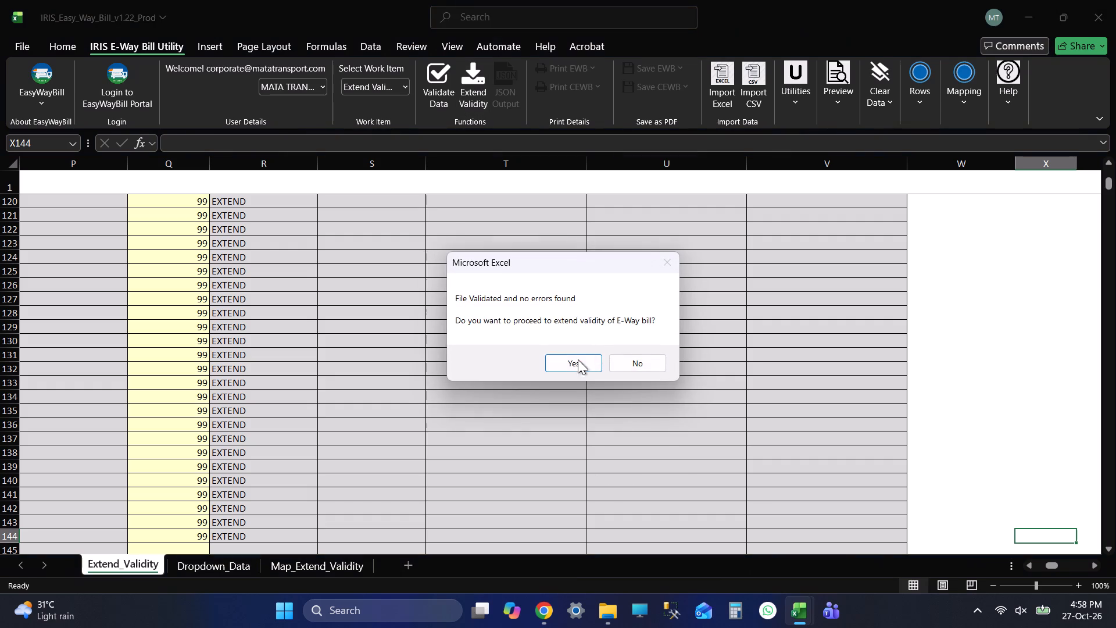
pyautogui.click(578, 365)
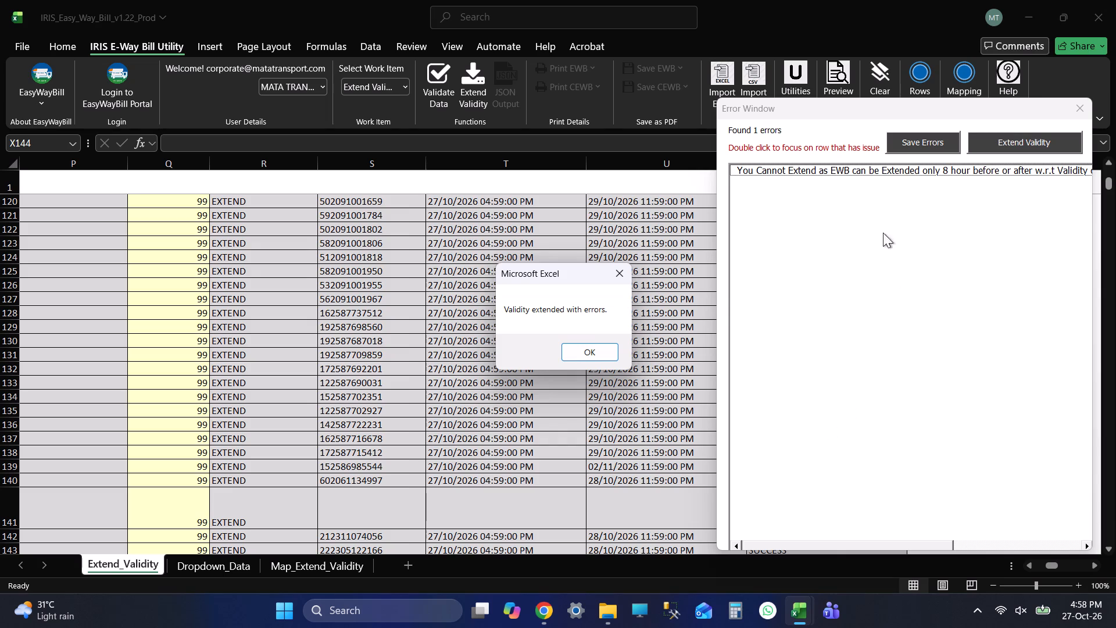
pyautogui.click(582, 359)
# Locate the row behind the listed extension error and close the error window.
pyautogui.doubleClick(846, 163)
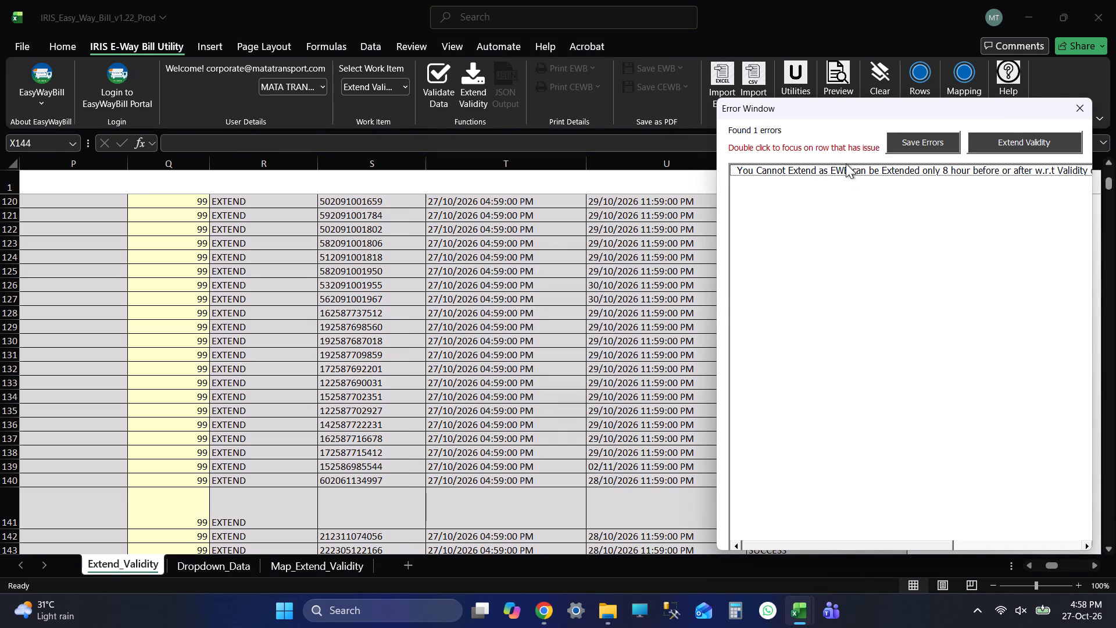
pyautogui.doubleClick(842, 169)
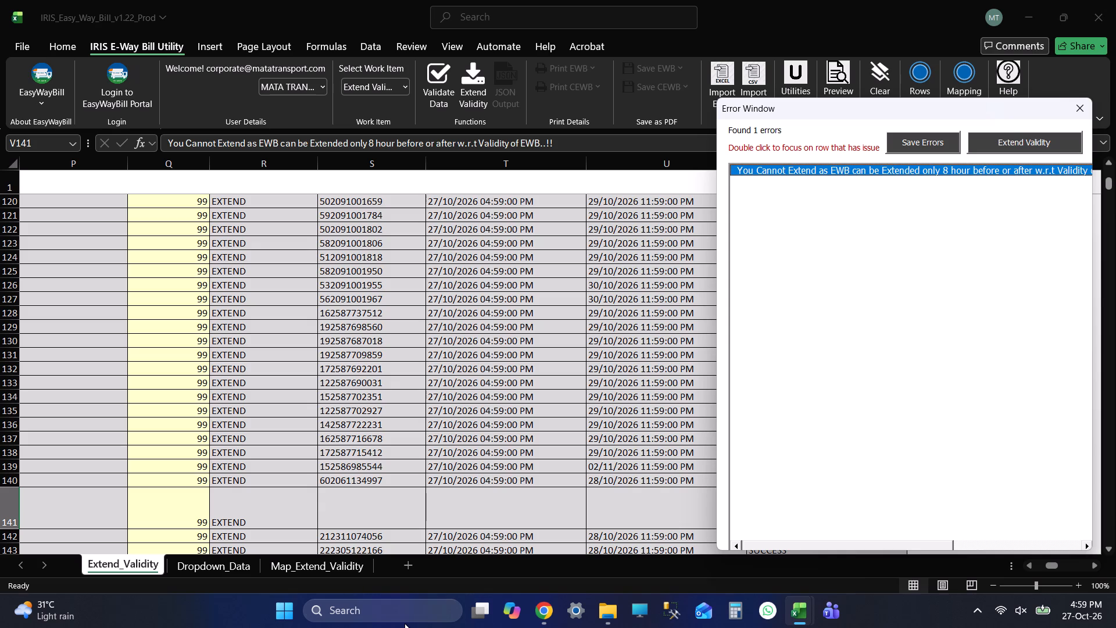
pyautogui.doubleClick(803, 174)
pyautogui.click(1073, 106)
# Review the extension dates and Processing Status from the last filled rows up to the top of Extend_Validity.
pyautogui.scroll(-3, 720, 464)
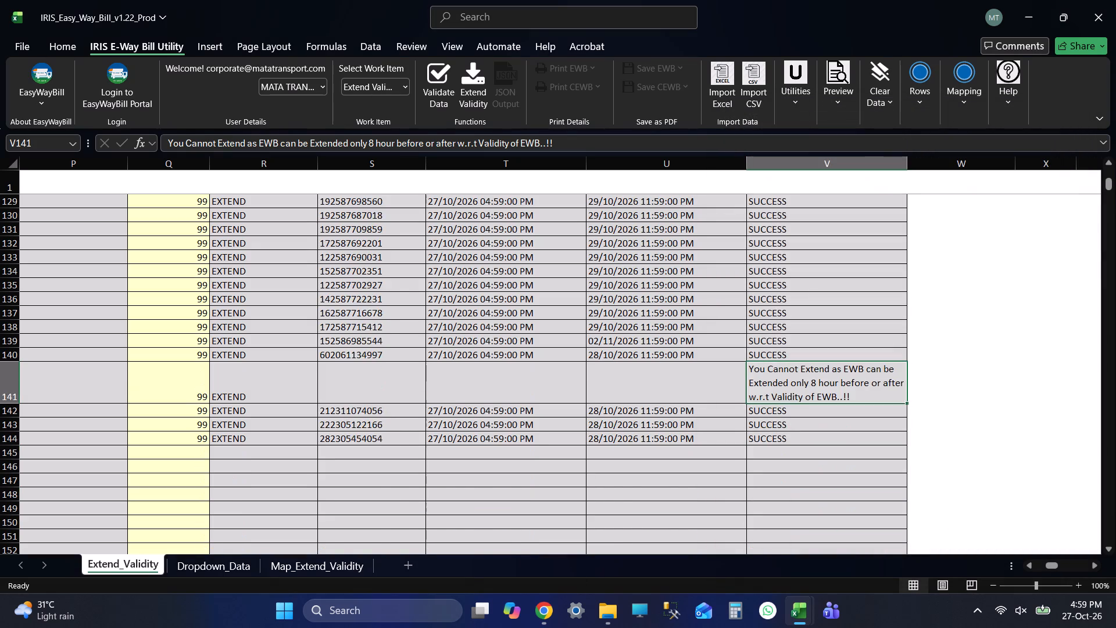
pyautogui.scroll(6, 634, 446)
pyautogui.scroll(-5, 563, 400)
pyautogui.scroll(3, 314, 347)
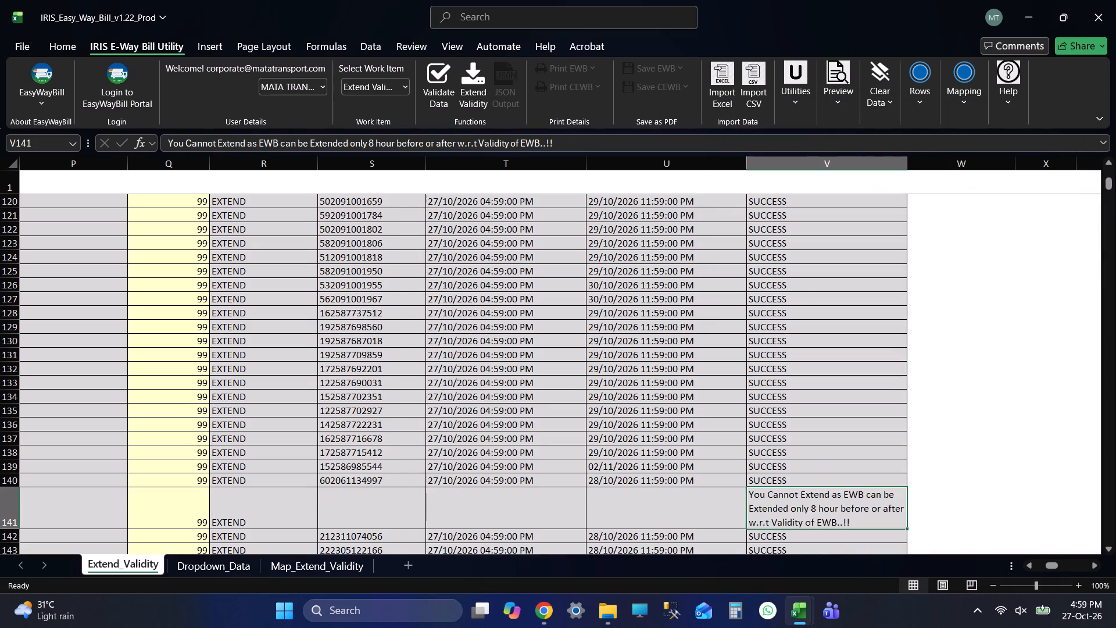
pyautogui.scroll(2, 399, 348)
pyautogui.scroll(-1, 474, 354)
pyautogui.scroll(3, 474, 354)
pyautogui.scroll(-1, 439, 393)
pyautogui.scroll(1, 439, 393)
pyautogui.scroll(-1, 439, 393)
pyautogui.scroll(9, 439, 393)
pyautogui.scroll(-1, 439, 393)
pyautogui.scroll(9, 439, 393)
pyautogui.scroll(-1, 438, 396)
pyautogui.scroll(6, 438, 396)
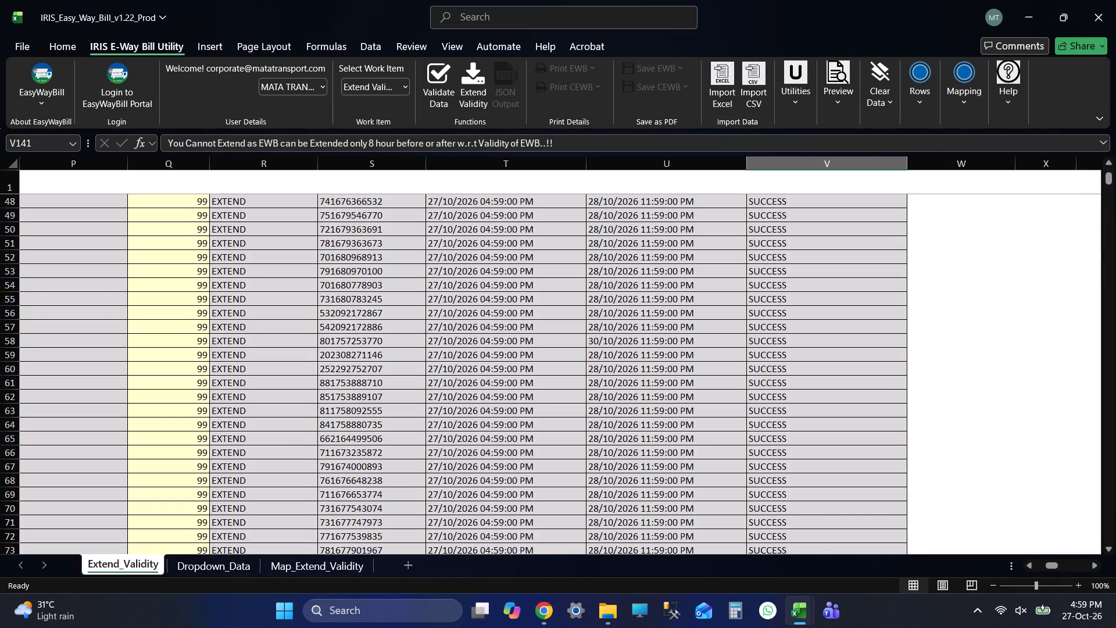
pyautogui.click(516, 297)
pyautogui.press('pageup')
pyautogui.press('pageup')
pyautogui.press('pageup')
pyautogui.press('pageup')
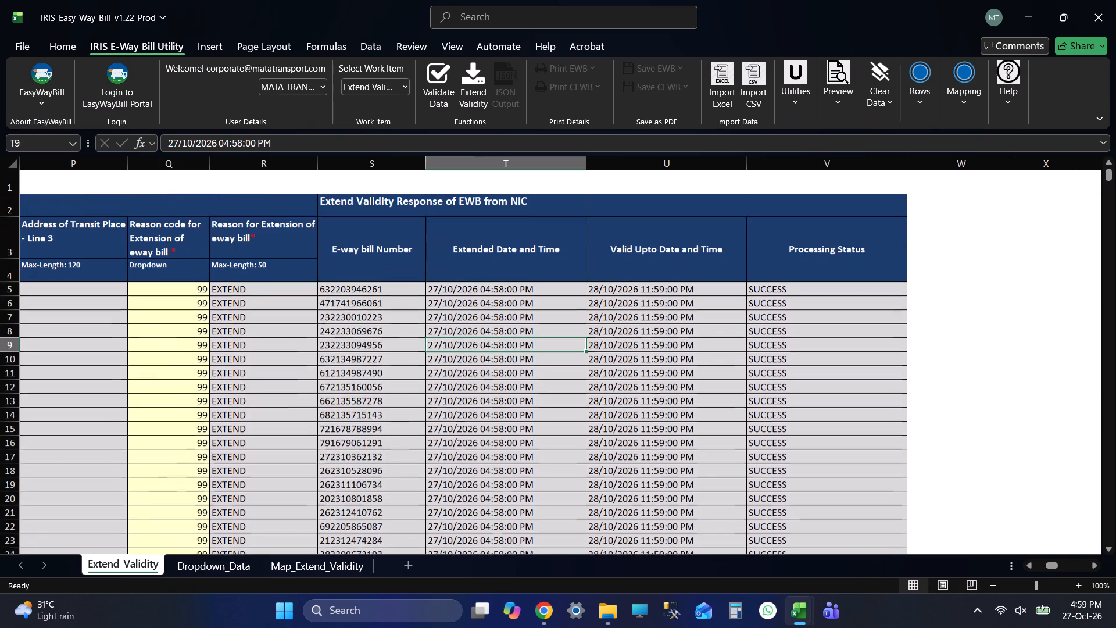
pyautogui.press('pageup')
pyautogui.press('pageup')
pyautogui.press('pageup')
pyautogui.hotkey('alt', 'Tab')
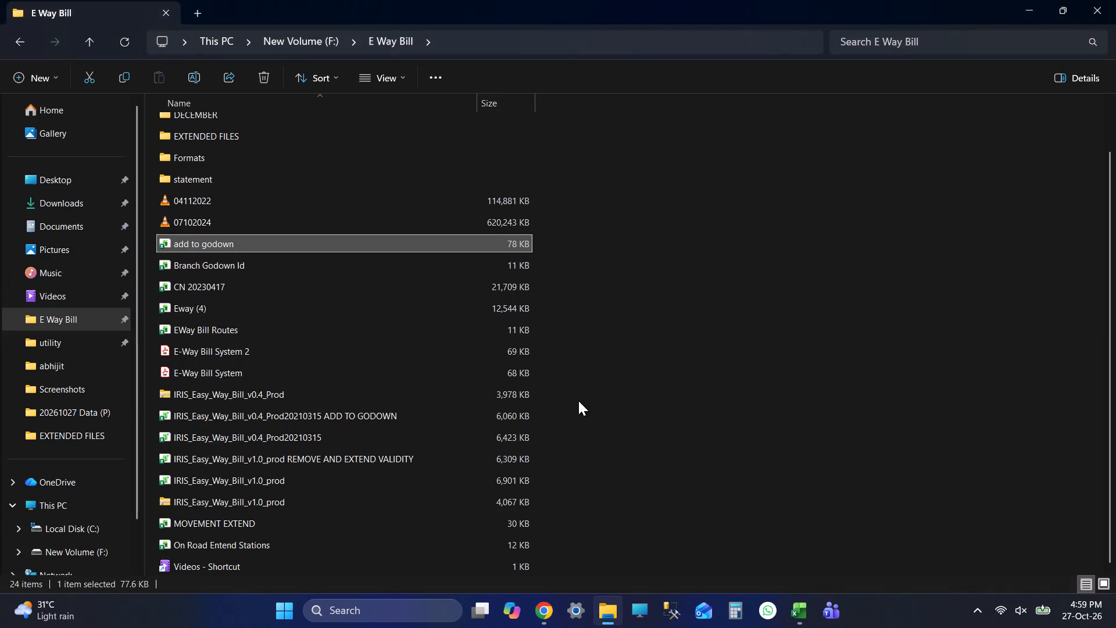
pyautogui.hotkey('alt', 'Tab')
# Copy the entire Extend_Validity sheet into a new blank workbook starting at cell A1.
pyautogui.click(13, 159)
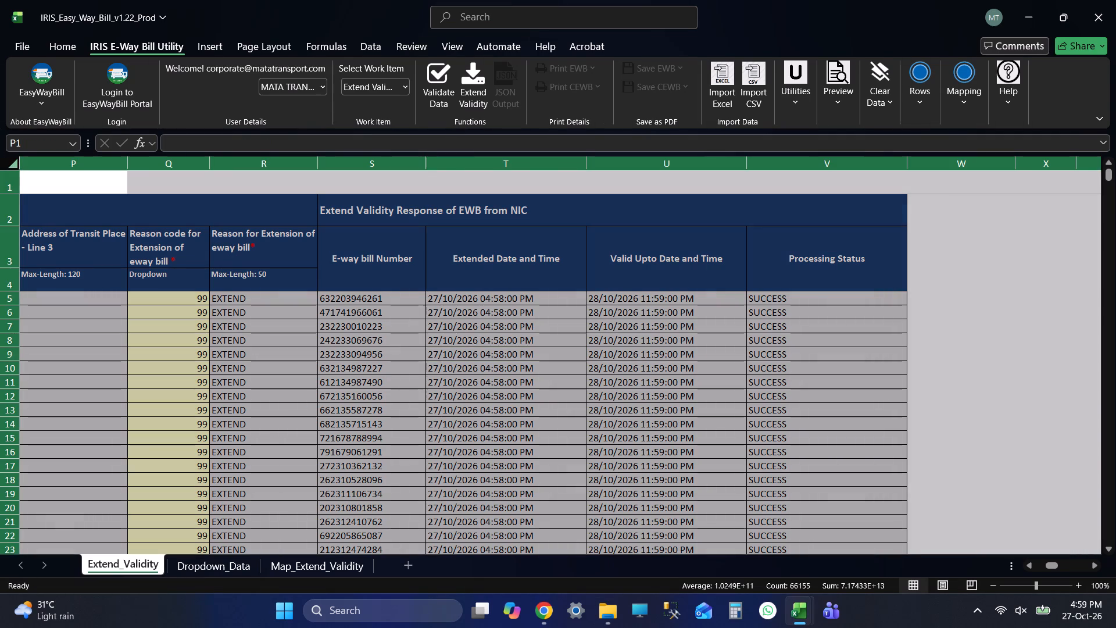
pyautogui.hotkey('ctrl', 'c')
pyautogui.rightClick(797, 604)
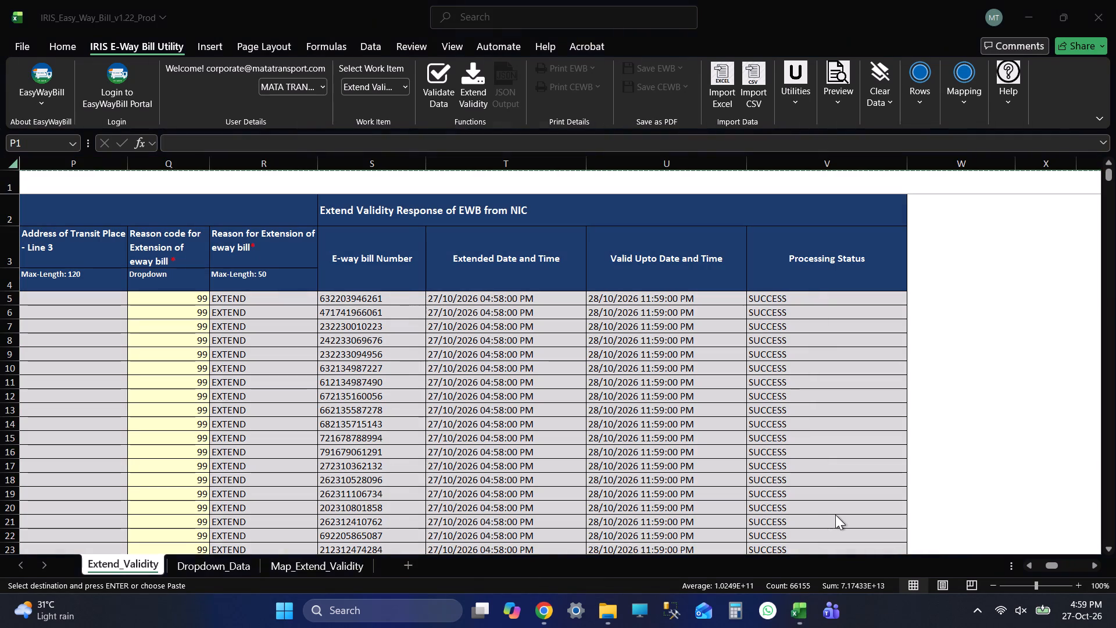
pyautogui.click(765, 527)
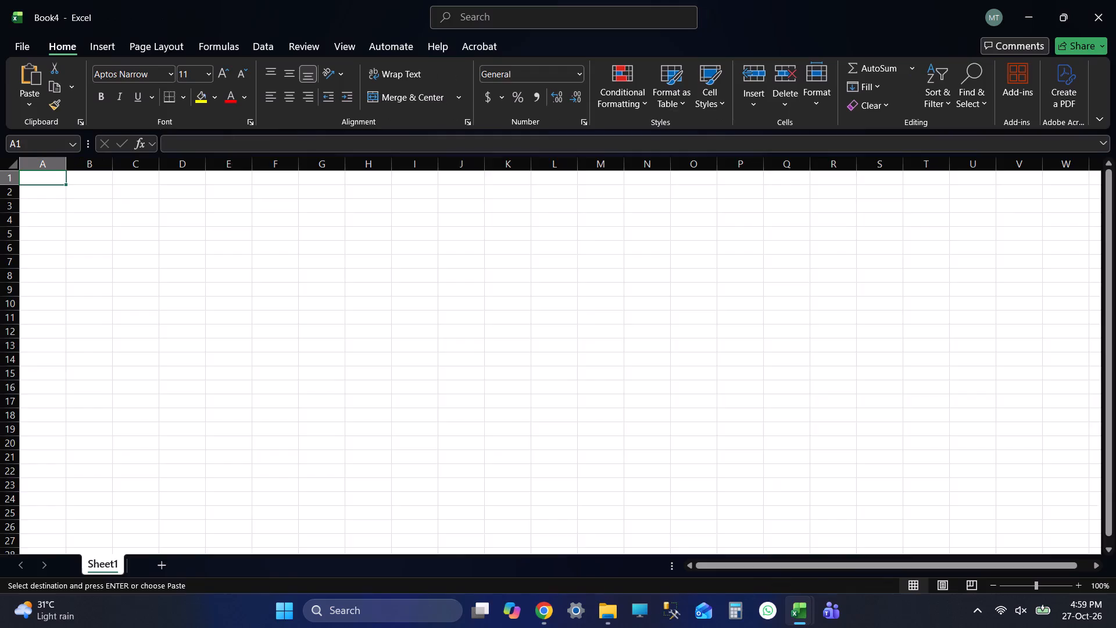
pyautogui.hotkey('ctrl', 'v')
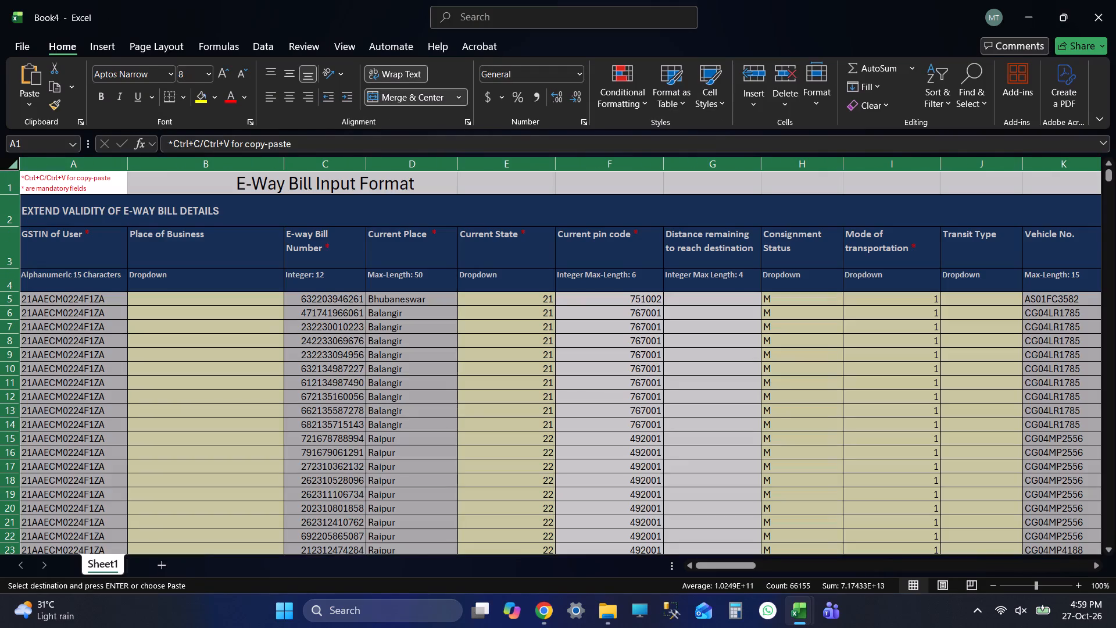
pyautogui.click(91, 187)
# Save the new workbook as "20261027 on road" in the abhijit folder on drive F.
pyautogui.click(15, 44)
pyautogui.click(24, 241)
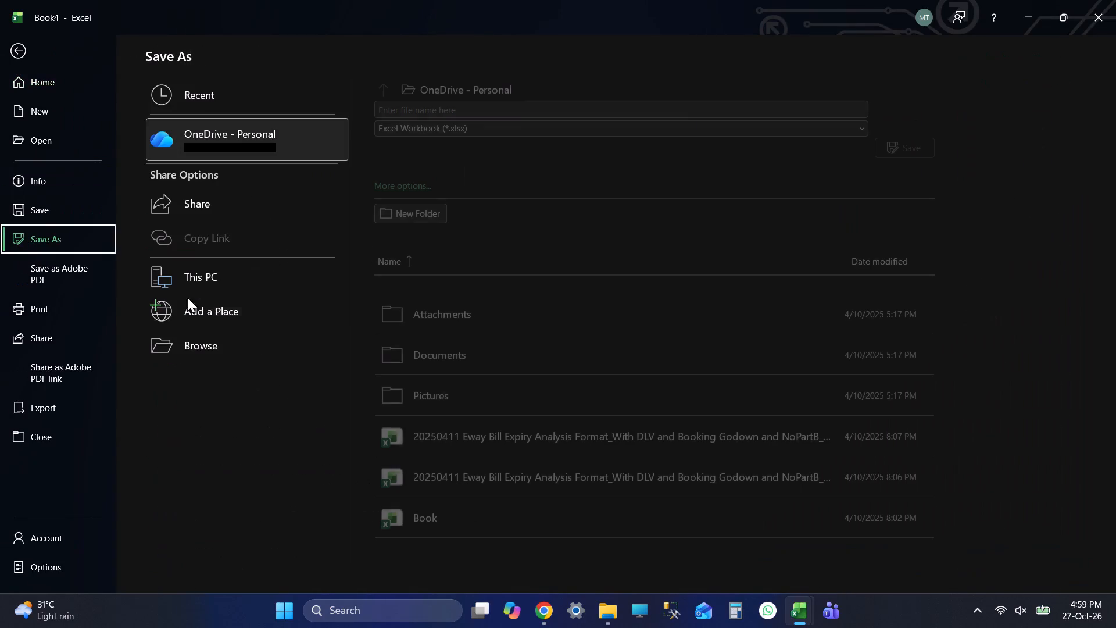
pyautogui.doubleClick(176, 286)
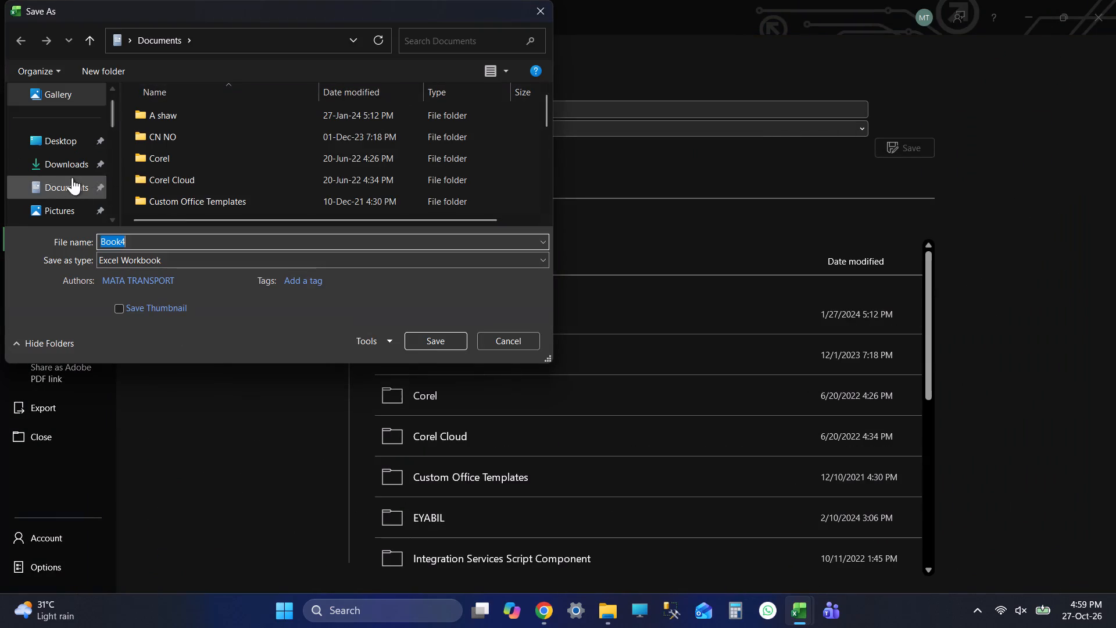
pyautogui.moveTo(113, 115); pyautogui.dragTo(121, 241)
pyautogui.click(91, 143)
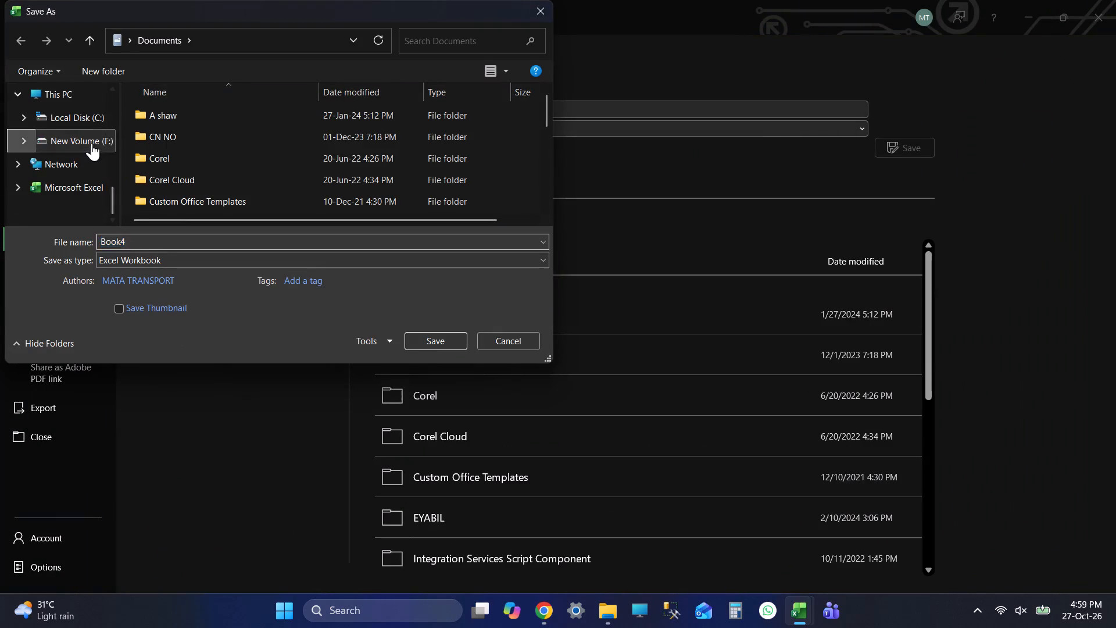
pyautogui.doubleClick(197, 155)
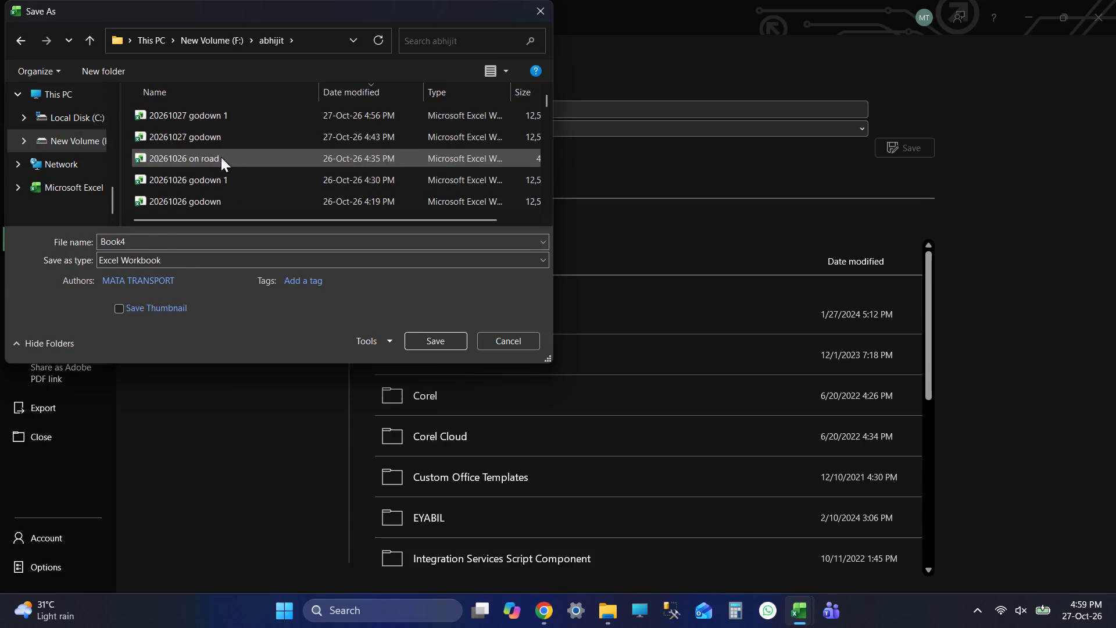
pyautogui.click(221, 157)
pyautogui.tripleClick(133, 238)
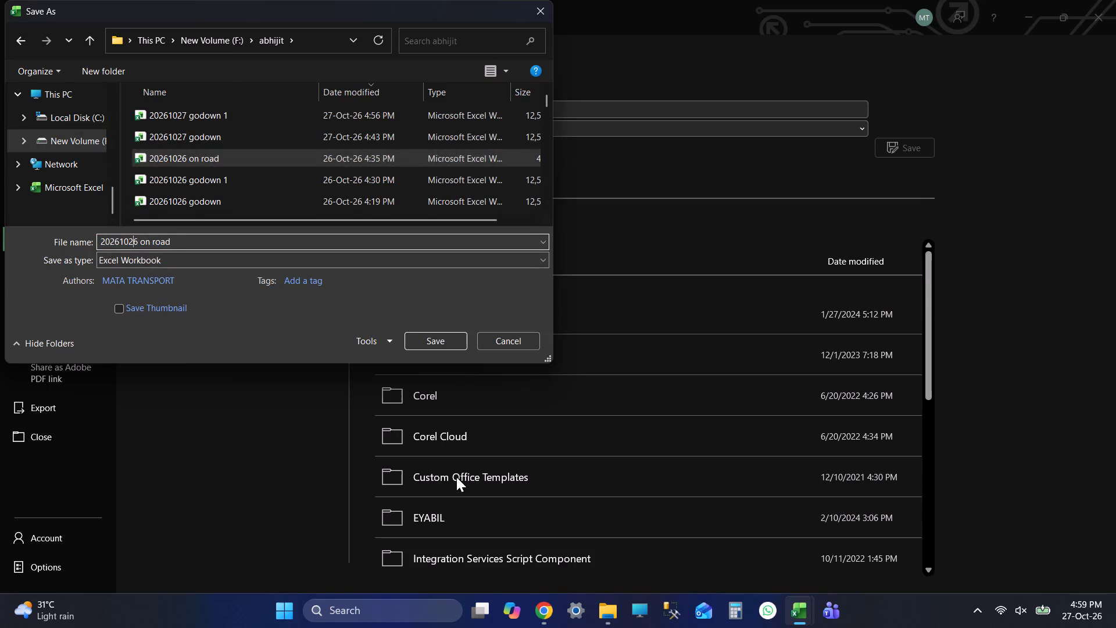
pyautogui.press('Delete')
pyautogui.press('7')
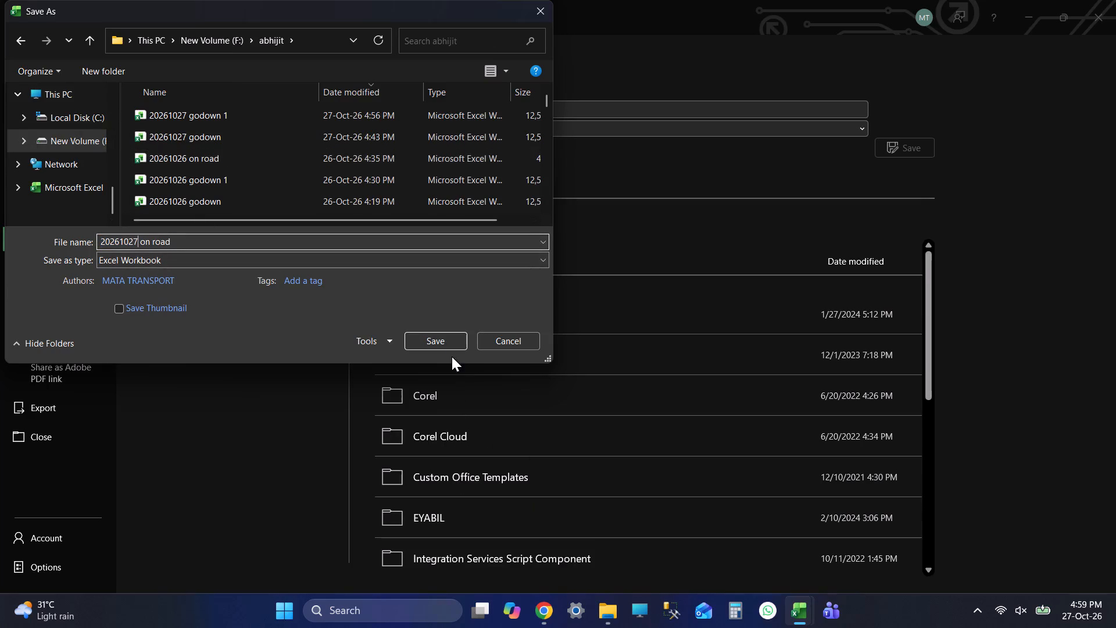
pyautogui.click(451, 344)
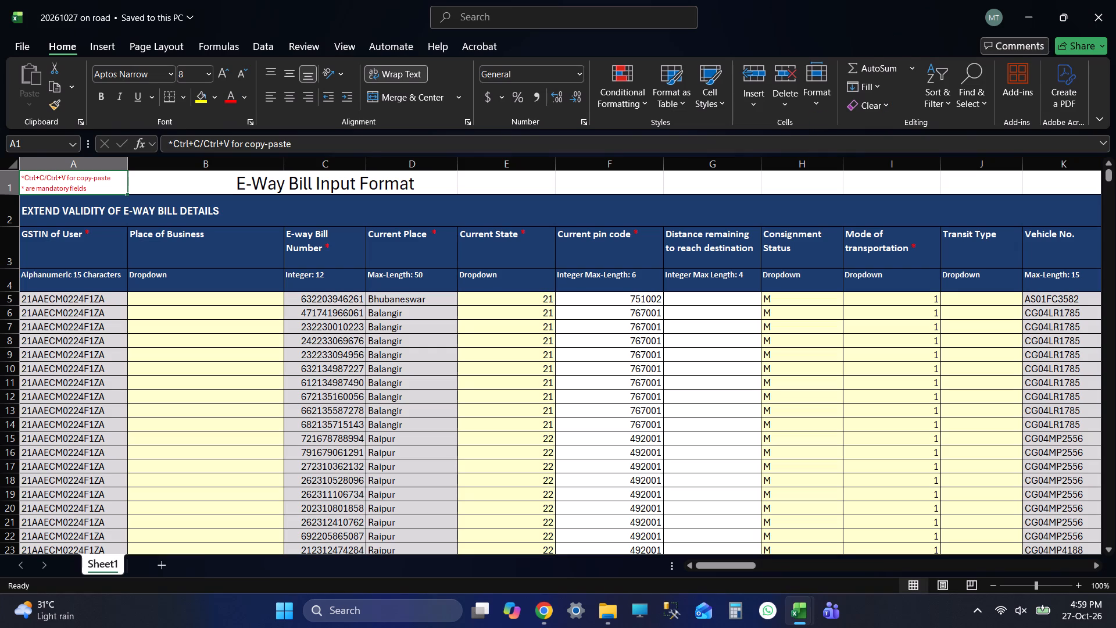
# Check down the E-way Bill Number column, then save and close the "20261027 on road" workbook.
pyautogui.click(335, 291)
pyautogui.press('Down')
pyautogui.hotkey('ctrl', 'Down')
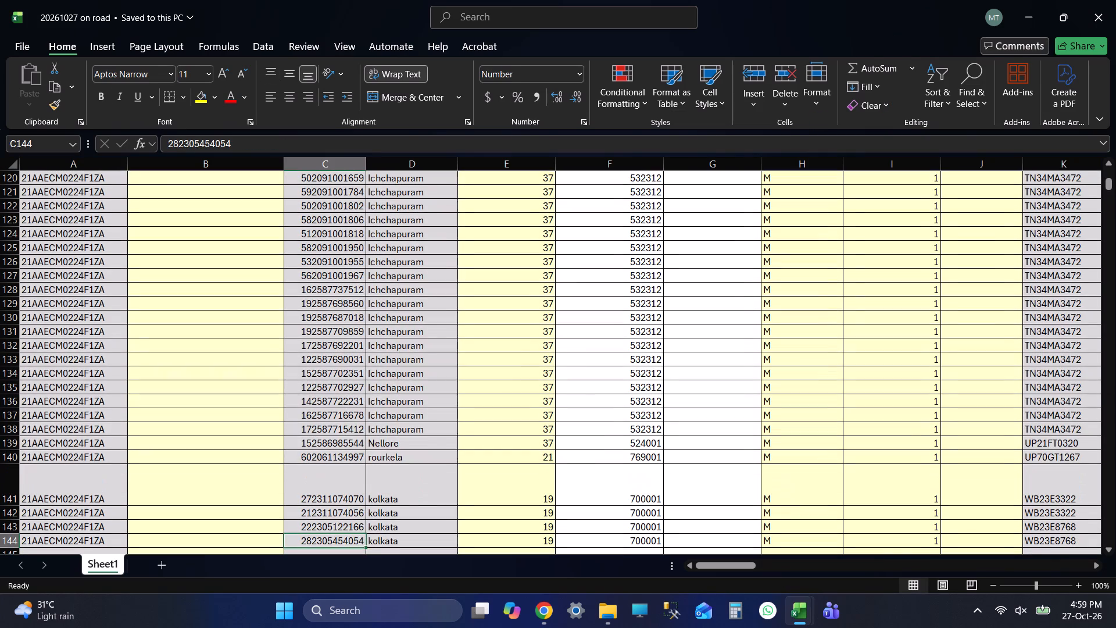
pyautogui.hotkey('ctrl', 's')
pyautogui.click(1115, 0)
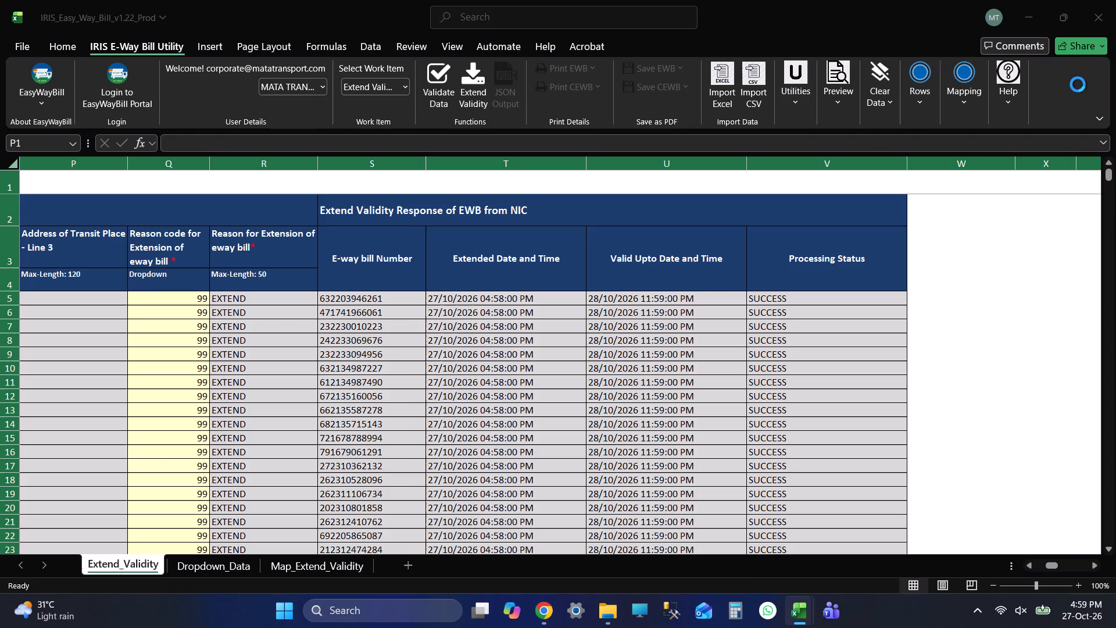
# Save and close the IRIS_Easy_Way_Bill_v1.22_Prod workbook.
pyautogui.click(394, 311)
pyautogui.hotkey('ctrl', 's')
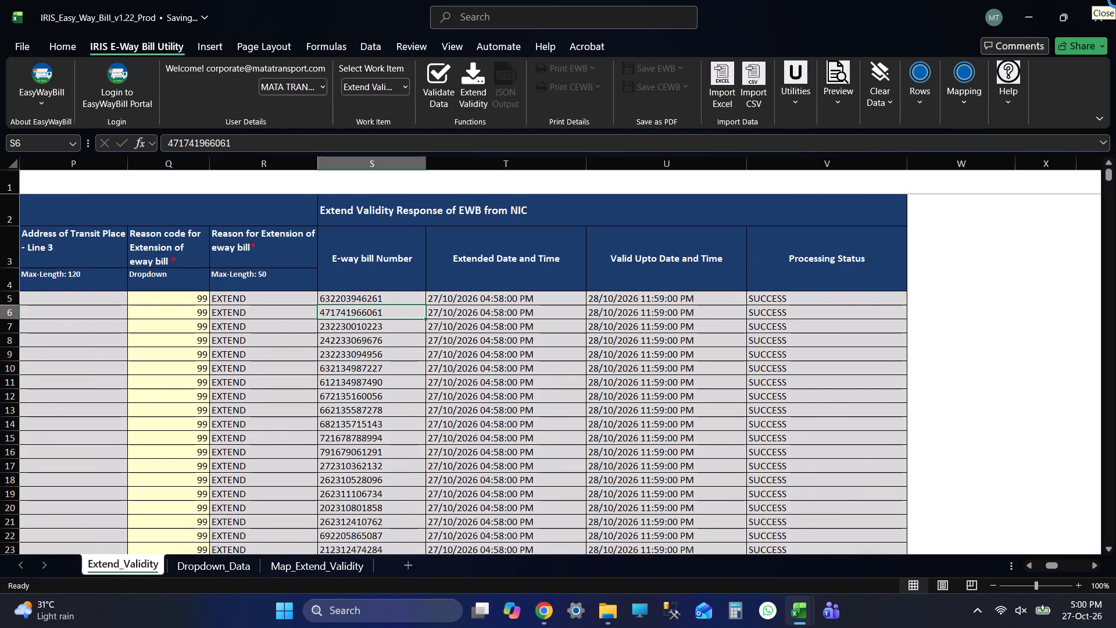
pyautogui.click(1115, 19)
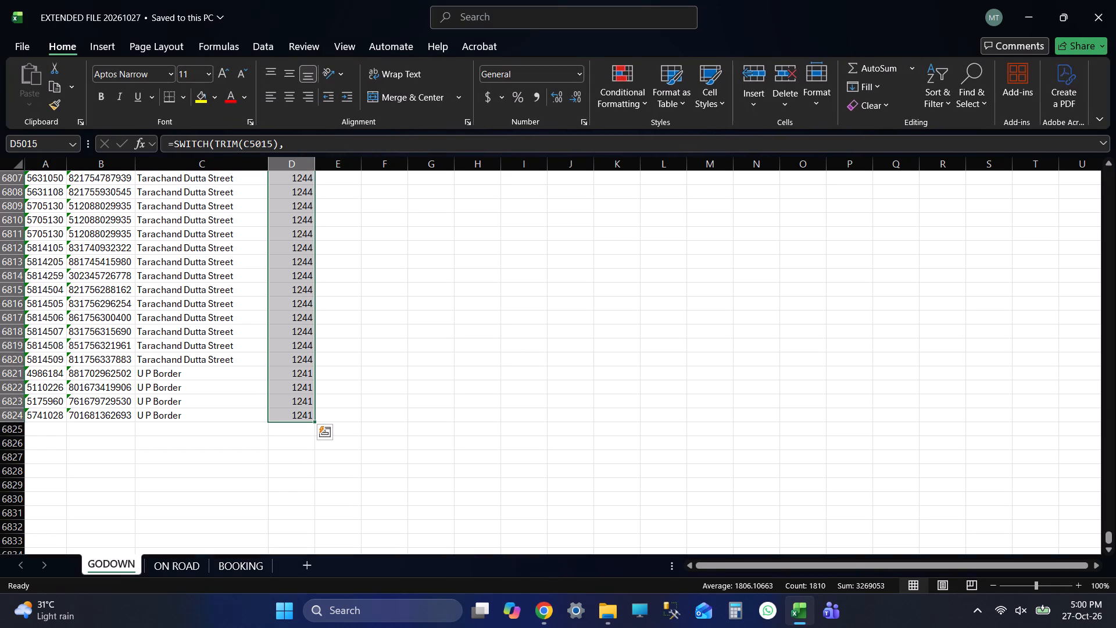
# Save and close the EXTENDED FILE 20261027 workbook.
pyautogui.hotkey('ctrl', 's')
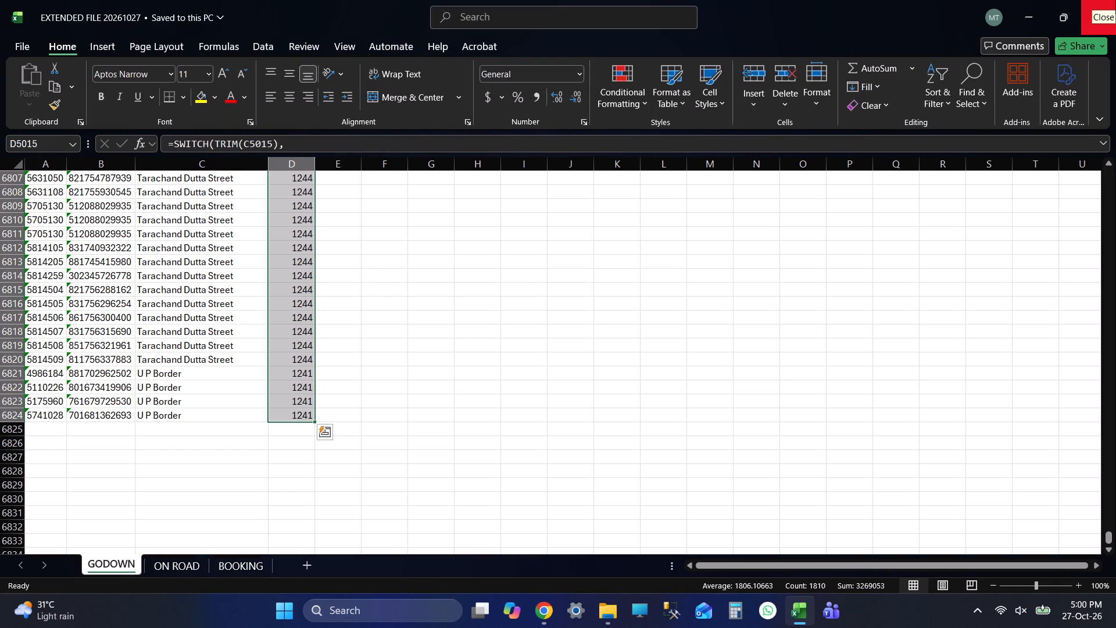
pyautogui.click(1115, 0)
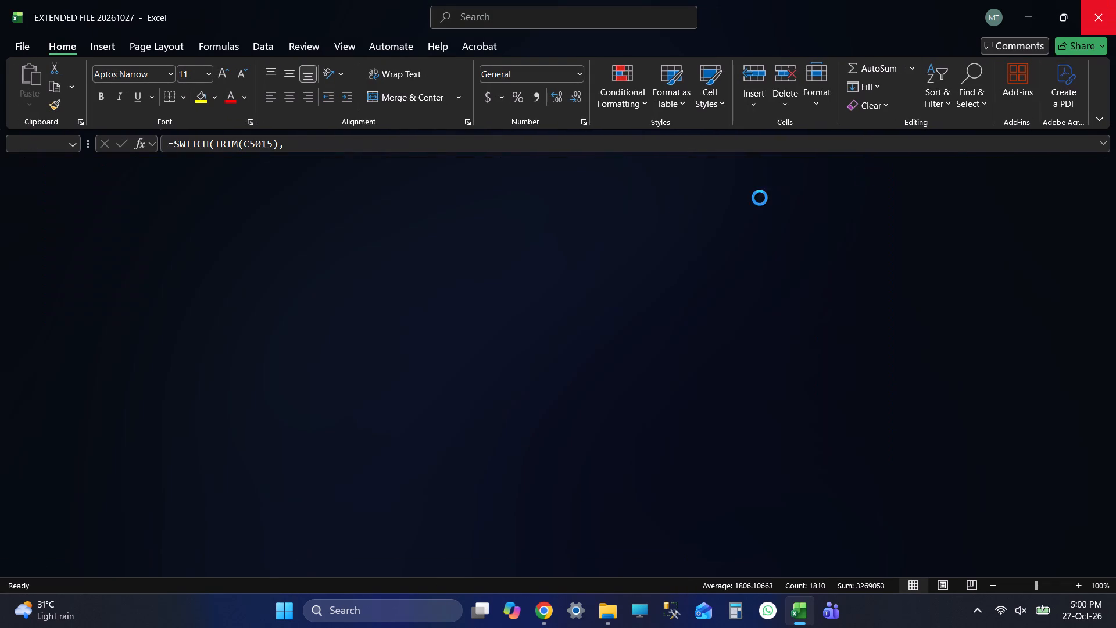
# Open EXTENDED FILE 20261027 from the EXTENDED FILES folder inside E Way Bill on drive F.
pyautogui.scroll(8, 256, 252)
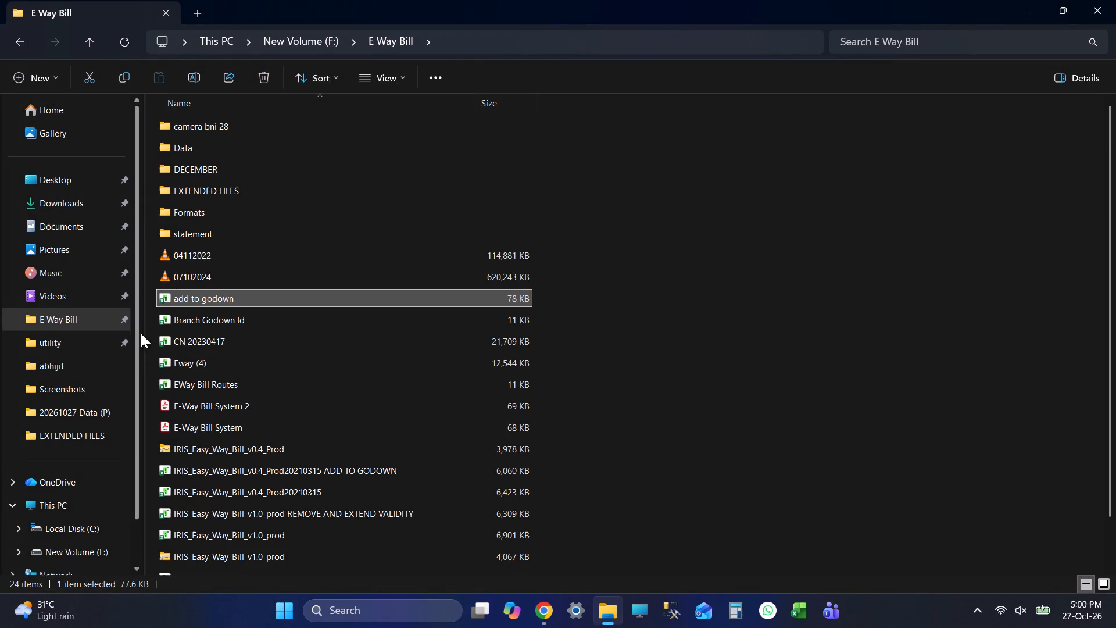
pyautogui.click(192, 194)
pyautogui.click(192, 194)
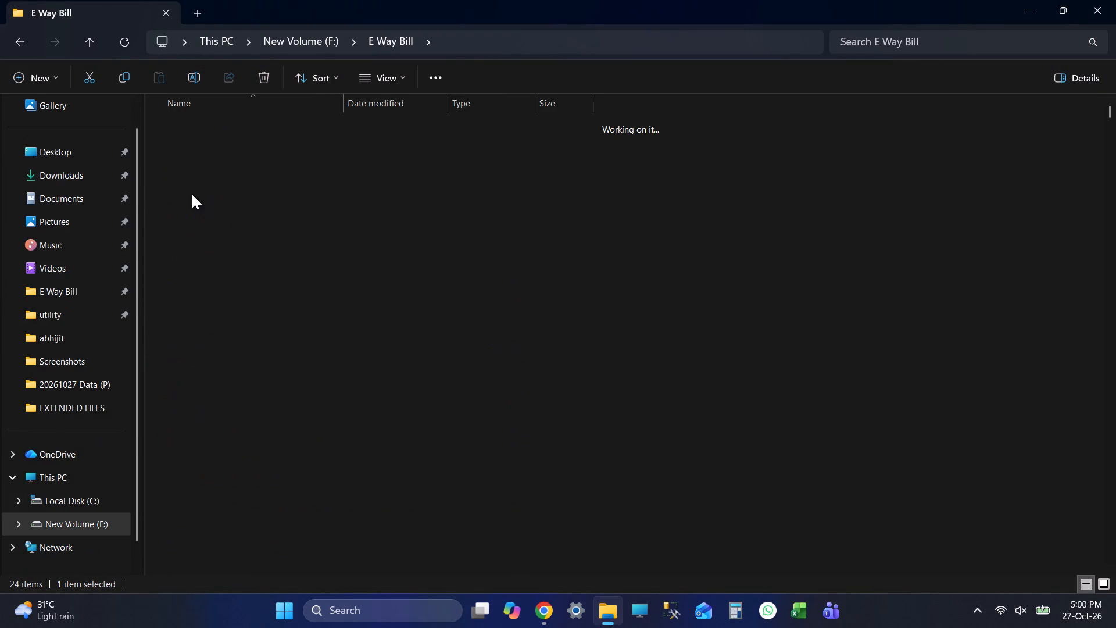
pyautogui.click(13, 45)
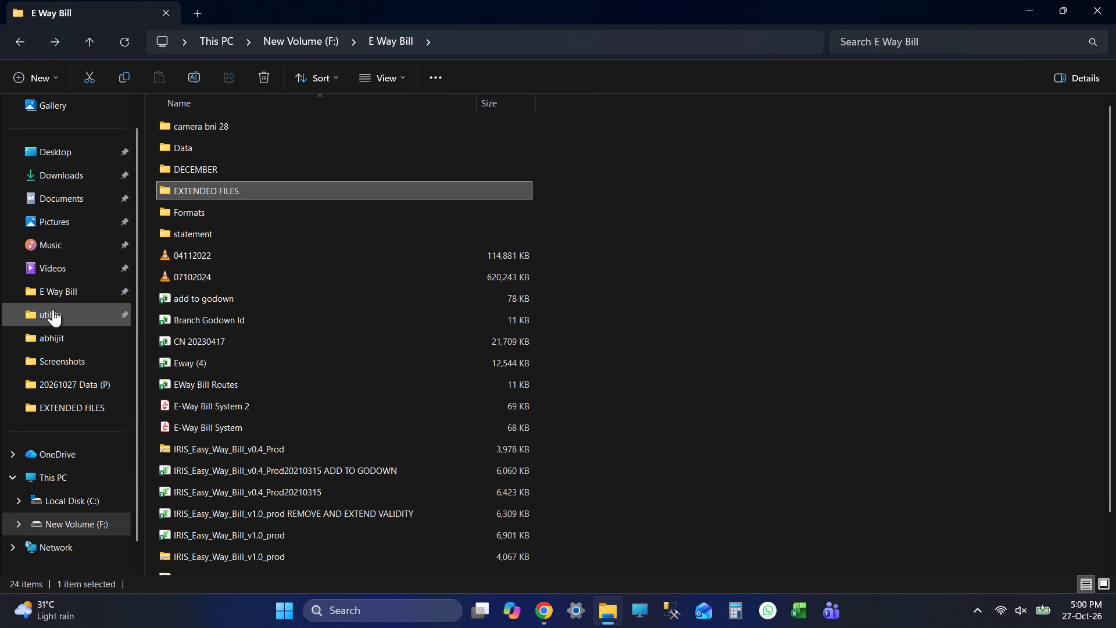
pyautogui.scroll(3, 264, 157)
pyautogui.scroll(1, 169, 206)
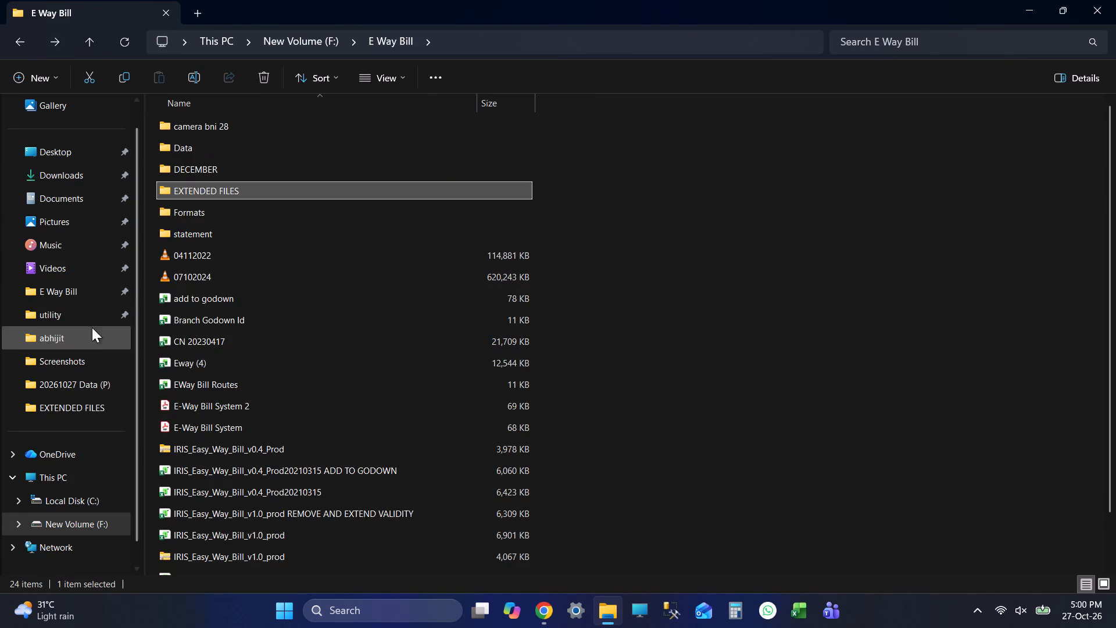
pyautogui.click(89, 291)
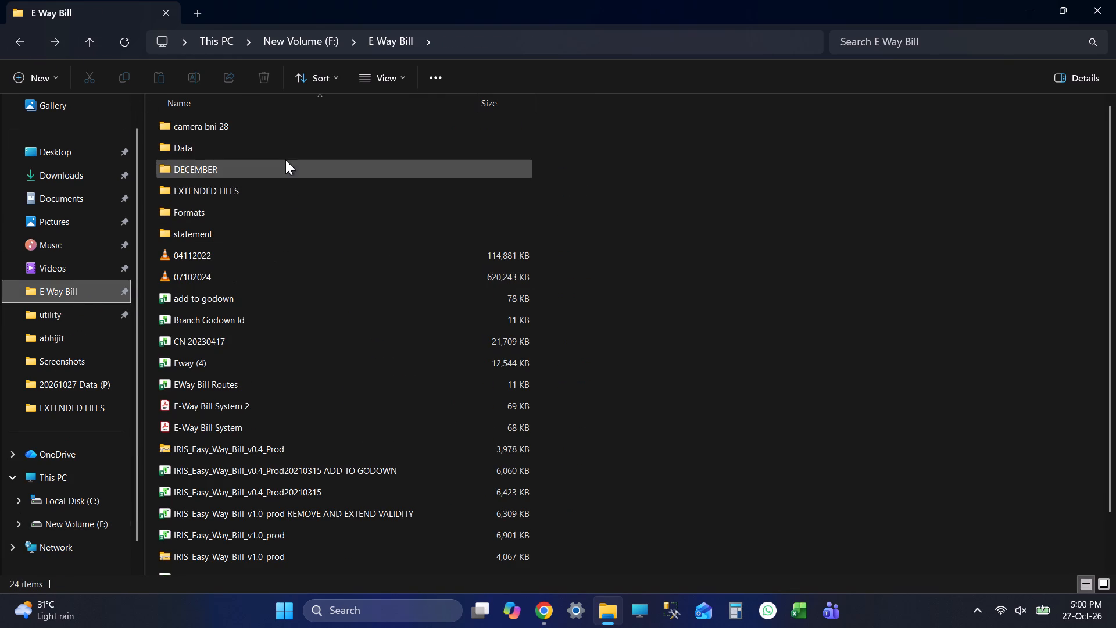
pyautogui.scroll(3, 298, 192)
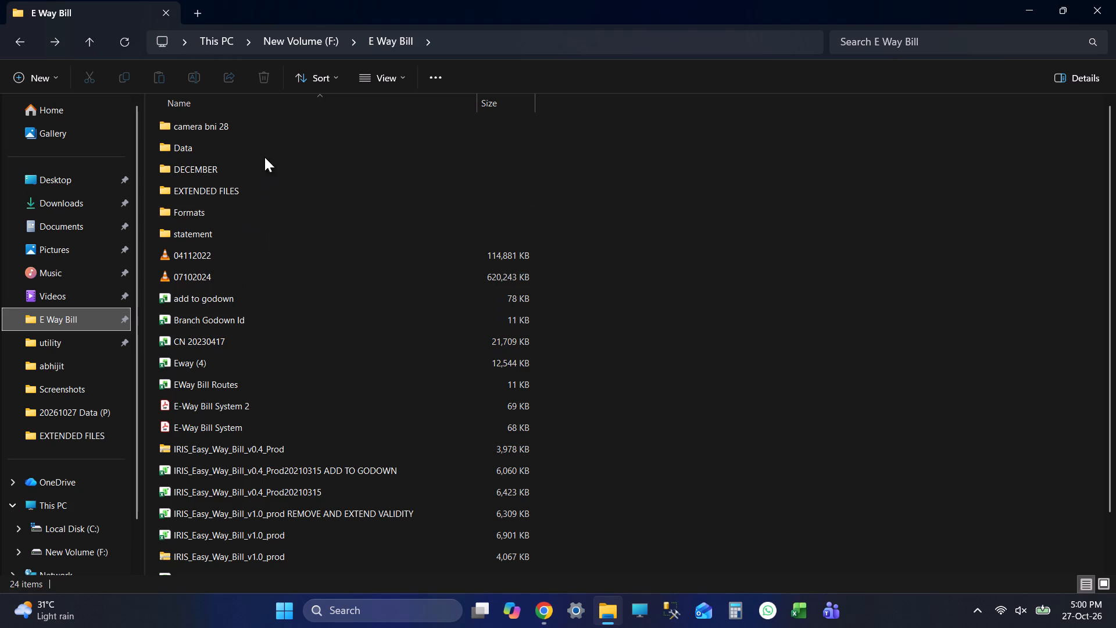
pyautogui.doubleClick(232, 192)
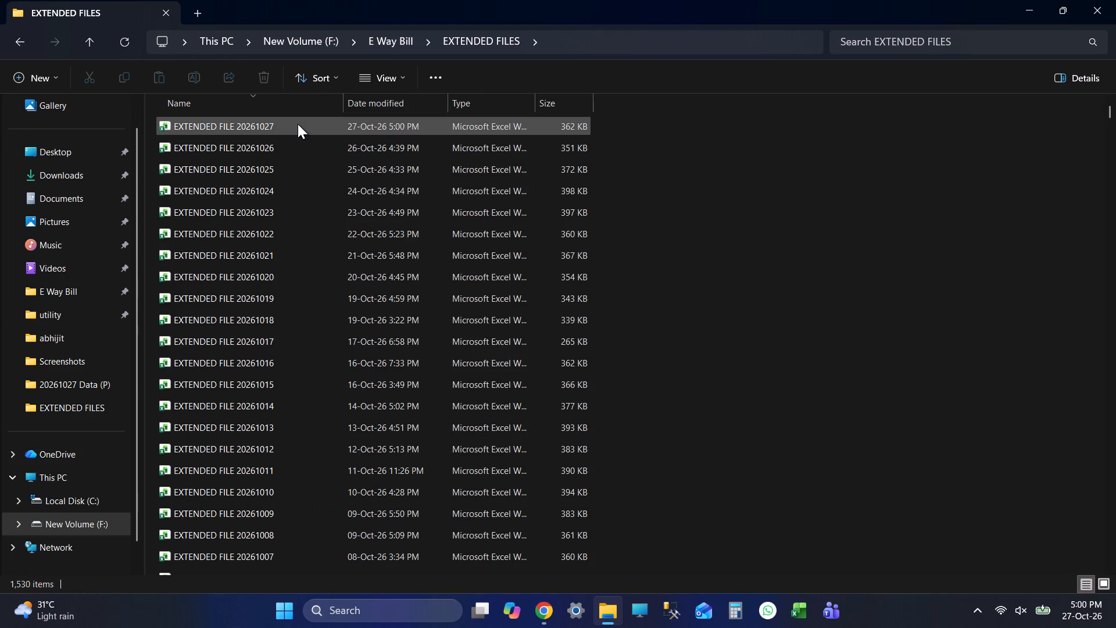
pyautogui.doubleClick(298, 124)
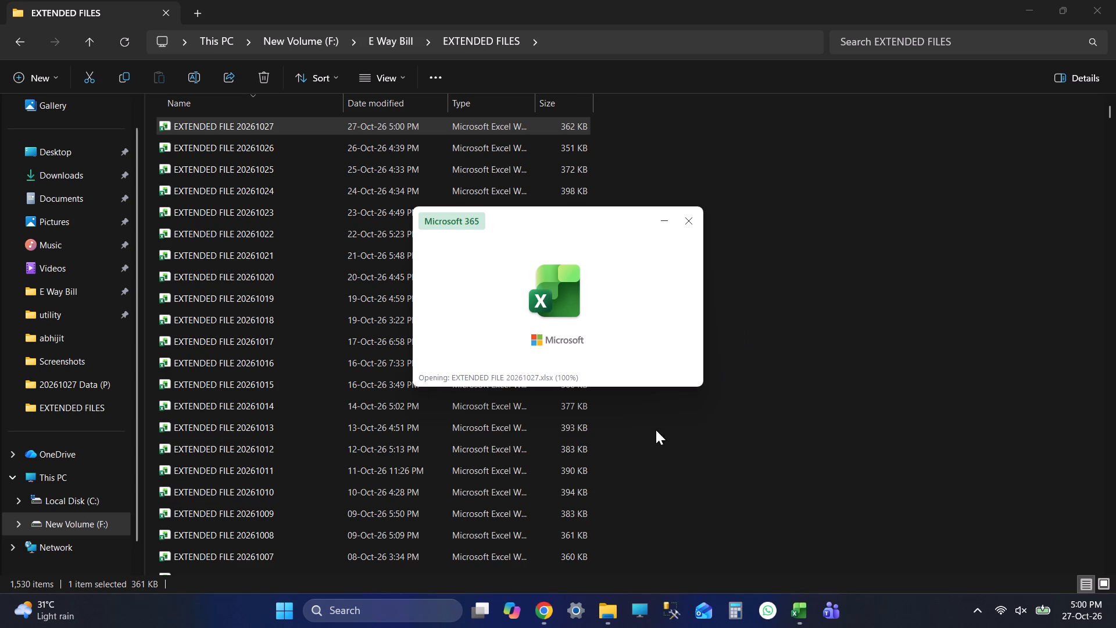
# Go to the BOOKING sheet and dismiss the Office update notice.
pyautogui.click(191, 561)
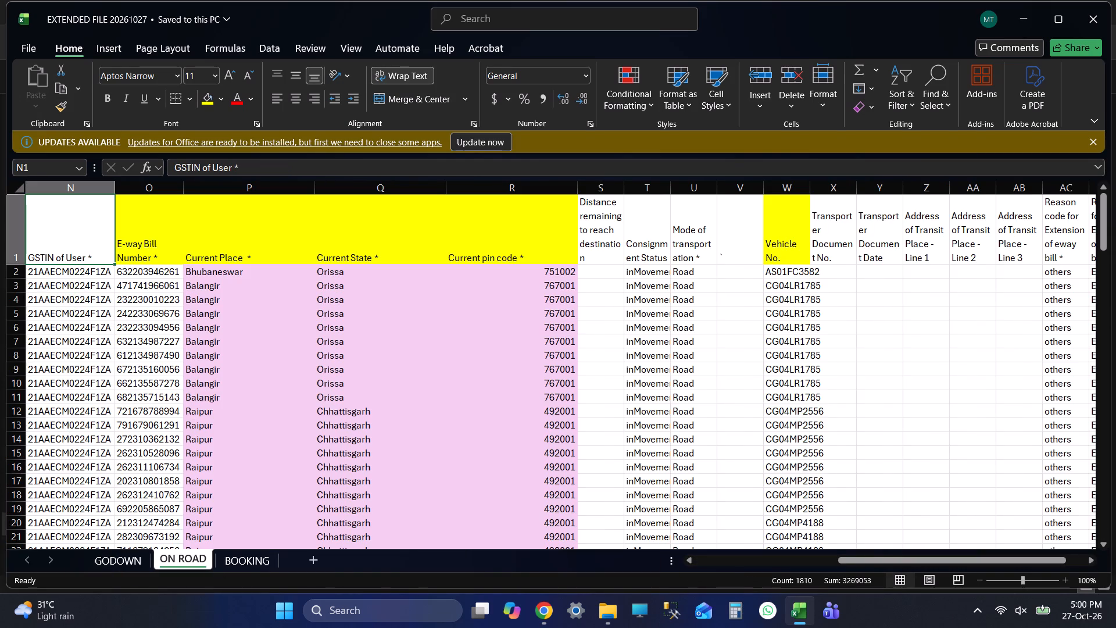
pyautogui.click(257, 559)
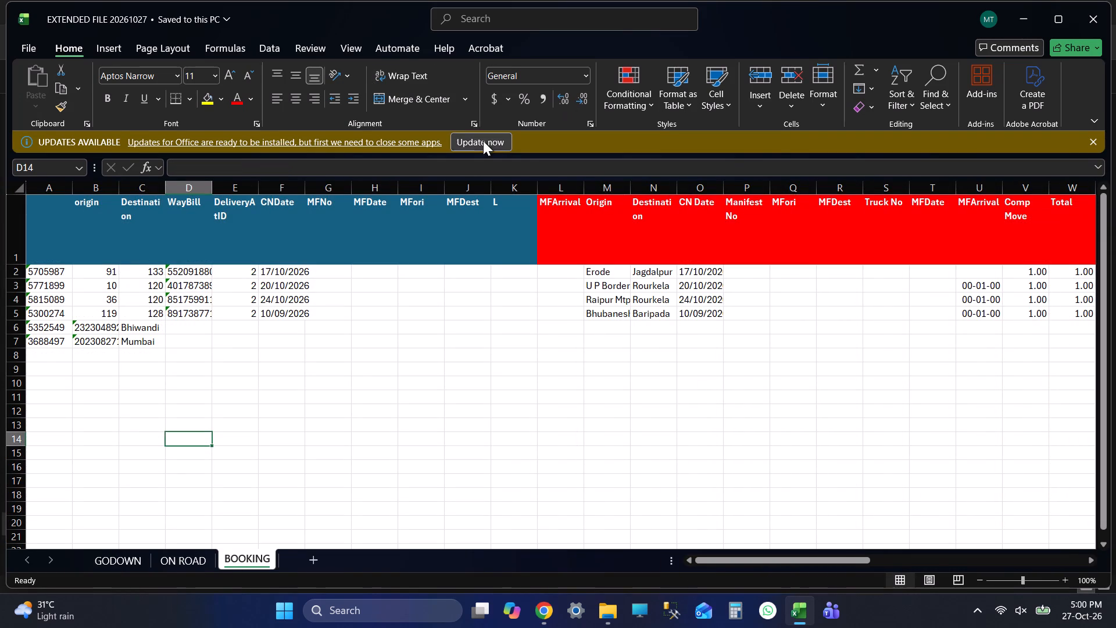
pyautogui.click(1088, 139)
pyautogui.click(174, 252)
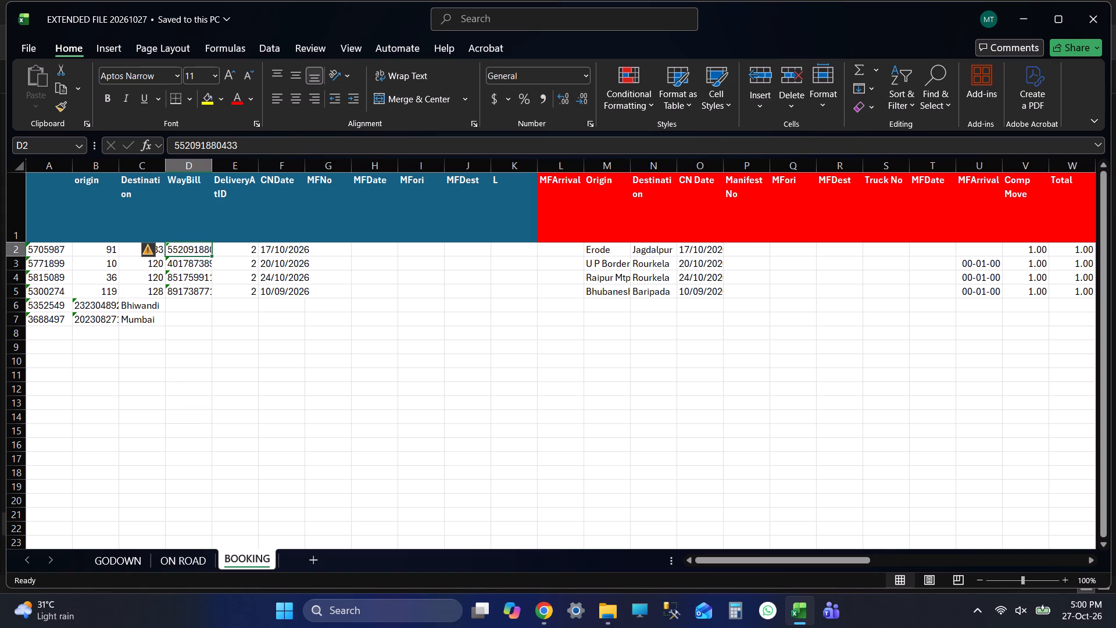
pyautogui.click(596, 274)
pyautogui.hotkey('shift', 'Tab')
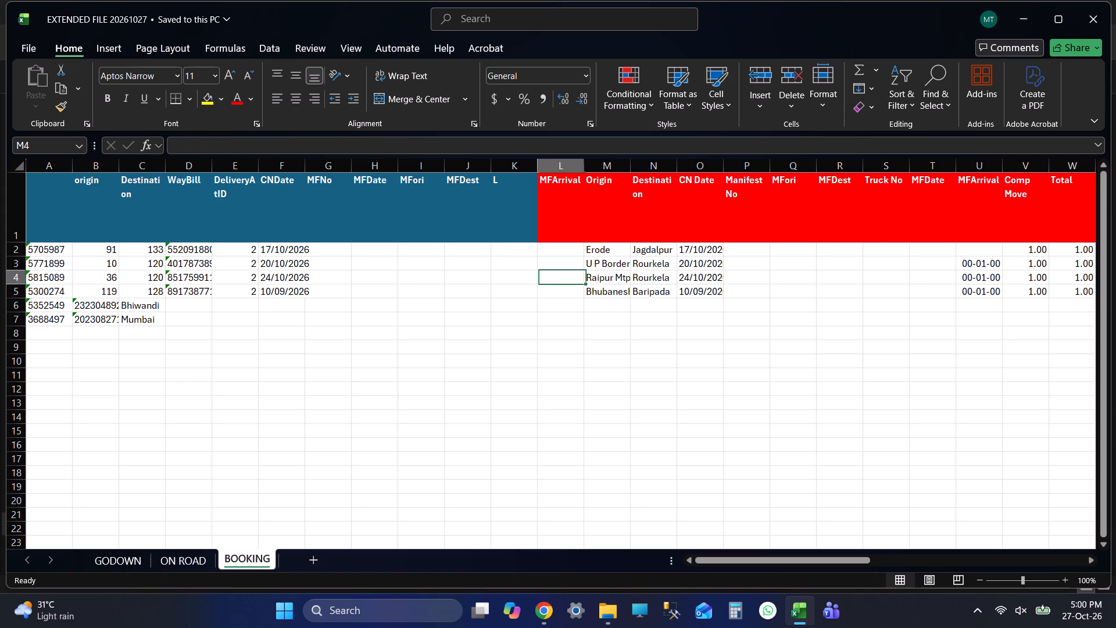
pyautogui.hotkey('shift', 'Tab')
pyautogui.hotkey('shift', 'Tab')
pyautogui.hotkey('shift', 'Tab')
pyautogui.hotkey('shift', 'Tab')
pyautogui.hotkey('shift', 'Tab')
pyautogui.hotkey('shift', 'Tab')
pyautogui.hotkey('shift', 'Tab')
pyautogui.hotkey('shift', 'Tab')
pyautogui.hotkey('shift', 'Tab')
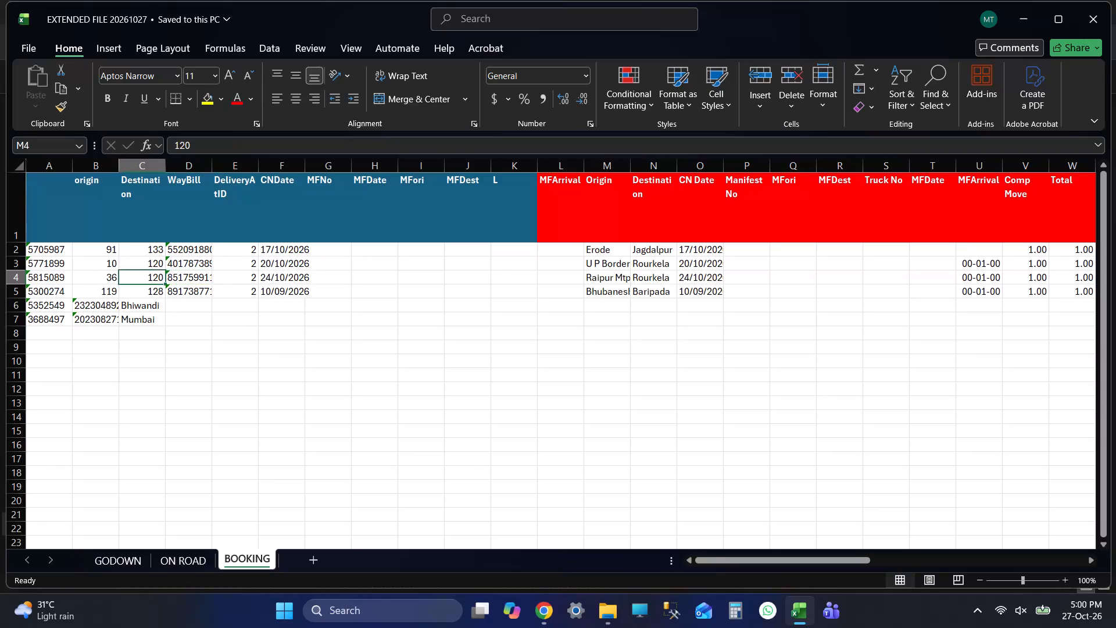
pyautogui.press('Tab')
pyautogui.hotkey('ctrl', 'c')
# Close the EXTENDED FILES folder window and open the My EWB list of all actionable EWBs in Chrome.
pyautogui.hotkey('alt', 'Tab')
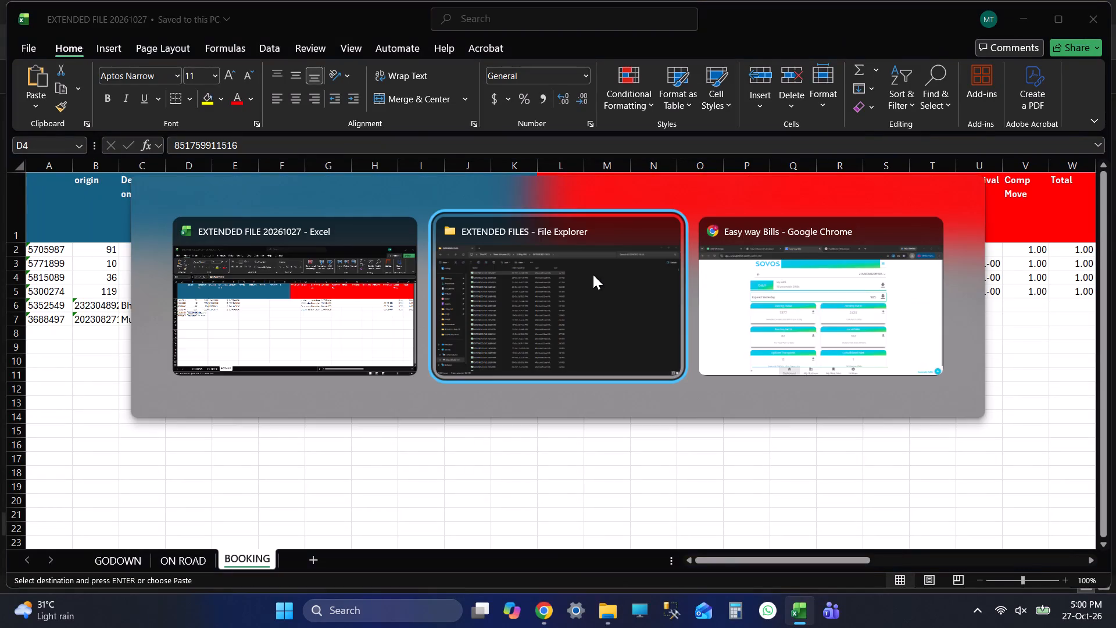
pyautogui.click(1115, 0)
pyautogui.hotkey('alt', 'Tab')
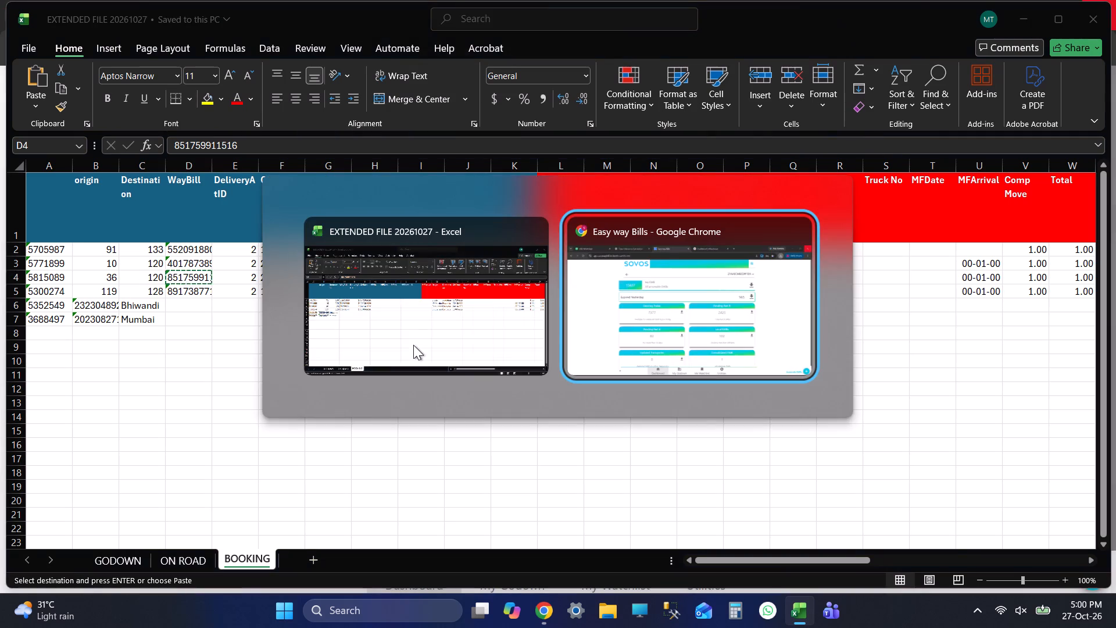
pyautogui.click(97, 252)
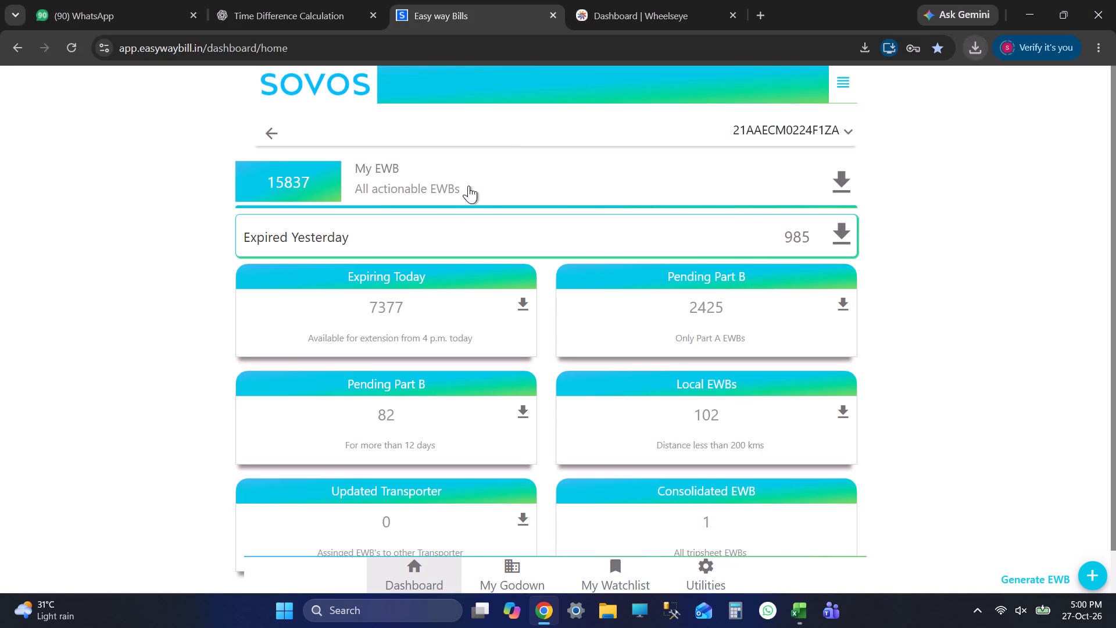
pyautogui.click(432, 186)
pyautogui.hotkey('alt', 'Tab')
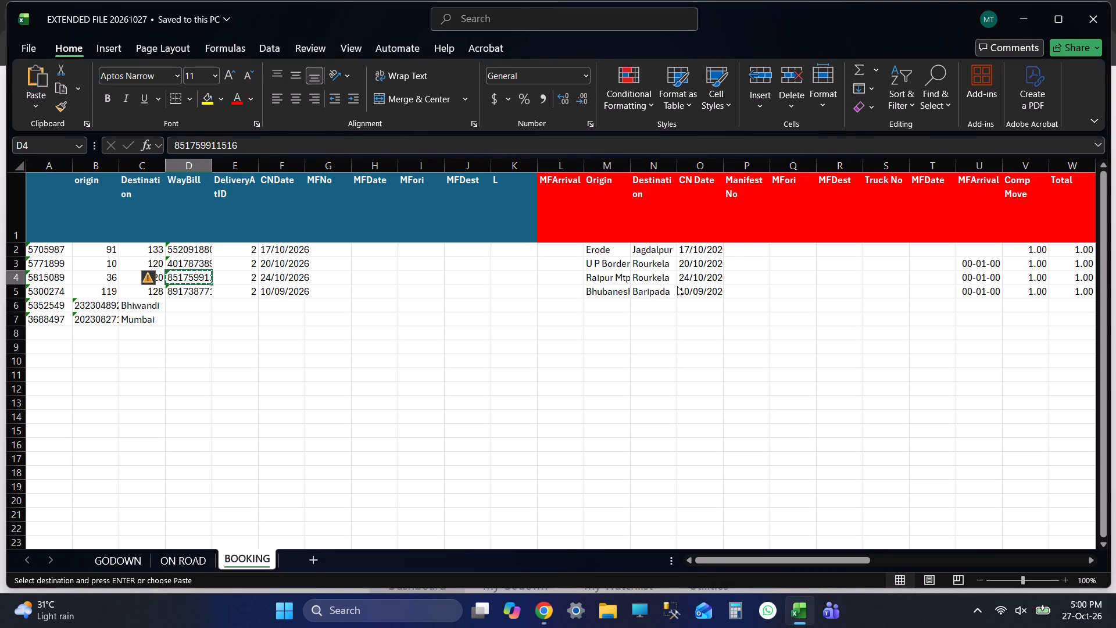
pyautogui.hotkey('alt', 'Tab')
pyautogui.hotkey('alt', 'Tab')
pyautogui.click(611, 262)
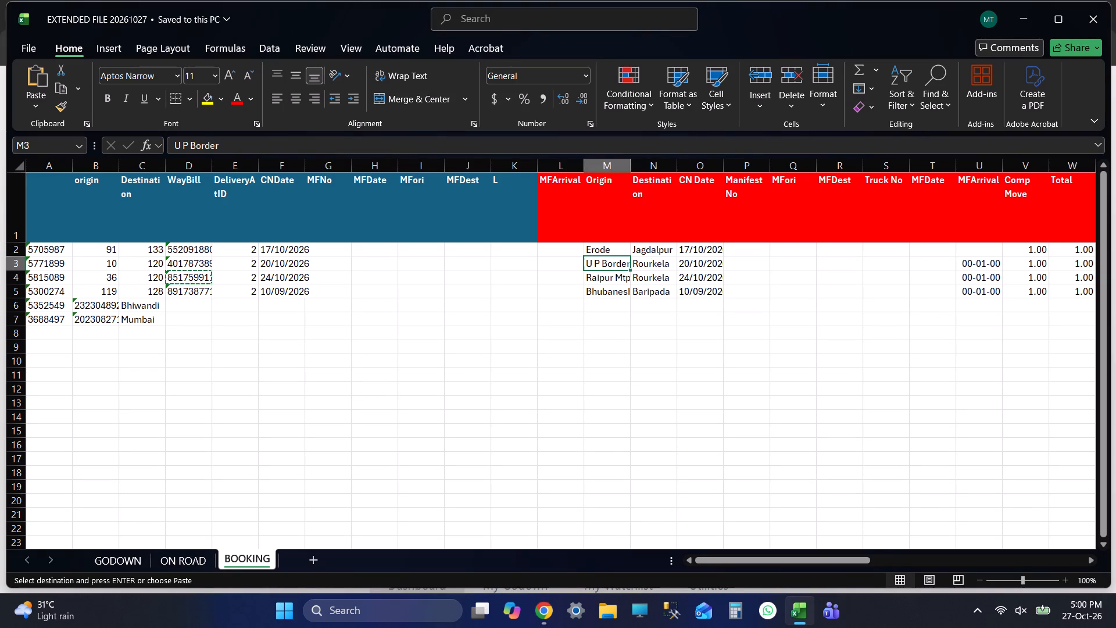
pyautogui.hotkey('shift', 'Tab')
pyautogui.hotkey('shift', 'Tab')
pyautogui.hotkey('shift', 'Tab')
pyautogui.hotkey('shift', 'Tab')
pyautogui.hotkey('shift', 'Tab')
pyautogui.hotkey('shift', 'Tab')
pyautogui.hotkey('shift', 'Tab')
pyautogui.hotkey('shift', 'Tab')
pyautogui.hotkey('shift', 'Tab')
pyautogui.hotkey('ctrl', 'c')
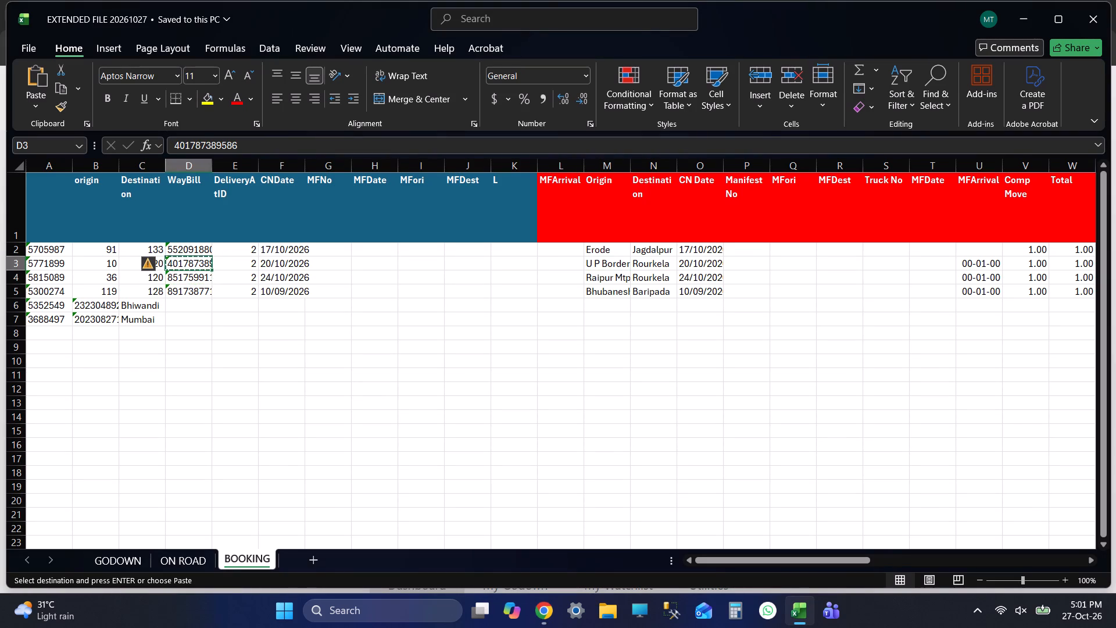
pyautogui.hotkey('alt', 'Tab')
pyautogui.click(413, 219)
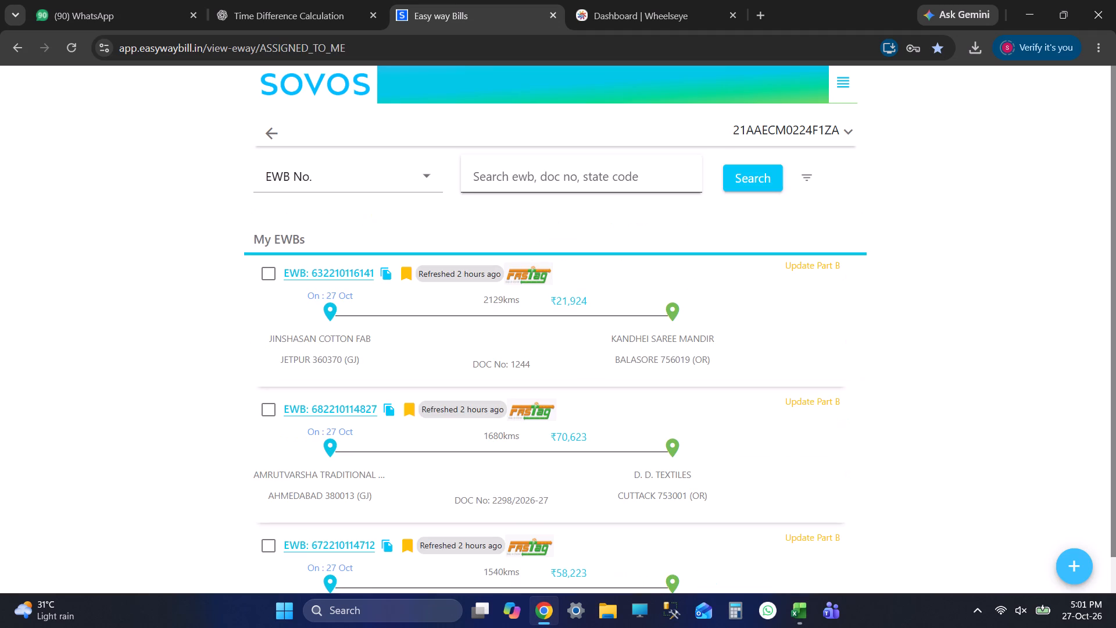
pyautogui.click(575, 173)
pyautogui.hotkey('ctrl', 'v')
pyautogui.click(739, 170)
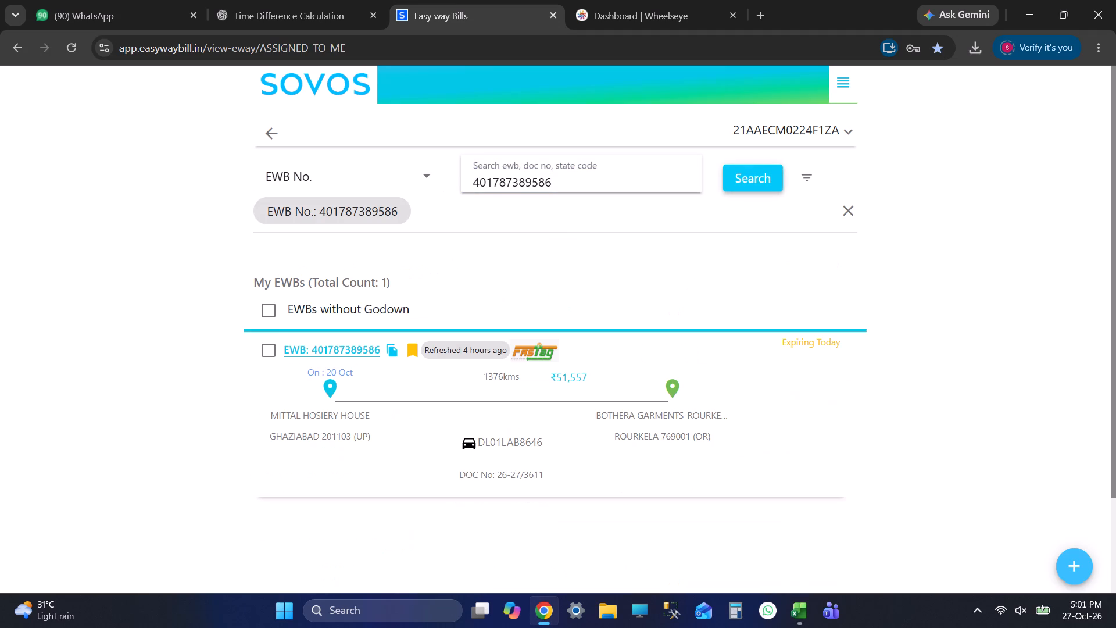
pyautogui.click(267, 350)
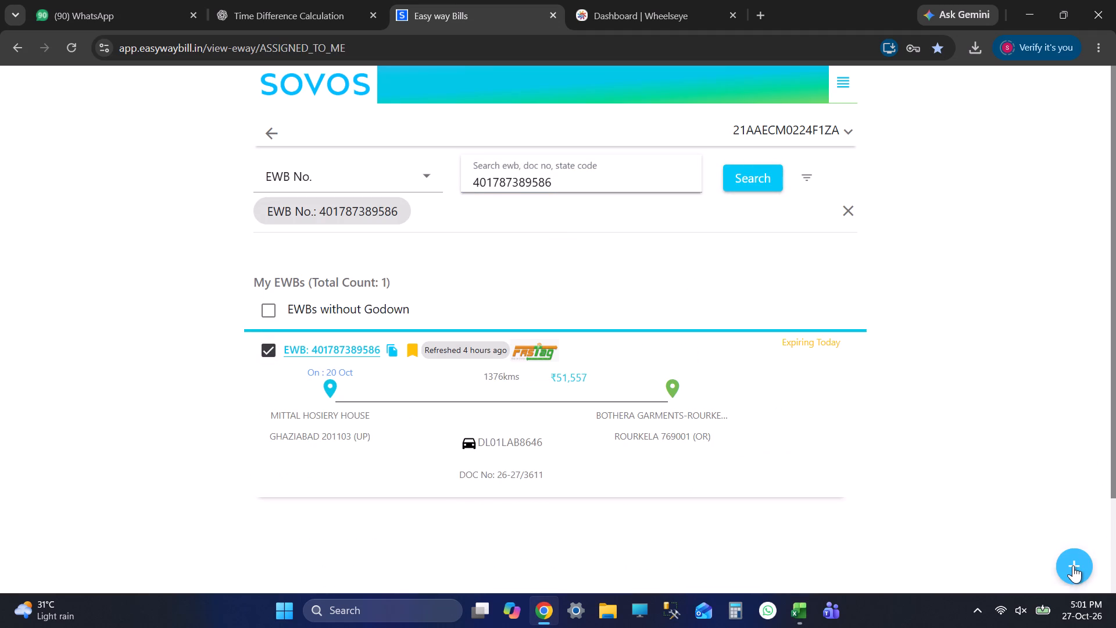
pyautogui.click(1073, 565)
pyautogui.click(1023, 436)
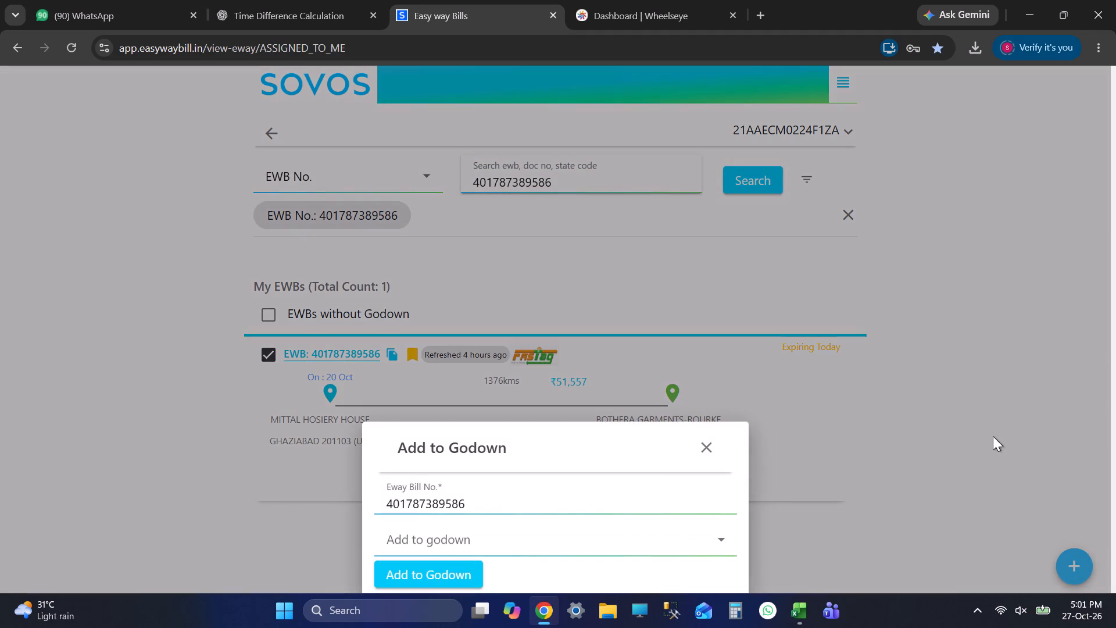
pyautogui.hotkey('alt', 'Tab')
pyautogui.hotkey('alt', 'Tab')
pyautogui.click(487, 539)
pyautogui.write('up')
pyautogui.press('Return')
pyautogui.click(382, 568)
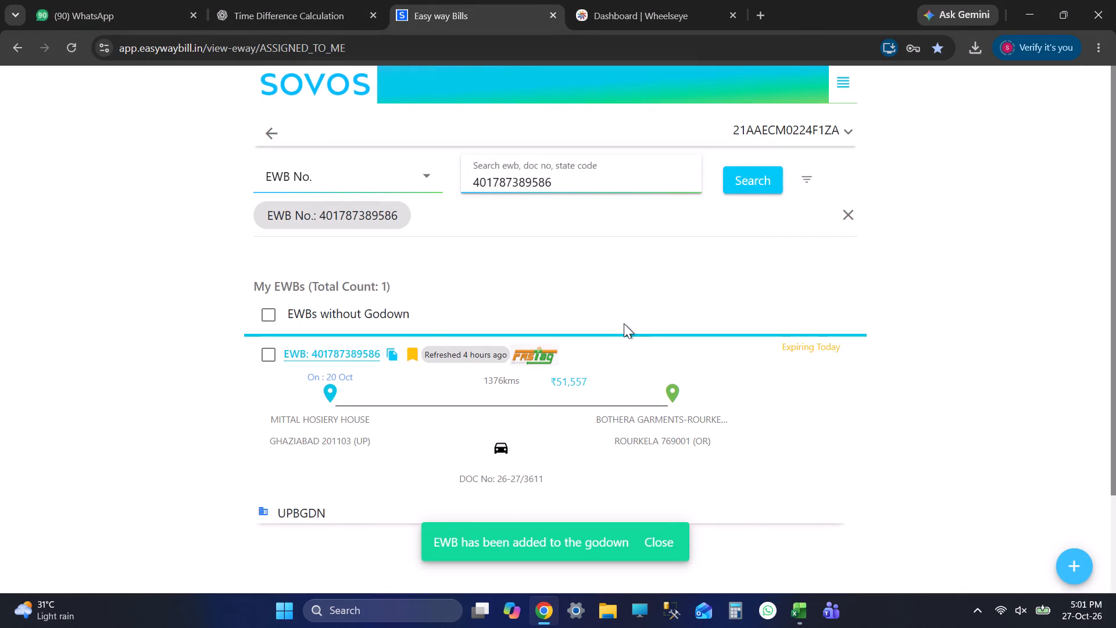
pyautogui.hotkey('alt', 'Tab')
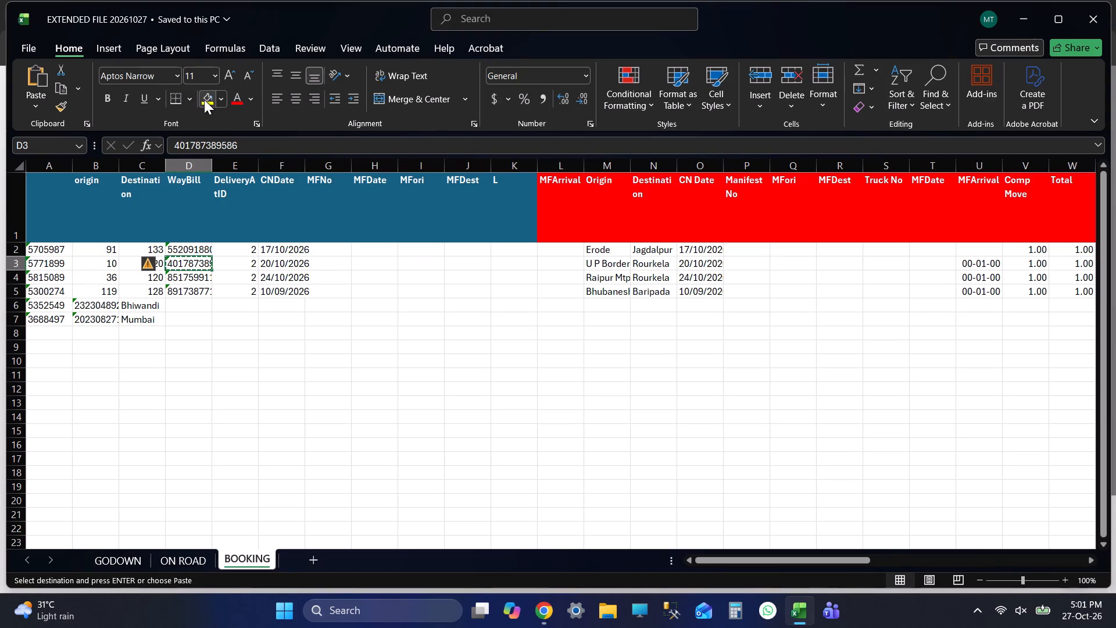
pyautogui.click(204, 99)
pyautogui.click(595, 289)
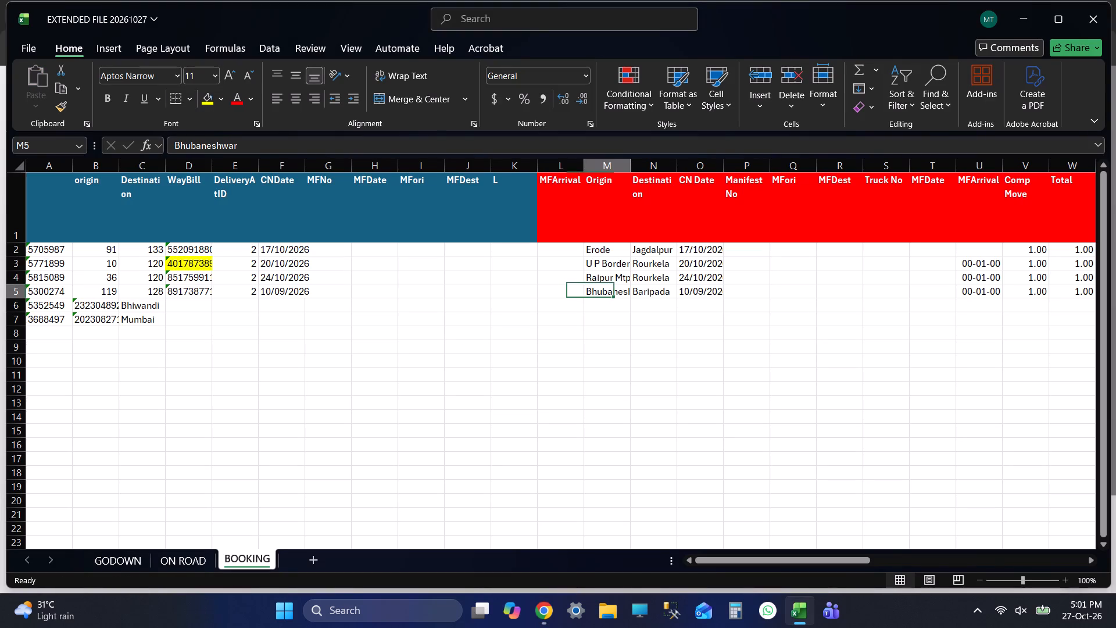
pyautogui.hotkey('shift', 'Tab')
pyautogui.hotkey('shift', 'Tab')
pyautogui.hotkey('shift', 'Tab')
pyautogui.hotkey('shift', 'Tab')
pyautogui.hotkey('shift', 'Tab')
pyautogui.hotkey('shift', 'Tab')
pyautogui.hotkey('shift', 'Tab')
pyautogui.hotkey('shift', 'Tab')
pyautogui.hotkey('shift', 'Tab')
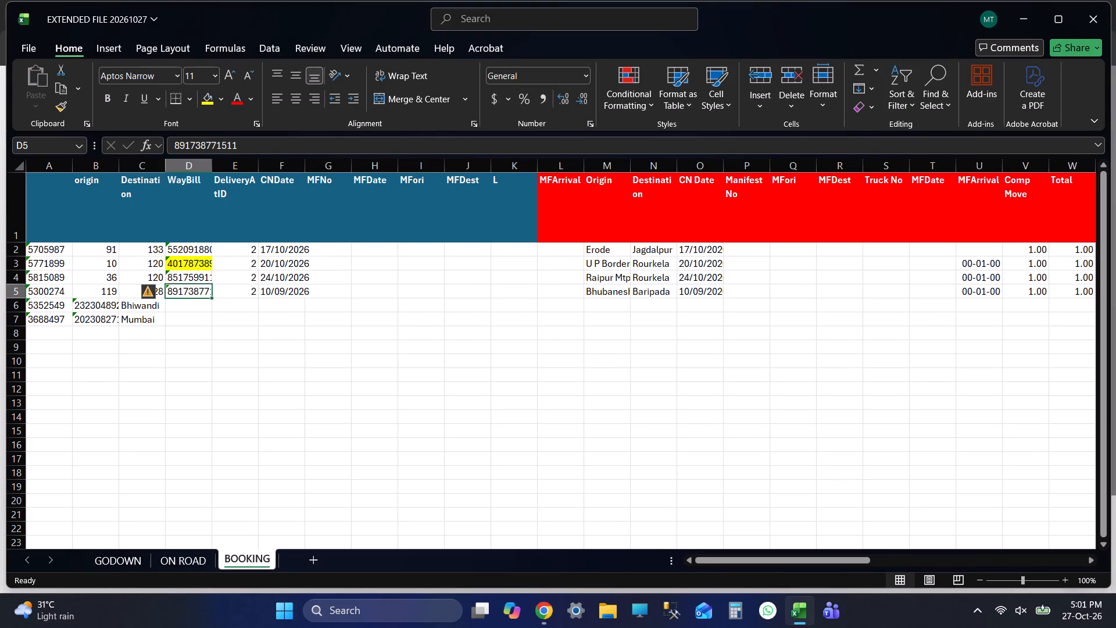
pyautogui.hotkey('ctrl', 'c')
pyautogui.hotkey('alt', 'Tab')
pyautogui.doubleClick(523, 187)
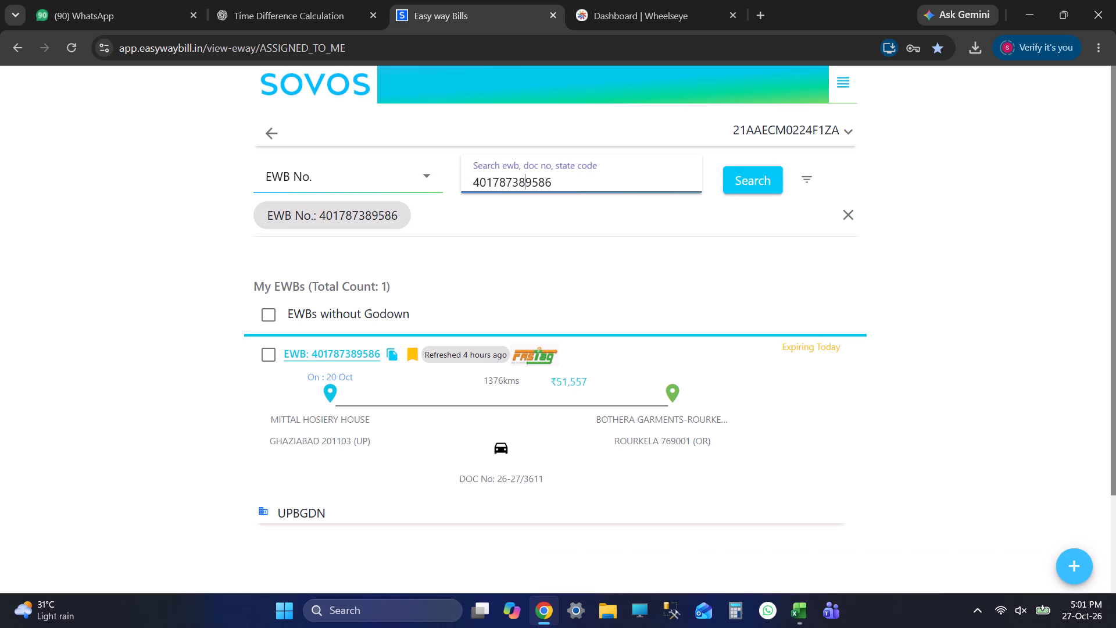
pyautogui.hotkey('ctrl', 'v')
pyautogui.click(766, 172)
pyautogui.click(274, 367)
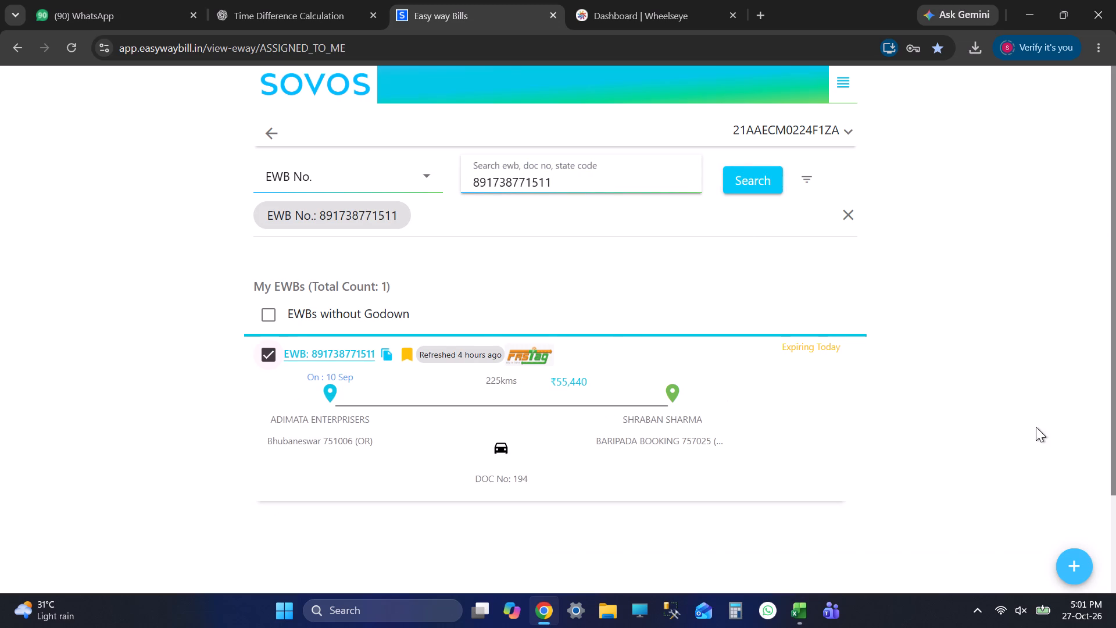
pyautogui.click(1066, 576)
pyautogui.hotkey('alt', 'Tab')
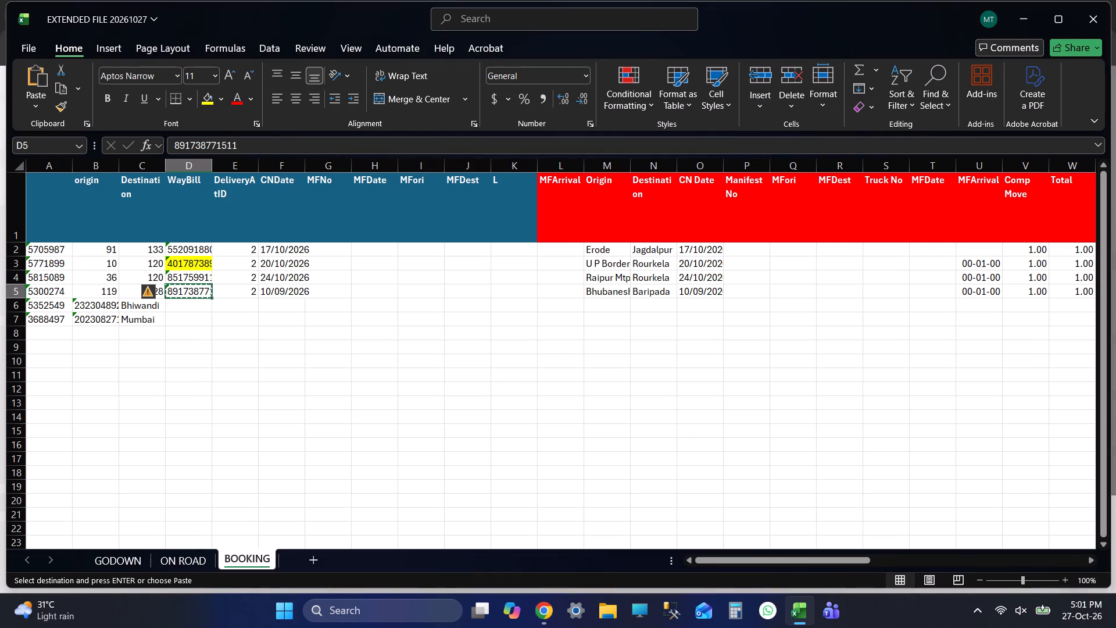
pyautogui.hotkey('alt', 'Tab')
pyautogui.click(999, 449)
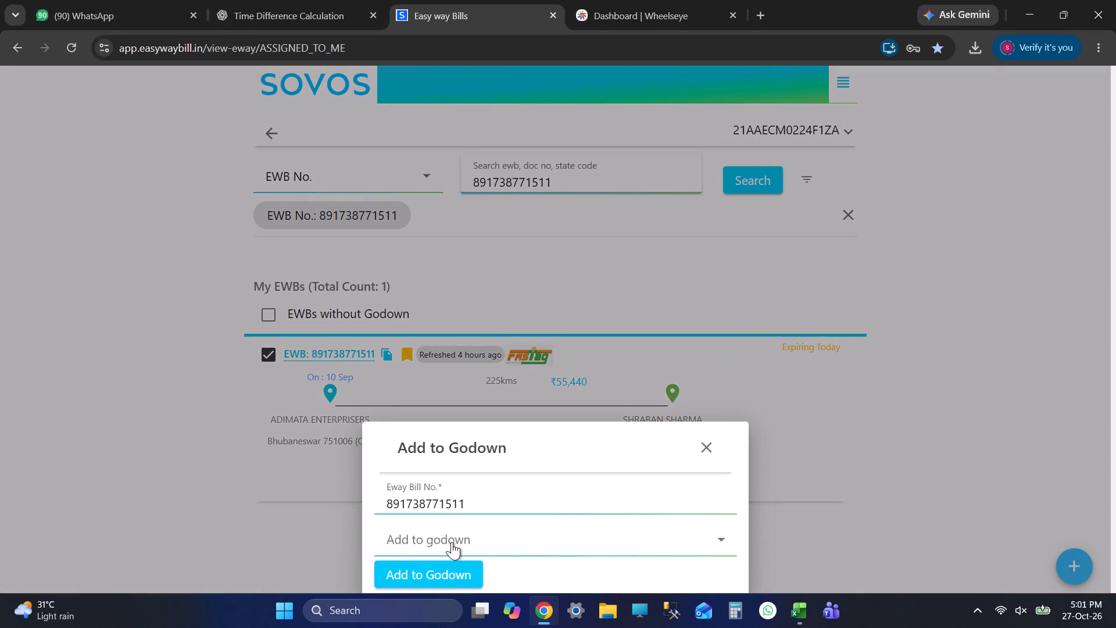
pyautogui.click(460, 542)
pyautogui.write('bhu')
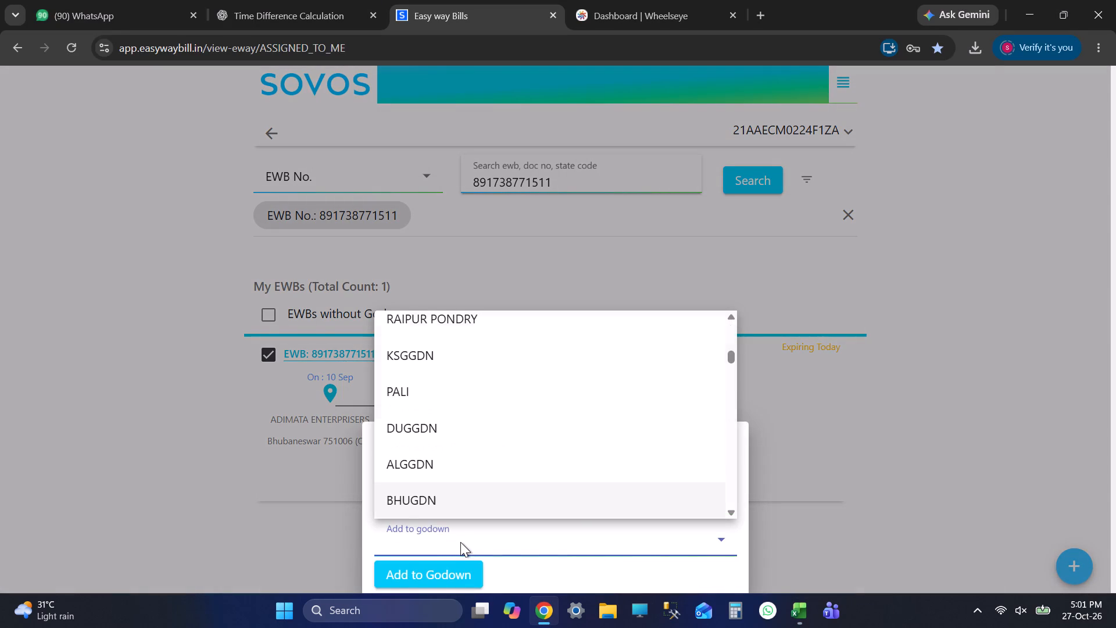
pyautogui.press('Return')
pyautogui.click(443, 564)
pyautogui.hotkey('alt', 'Tab')
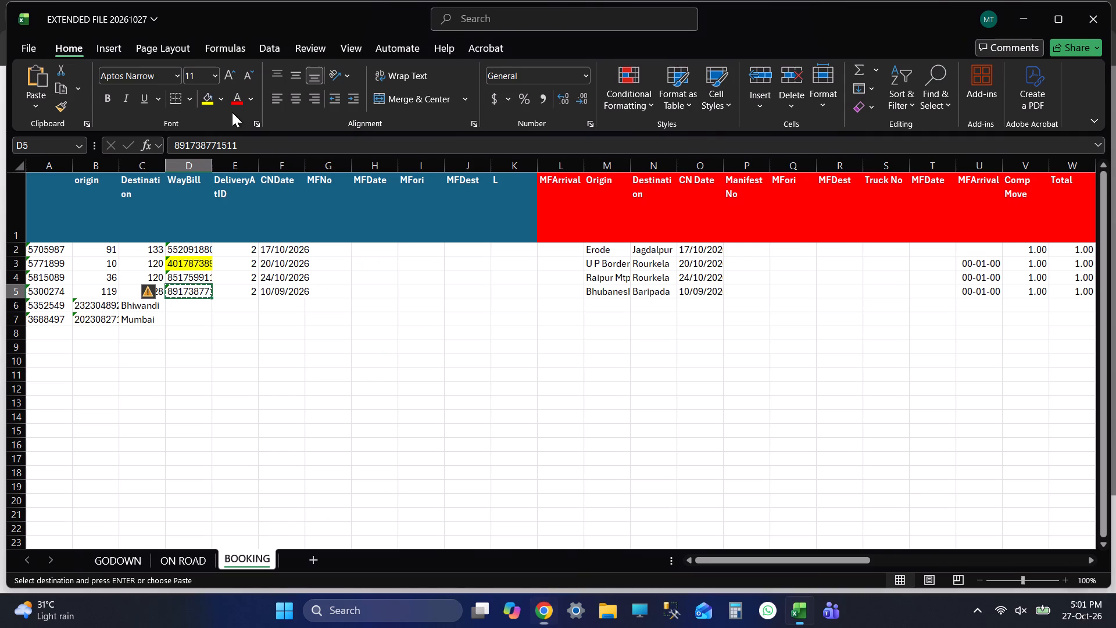
pyautogui.click(212, 92)
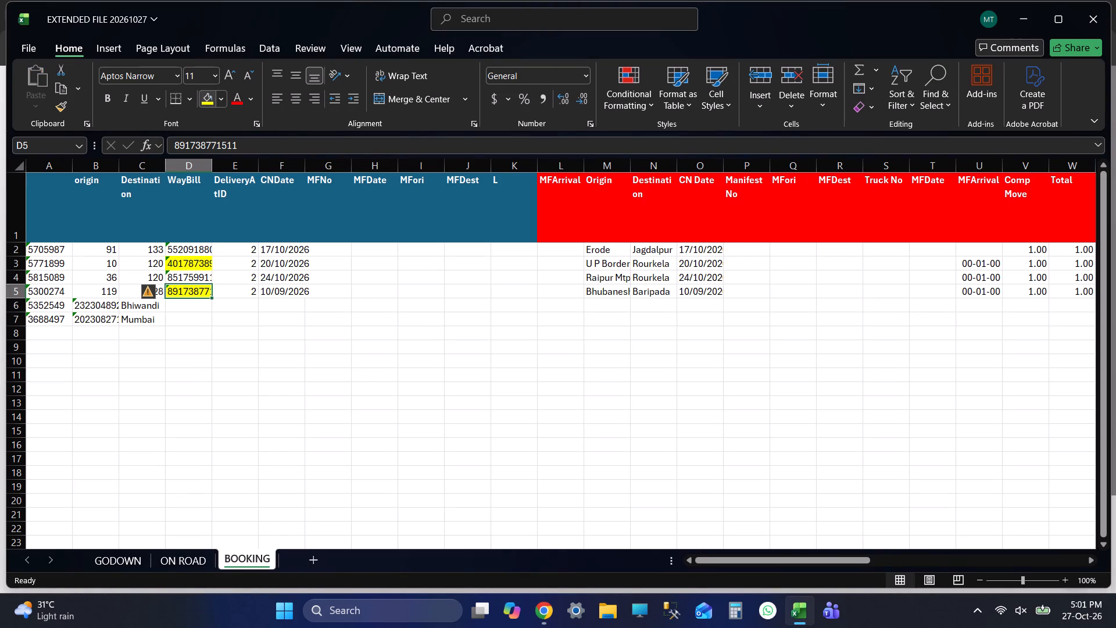
pyautogui.click(101, 311)
pyautogui.hotkey('ctrl', 'c')
pyautogui.hotkey('alt', 'Tab')
pyautogui.click(541, 197)
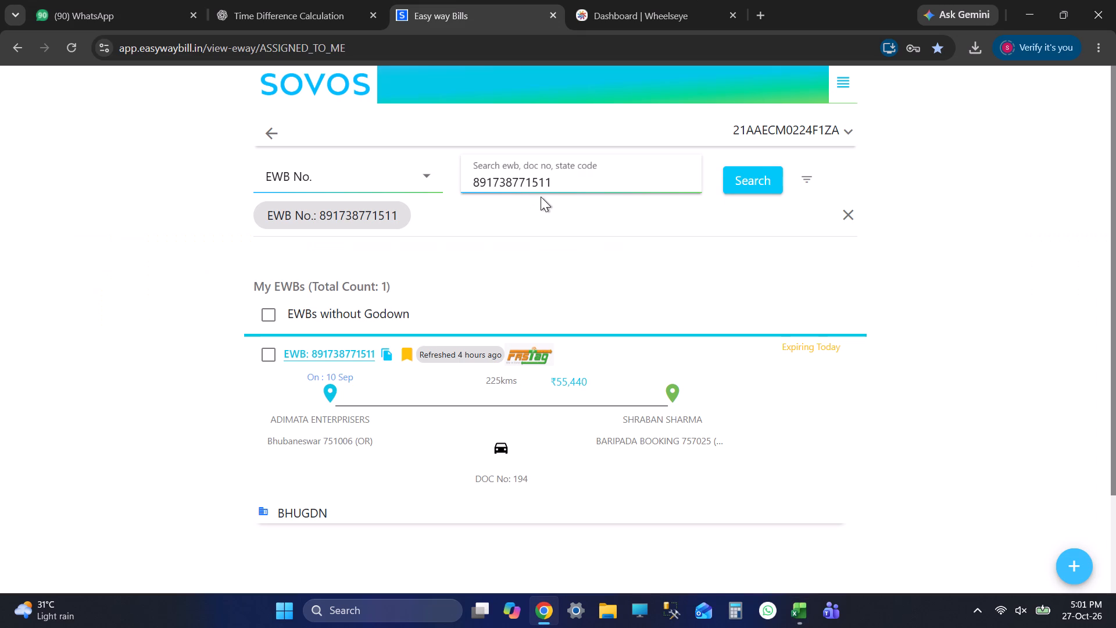
pyautogui.doubleClick(542, 184)
pyautogui.hotkey('ctrl', 'v')
pyautogui.click(776, 176)
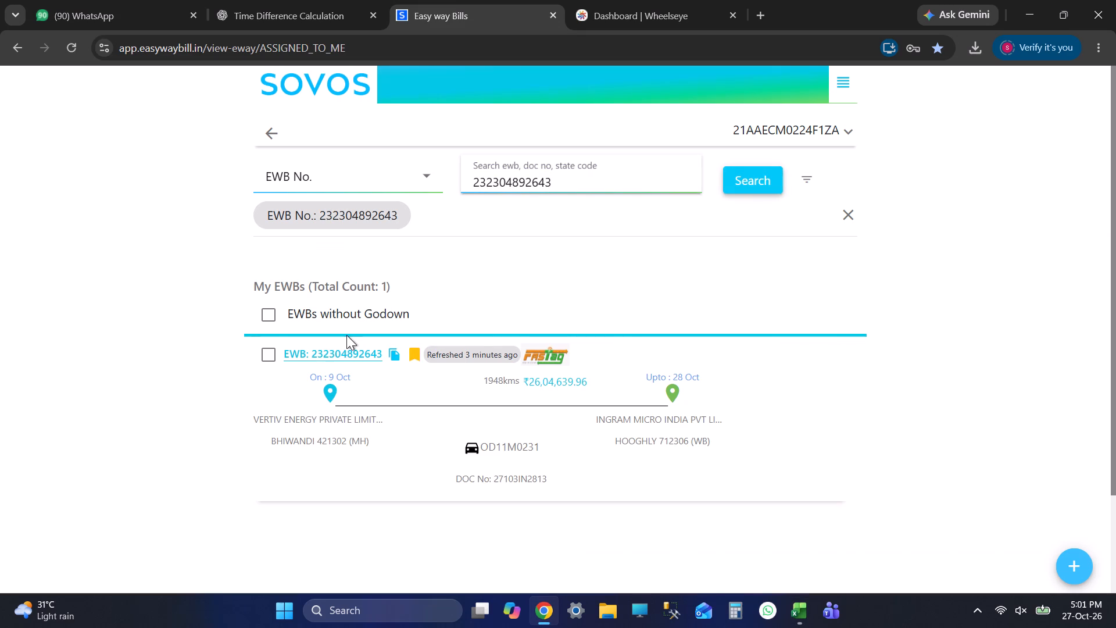
pyautogui.click(270, 358)
pyautogui.click(1067, 568)
pyautogui.hotkey('alt', 'Tab')
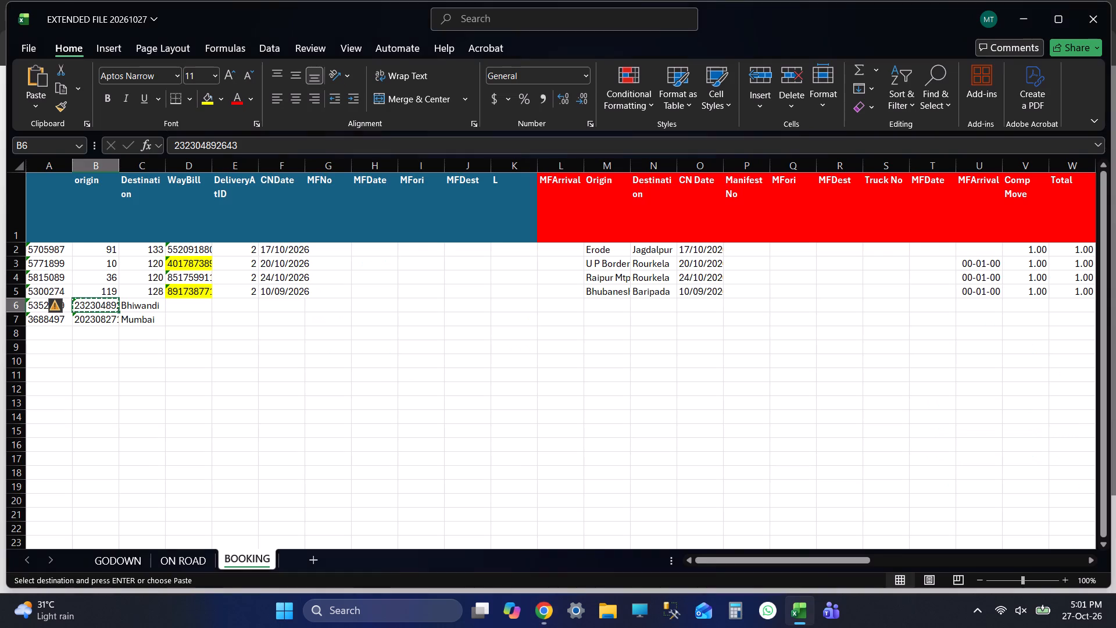
pyautogui.hotkey('alt', 'Tab')
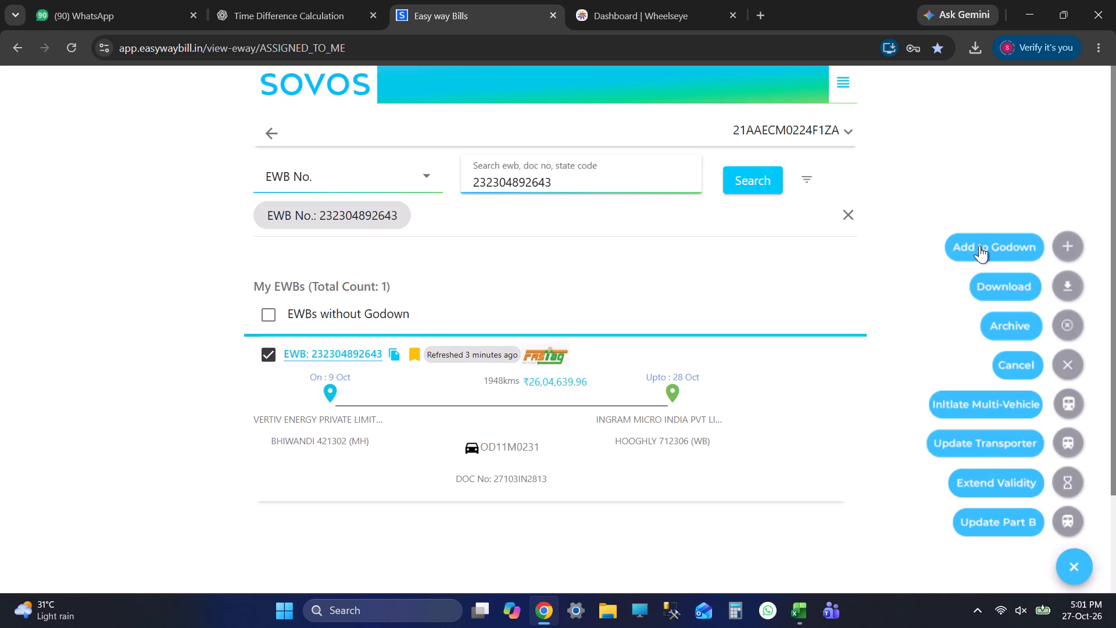
pyautogui.click(979, 245)
pyautogui.hotkey('alt', 'Tab')
pyautogui.hotkey('alt', 'Tab')
pyautogui.click(514, 542)
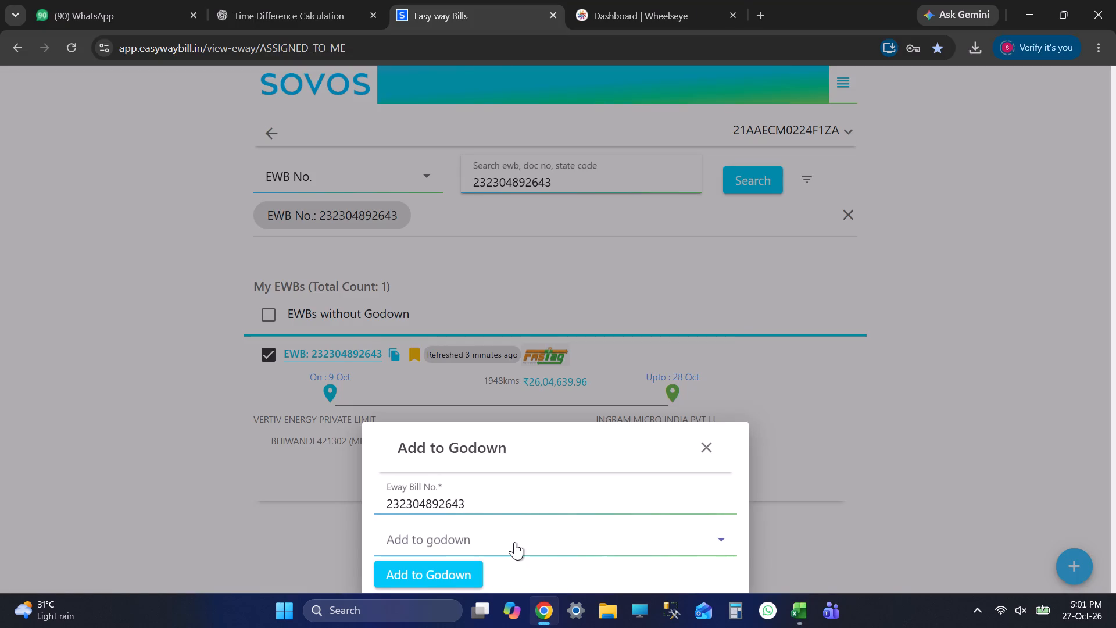
pyautogui.write('bw')
pyautogui.press('Return')
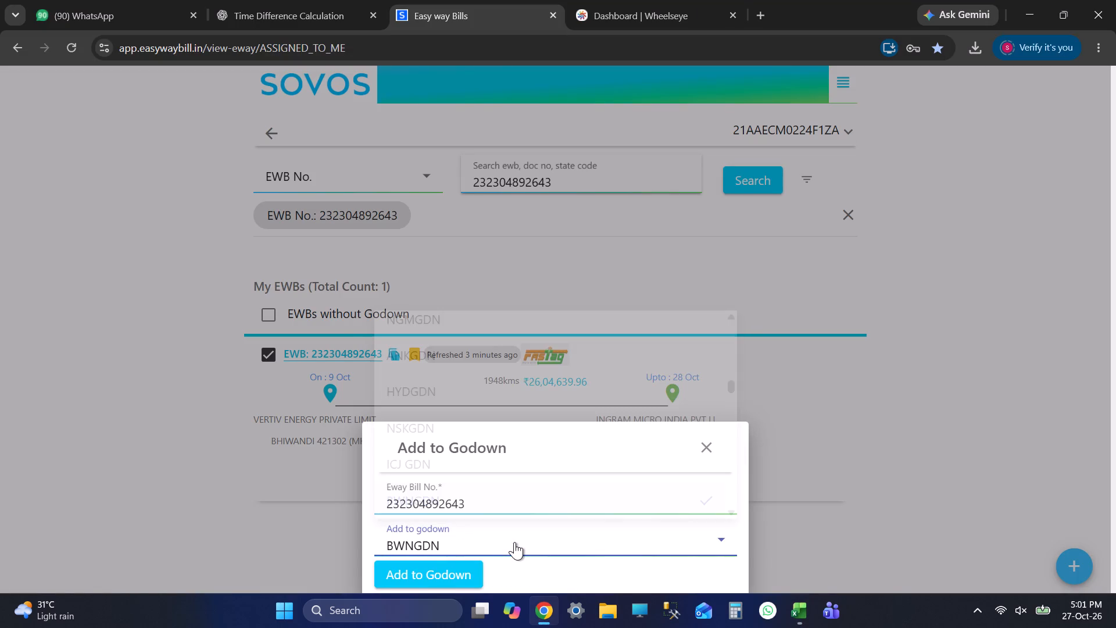
pyautogui.click(413, 557)
pyautogui.hotkey('alt', 'Tab')
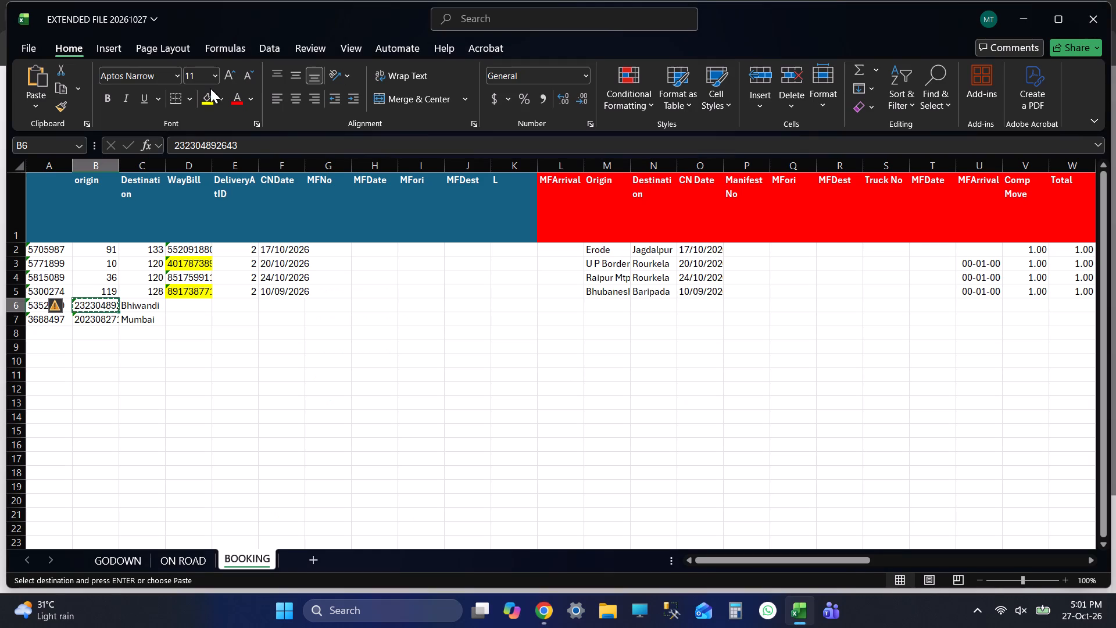
pyautogui.doubleClick(210, 88)
pyautogui.click(208, 101)
pyautogui.click(94, 314)
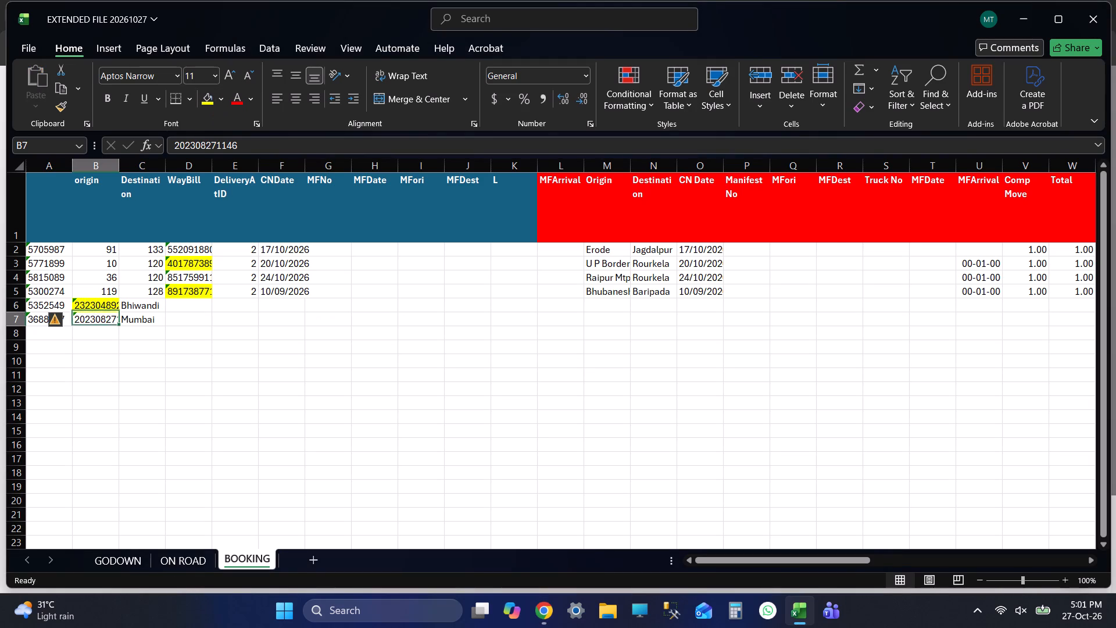
pyautogui.hotkey('ctrl', 'c')
pyautogui.hotkey('alt', 'Tab')
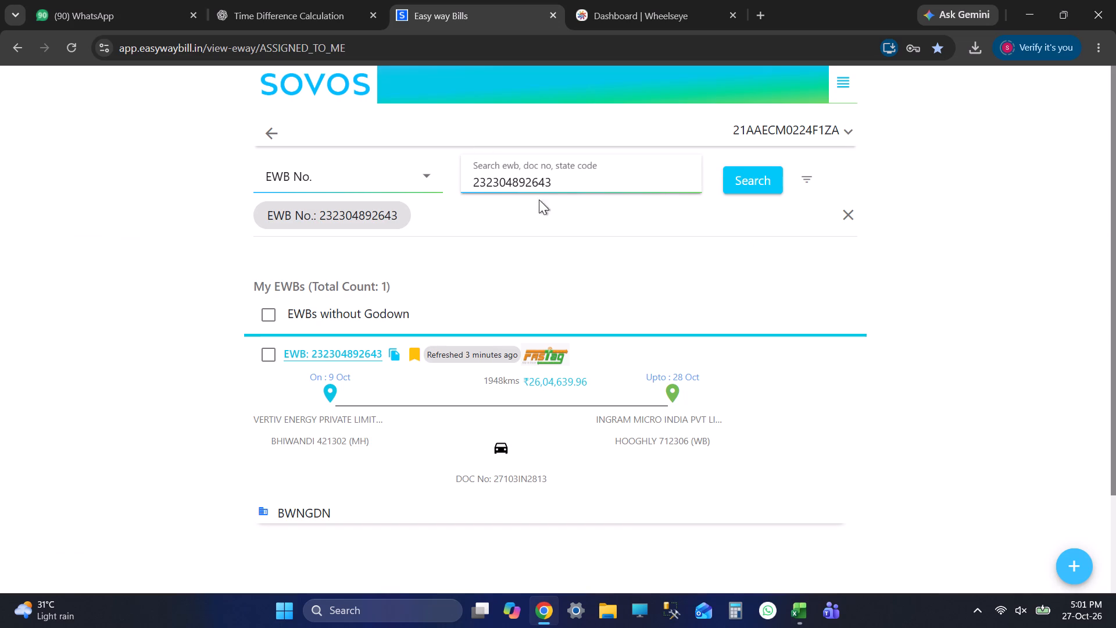
pyautogui.doubleClick(531, 181)
pyautogui.hotkey('ctrl', 'v')
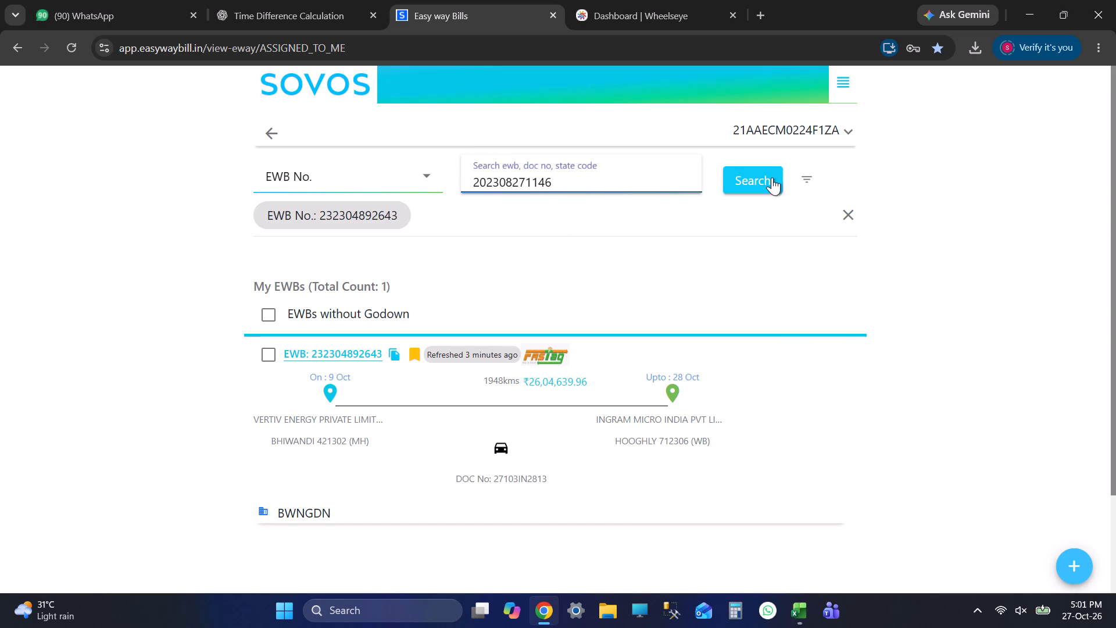
pyautogui.click(772, 176)
pyautogui.click(270, 355)
pyautogui.hotkey('alt', 'Tab')
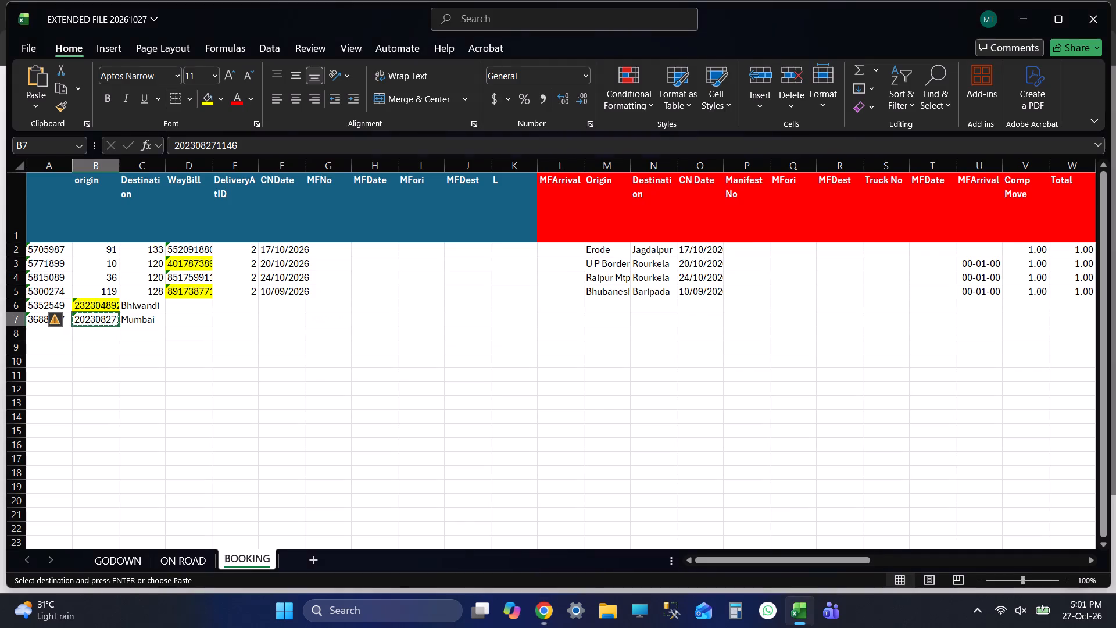
pyautogui.hotkey('alt', 'Tab')
pyautogui.click(1067, 576)
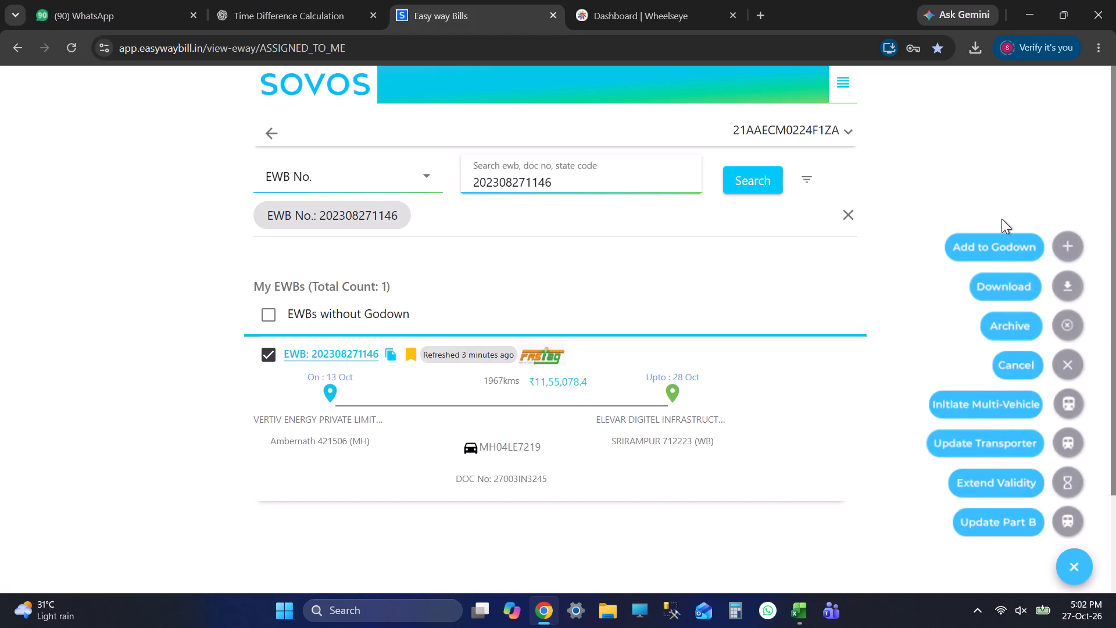
pyautogui.click(996, 237)
pyautogui.hotkey('alt', 'Tab')
pyautogui.hotkey('alt', 'Tab')
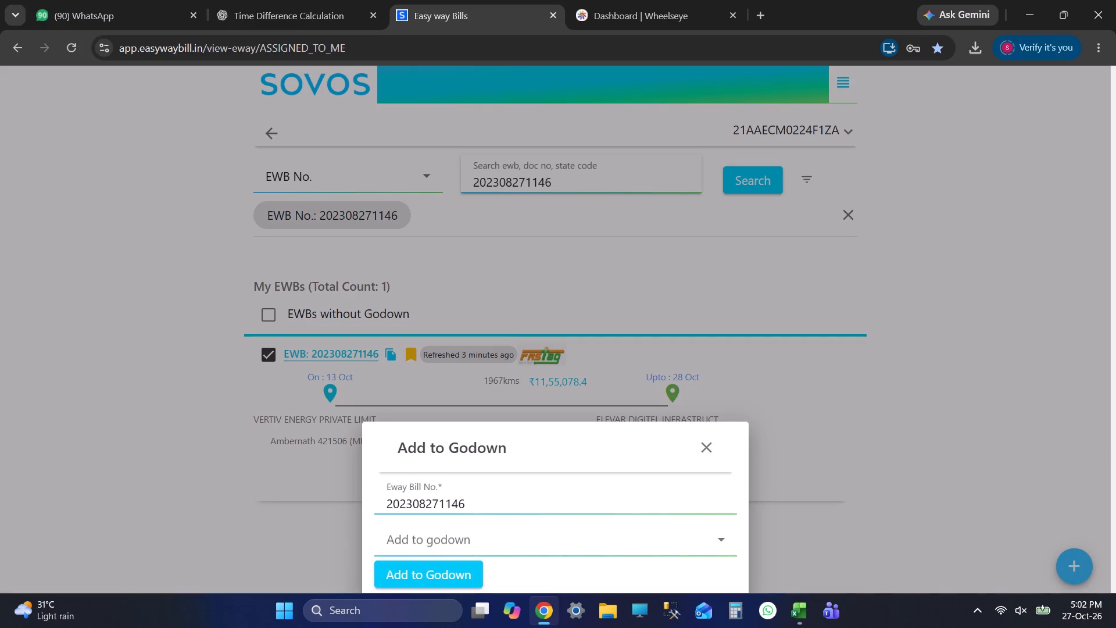
pyautogui.click(648, 551)
pyautogui.write('mu')
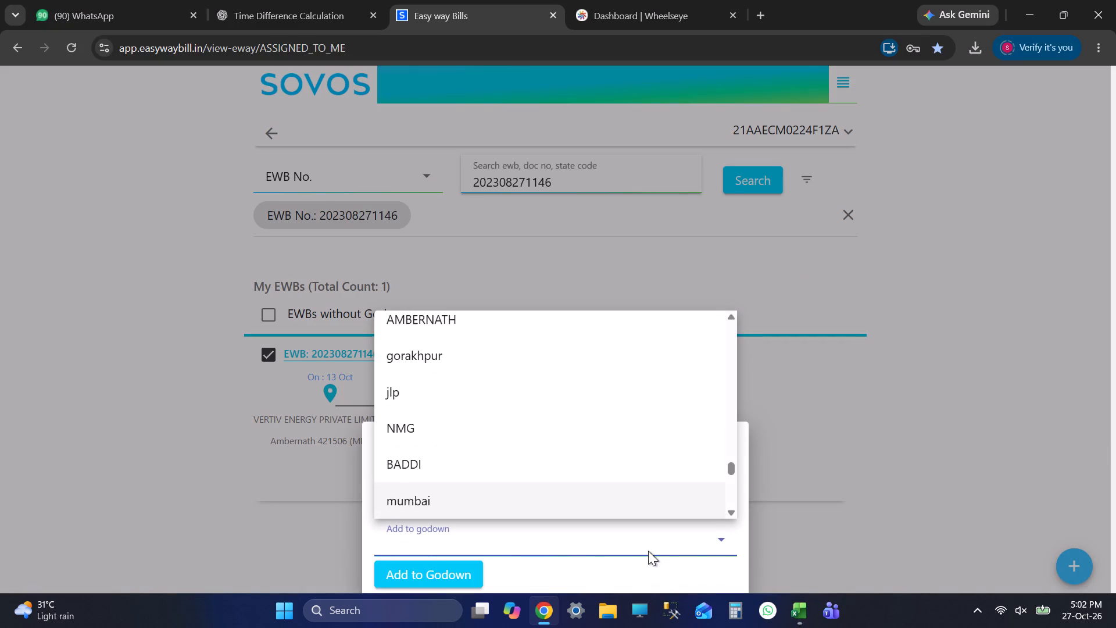
pyautogui.press('Return')
pyautogui.hotkey('alt', 'Tab')
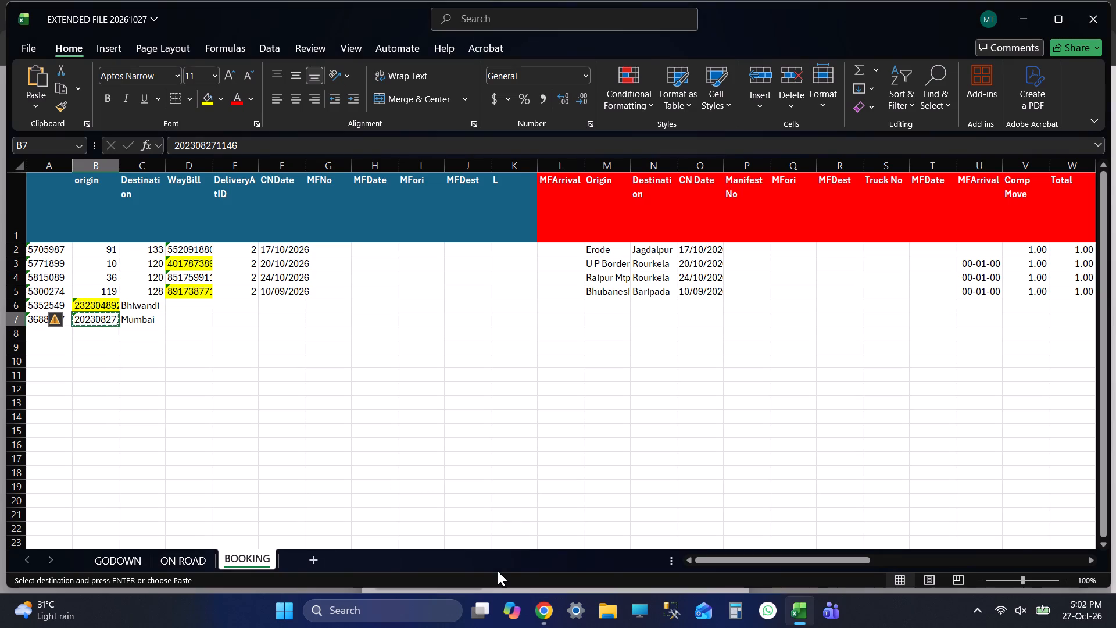
pyautogui.hotkey('alt', 'Tab')
pyautogui.click(453, 577)
pyautogui.hotkey('alt', 'Tab')
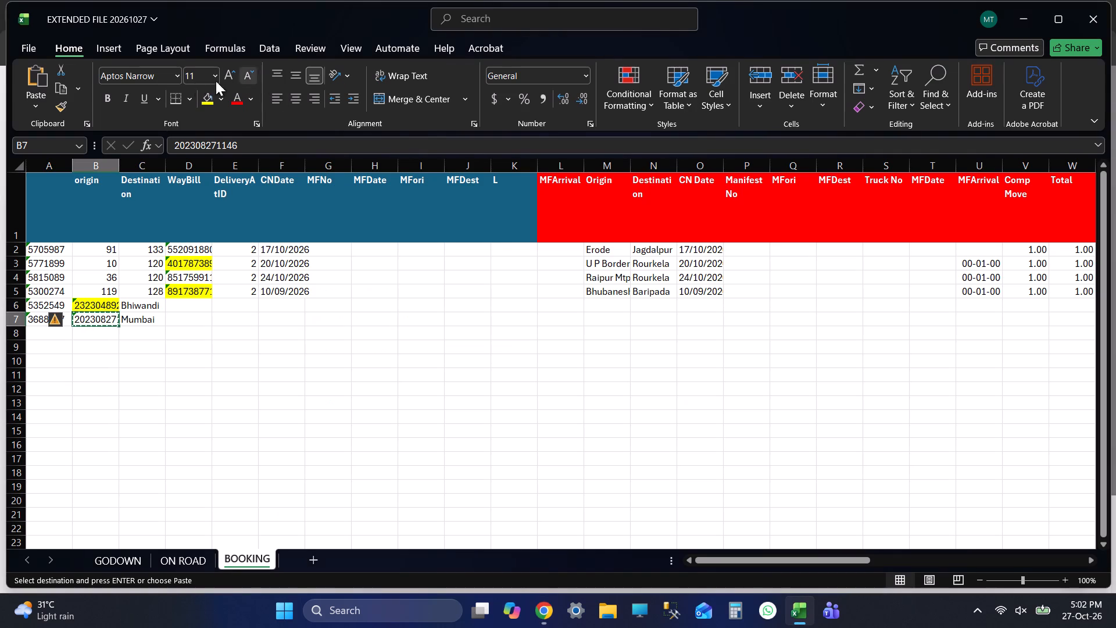
pyautogui.click(209, 99)
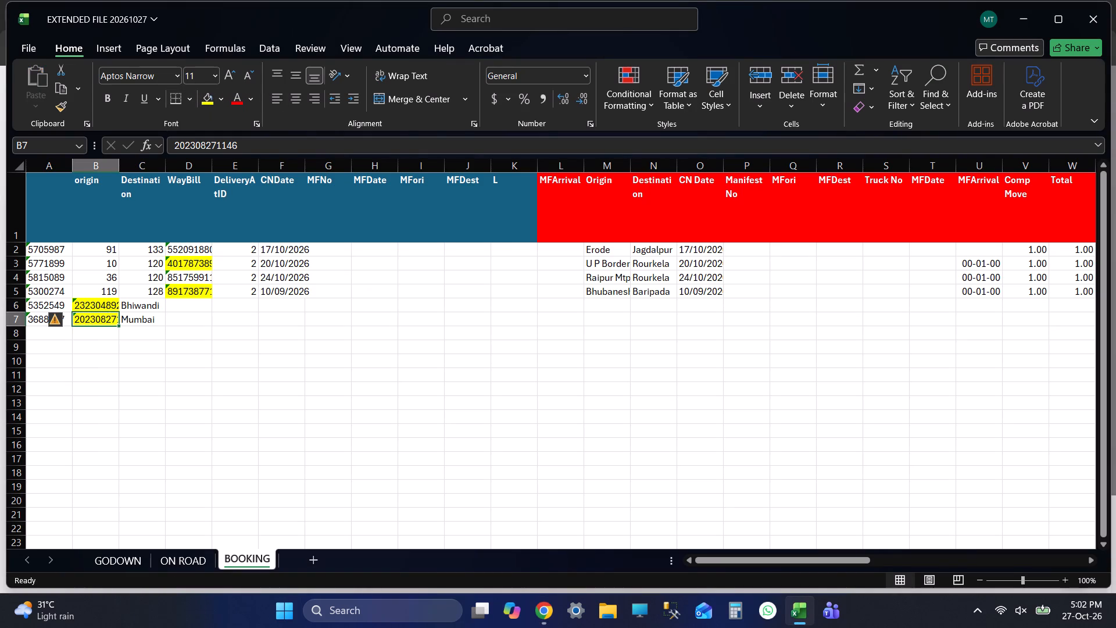
pyautogui.click(186, 255)
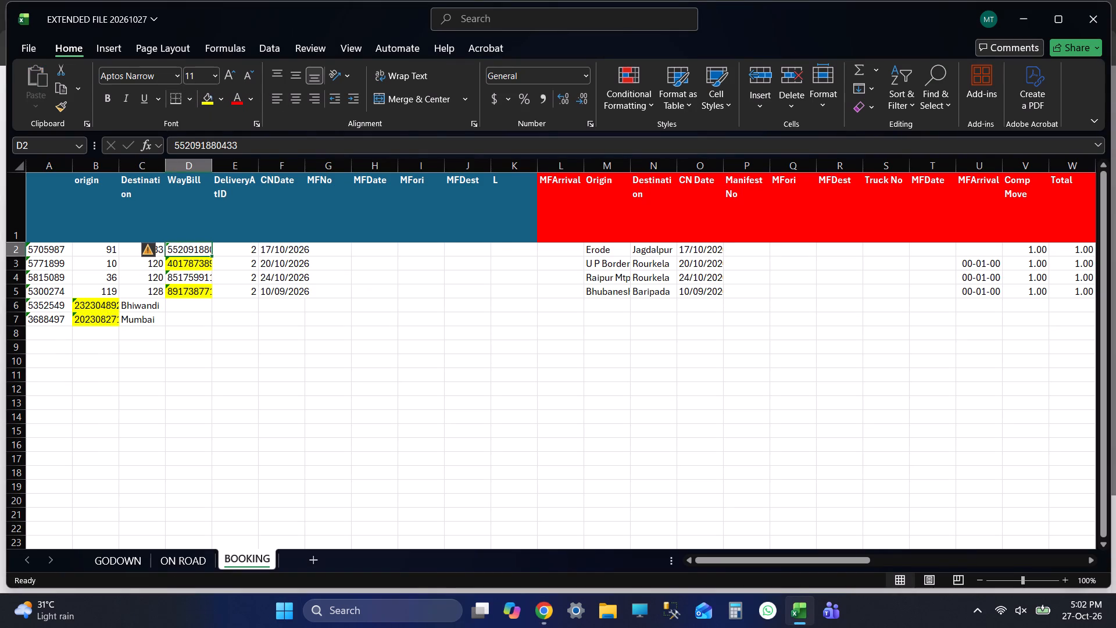
pyautogui.hotkey('ctrl', 'c')
pyautogui.hotkey('alt', 'Tab')
pyautogui.doubleClick(541, 183)
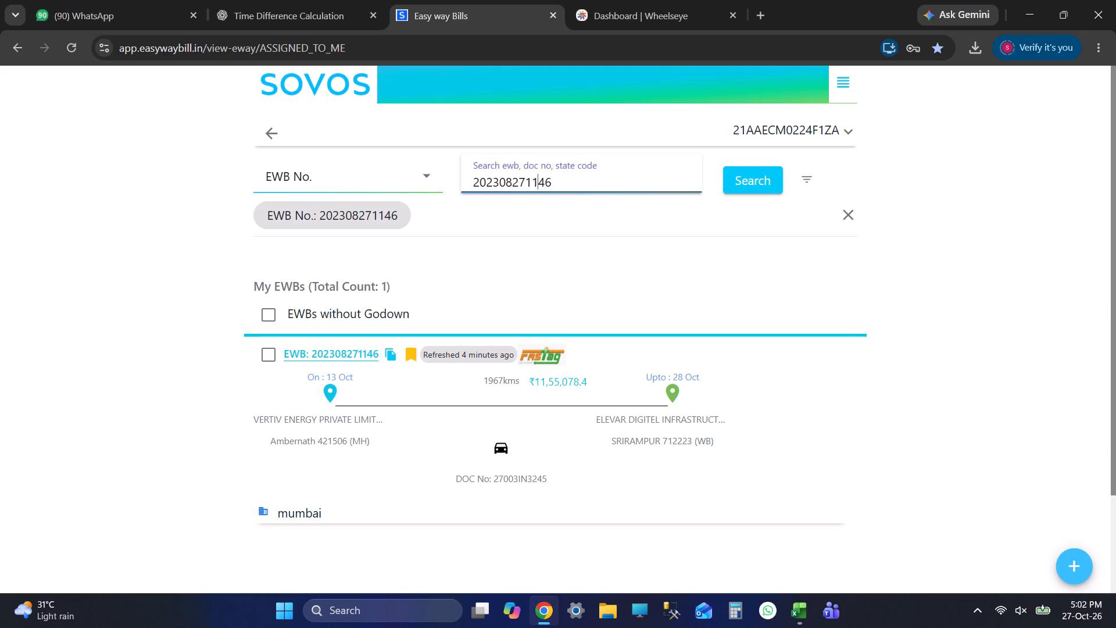
pyautogui.hotkey('ctrl', 'v')
pyautogui.click(757, 174)
pyautogui.click(267, 349)
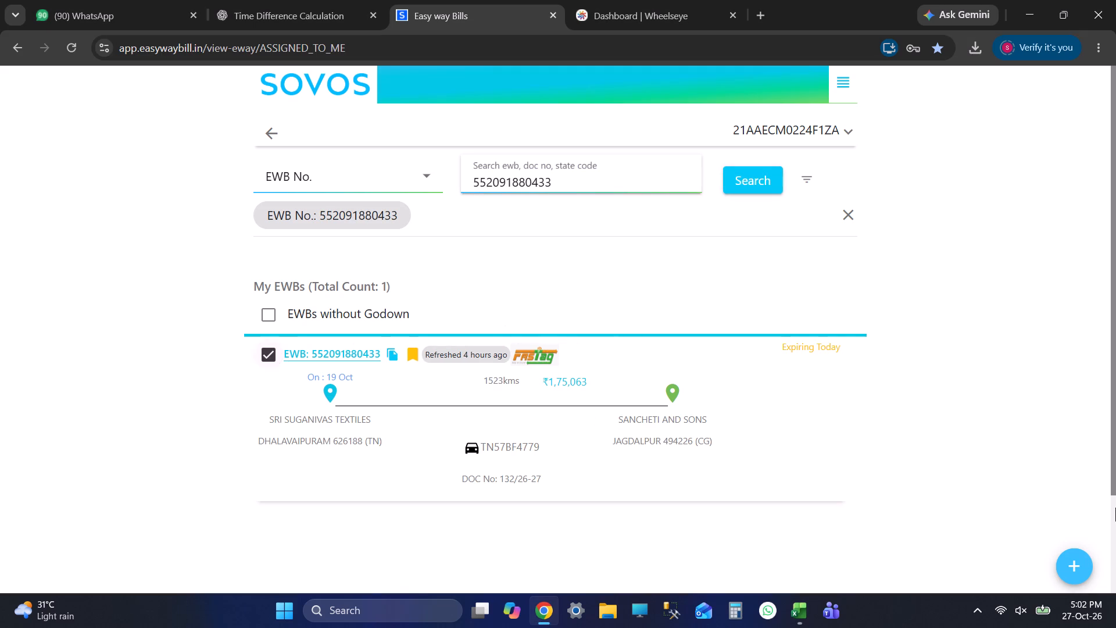
pyautogui.click(1066, 562)
pyautogui.hotkey('alt', 'Tab')
pyautogui.hotkey('alt', 'Tab')
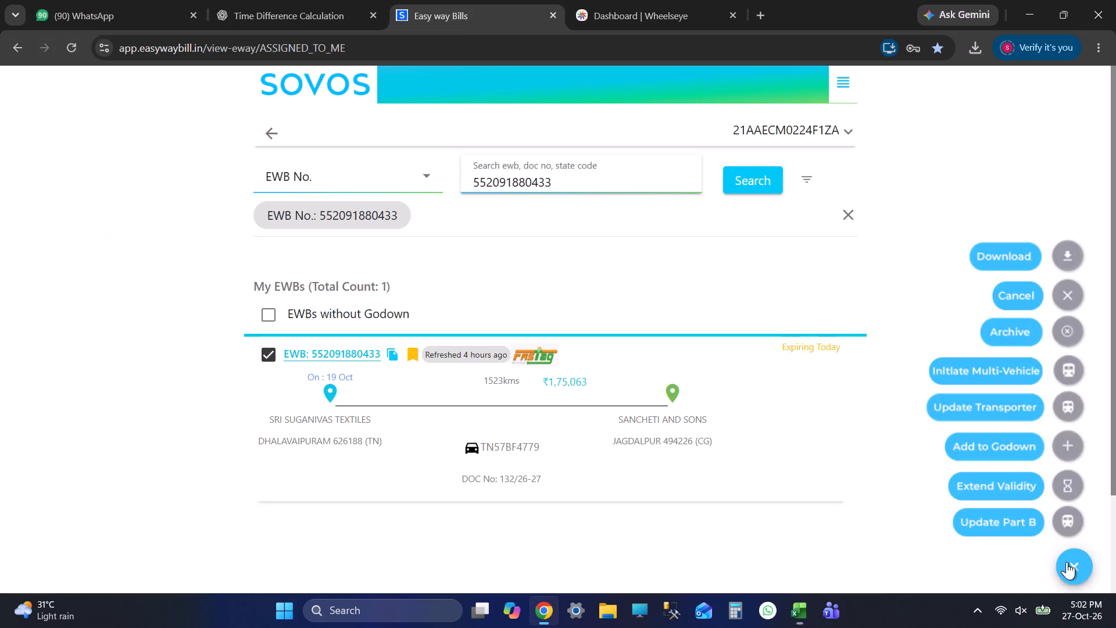
pyautogui.hotkey('alt', 'Tab')
pyautogui.hotkey('alt', 'Tab')
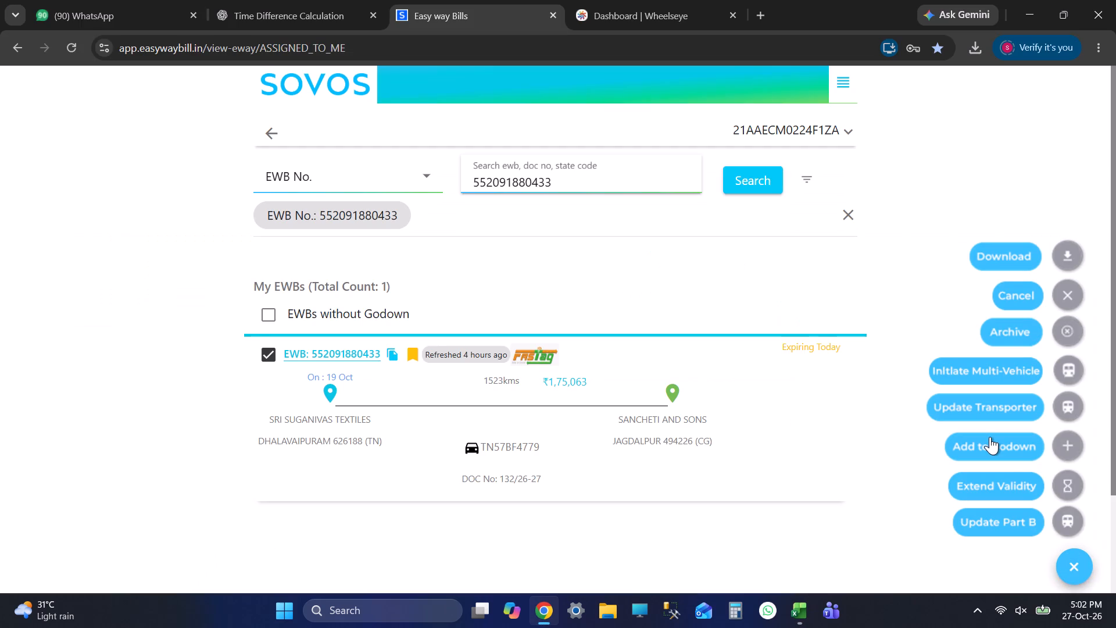
pyautogui.click(990, 437)
pyautogui.hotkey('alt', 'Tab')
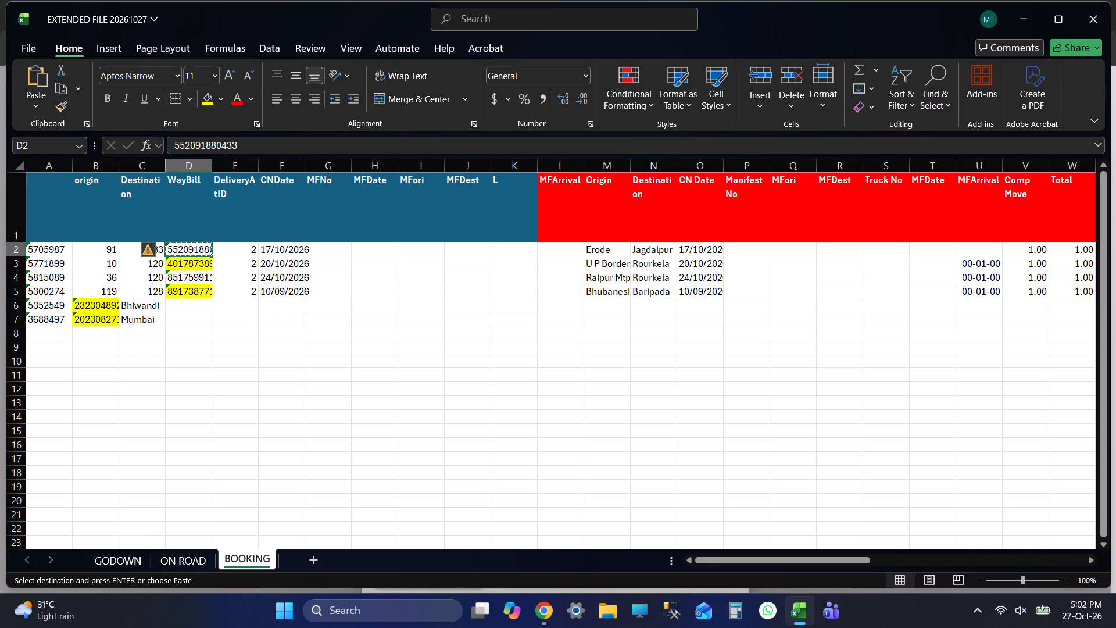
pyautogui.hotkey('alt', 'Tab')
pyautogui.hotkey('alt', 'Tab')
pyautogui.hotkey('alt', 'Tab')
pyautogui.click(460, 547)
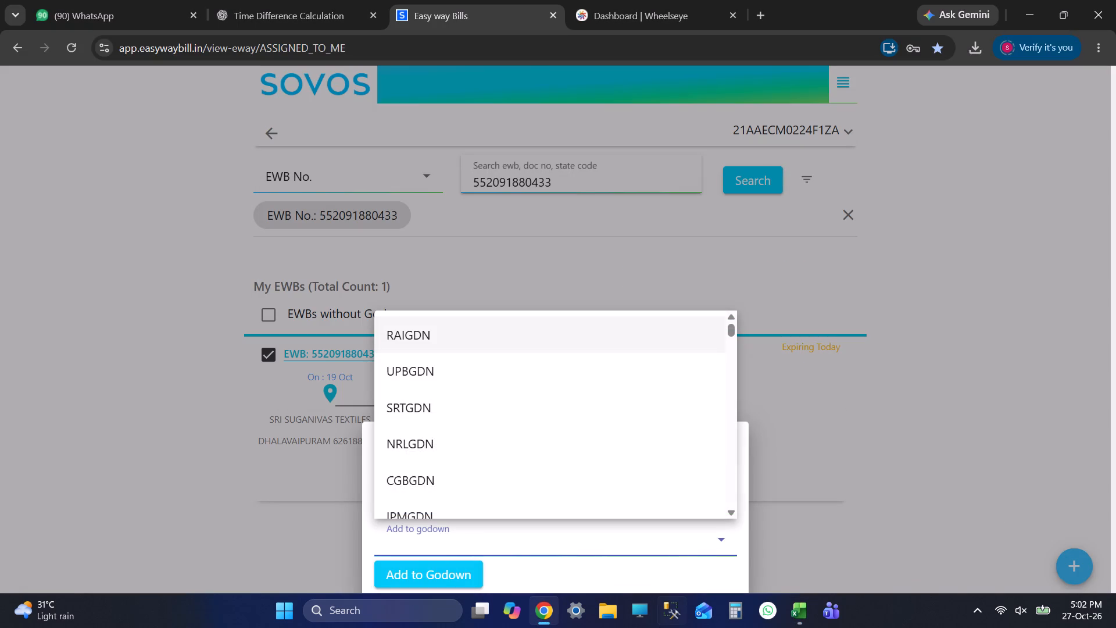
pyautogui.press('ctrl+super+e')
pyautogui.press('r')
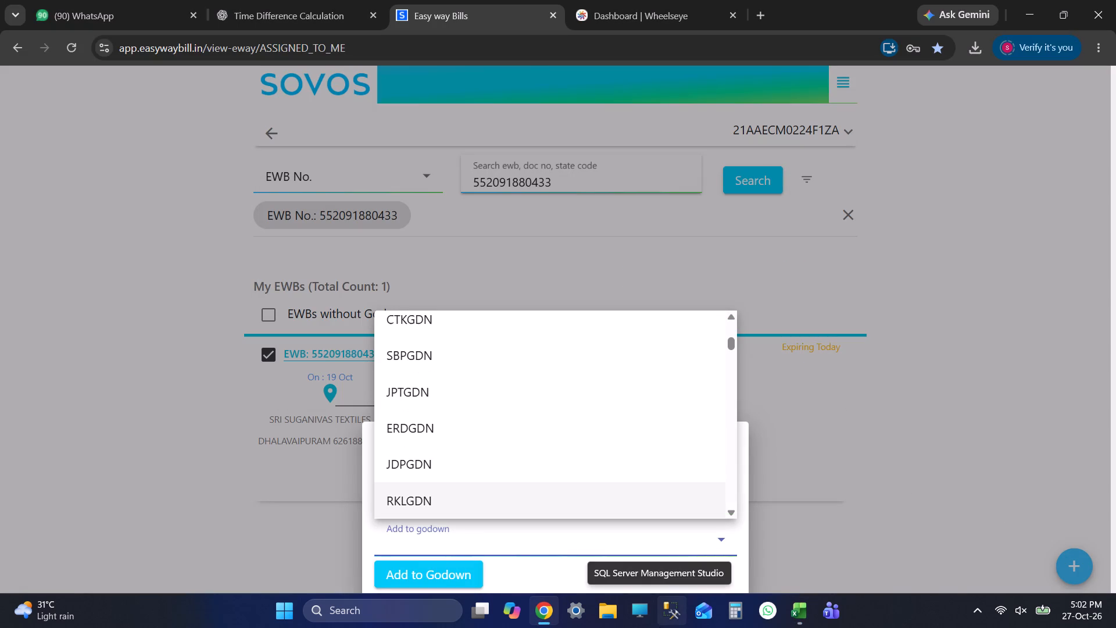
pyautogui.write('erd')
pyautogui.press('Return')
pyautogui.click(408, 563)
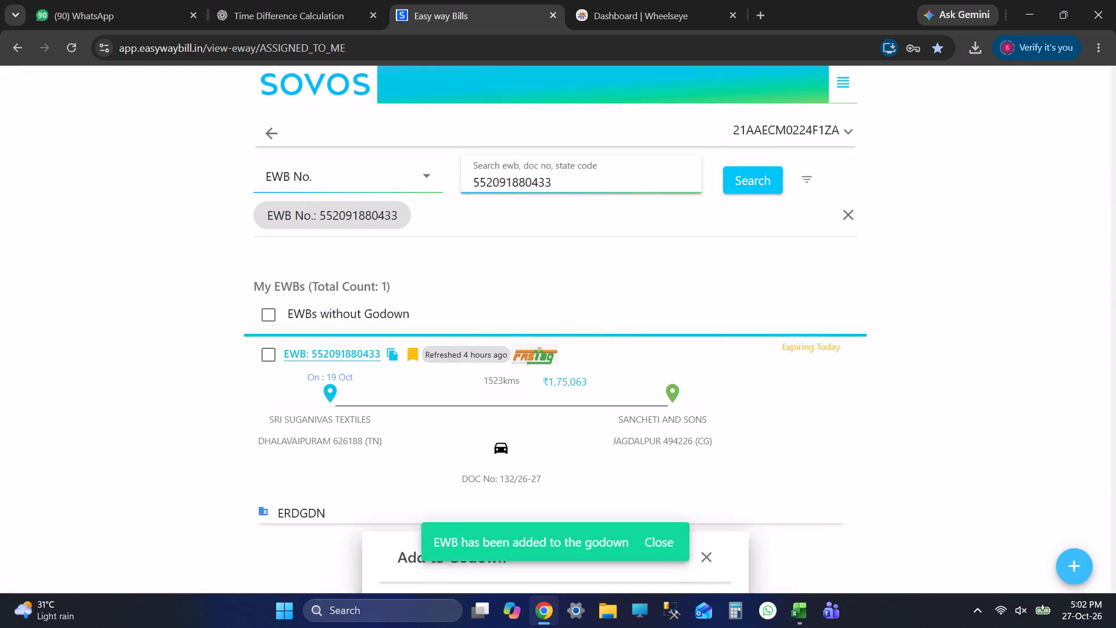
pyautogui.hotkey('alt', 'Tab')
pyautogui.click(209, 110)
pyautogui.click(207, 93)
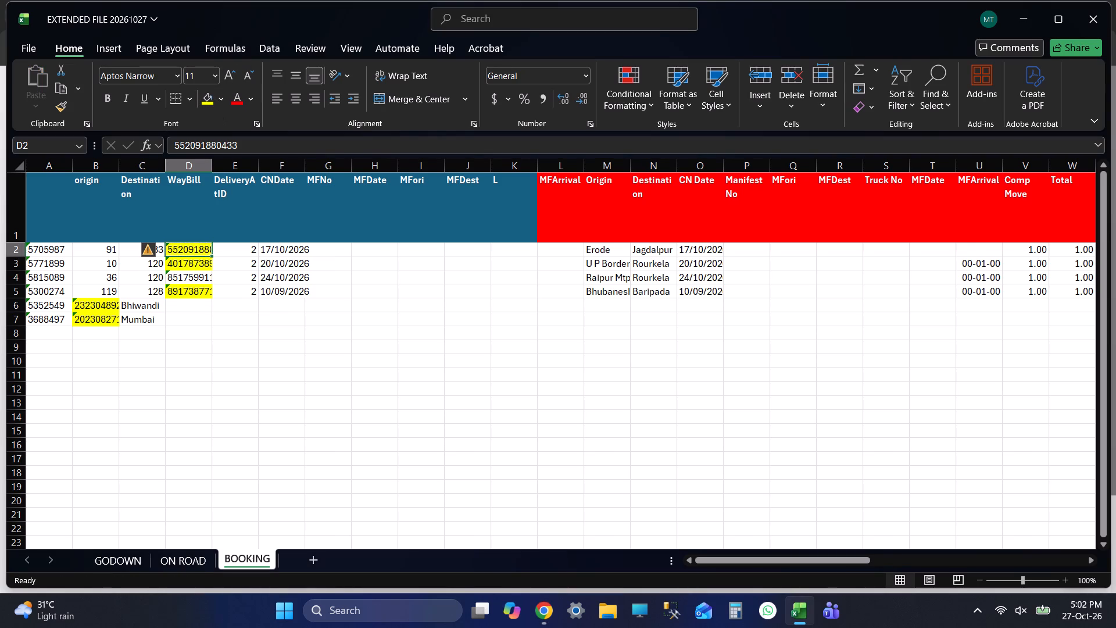
pyautogui.click(301, 388)
pyautogui.click(195, 280)
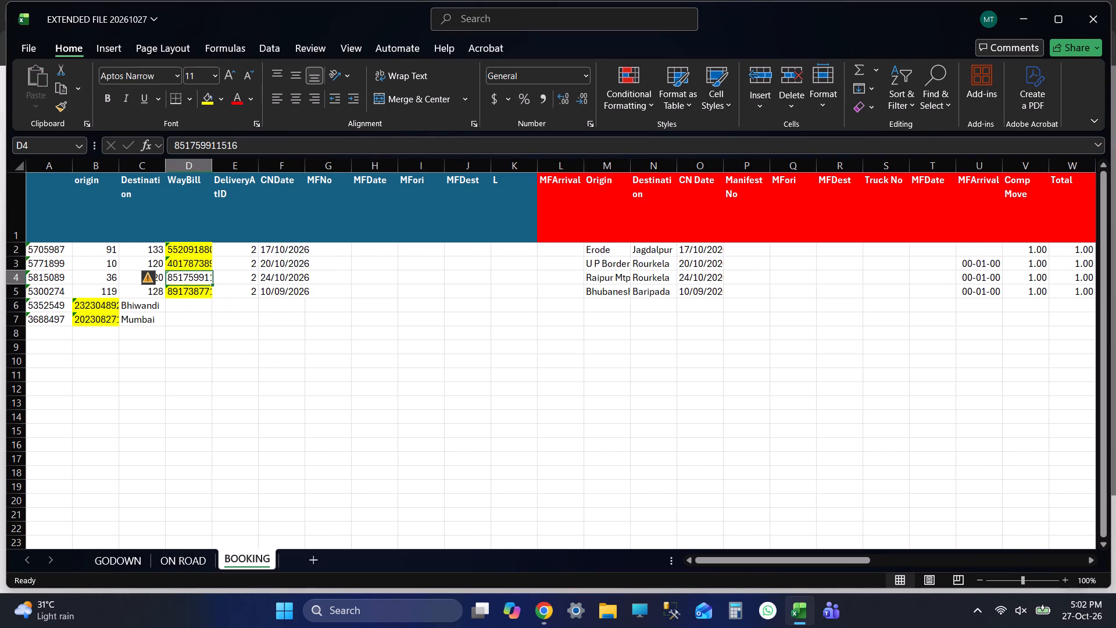
pyautogui.hotkey('ctrl', 'c')
pyautogui.hotkey('alt', 'Tab')
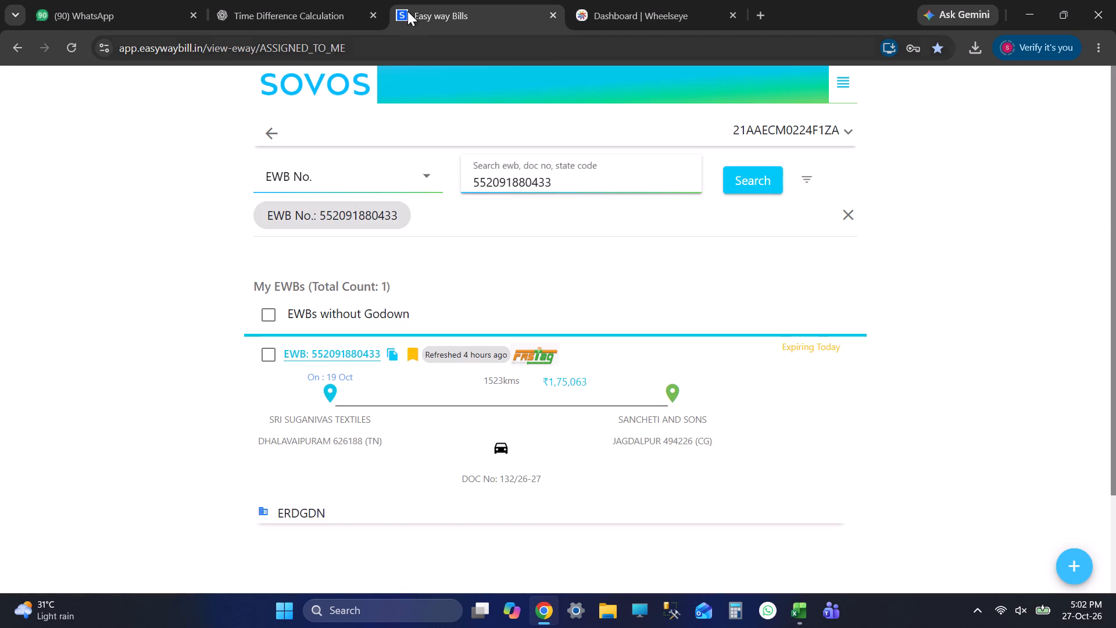
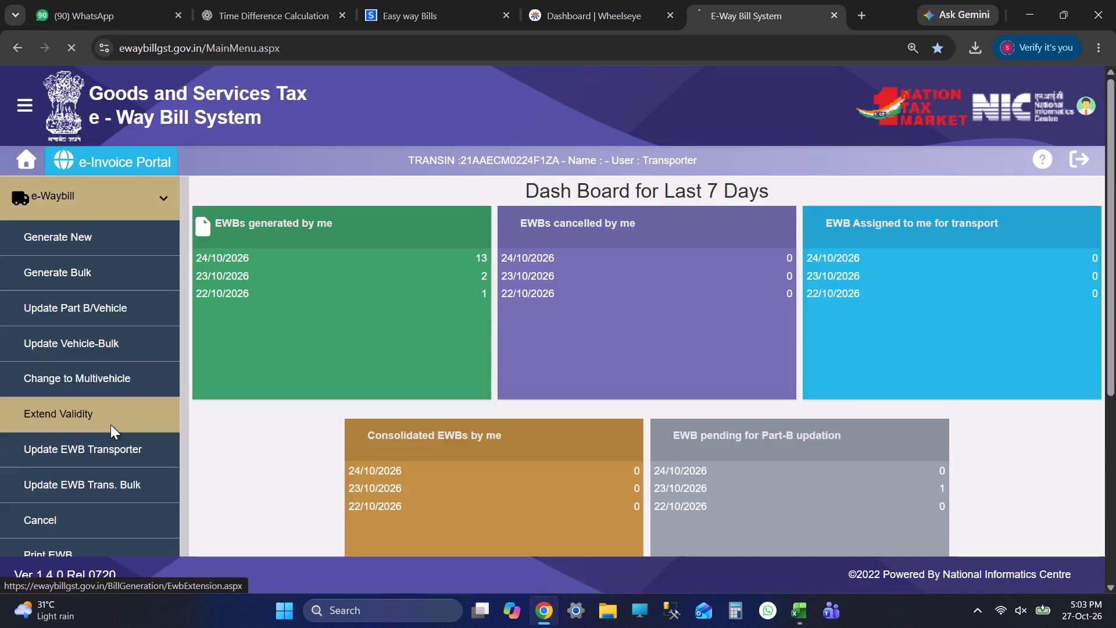
pyautogui.hotkey('alt', 'Tab')
pyautogui.hotkey('alt', 'Tab')
pyautogui.click(531, 225)
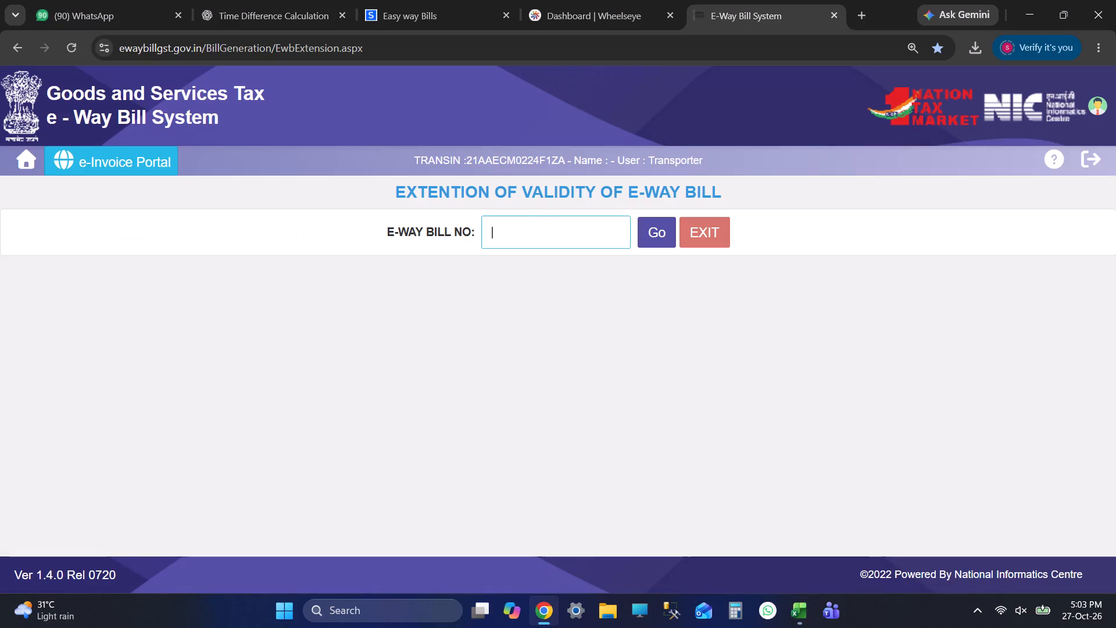
pyautogui.hotkey('ctrl', 'v')
pyautogui.click(643, 245)
# Request the extension for this e-way bill, with Transhipment as both the reason and the remarks.
pyautogui.scroll(-1, 471, 404)
pyautogui.scroll(1, 471, 411)
pyautogui.scroll(-1, 471, 413)
pyautogui.scroll(1, 471, 413)
pyautogui.scroll(-2, 471, 413)
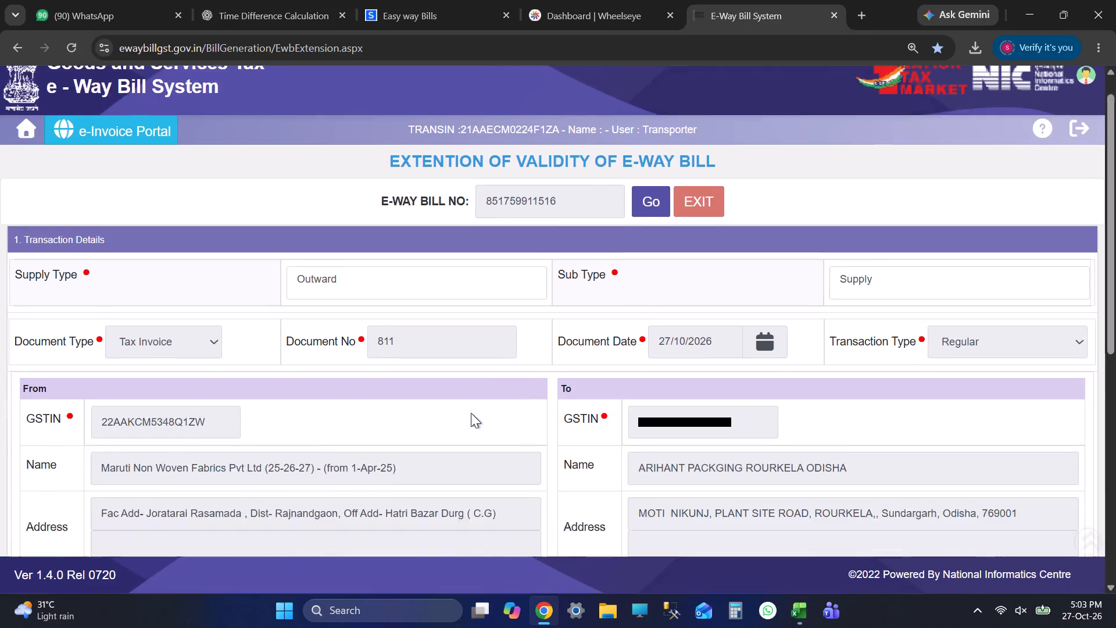
pyautogui.scroll(-3, 471, 413)
pyautogui.scroll(1, 459, 419)
pyautogui.scroll(-6, 457, 419)
pyautogui.scroll(1, 442, 494)
pyautogui.scroll(-1, 441, 499)
pyautogui.scroll(1, 439, 504)
pyautogui.scroll(-1, 439, 504)
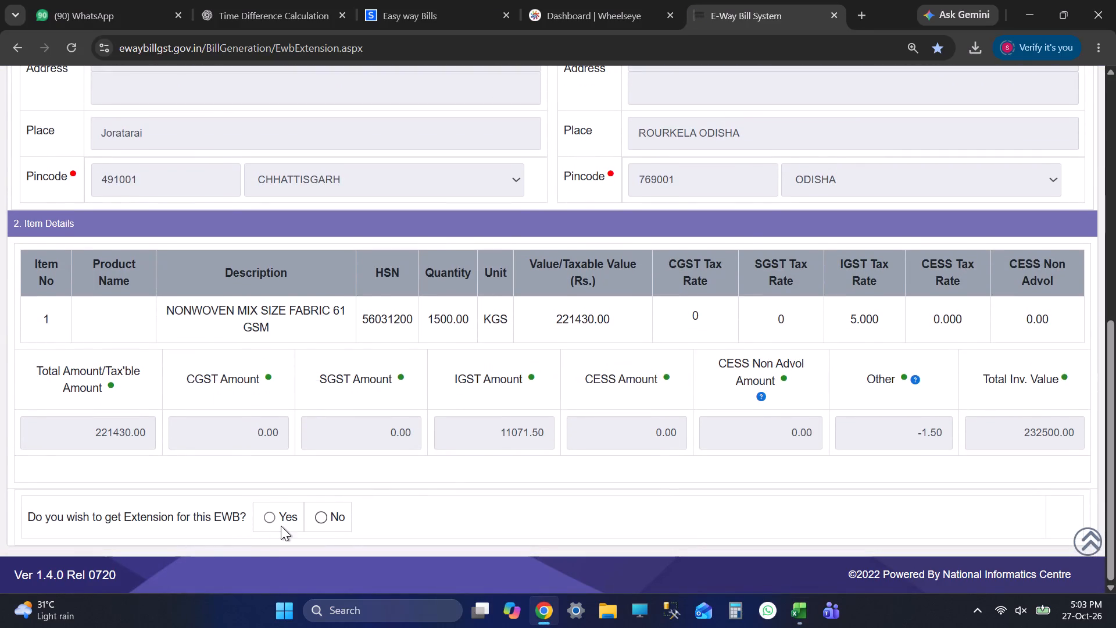
pyautogui.click(281, 526)
pyautogui.click(271, 518)
pyautogui.scroll(1, 546, 424)
pyautogui.scroll(-2, 546, 424)
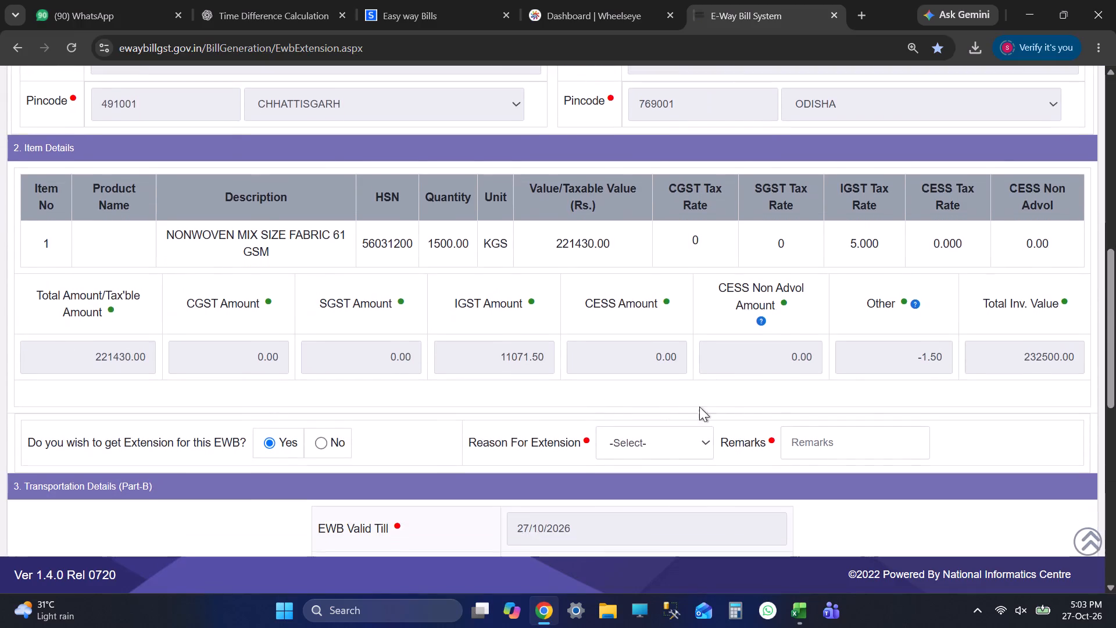
pyautogui.click(659, 444)
pyautogui.click(658, 518)
pyautogui.click(827, 433)
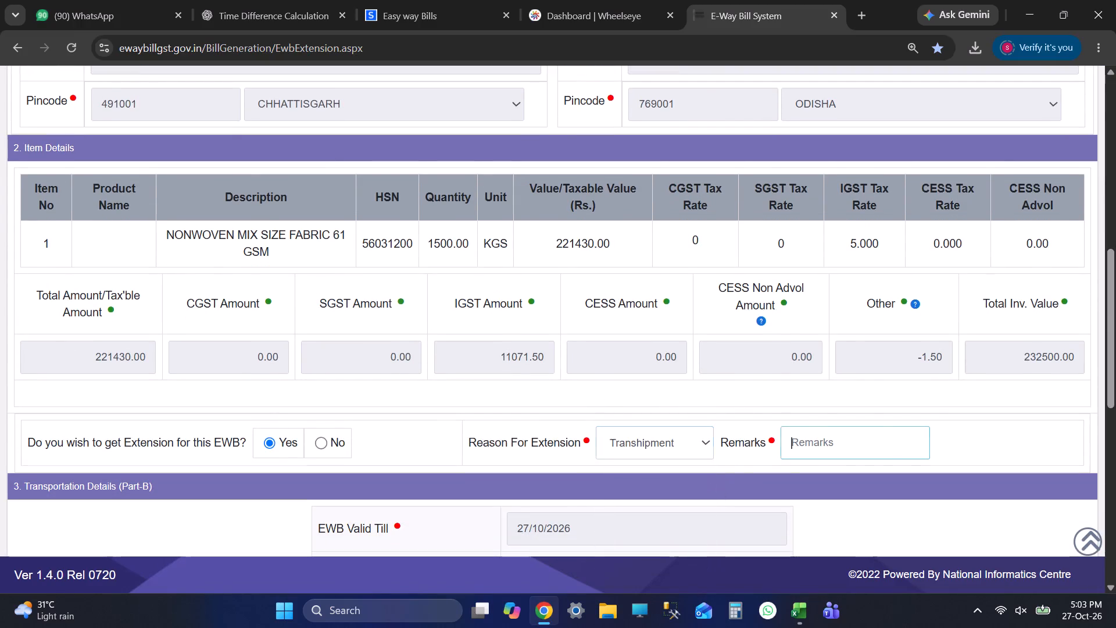
pyautogui.hotkey('alt', 'Tab')
pyautogui.hotkey('alt', 'Tab')
pyautogui.hotkey('alt', 'Tab')
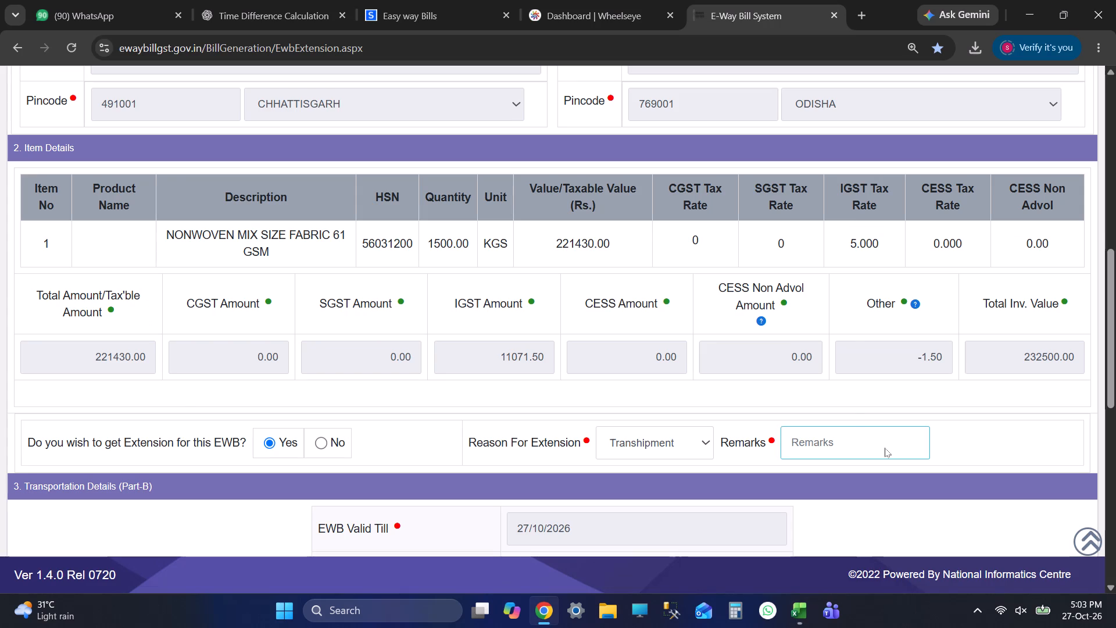
pyautogui.hotkey('alt', 'Tab')
pyautogui.hotkey('alt', 'Tab')
pyautogui.hotkey('alt', 'Tab')
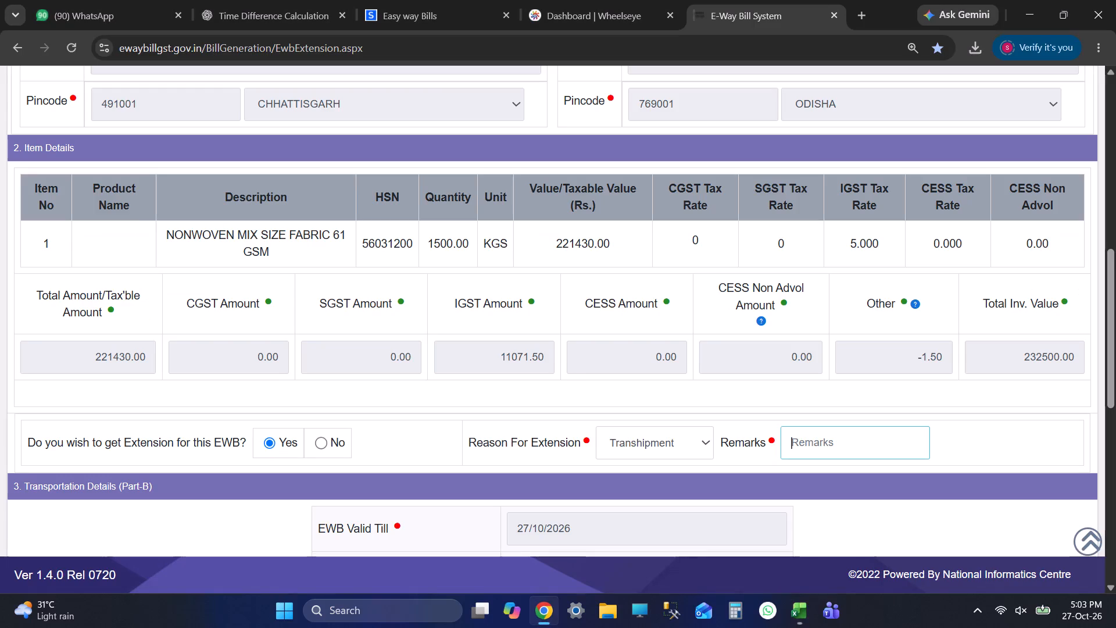
pyautogui.write('Transhipment')
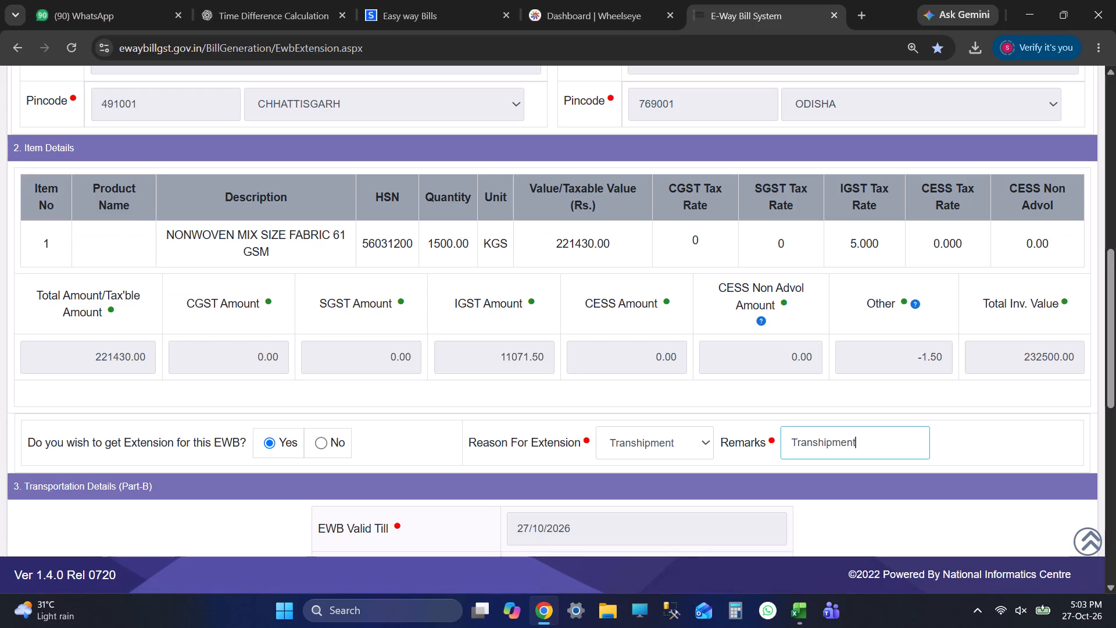
# Copy the consignor's place, Joratarai, from the From details into Current Place in the Part-B transportation details.
pyautogui.scroll(-1, 766, 276)
pyautogui.scroll(4, 766, 276)
pyautogui.hotkey('alt', 'Tab')
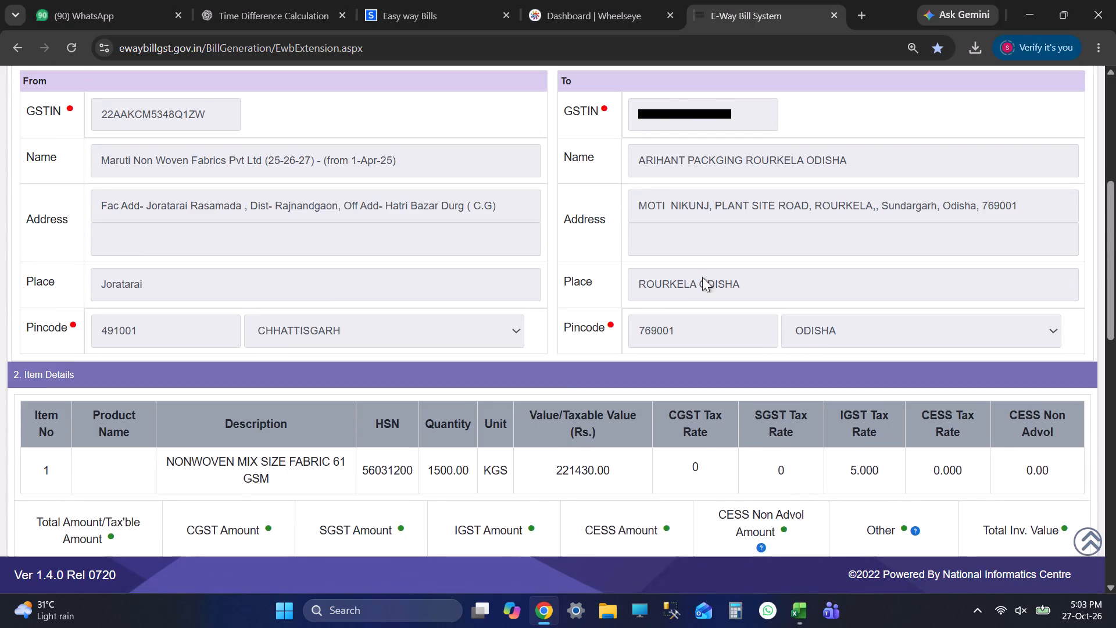
pyautogui.hotkey('alt', 'Tab')
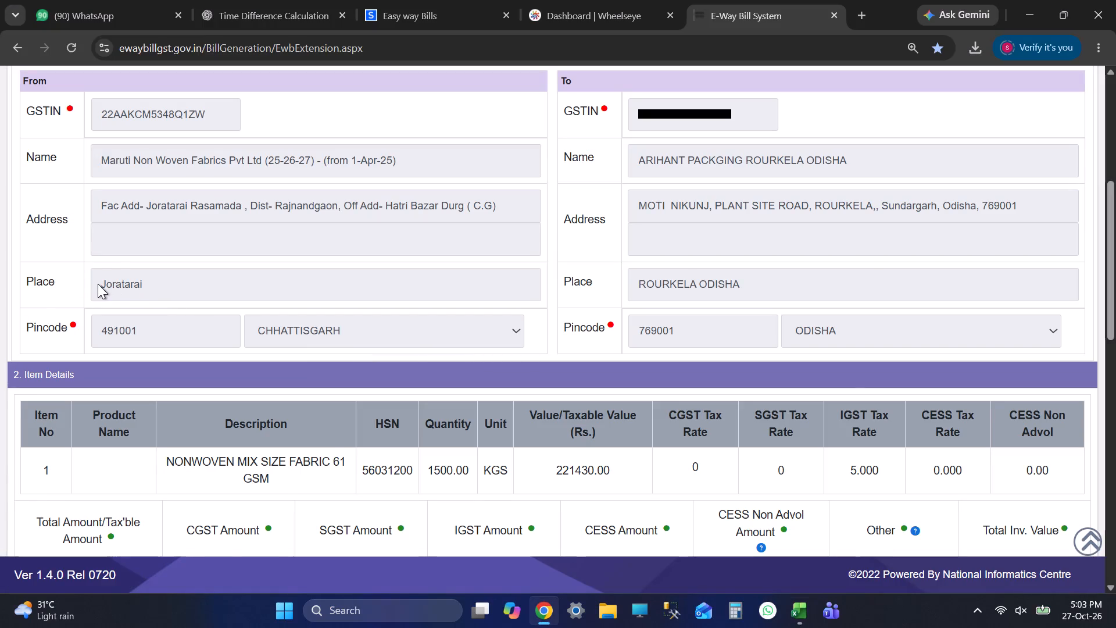
pyautogui.hotkey('alt', 'Tab')
pyautogui.hotkey('alt', 'Tab')
pyautogui.moveTo(98, 284); pyautogui.dragTo(142, 286)
pyautogui.hotkey('ctrl', 'c')
pyautogui.hotkey('alt', 'Tab')
pyautogui.scroll(-3, 513, 387)
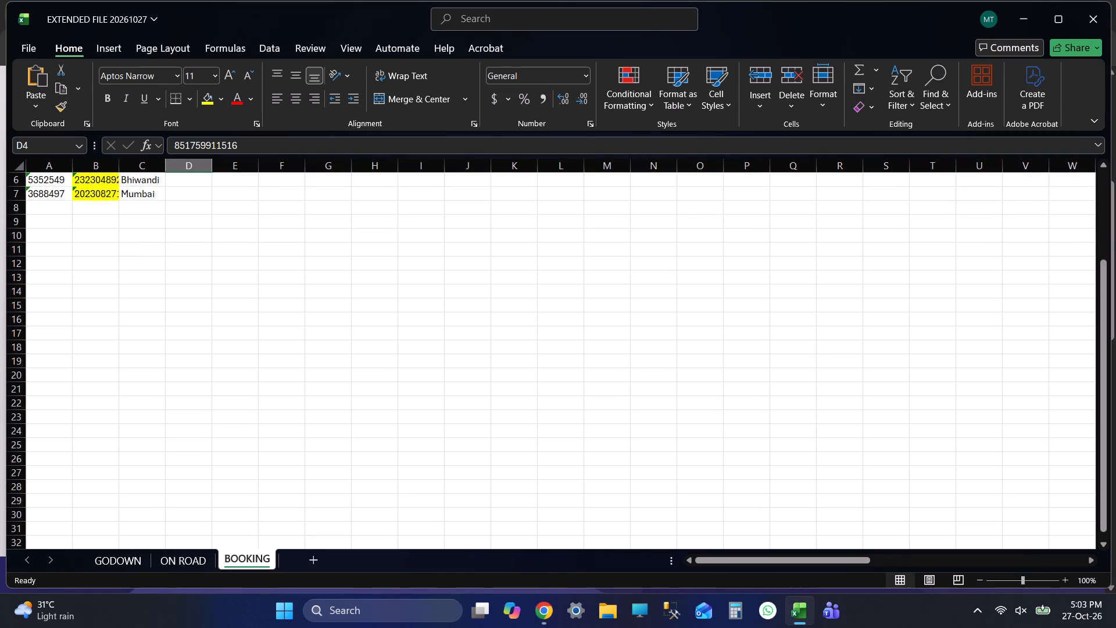
pyautogui.scroll(6, 513, 388)
pyautogui.hotkey('alt', 'Tab')
pyautogui.scroll(-6, 506, 428)
pyautogui.click(576, 365)
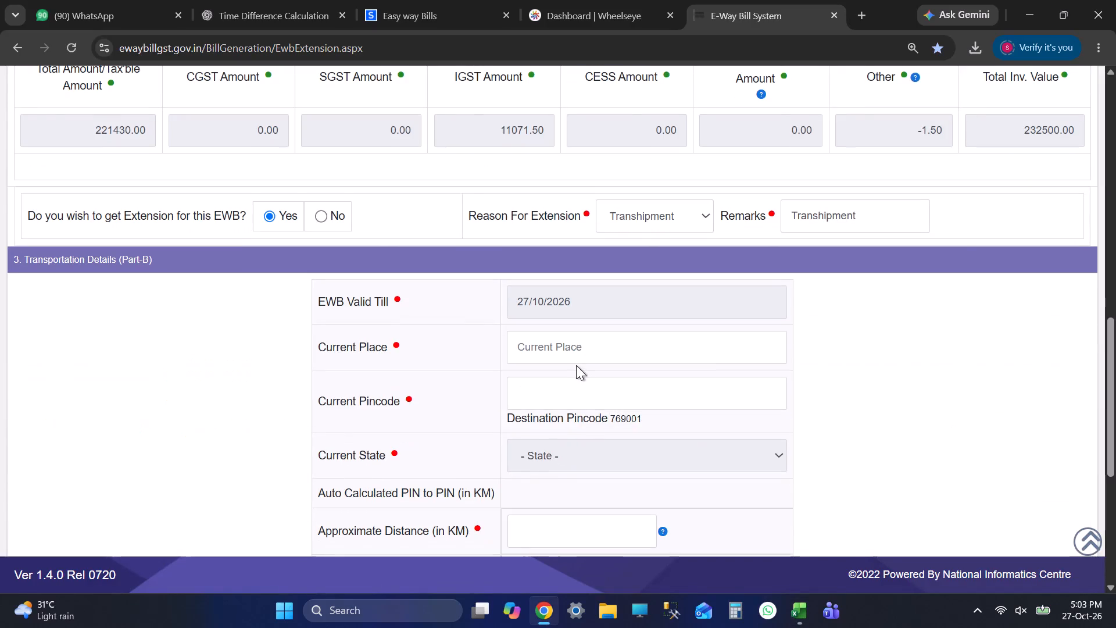
pyautogui.click(561, 334)
pyautogui.hotkey('ctrl', 'v')
# Copy the consignor's pincode 491001 from the From details into Current Pincode in Part-B.
pyautogui.scroll(7, 482, 334)
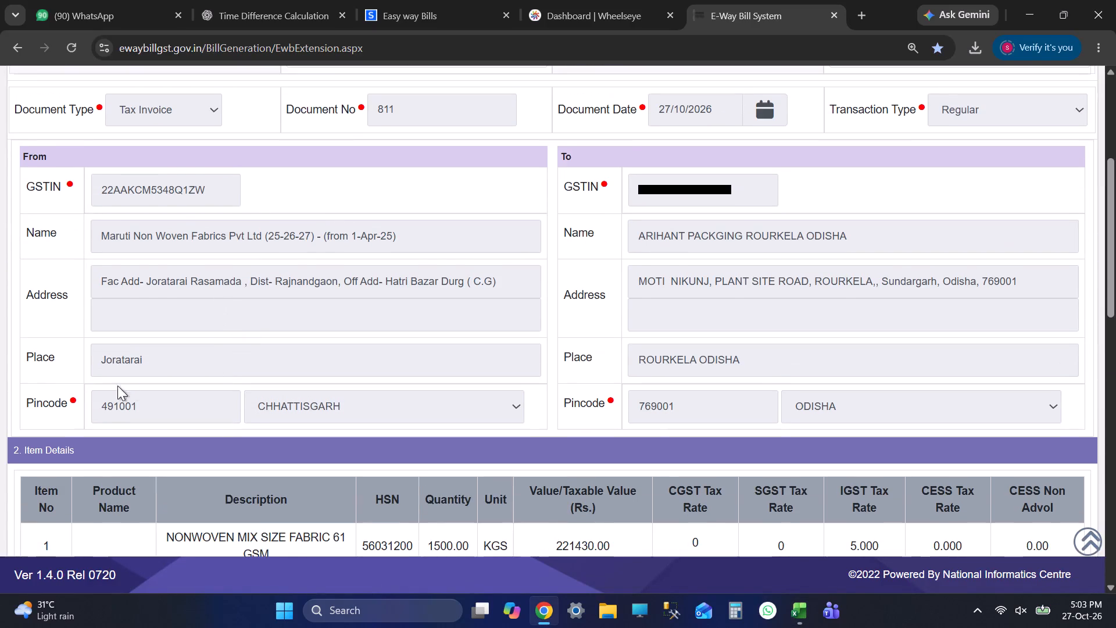
pyautogui.moveTo(81, 395); pyautogui.dragTo(173, 399)
pyautogui.moveTo(95, 404); pyautogui.dragTo(209, 409)
pyautogui.hotkey('ctrl', 'c')
pyautogui.scroll(-4, 564, 449)
pyautogui.scroll(1, 564, 466)
pyautogui.scroll(-1, 565, 466)
pyautogui.scroll(1, 617, 434)
pyautogui.scroll(-1, 617, 437)
pyautogui.scroll(1, 617, 438)
pyautogui.scroll(-3, 617, 439)
pyautogui.scroll(1, 591, 443)
pyautogui.scroll(-1, 591, 443)
pyautogui.click(528, 461)
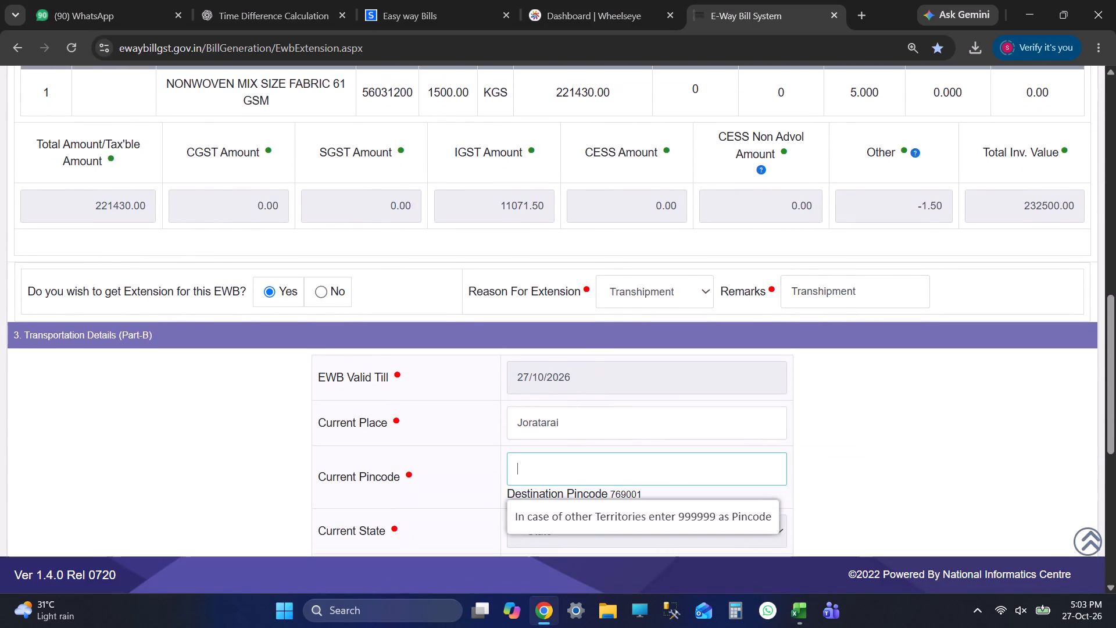
pyautogui.hotkey('ctrl', 'v')
# Set the consignment as In Transit with transit type Warehouse, and fill Line1, Line2 and Place of the address with Joratarai.
pyautogui.moveTo(516, 425); pyautogui.dragTo(591, 426)
pyautogui.hotkey('ctrl', 'c')
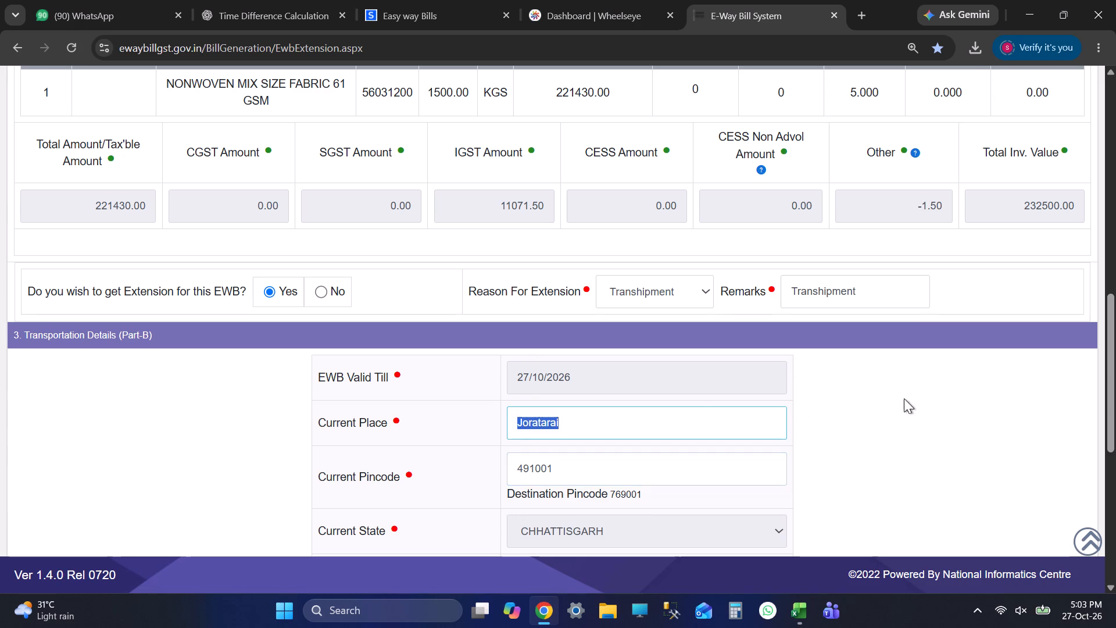
pyautogui.click(906, 398)
pyautogui.scroll(-2, 862, 477)
pyautogui.scroll(1, 796, 522)
pyautogui.scroll(-2, 766, 531)
pyautogui.click(542, 430)
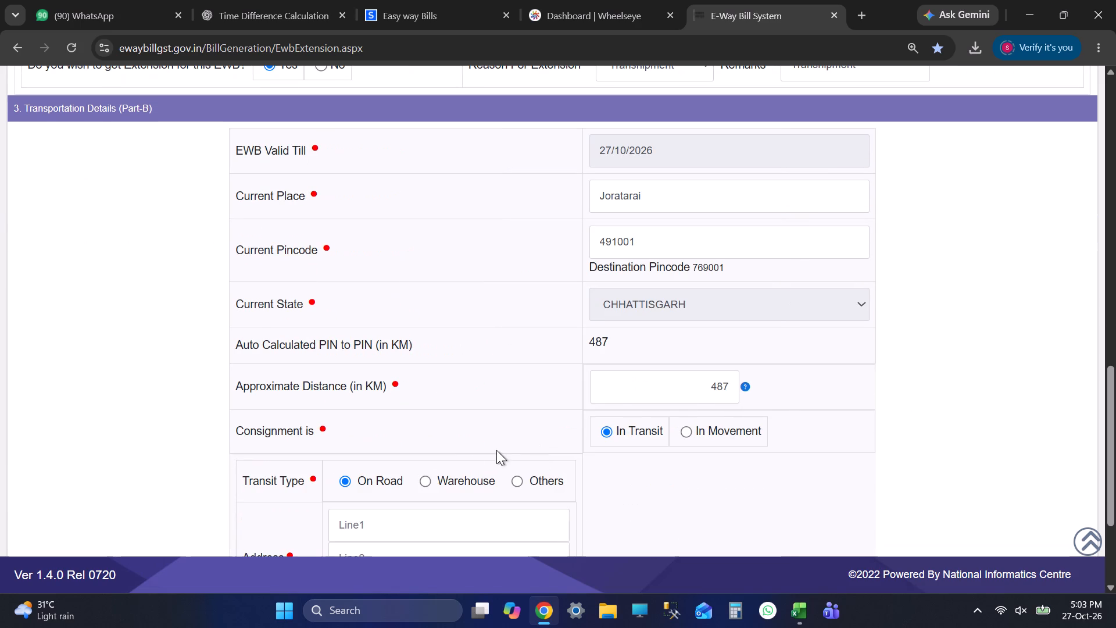
pyautogui.click(447, 477)
pyautogui.scroll(-5, 488, 424)
pyautogui.click(450, 358)
pyautogui.hotkey('ctrl', 'v')
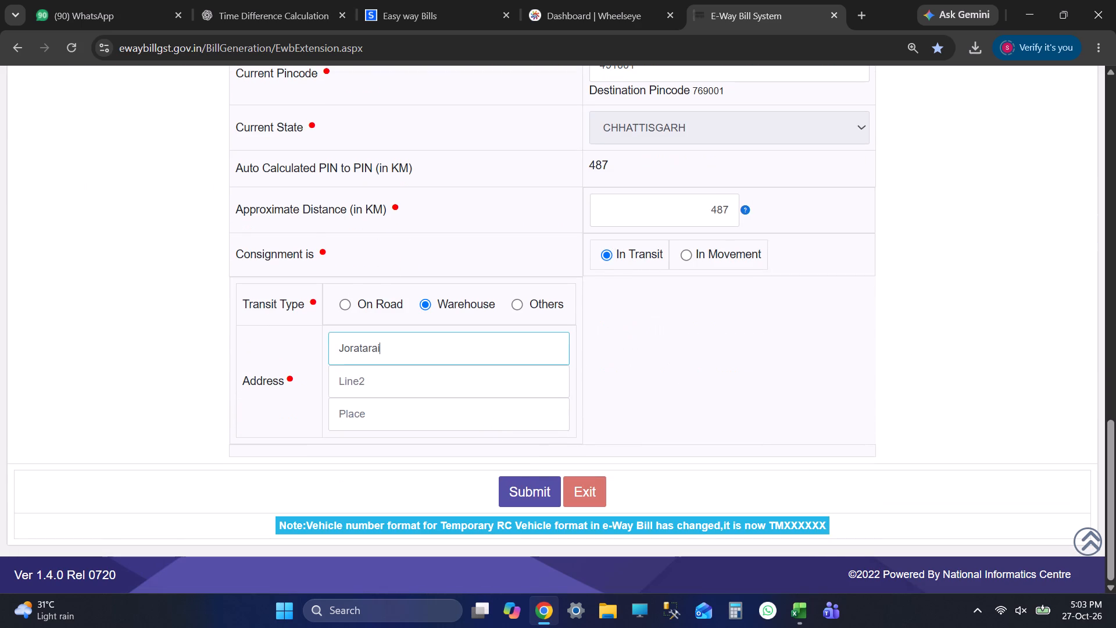
pyautogui.click(444, 376)
pyautogui.hotkey('ctrl', 'v')
pyautogui.click(437, 416)
pyautogui.hotkey('ctrl', 'v')
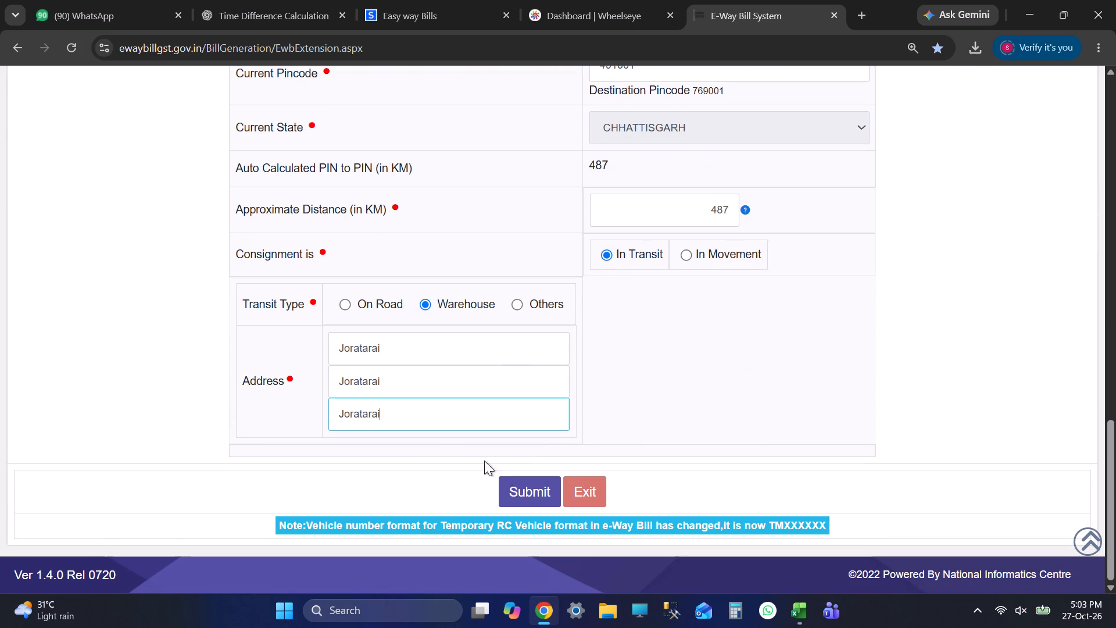
pyautogui.click(519, 483)
pyautogui.scroll(1, 543, 355)
pyautogui.scroll(-3, 544, 357)
pyautogui.scroll(1, 560, 436)
pyautogui.scroll(-10, 561, 443)
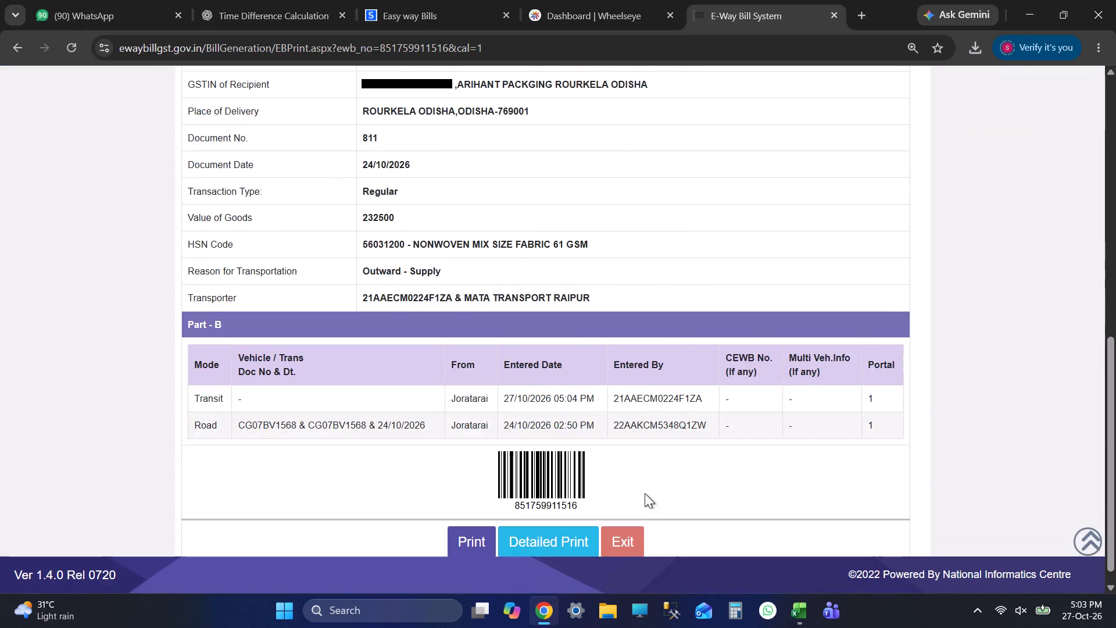
pyautogui.scroll(-3, 645, 493)
pyautogui.click(638, 518)
pyautogui.hotkey('alt', 'Tab')
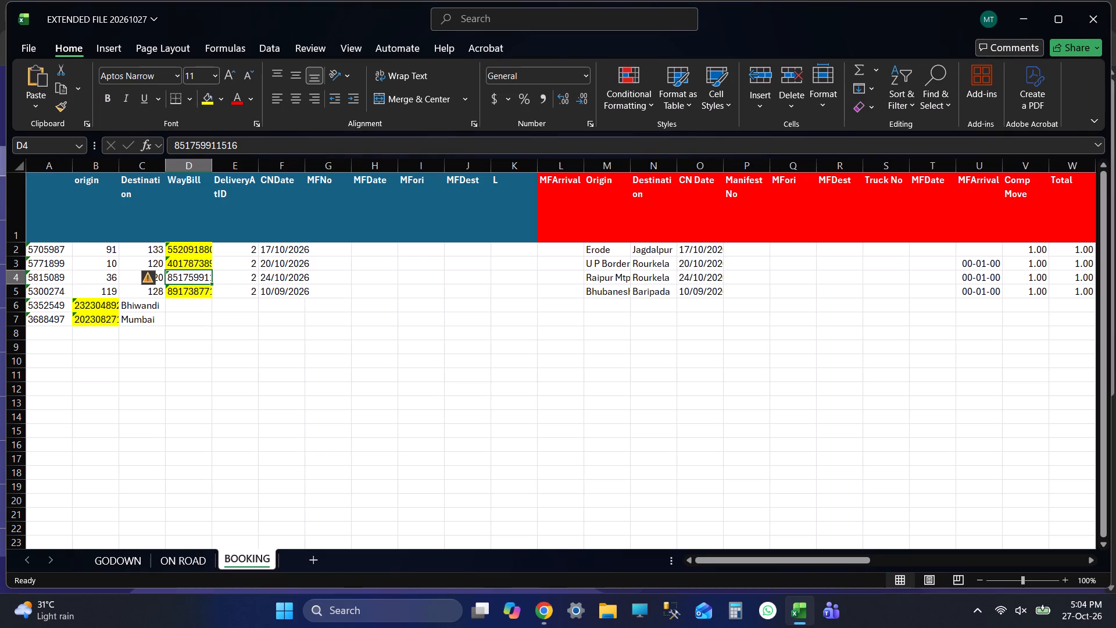
pyautogui.click(209, 99)
pyautogui.click(494, 420)
# Save the EXTENDED FILE 20261027 workbook and close it, returning to Chrome.
pyautogui.hotkey('ctrl', 's')
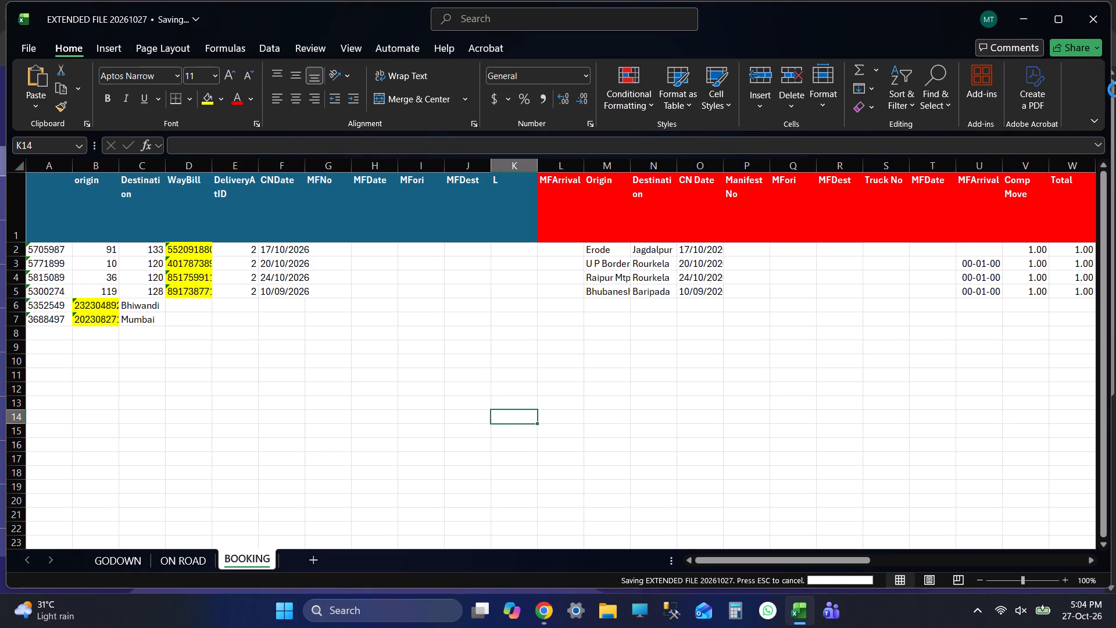
pyautogui.click(1089, 15)
pyautogui.hotkey('alt', 'Tab')
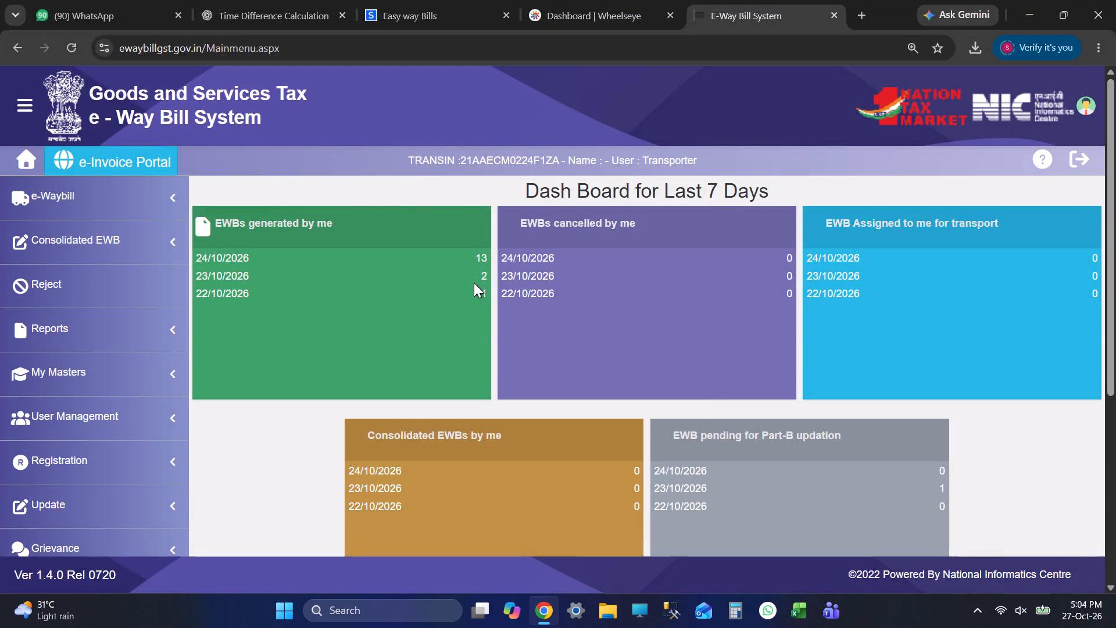
pyautogui.click(620, 0)
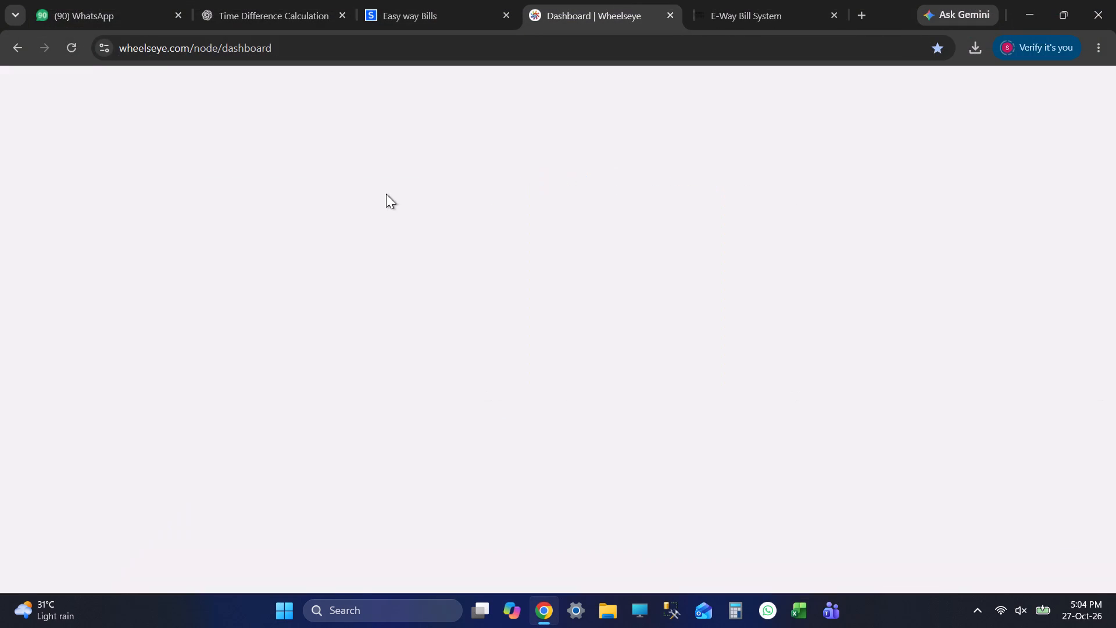
pyautogui.click(63, 51)
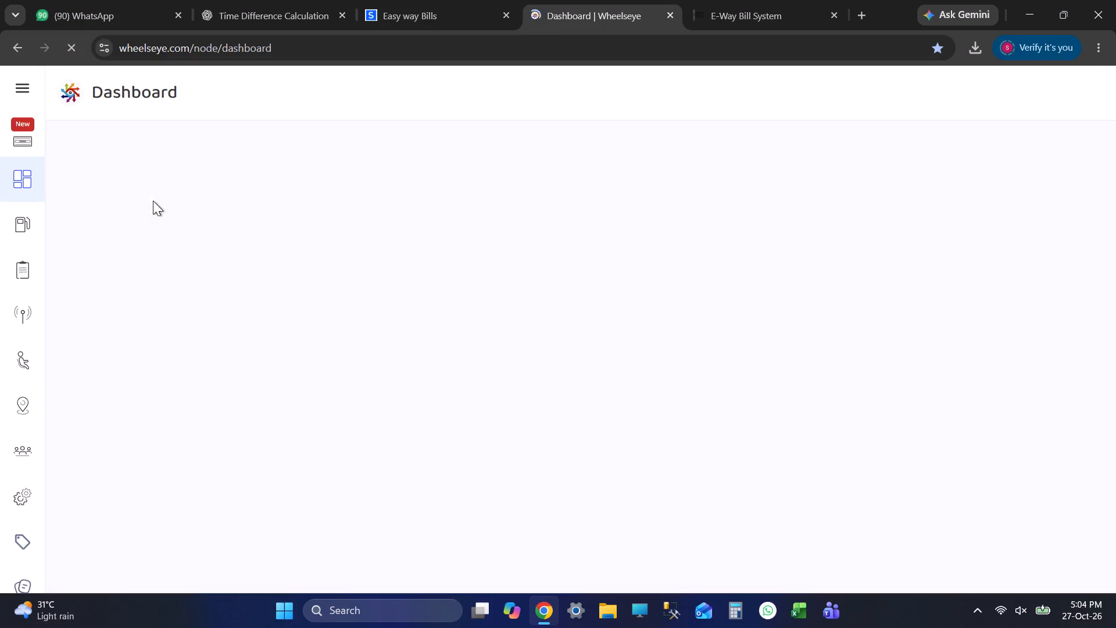
pyautogui.click(735, 394)
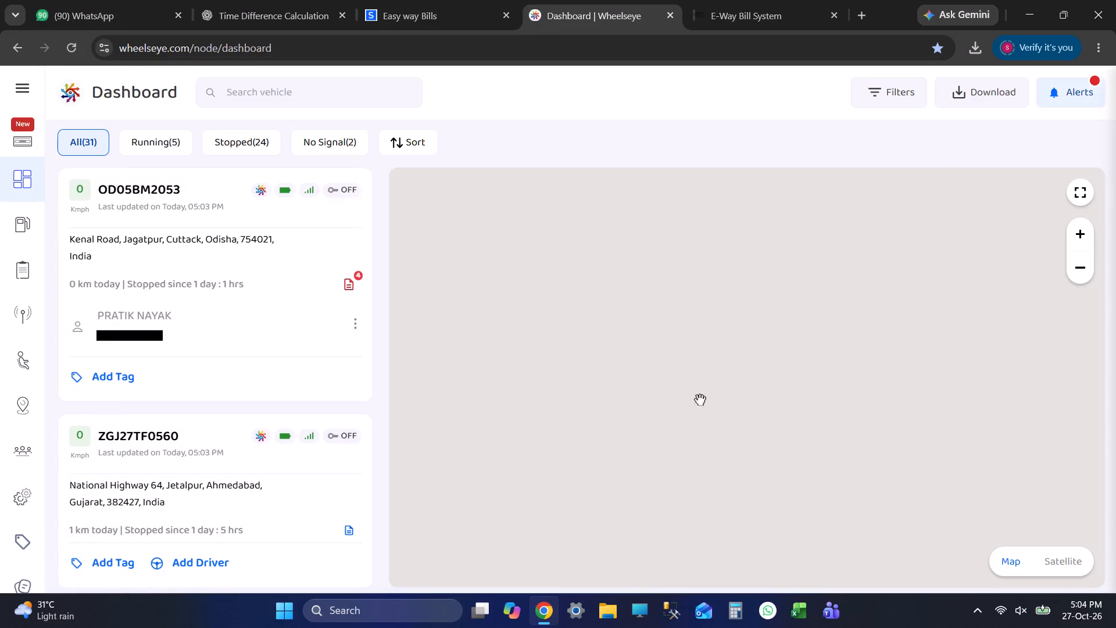
pyautogui.click(212, 252)
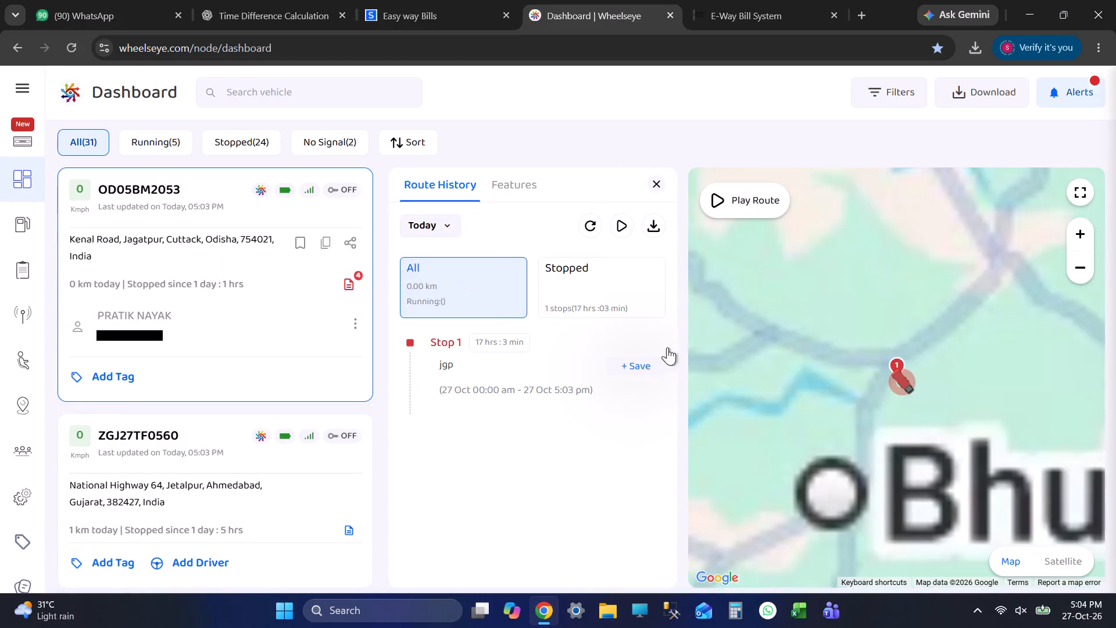
pyautogui.scroll(19, 917, 354)
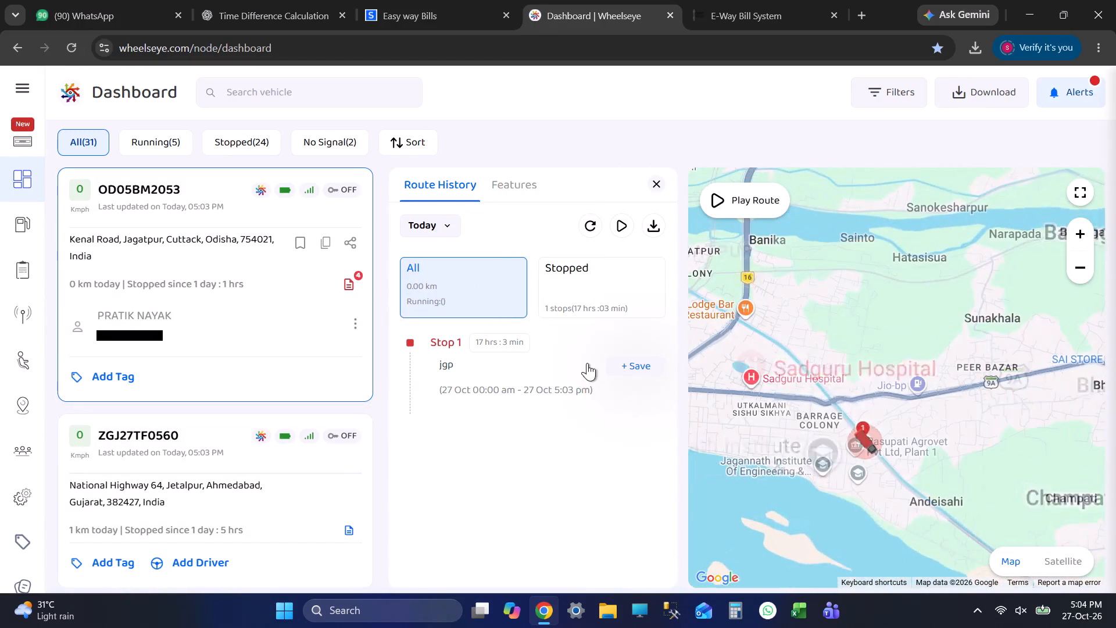
pyautogui.click(571, 362)
pyautogui.click(528, 379)
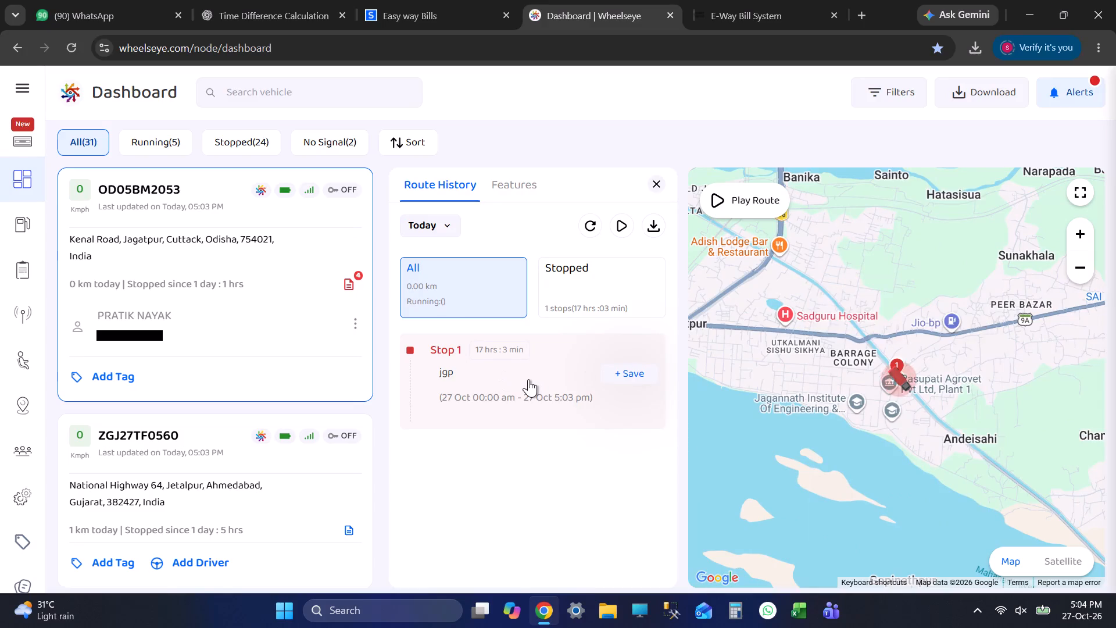
pyautogui.click(528, 379)
pyautogui.scroll(10, 925, 384)
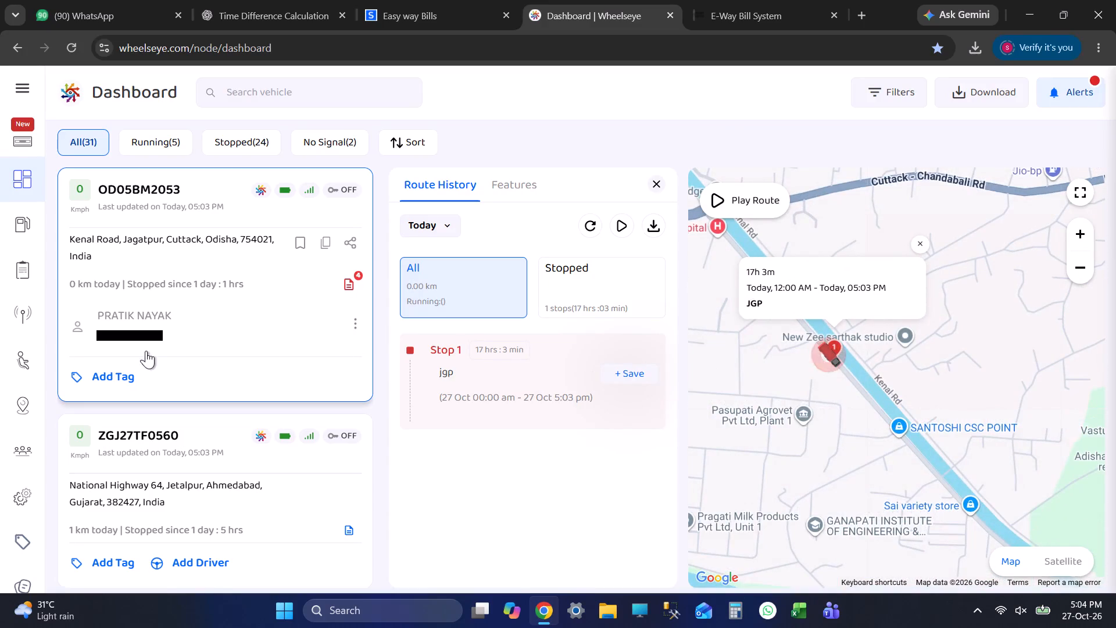
pyautogui.scroll(-5, 196, 377)
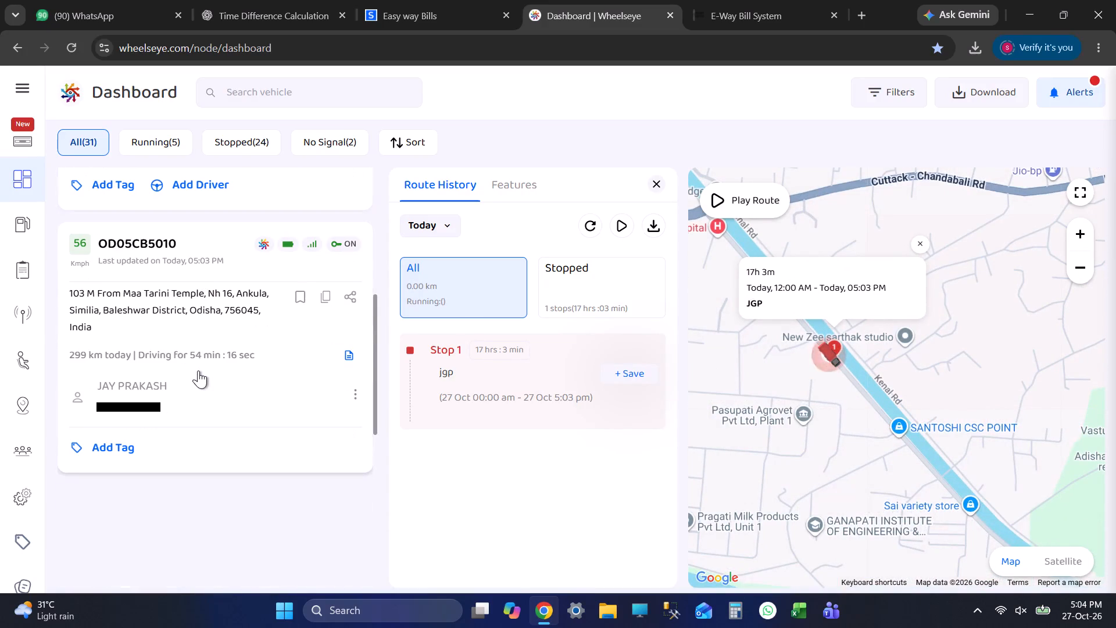
pyautogui.click(198, 370)
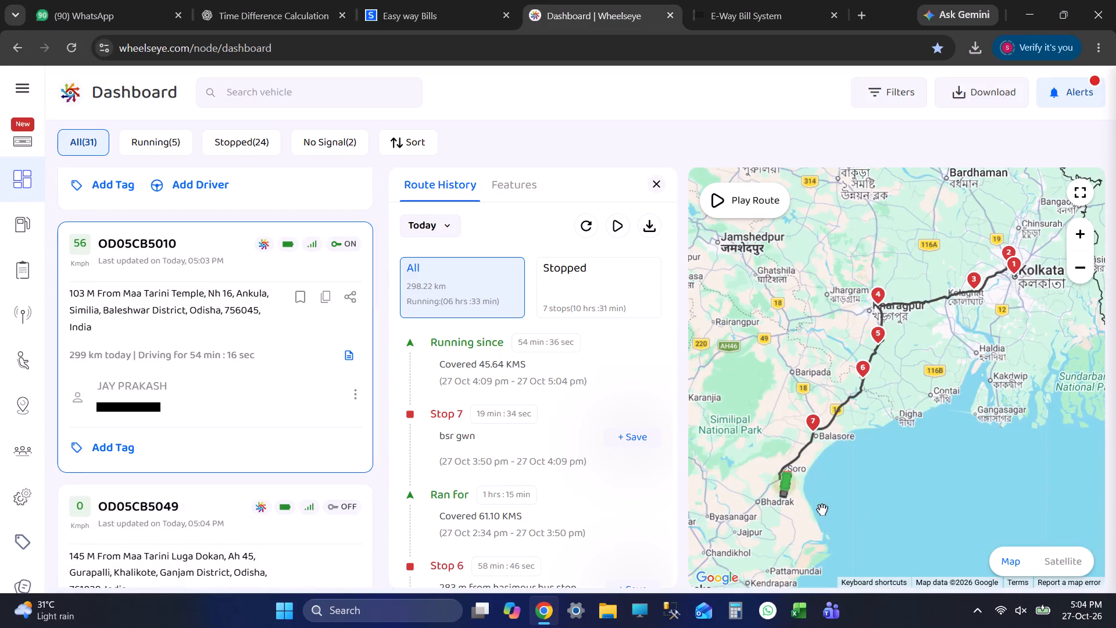